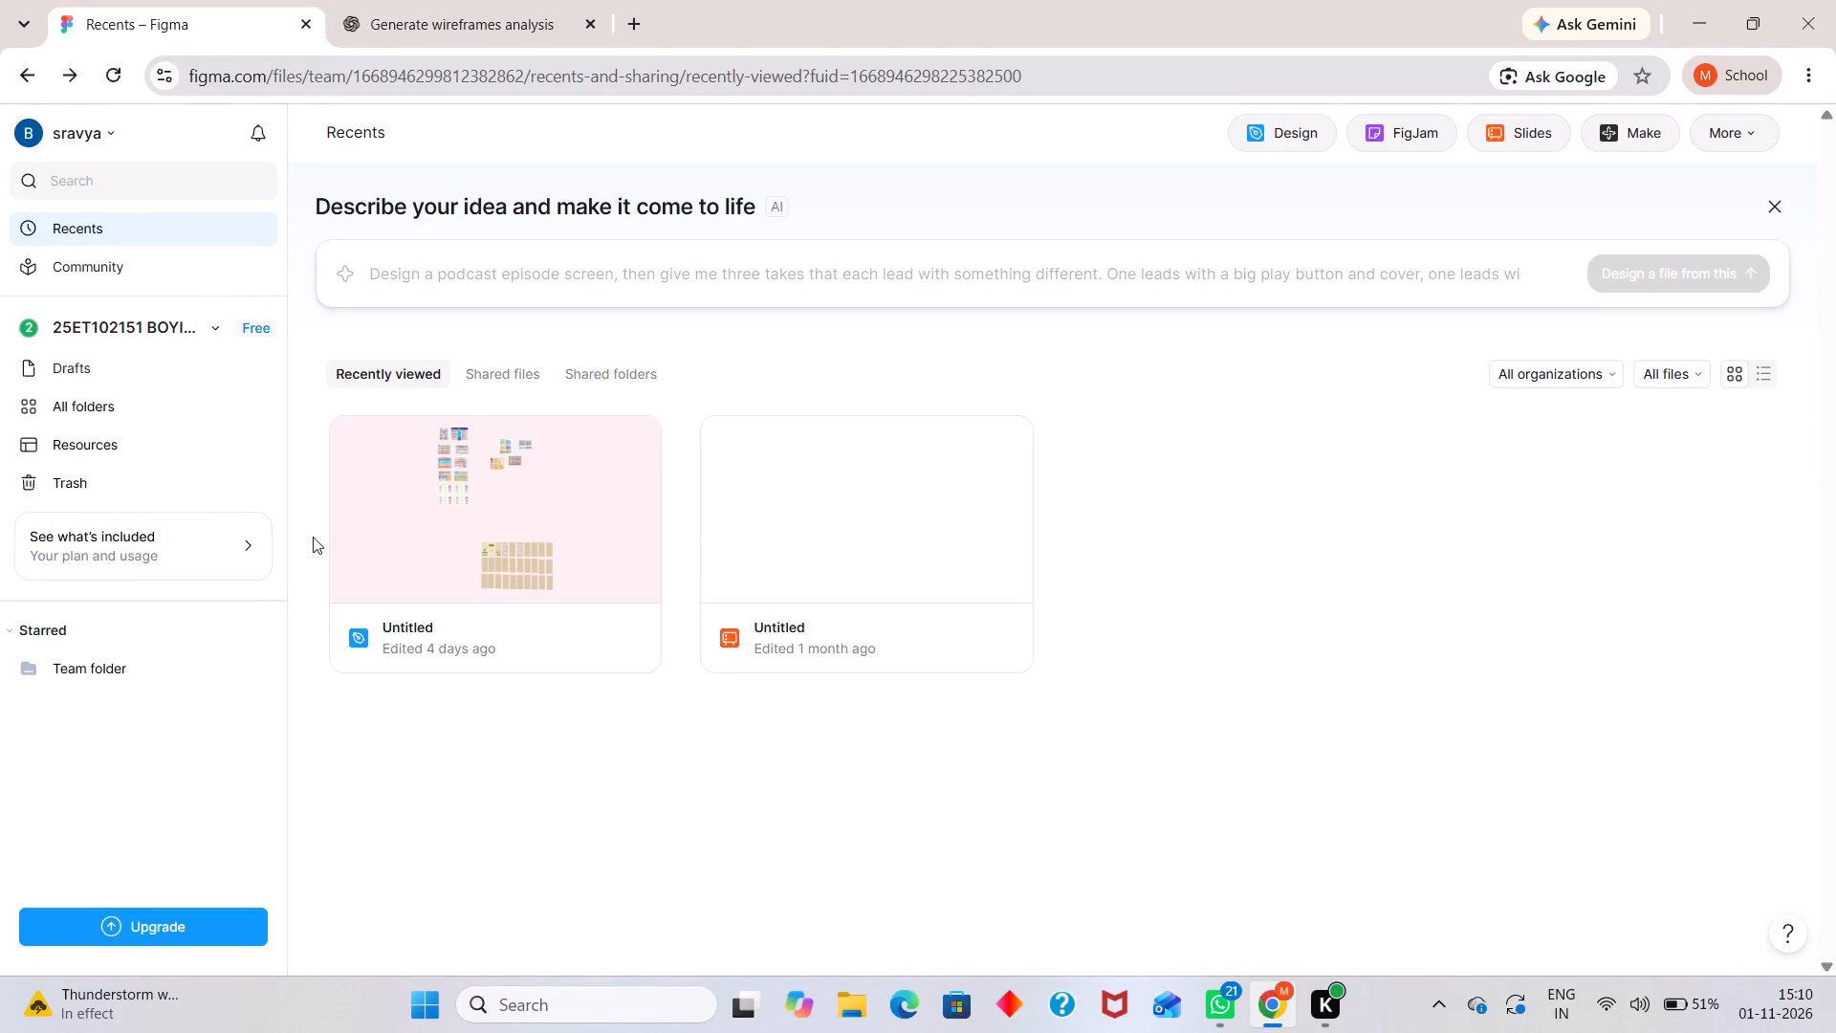
Open the Untitled design file from the recently viewed files.
{"action": "double_click", "coordinate": [532, 504]}
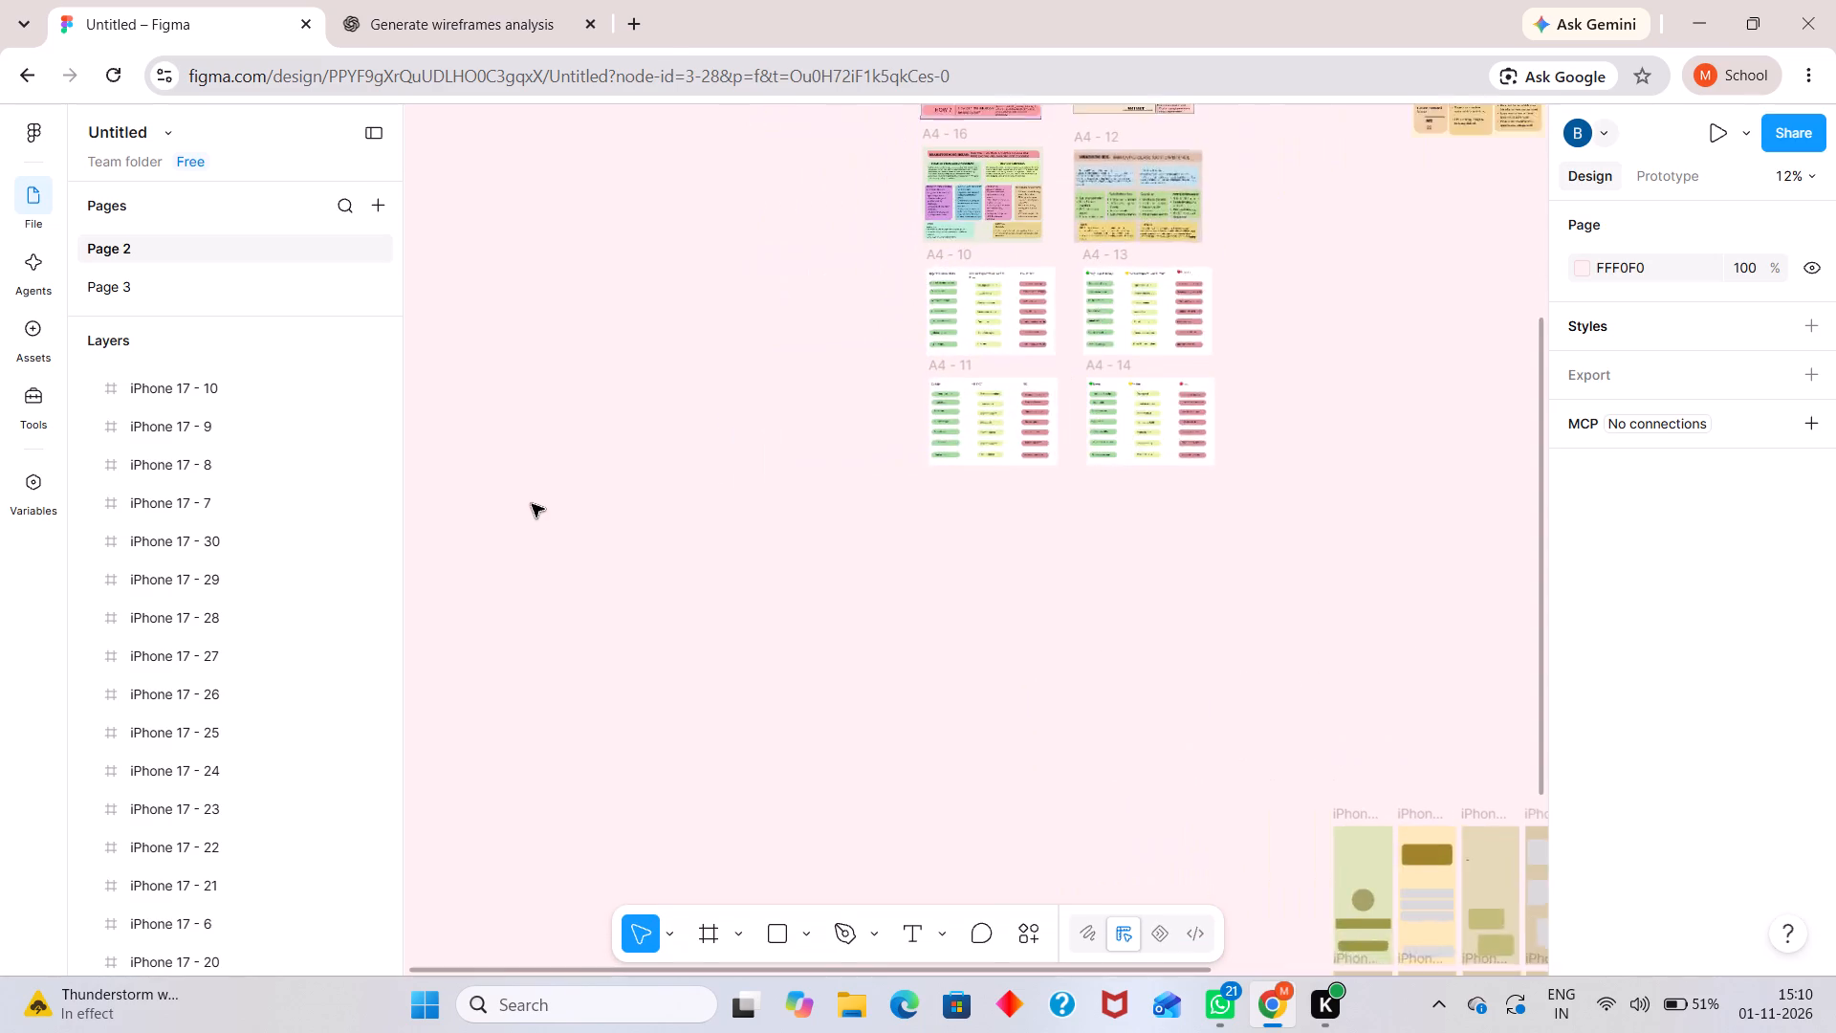
Examine the iPhone 17 wireframe frames on Page 2, starting with the first row from iPhone 17 - 1.
{"action": "scroll", "coordinate": [1020, 633], "scroll_direction": "left", "scroll_amount": 3}
{"action": "scroll", "coordinate": [1020, 633], "scroll_direction": "down", "scroll_amount": 1}
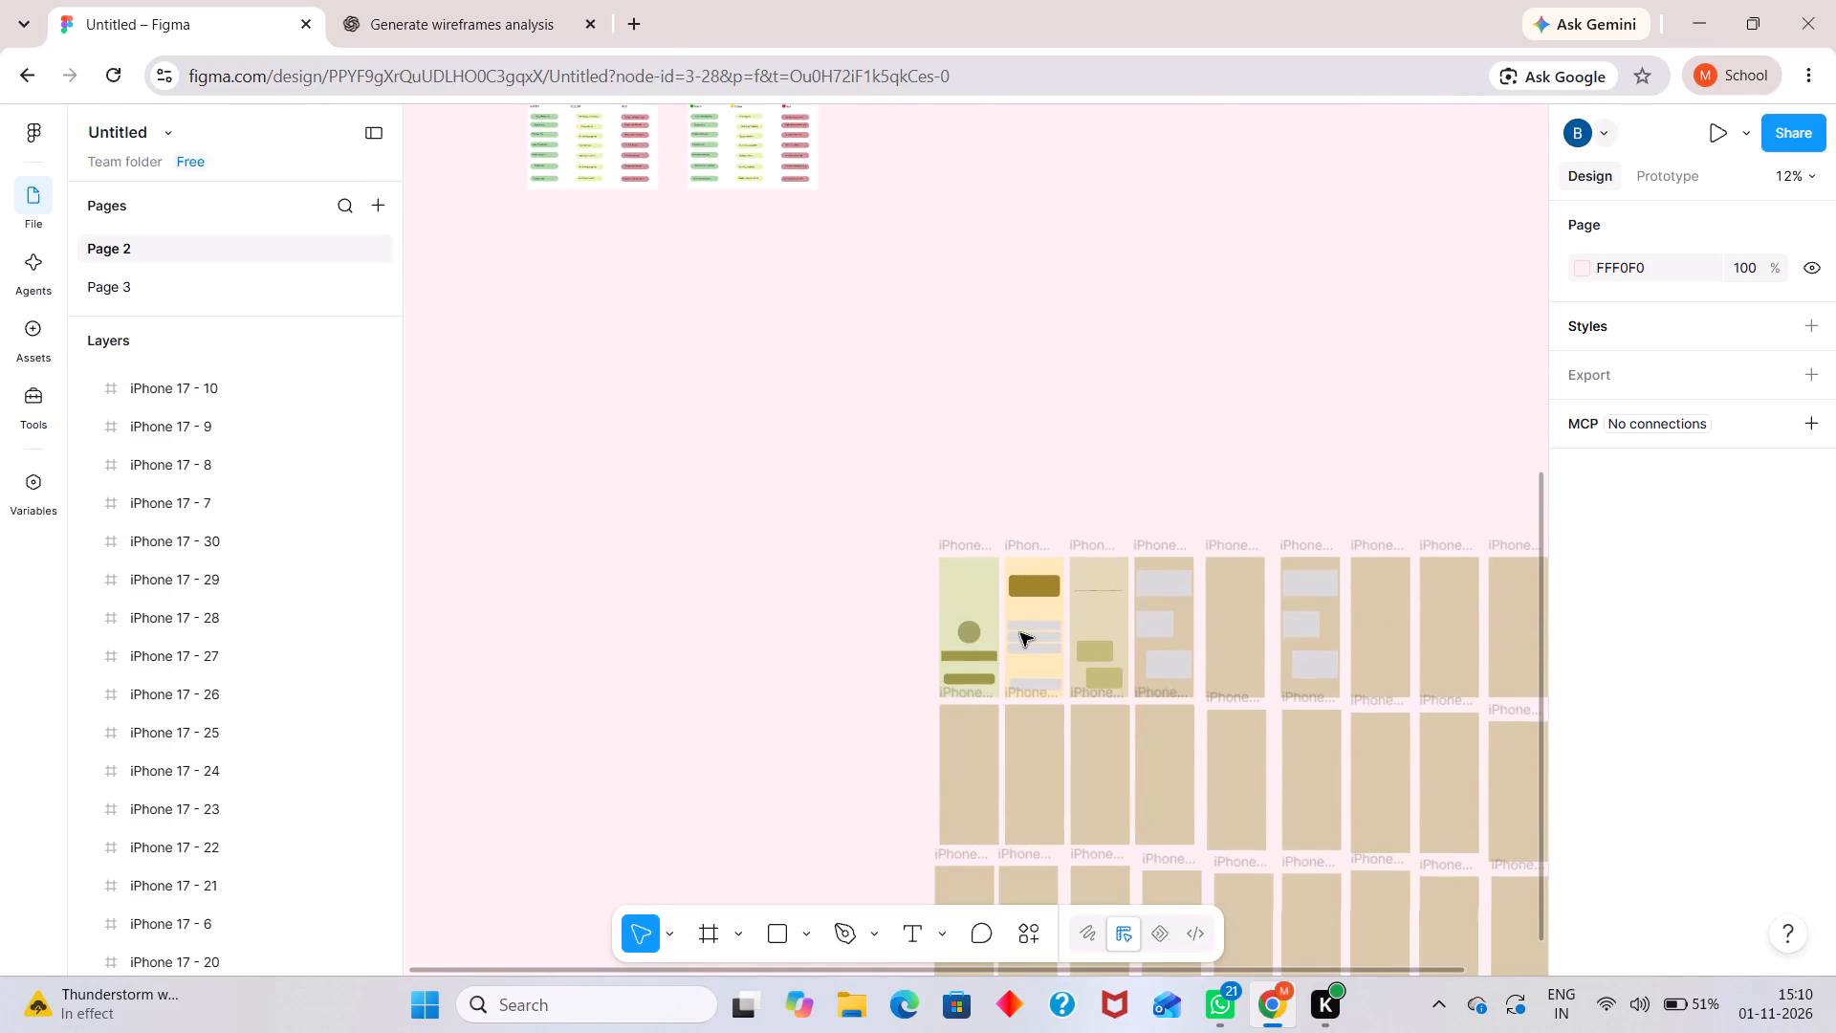
{"action": "scroll", "coordinate": [1020, 633], "scroll_direction": "down", "scroll_amount": 1}
{"action": "scroll", "coordinate": [1020, 633], "scroll_direction": "left", "scroll_amount": 2}
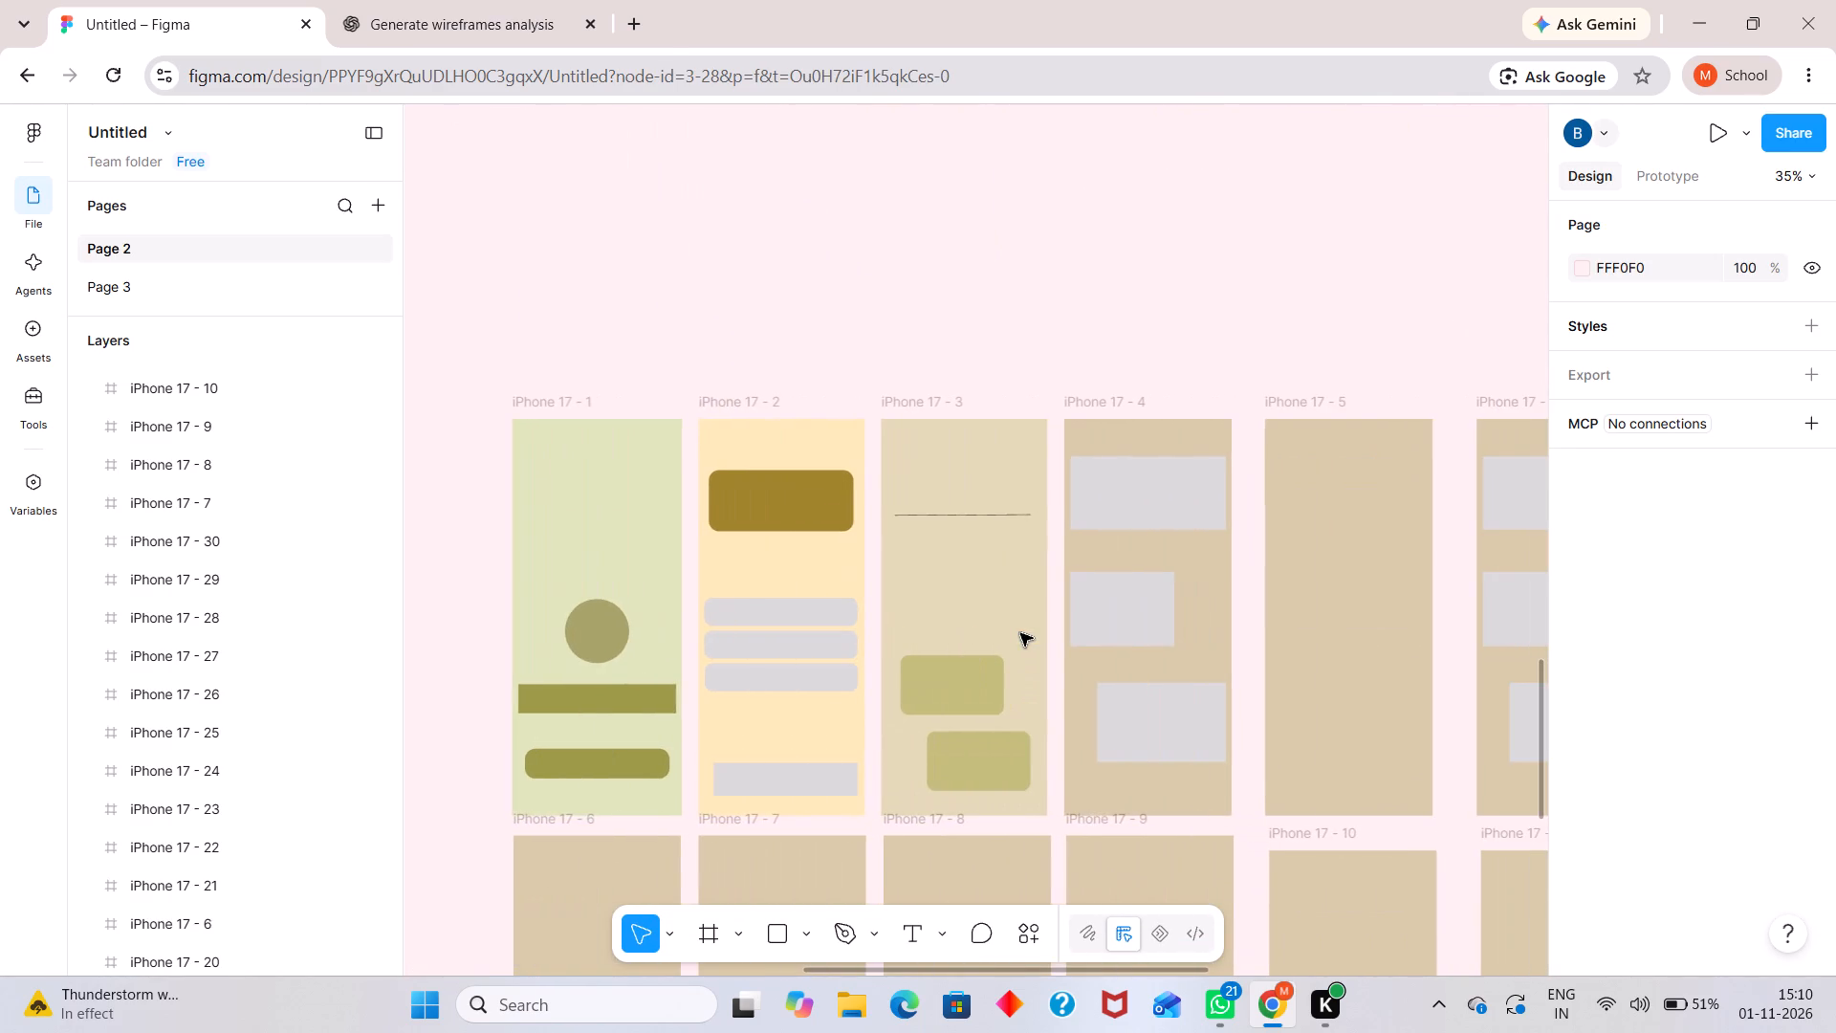
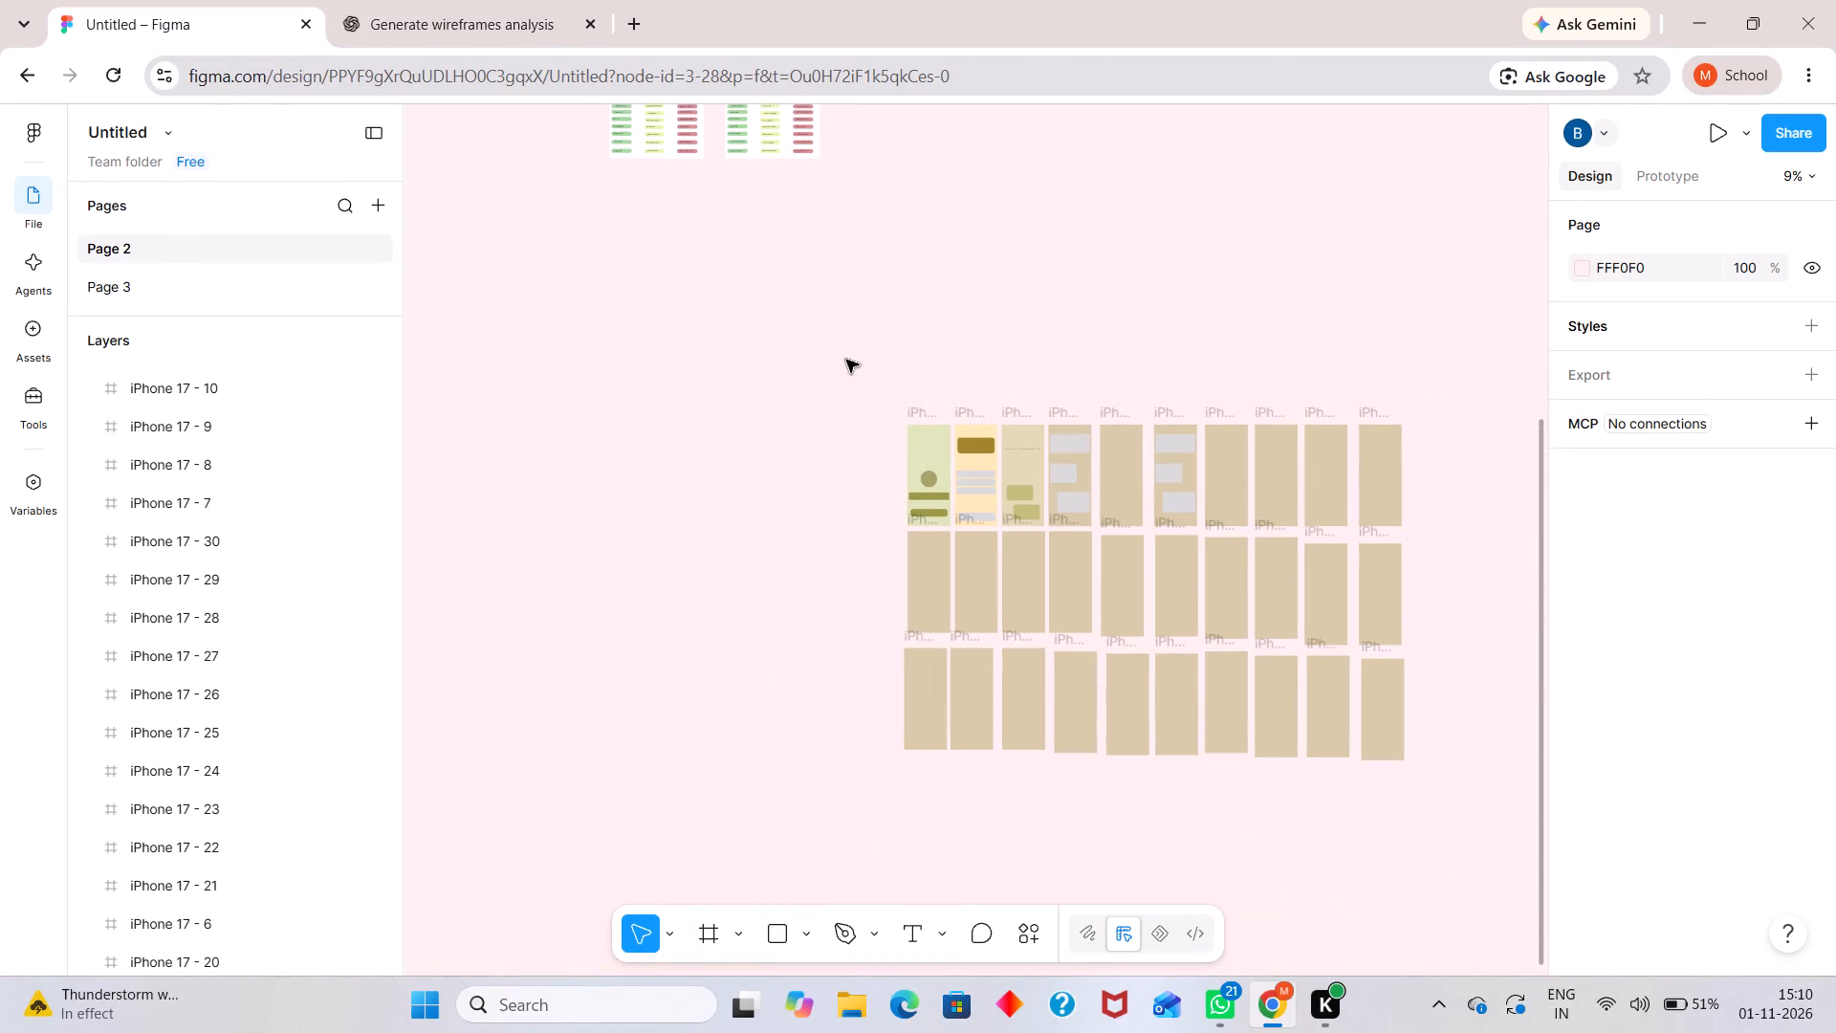
Delete all the iPhone 17 wireframe frames from Page 2.
{"action": "left_click_drag", "start_coordinate": [846, 360], "coordinate": [1407, 778]}
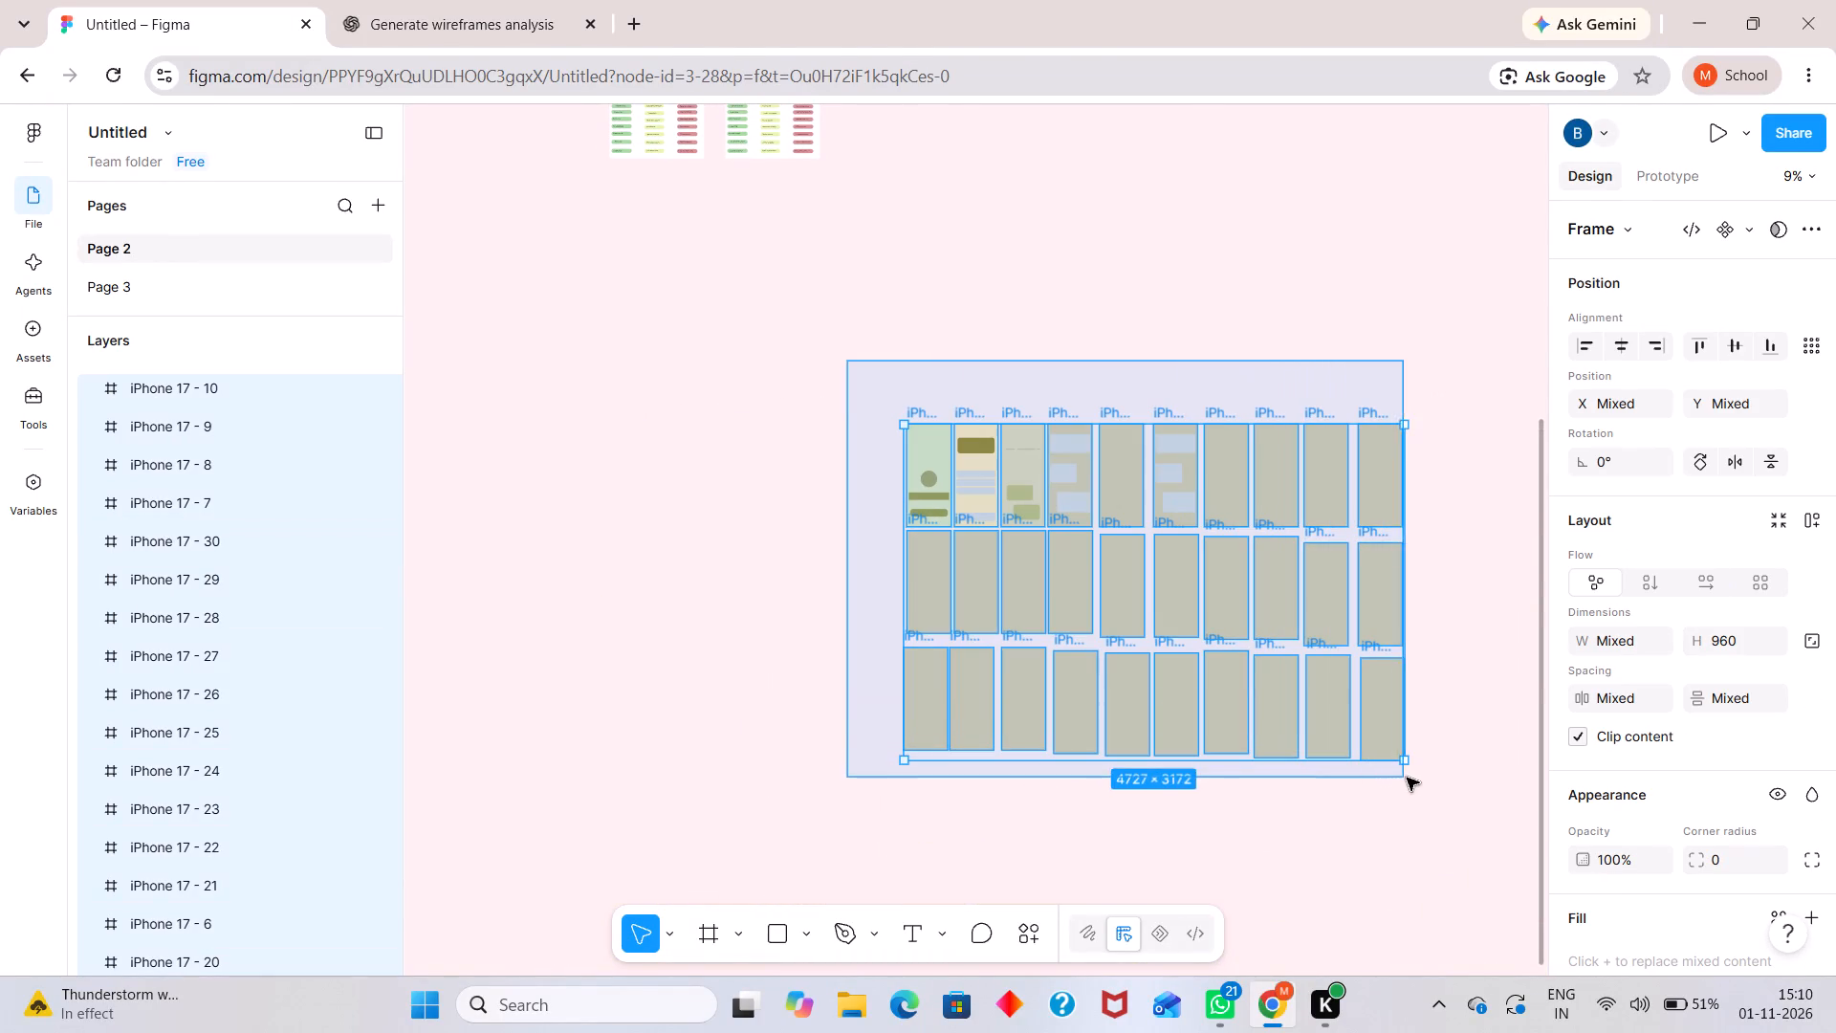
{"action": "left_click_drag", "start_coordinate": [1407, 778], "coordinate": [1421, 797]}
{"action": "key", "text": "BackSpace"}
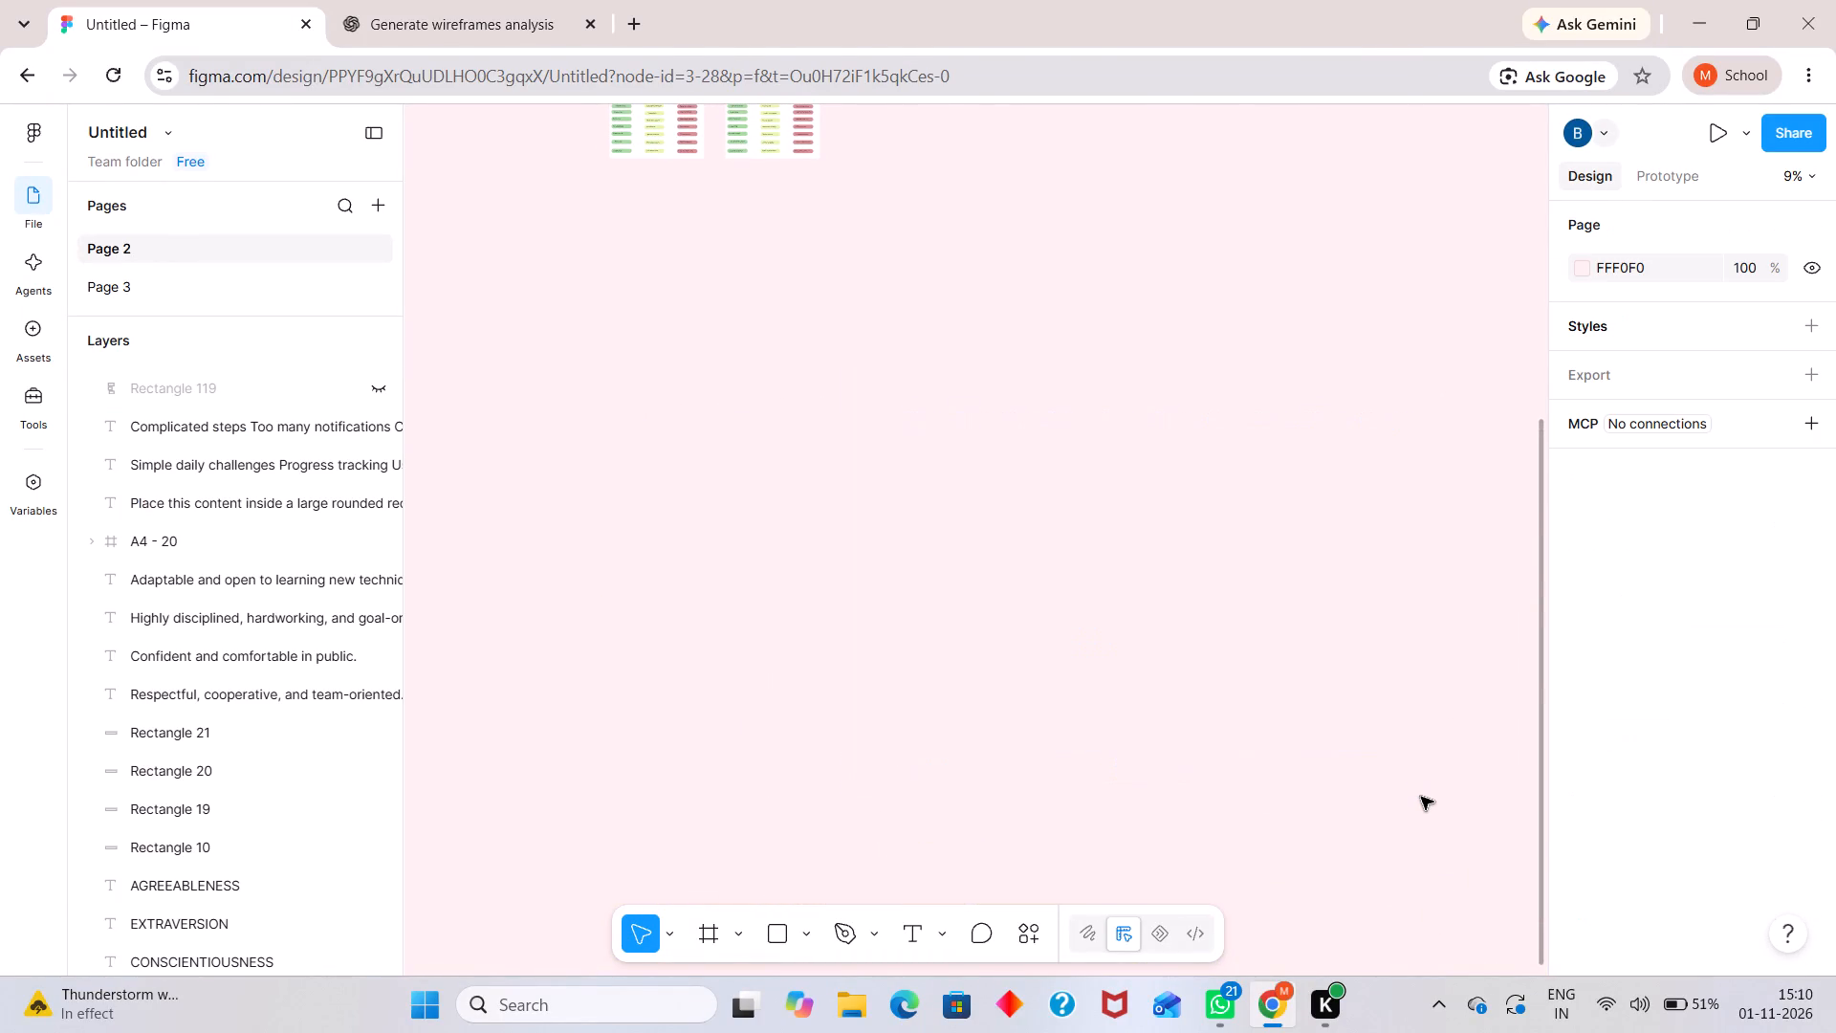
Add a new iPhone 17 preset frame, 402 × 874, in an empty area of Page 2.
{"action": "scroll", "coordinate": [1439, 448], "scroll_direction": "up", "scroll_amount": 2}
{"action": "scroll", "coordinate": [1325, 435], "scroll_direction": "left", "scroll_amount": 1}
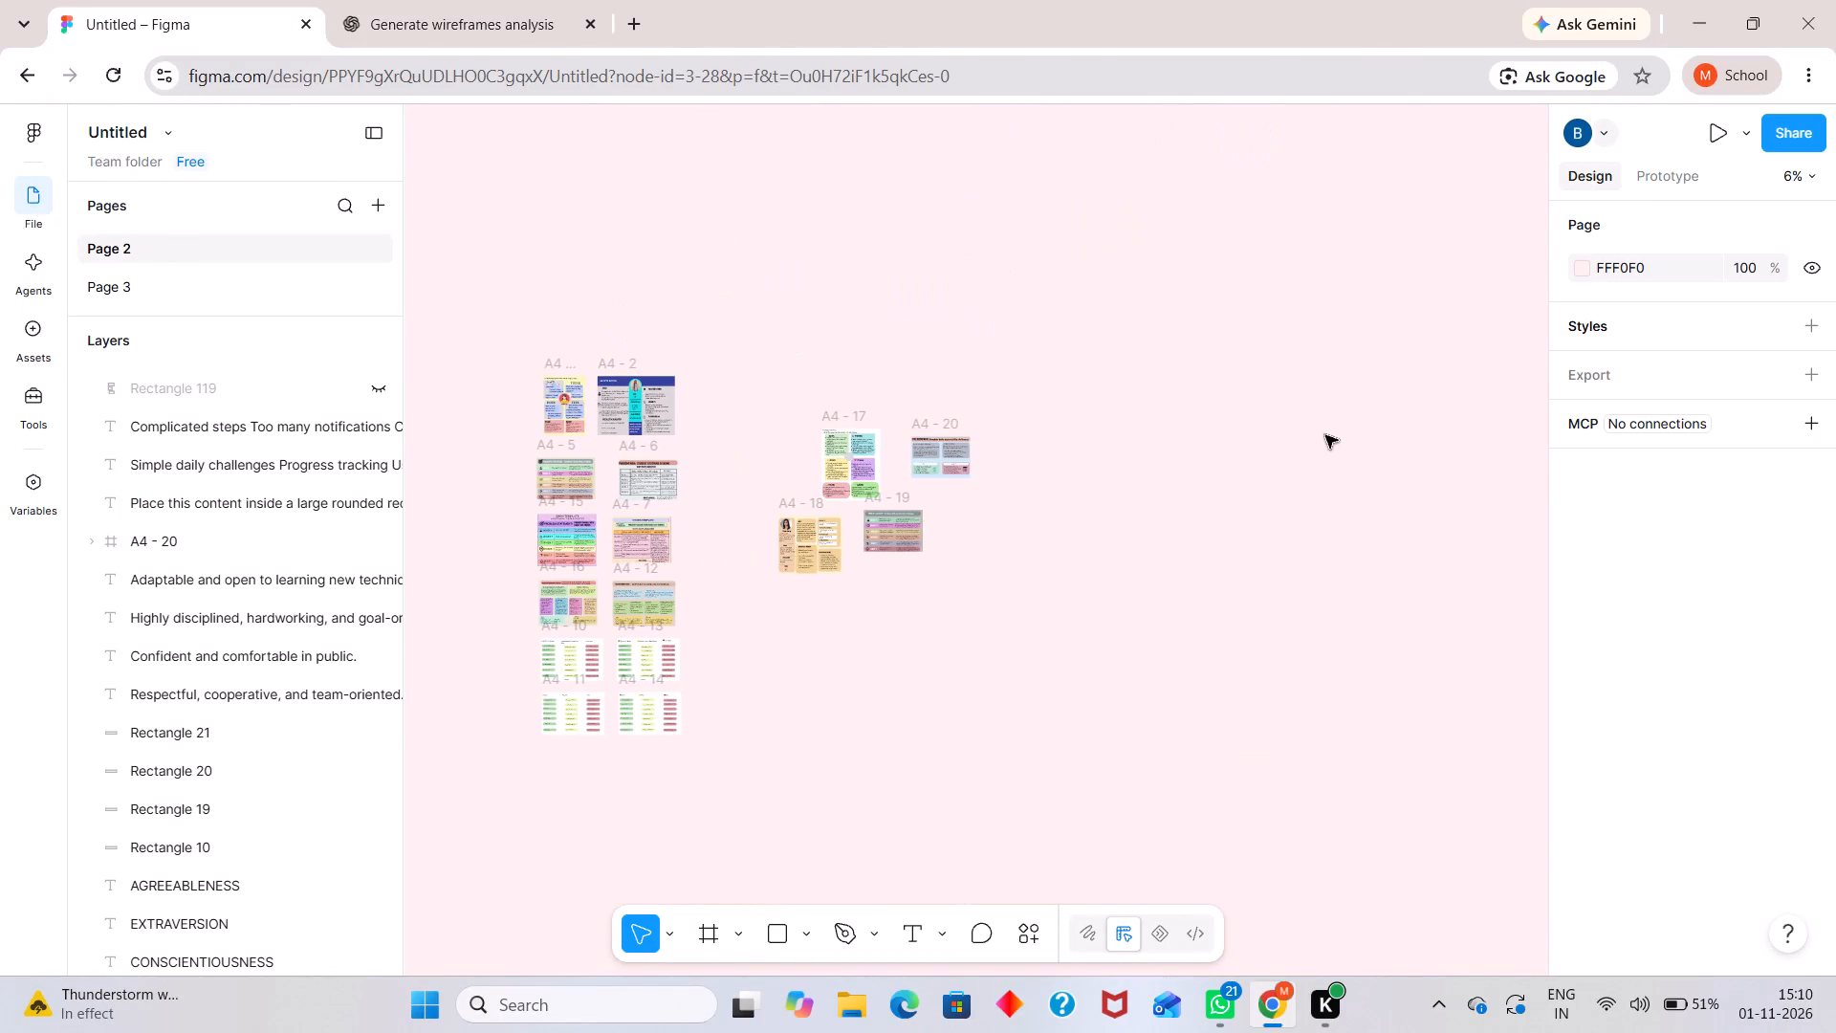
{"action": "scroll", "coordinate": [1325, 435], "scroll_direction": "left", "scroll_amount": 1}
{"action": "scroll", "coordinate": [884, 456], "scroll_direction": "right", "scroll_amount": 1}
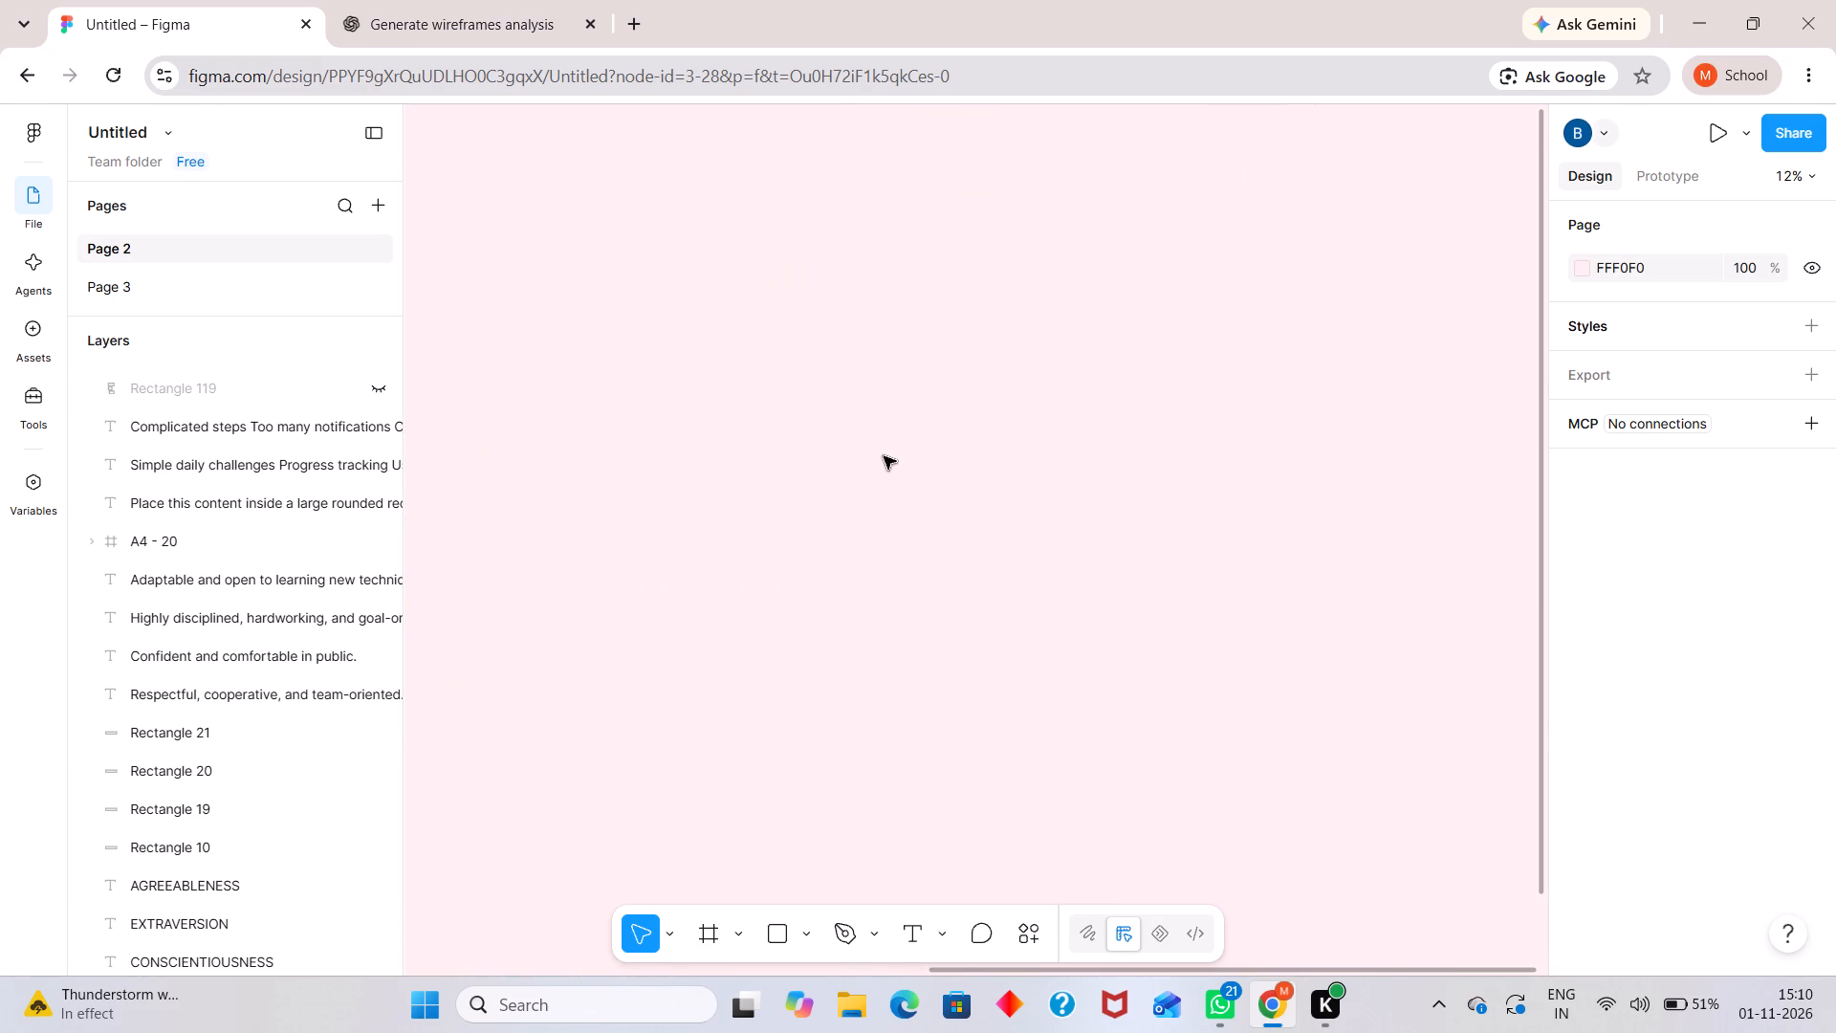
{"action": "scroll", "coordinate": [884, 456], "scroll_direction": "right", "scroll_amount": 1}
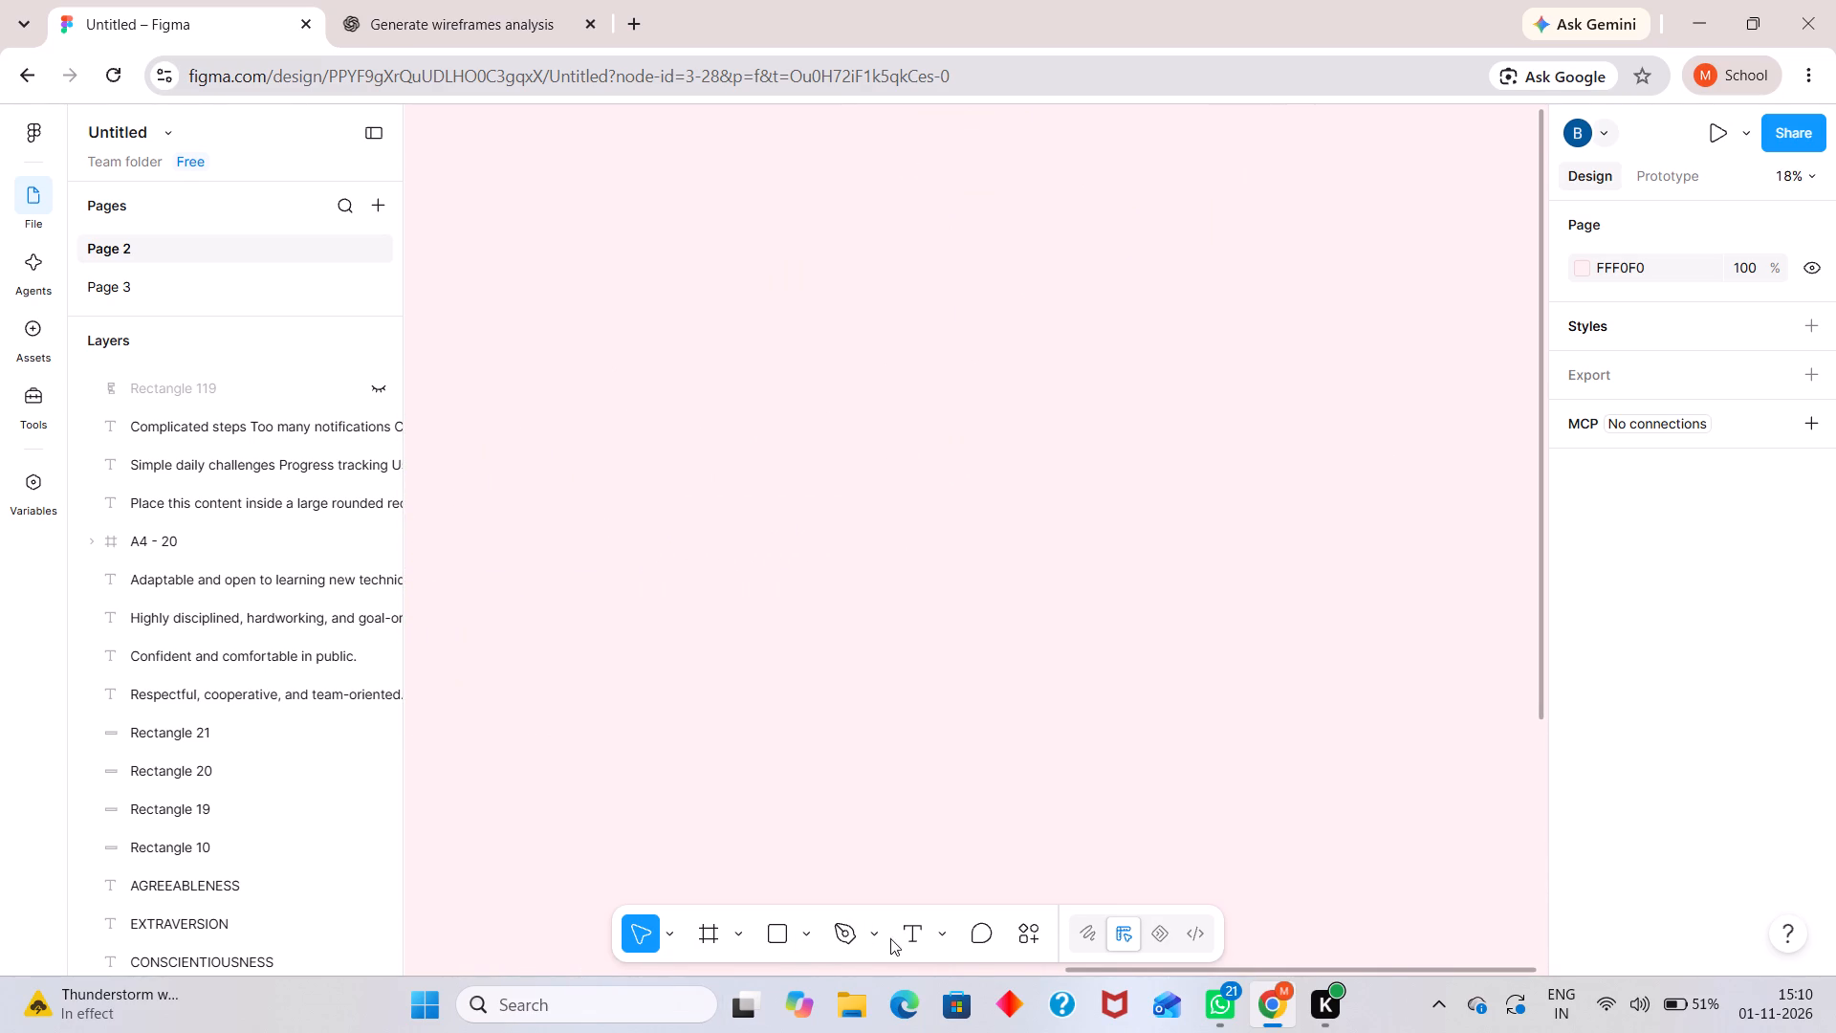
{"action": "left_click", "coordinate": [712, 924]}
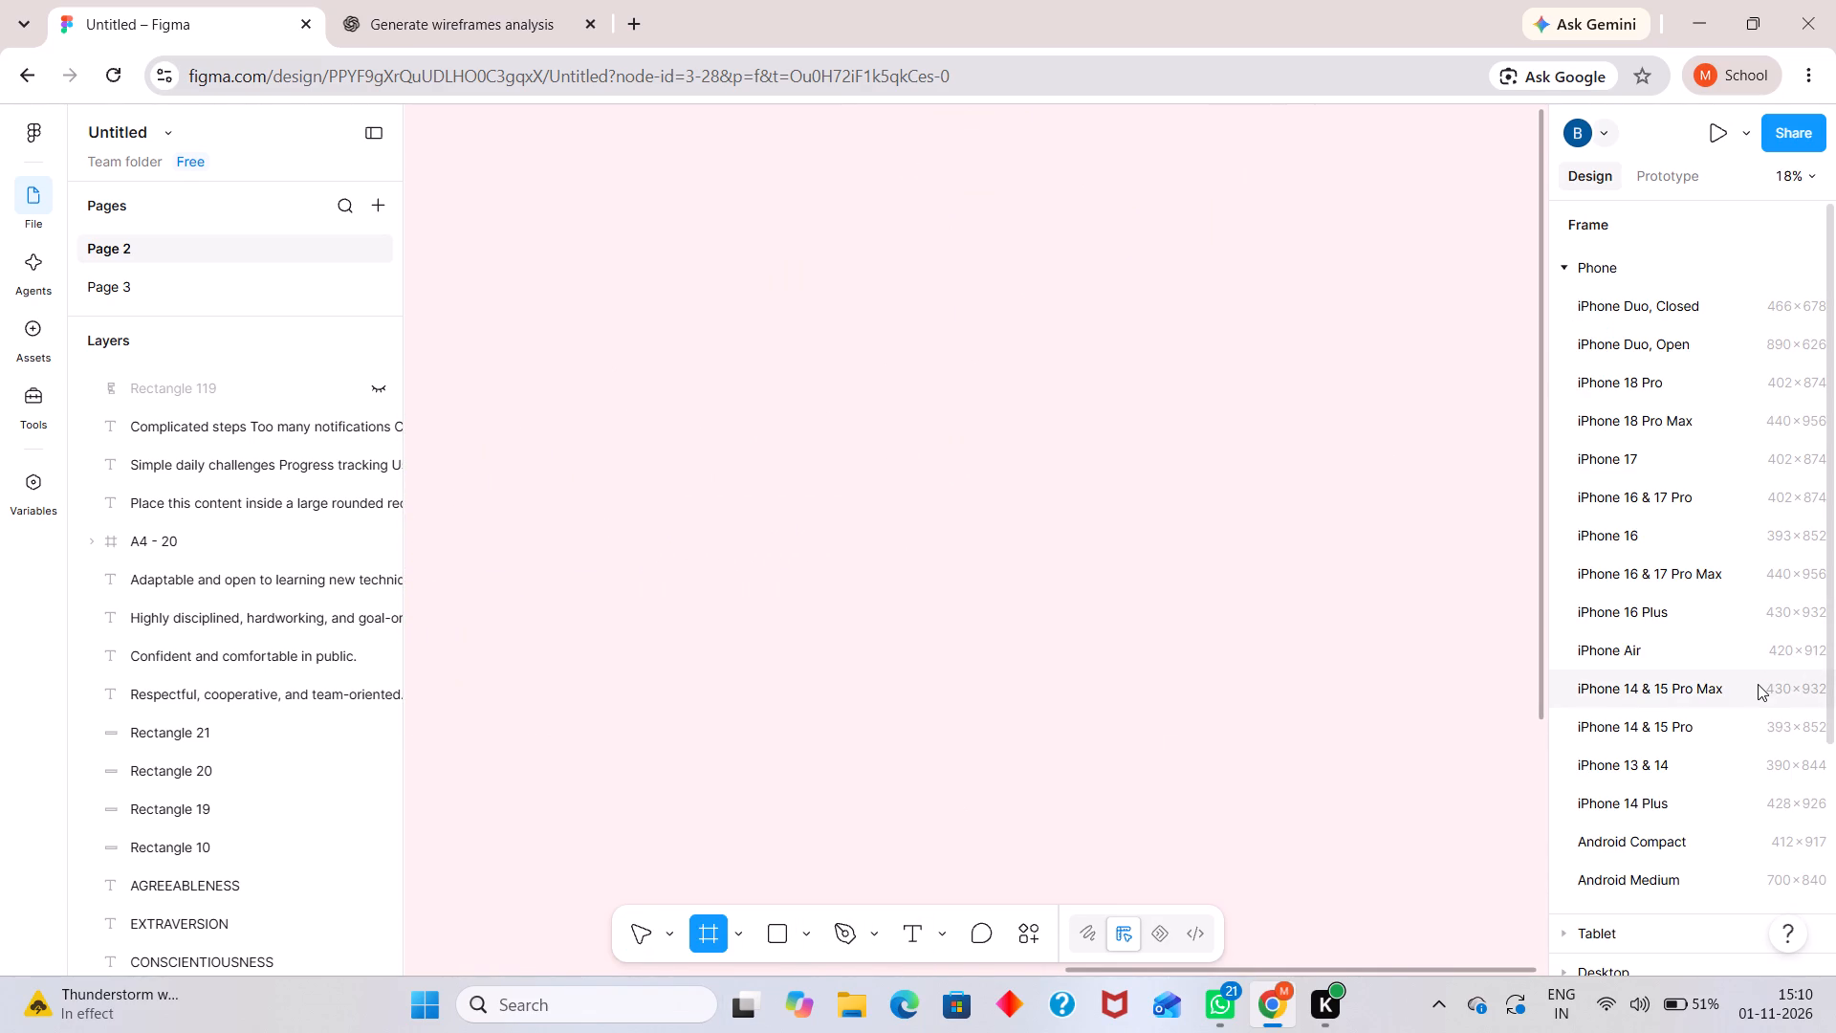
{"action": "scroll", "coordinate": [1758, 684], "scroll_direction": "down", "scroll_amount": 1}
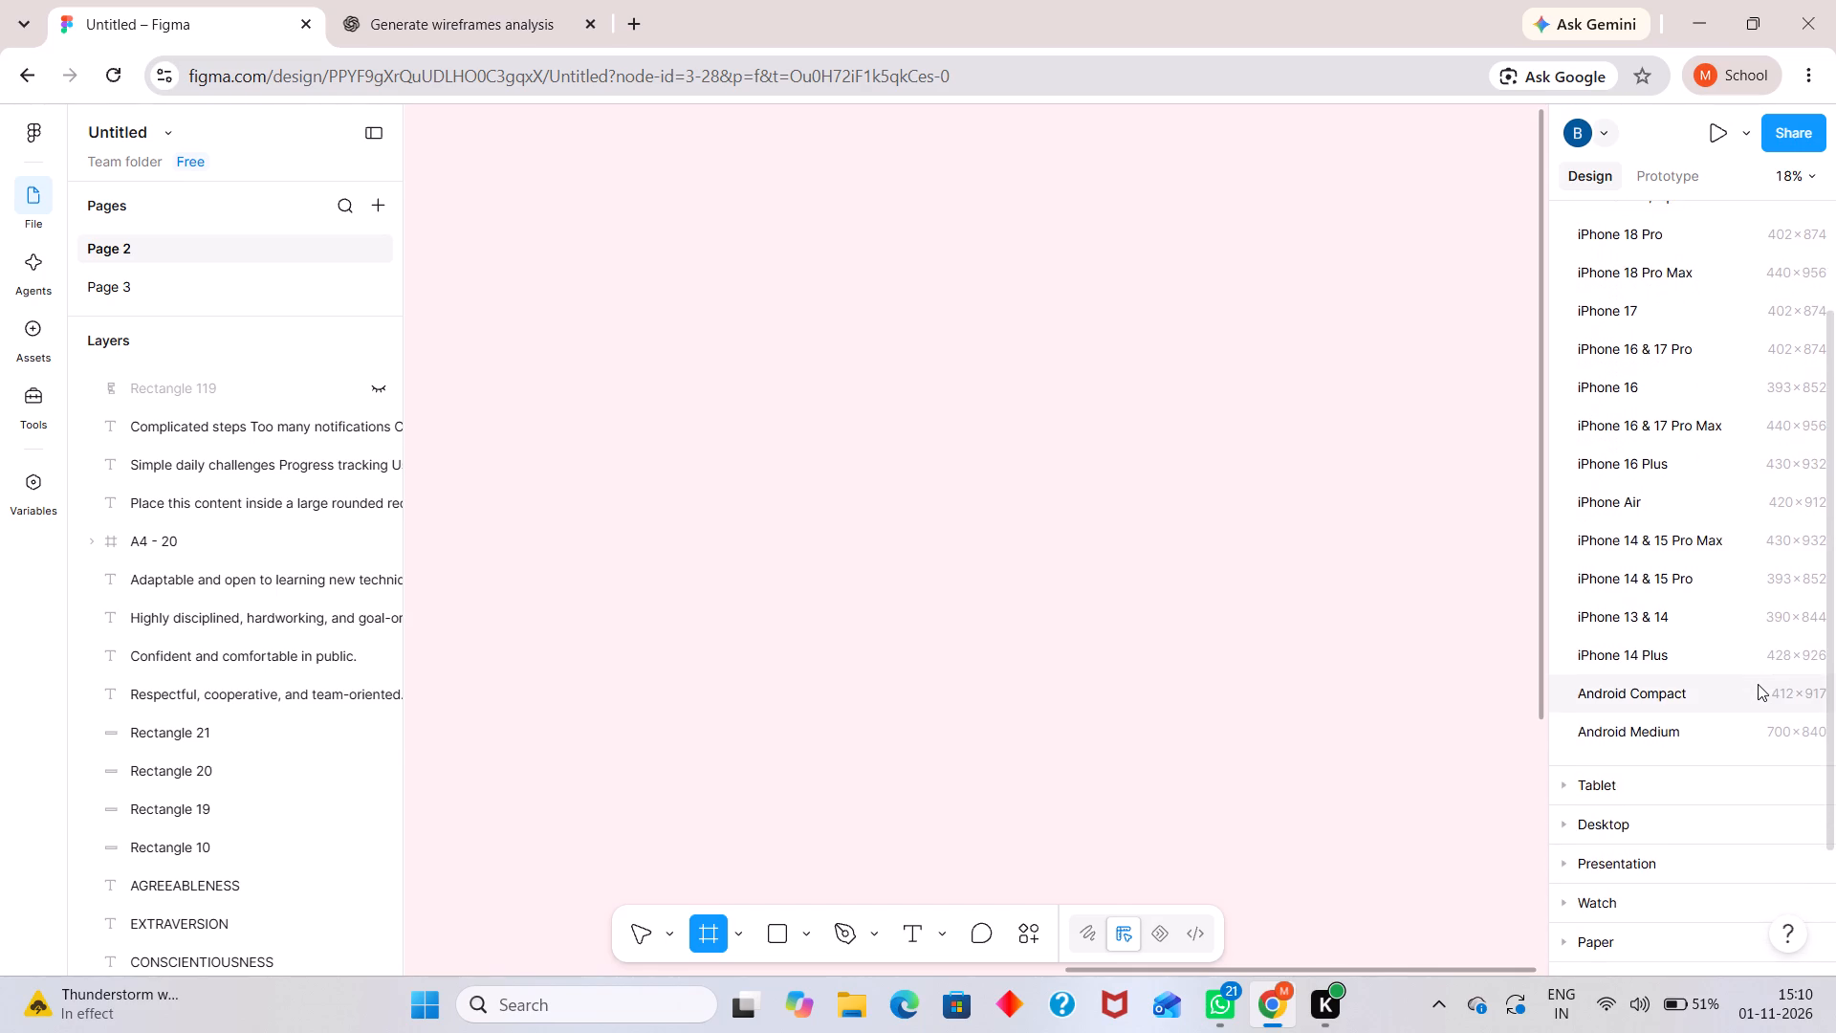
{"action": "scroll", "coordinate": [1758, 684], "scroll_direction": "up", "scroll_amount": 1}
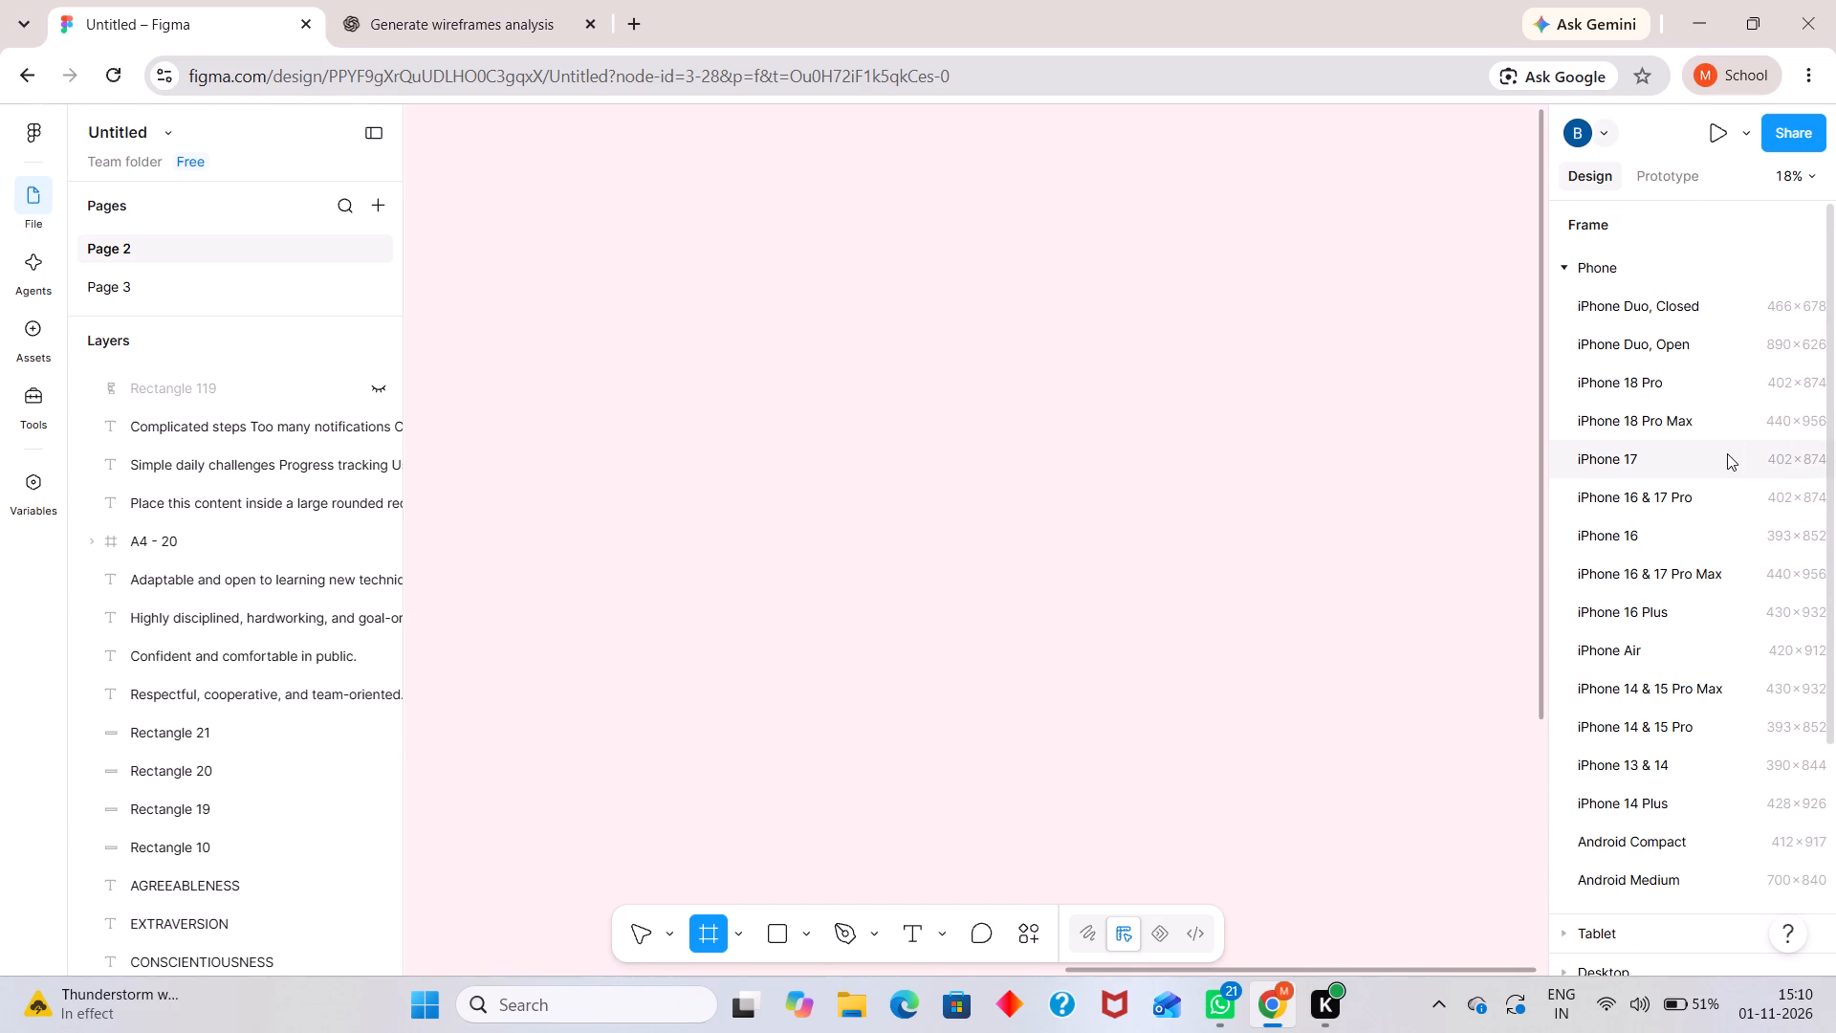
{"action": "left_click", "coordinate": [1727, 453]}
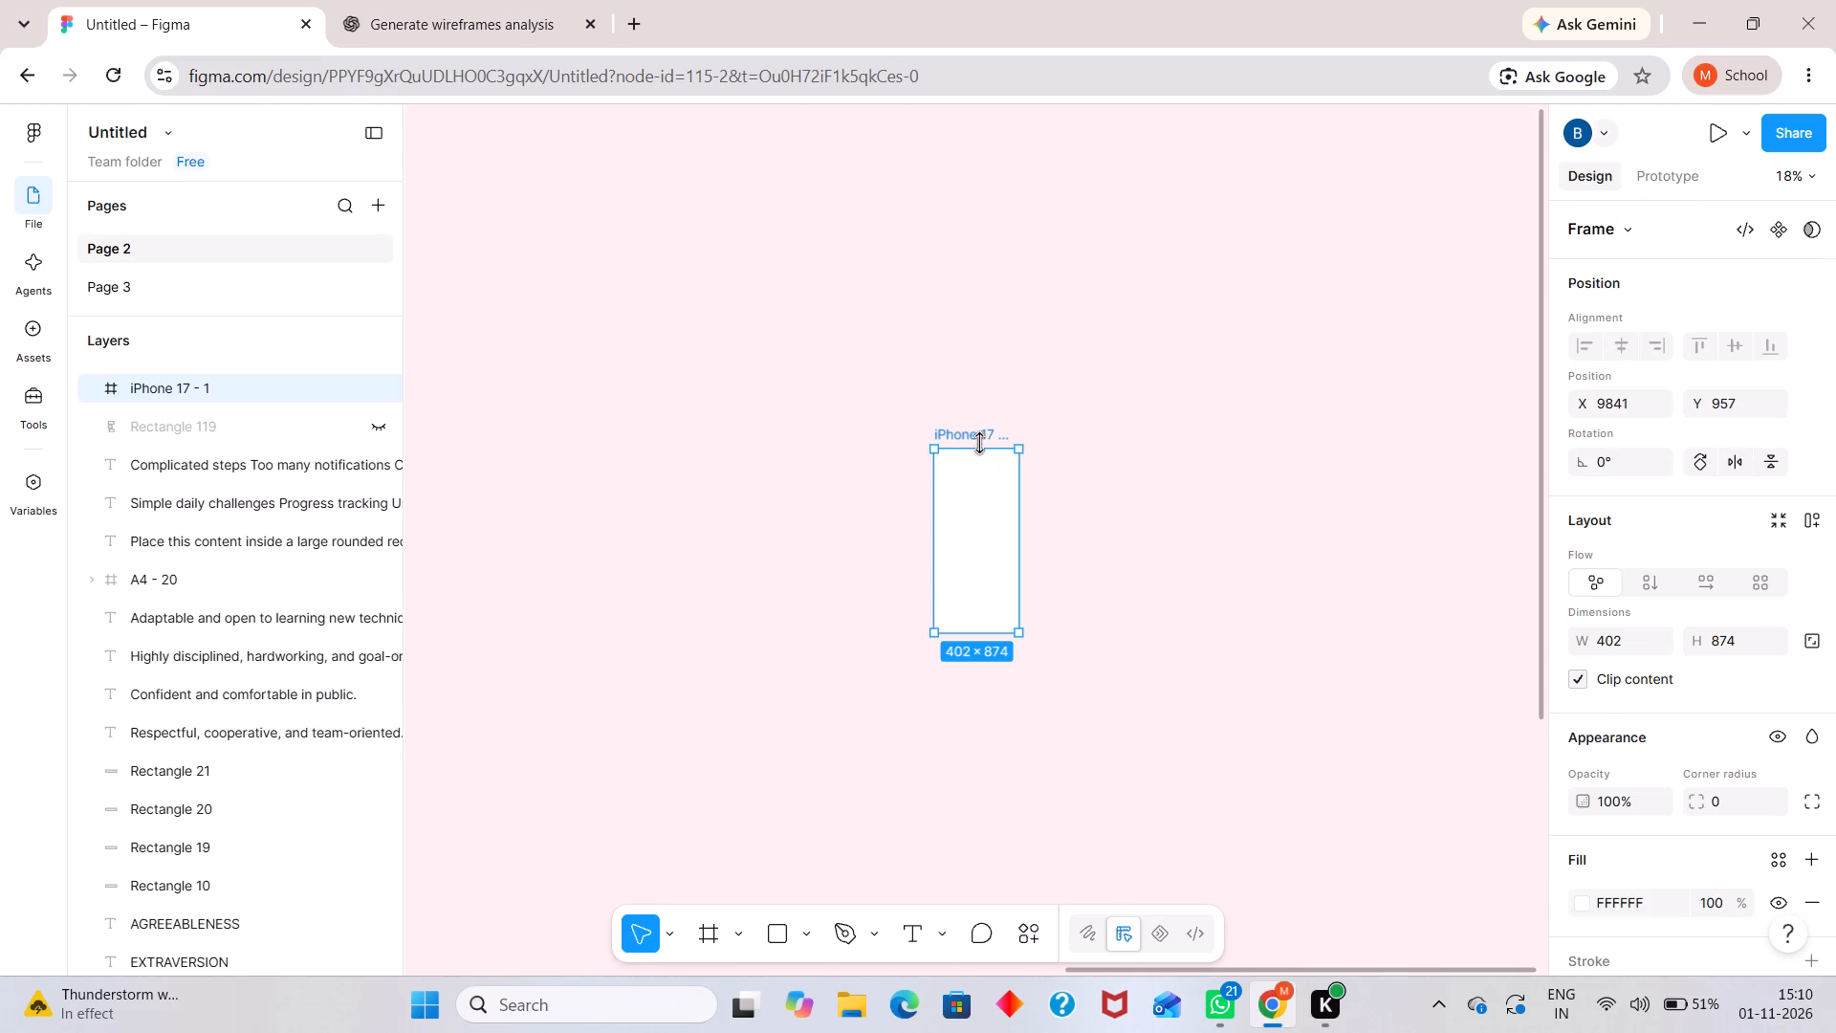
{"action": "left_click", "coordinate": [973, 434]}
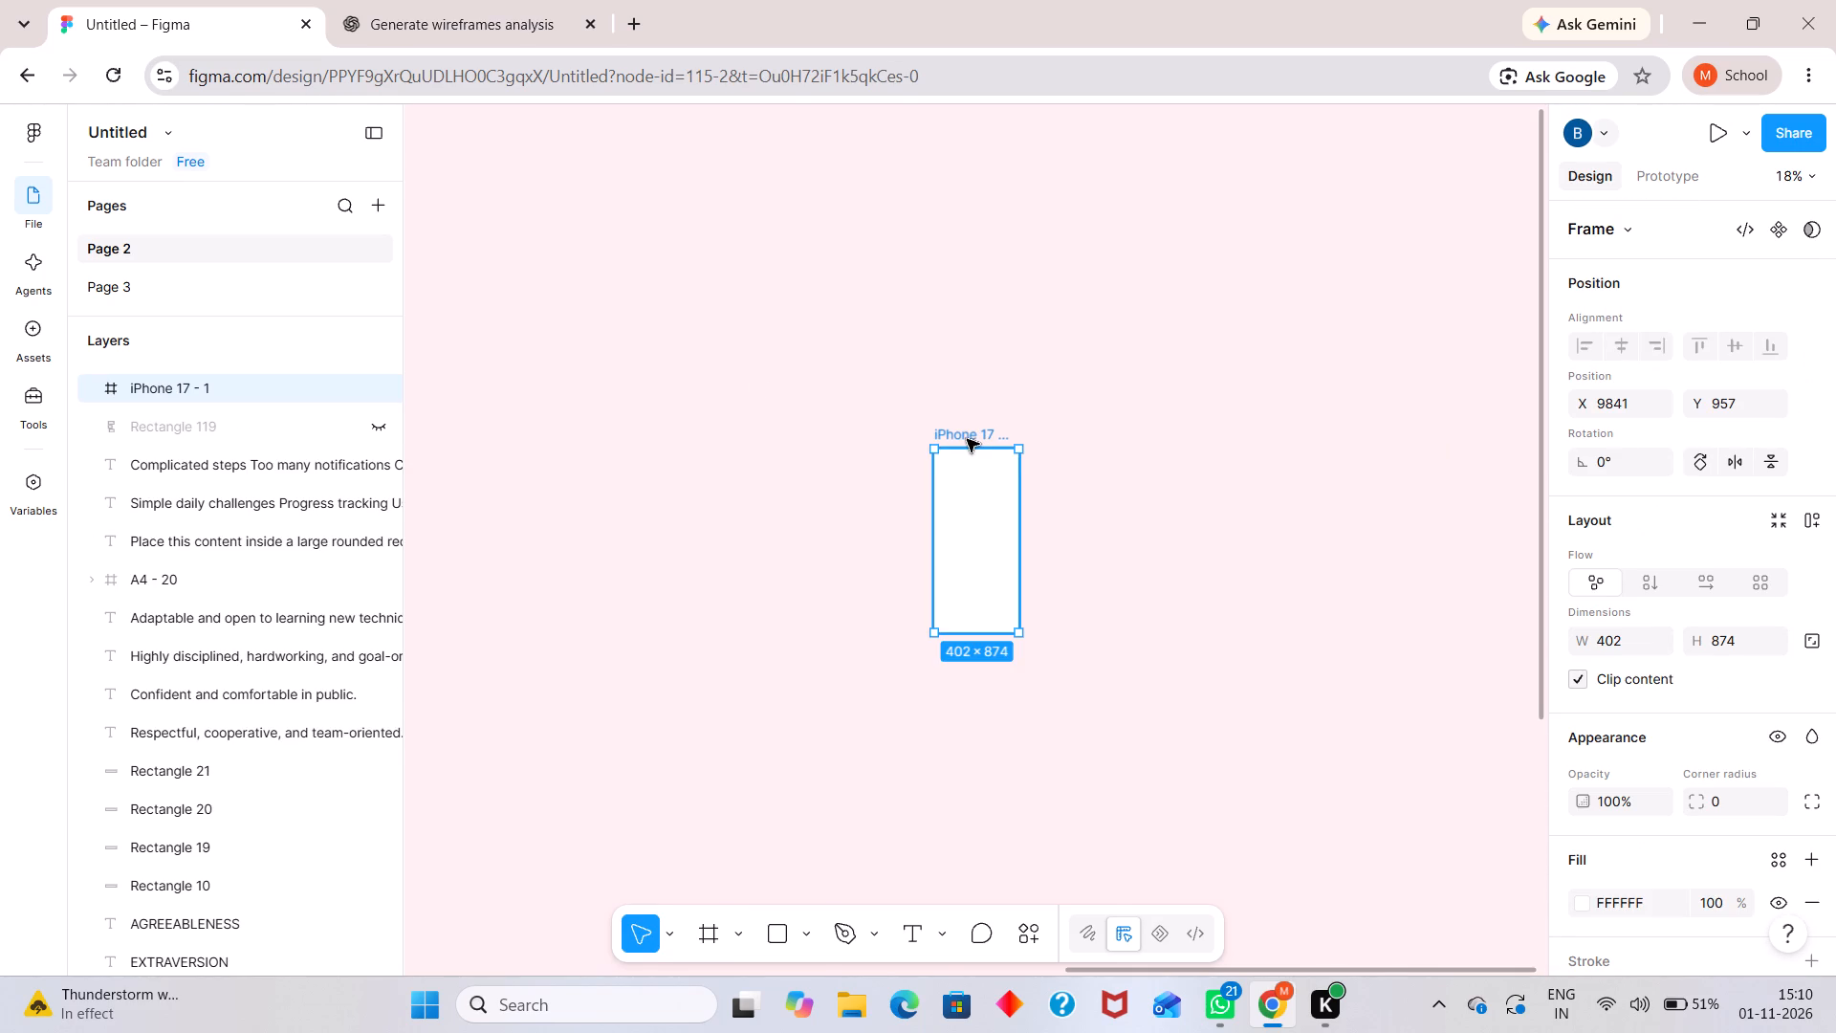
{"action": "left_click", "coordinate": [967, 439]}
{"action": "left_click_drag", "start_coordinate": [967, 431], "coordinate": [571, 317]}
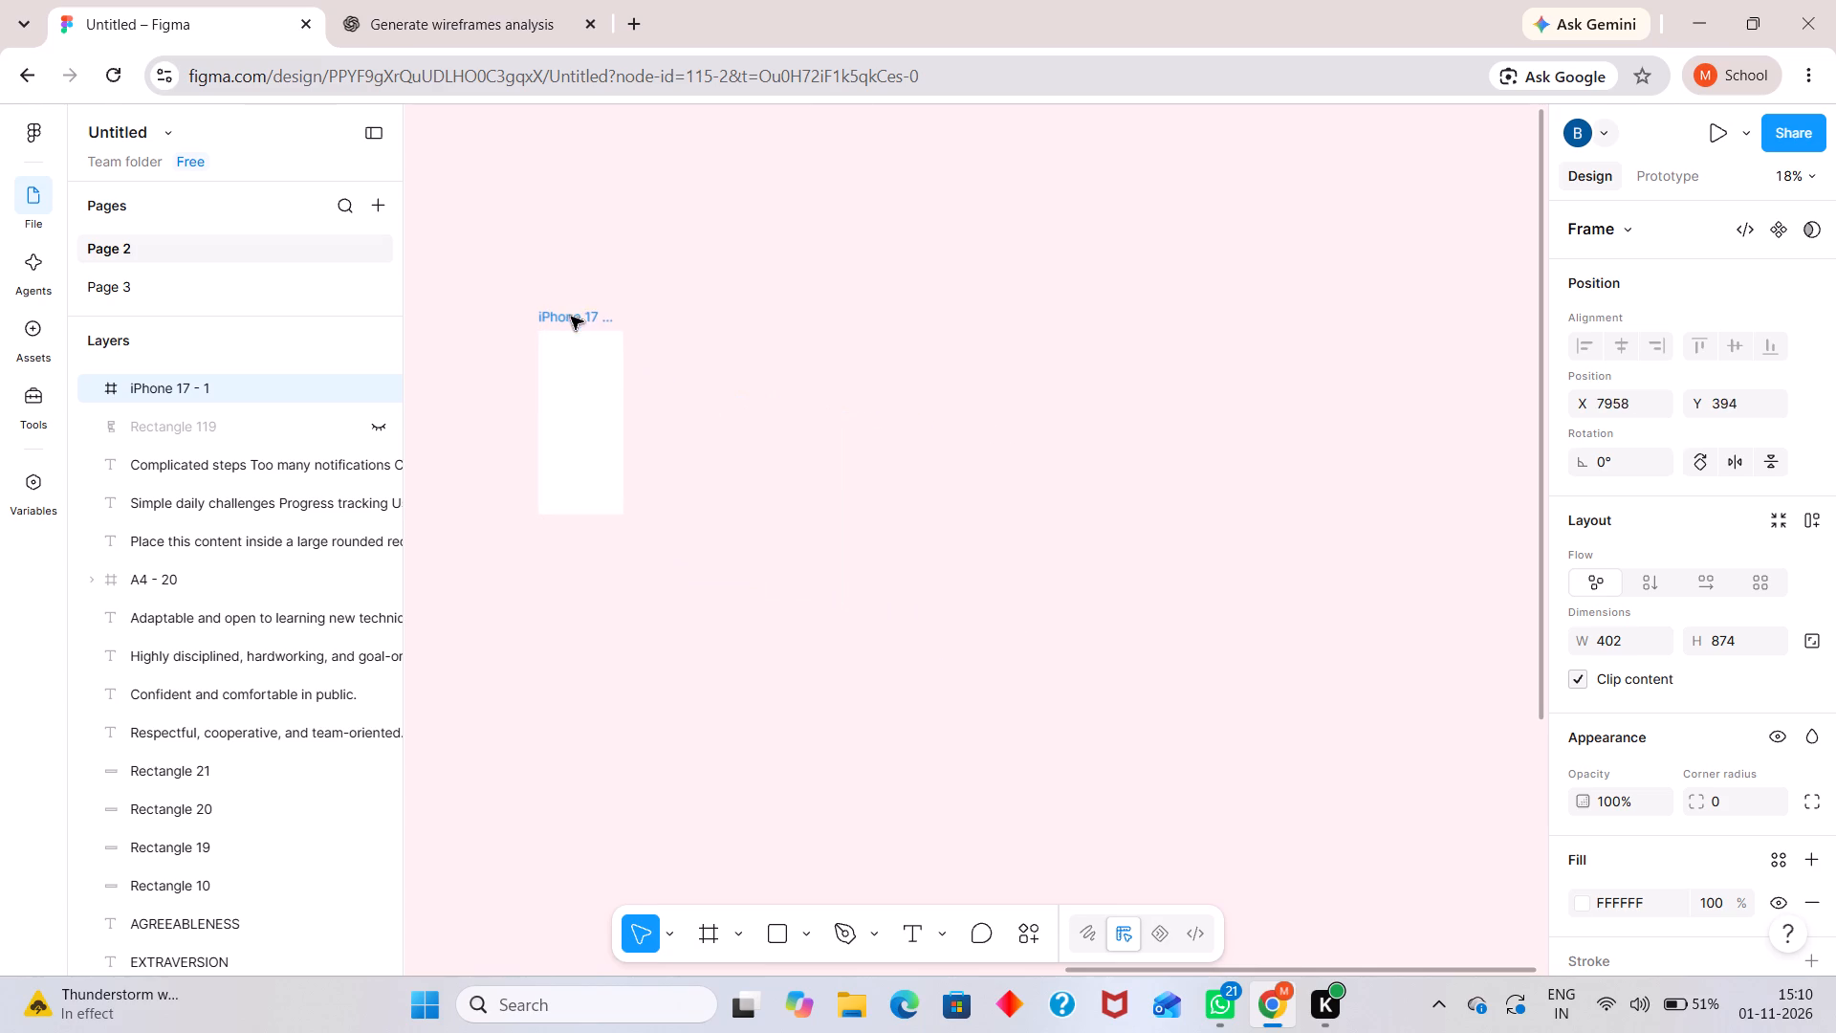
{"action": "left_click_drag", "start_coordinate": [571, 317], "coordinate": [526, 268]}
{"action": "left_click", "coordinate": [721, 340]}
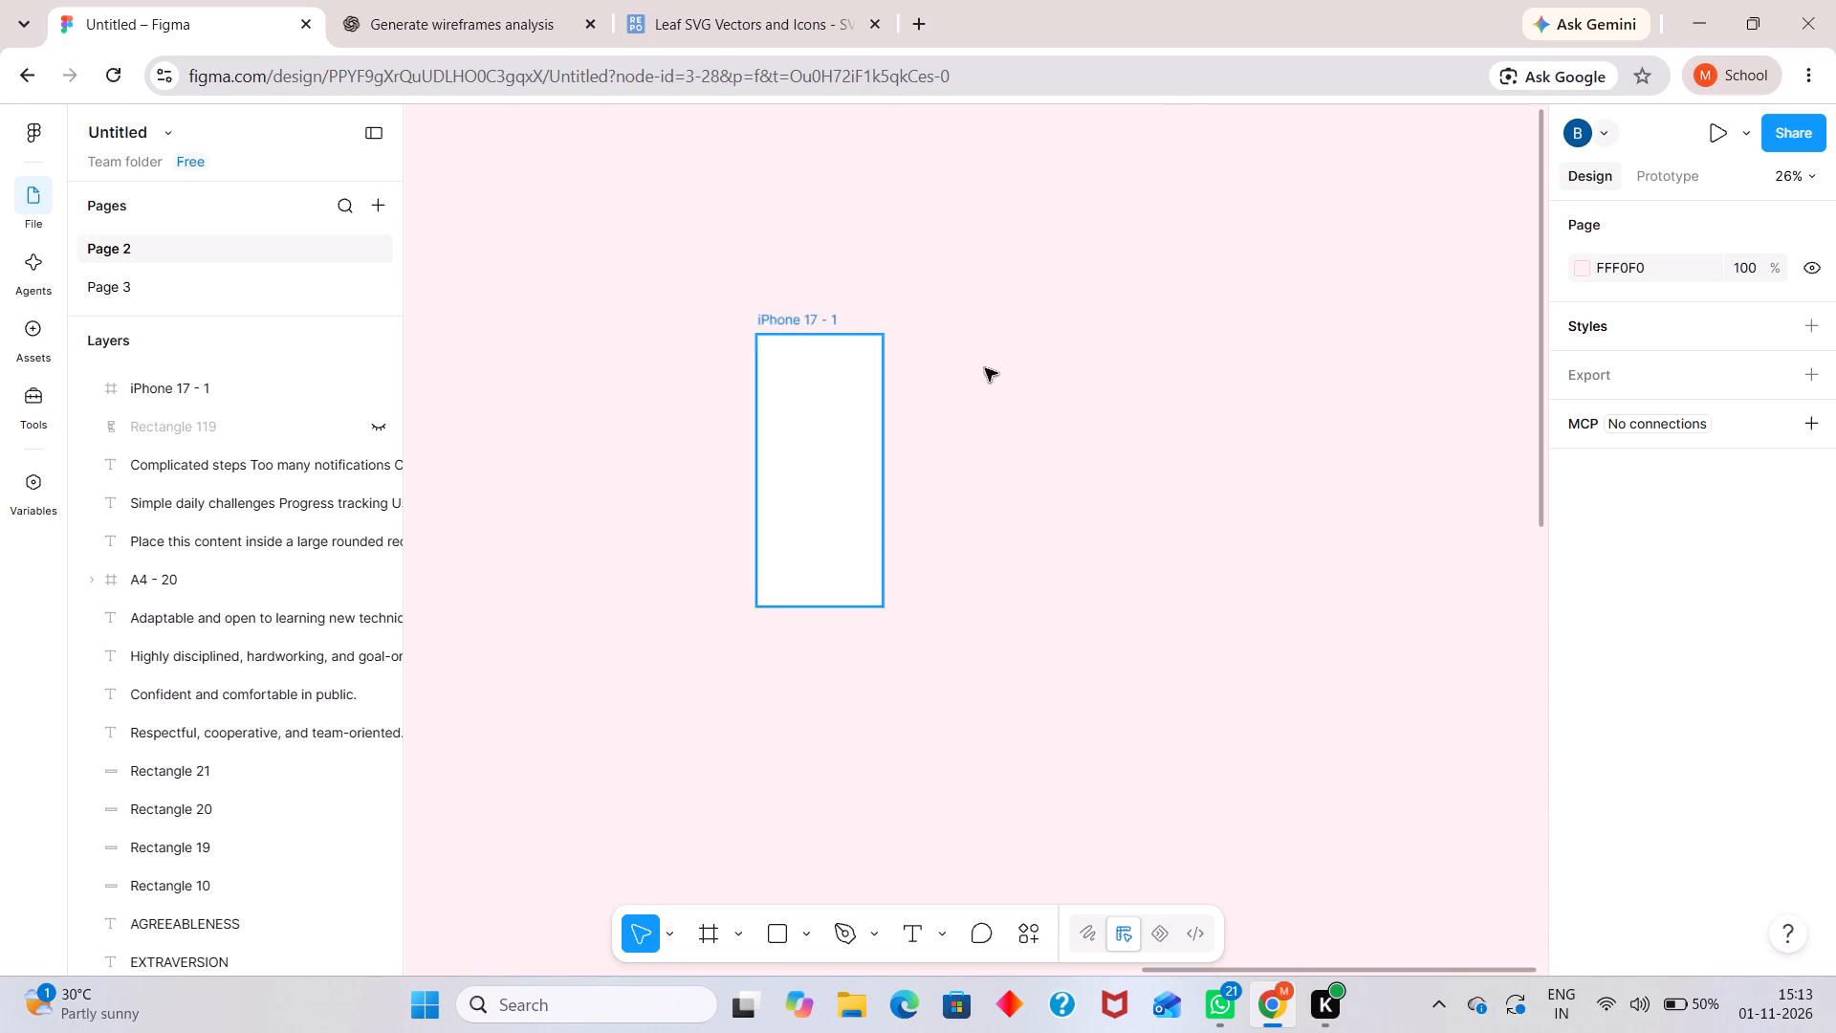
{"action": "left_click", "coordinate": [817, 524]}
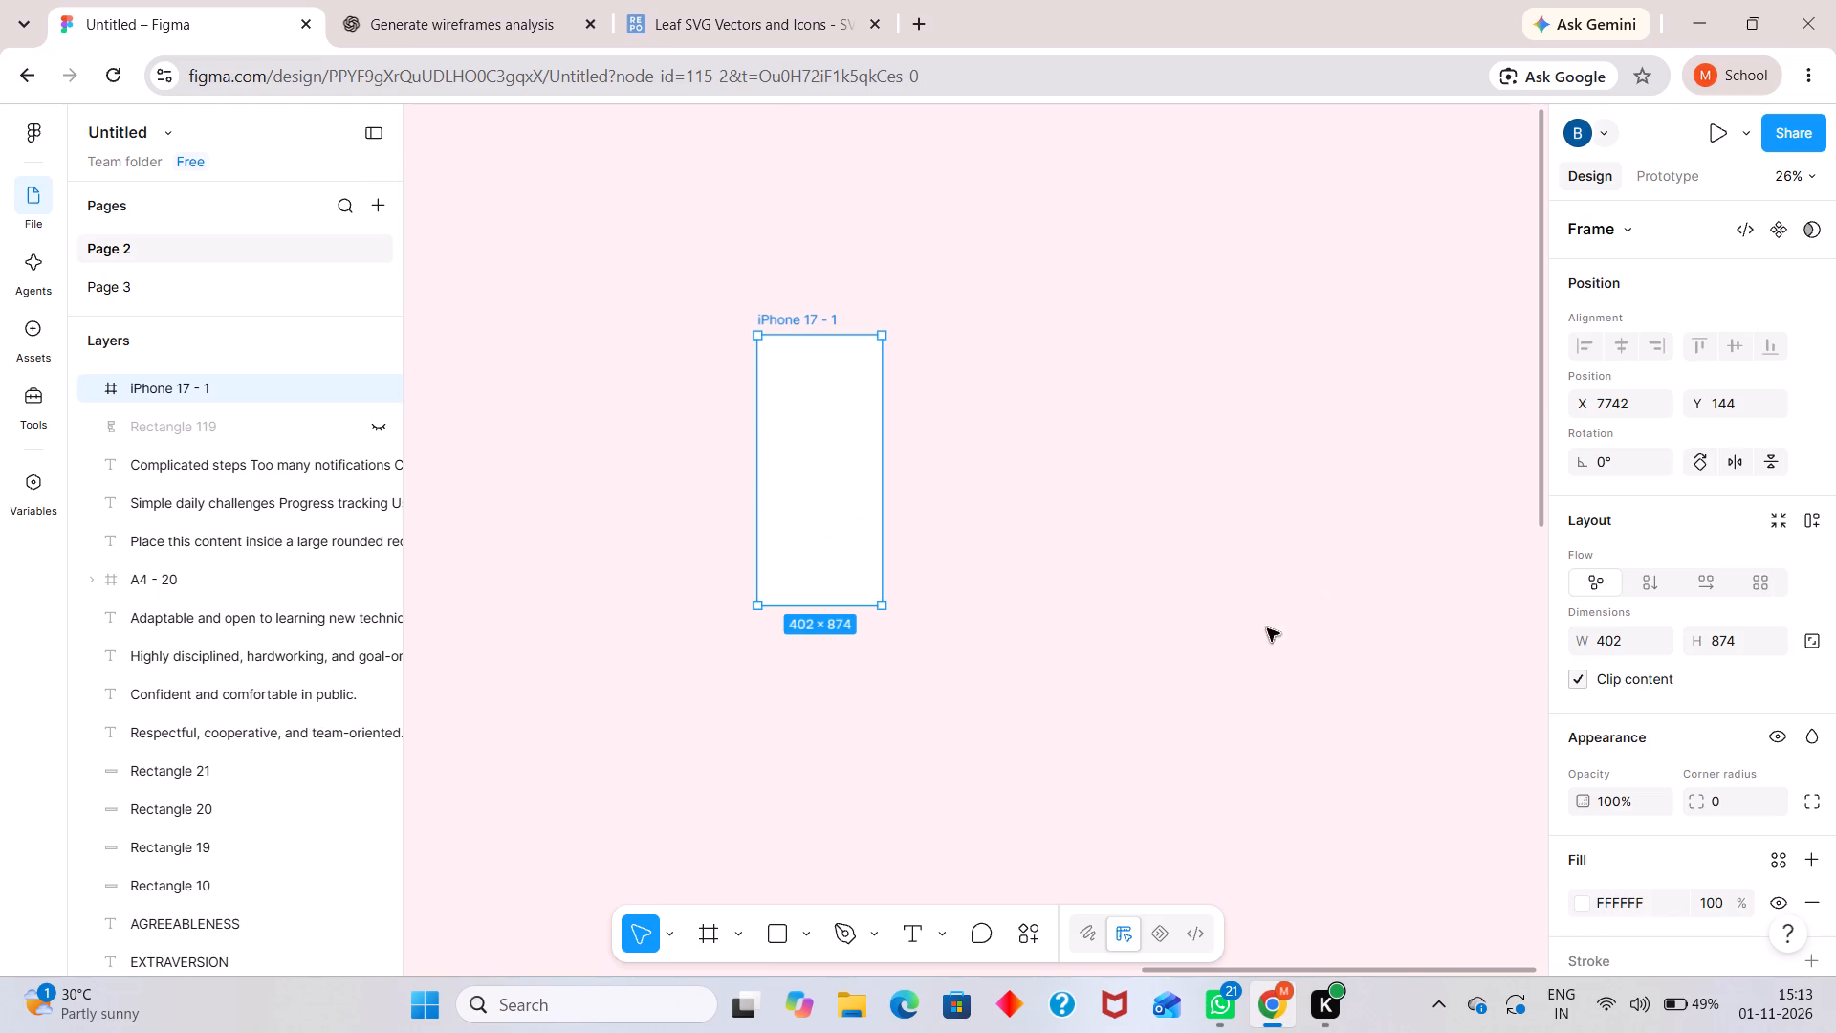
{"action": "scroll", "coordinate": [1201, 628], "scroll_direction": "up", "scroll_amount": 2, "text": "ctrl"}
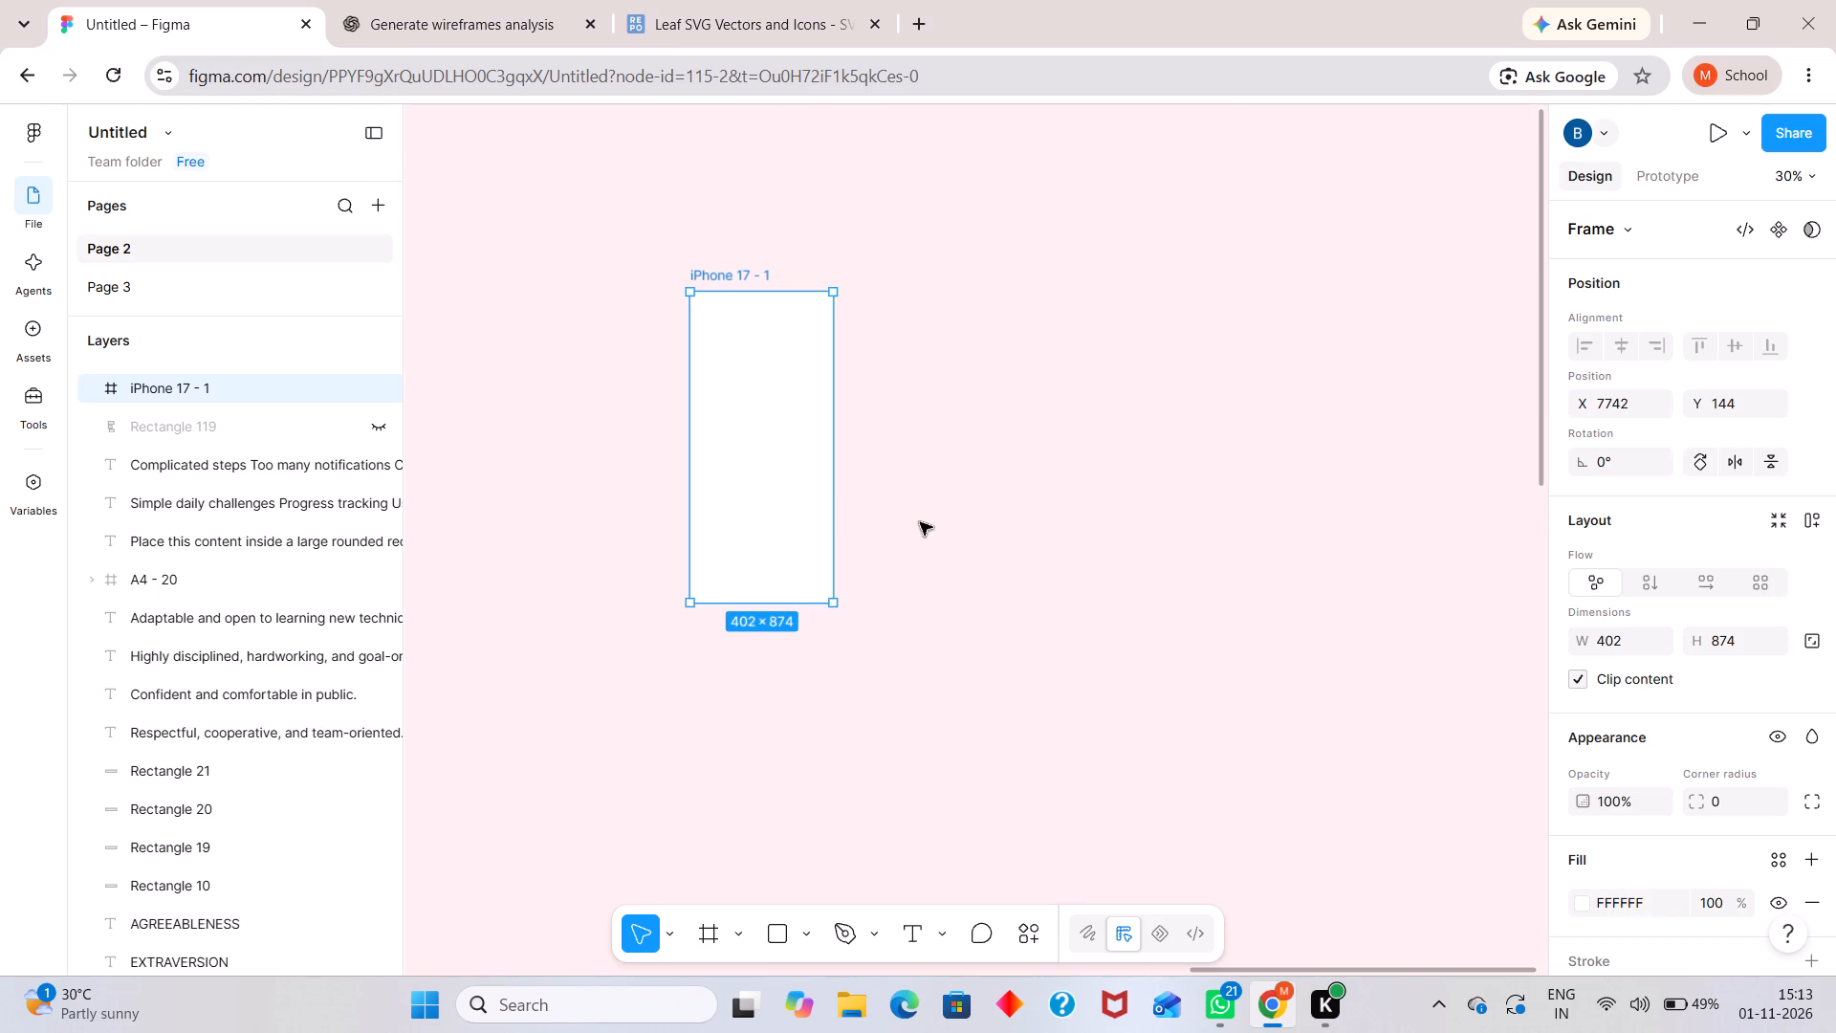
{"action": "scroll", "coordinate": [863, 474], "scroll_direction": "up", "scroll_amount": 1}
{"action": "middle_click_drag", "start_coordinate": [866, 473], "coordinate": [1174, 578]}
{"action": "scroll", "coordinate": [1174, 578], "scroll_direction": "down", "scroll_amount": 3, "text": "ctrl"}
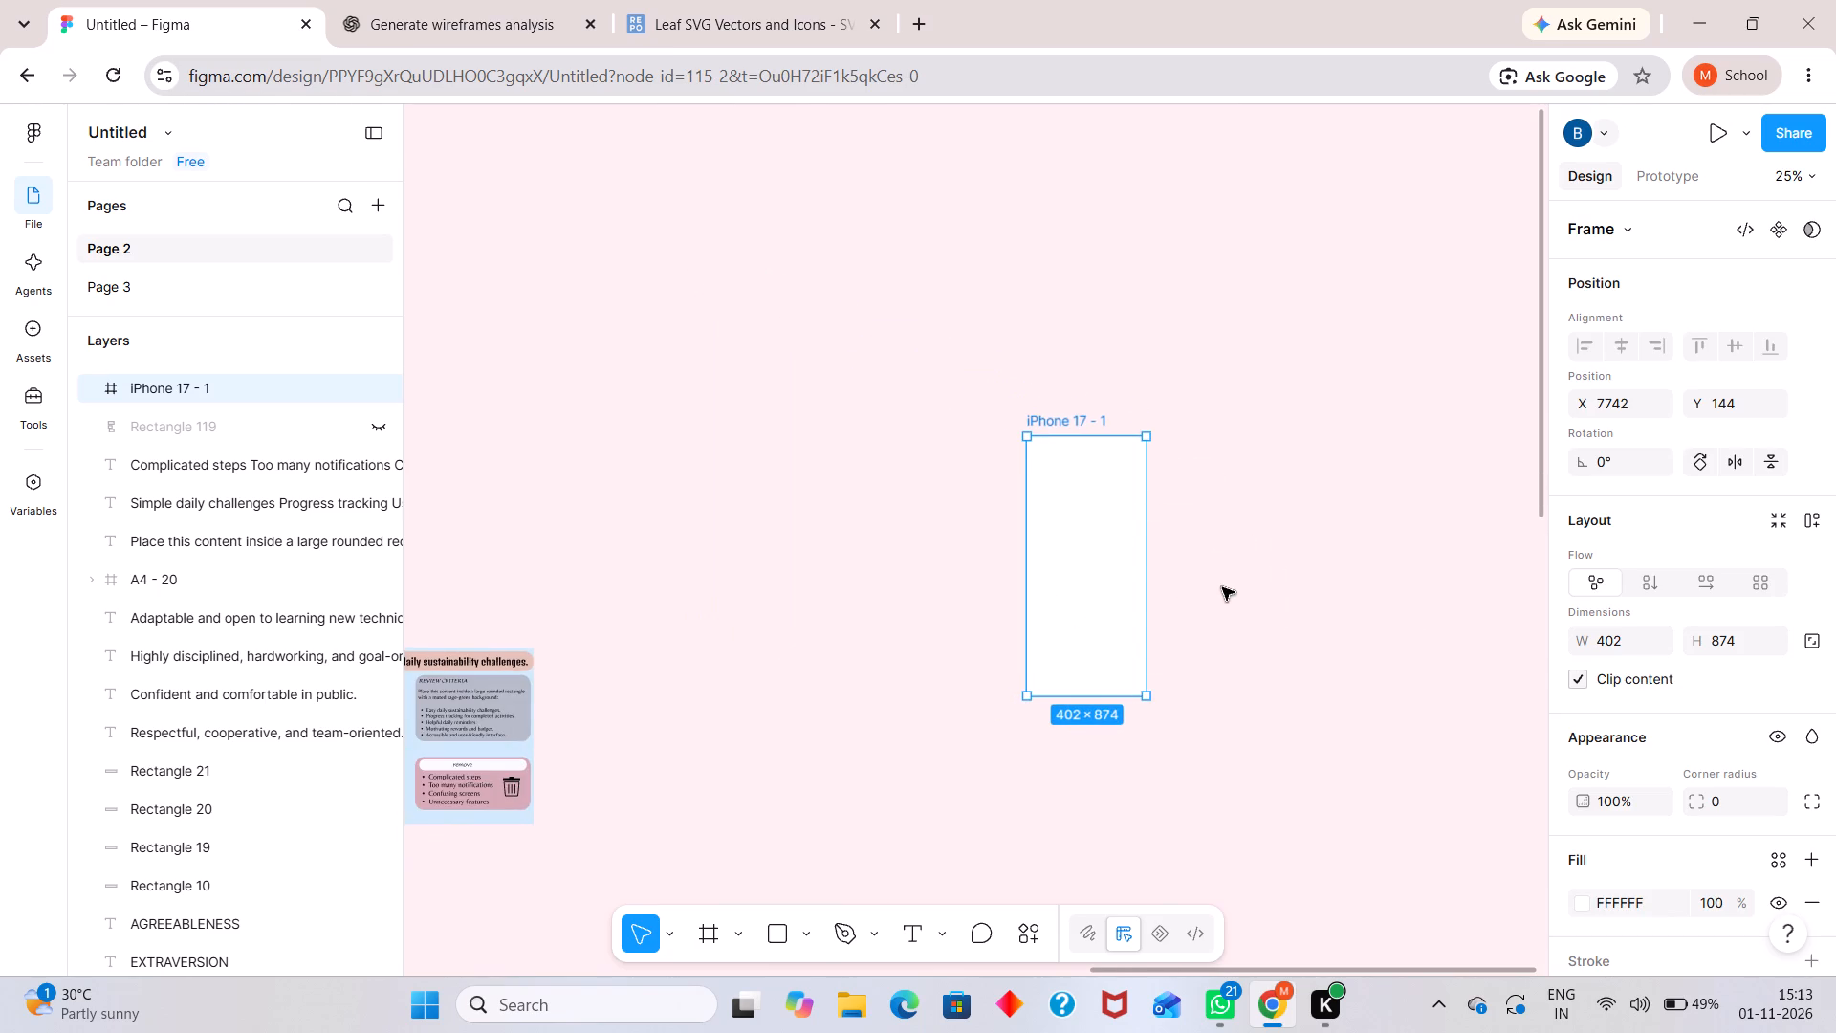
{"action": "scroll", "coordinate": [1224, 587], "scroll_direction": "down", "scroll_amount": 1, "text": "ctrl"}
{"action": "scroll", "coordinate": [1224, 587], "scroll_direction": "up", "scroll_amount": 4, "text": "ctrl"}
{"action": "scroll", "coordinate": [1213, 575], "scroll_direction": "down", "scroll_amount": 1, "text": "ctrl"}
{"action": "scroll", "coordinate": [1213, 575], "scroll_direction": "up", "scroll_amount": 1, "text": "ctrl"}
{"action": "scroll", "coordinate": [1209, 573], "scroll_direction": "down", "scroll_amount": 2, "text": "ctrl"}
{"action": "scroll", "coordinate": [1209, 573], "scroll_direction": "up", "scroll_amount": 2, "text": "ctrl"}
{"action": "scroll", "coordinate": [1448, 775], "scroll_direction": "down", "scroll_amount": 1, "text": "ctrl"}
{"action": "scroll", "coordinate": [1438, 768], "scroll_direction": "up", "scroll_amount": 2, "text": "ctrl"}
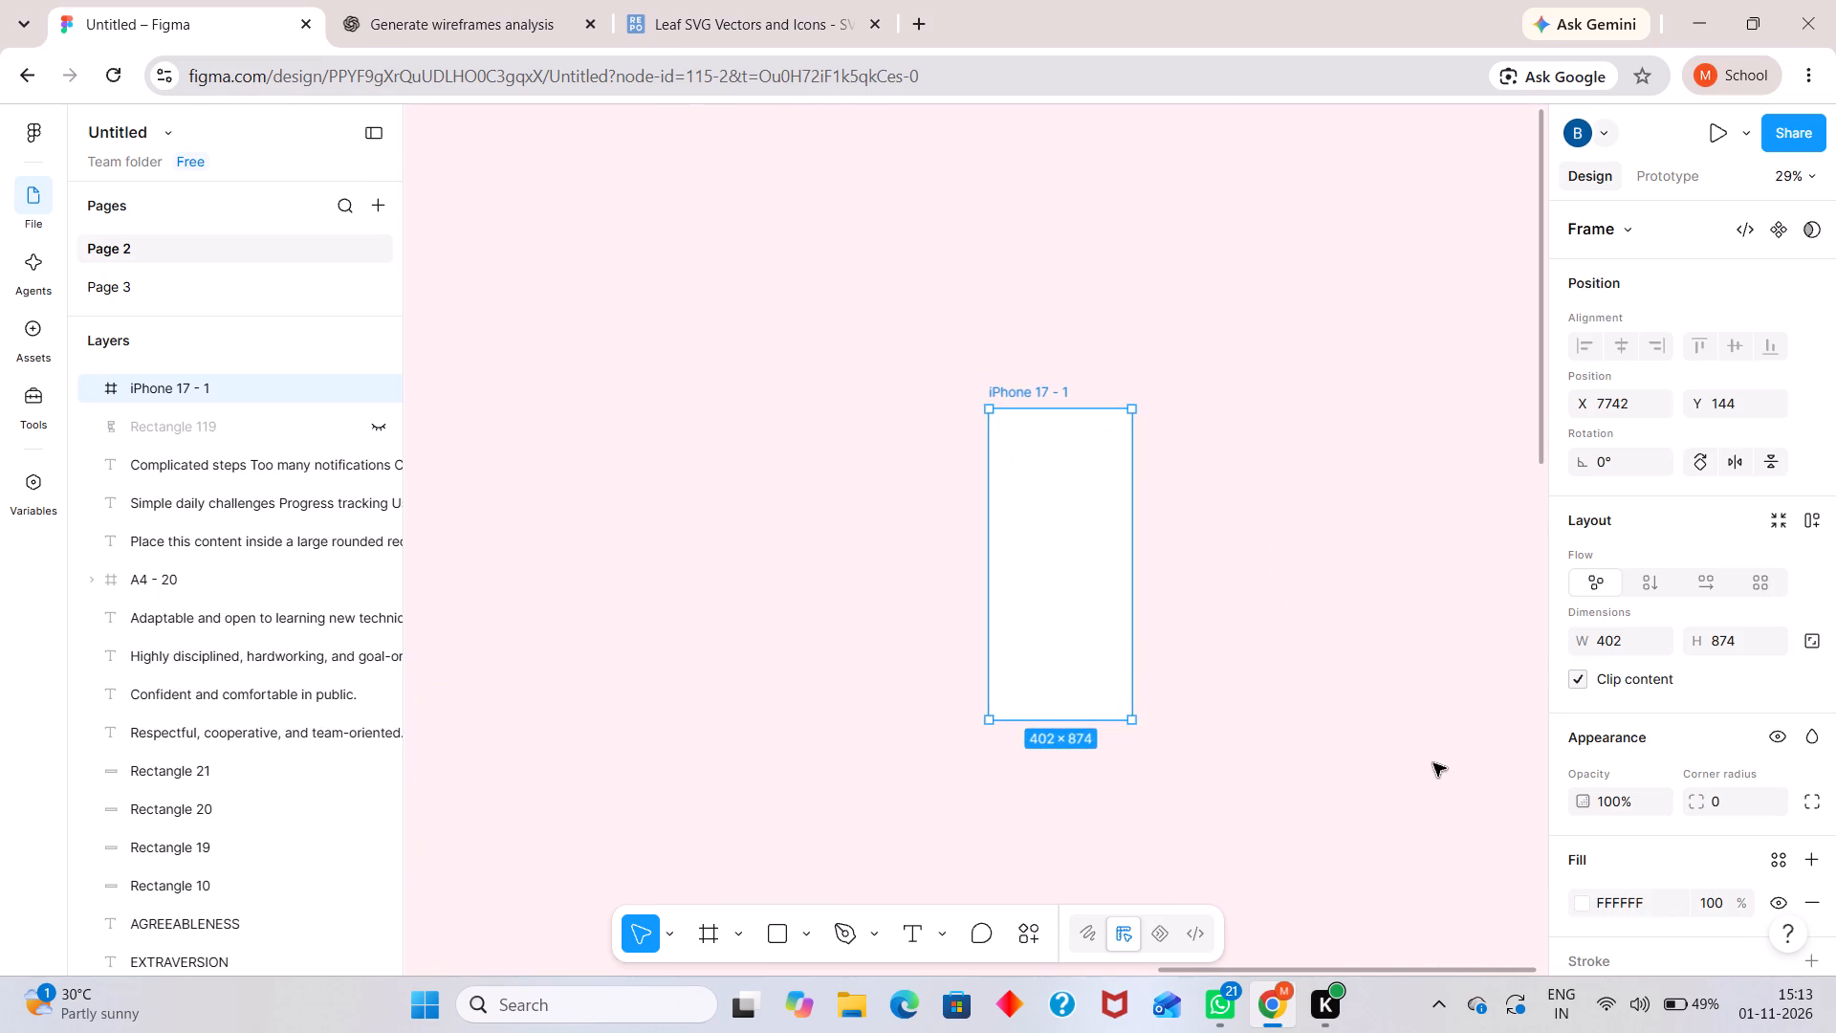
{"action": "scroll", "coordinate": [1433, 763], "scroll_direction": "up", "scroll_amount": 5, "text": "ctrl"}
{"action": "scroll", "coordinate": [1432, 760], "scroll_direction": "down", "scroll_amount": 1, "text": "ctrl"}
{"action": "scroll", "coordinate": [1208, 384], "scroll_direction": "down", "scroll_amount": 3, "text": "ctrl"}
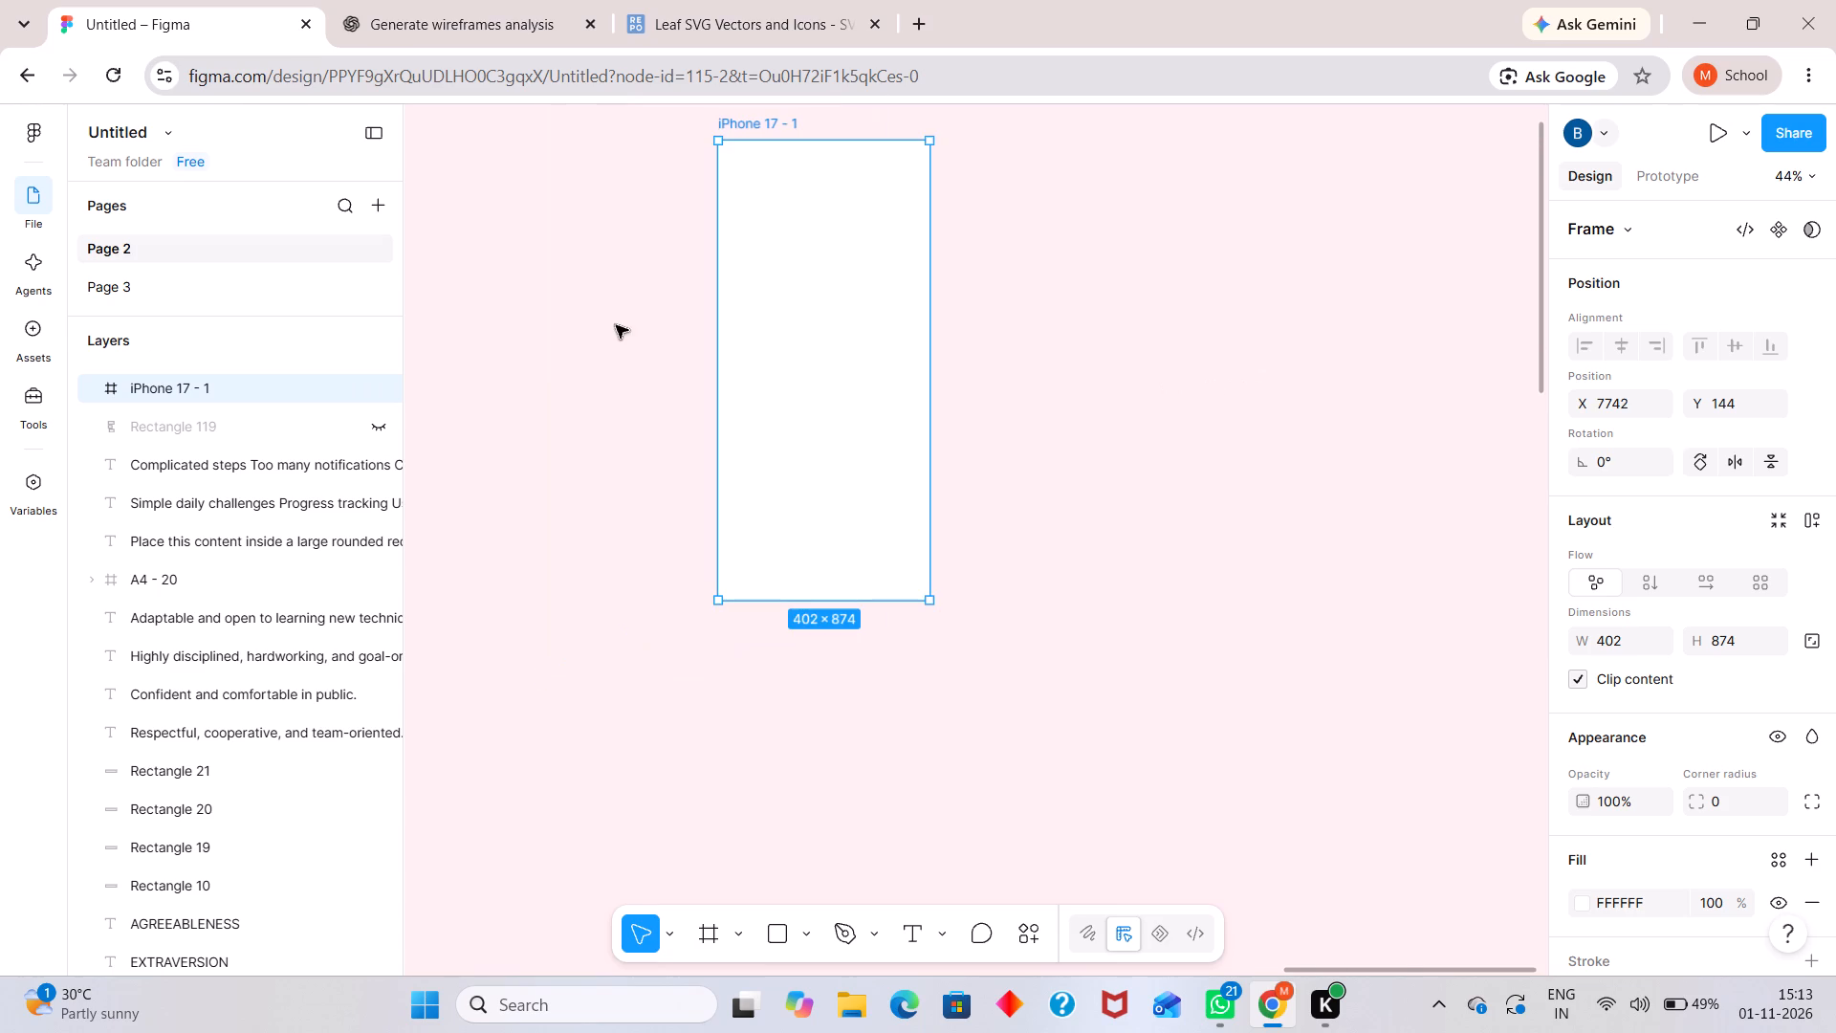
{"action": "middle_click_drag", "start_coordinate": [691, 510], "coordinate": [700, 661]}
{"action": "middle_click_drag", "start_coordinate": [1164, 549], "coordinate": [1104, 488]}
{"action": "scroll", "coordinate": [1823, 516], "scroll_direction": "down", "scroll_amount": 1}
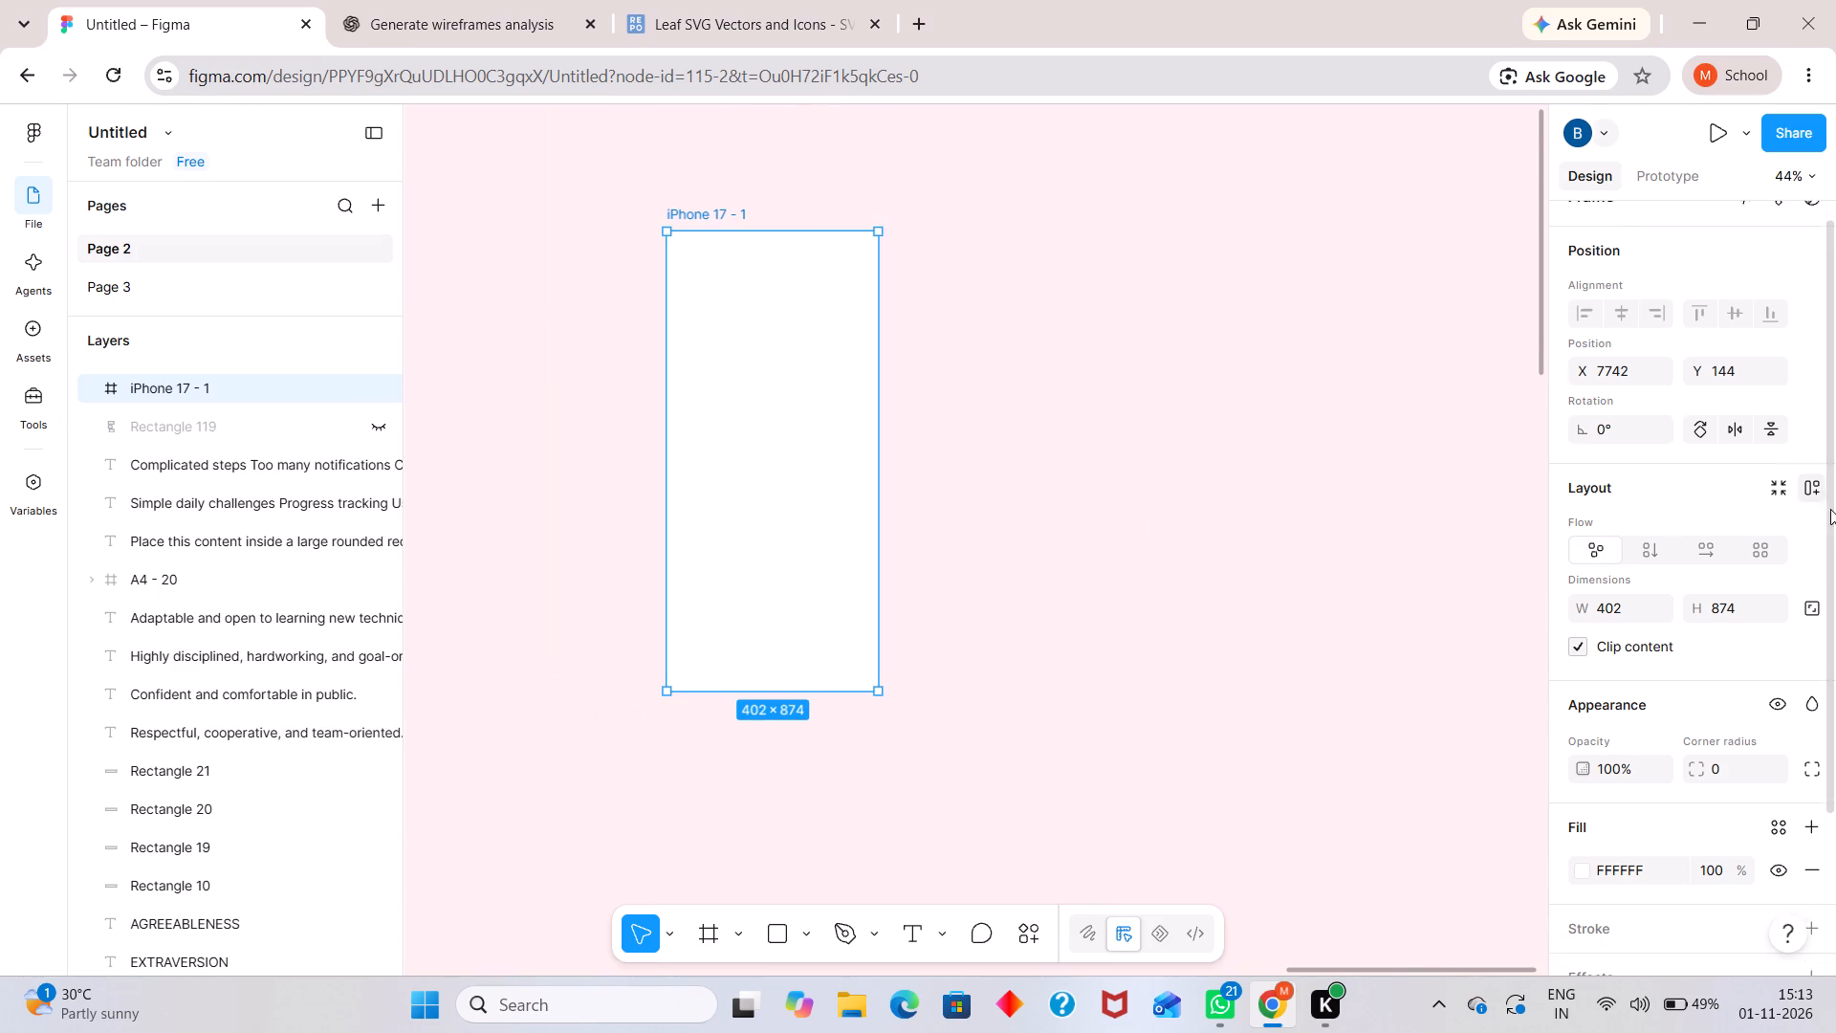
{"action": "scroll", "coordinate": [1830, 509], "scroll_direction": "down", "scroll_amount": 2}
{"action": "scroll", "coordinate": [1784, 575], "scroll_direction": "down", "scroll_amount": 2}
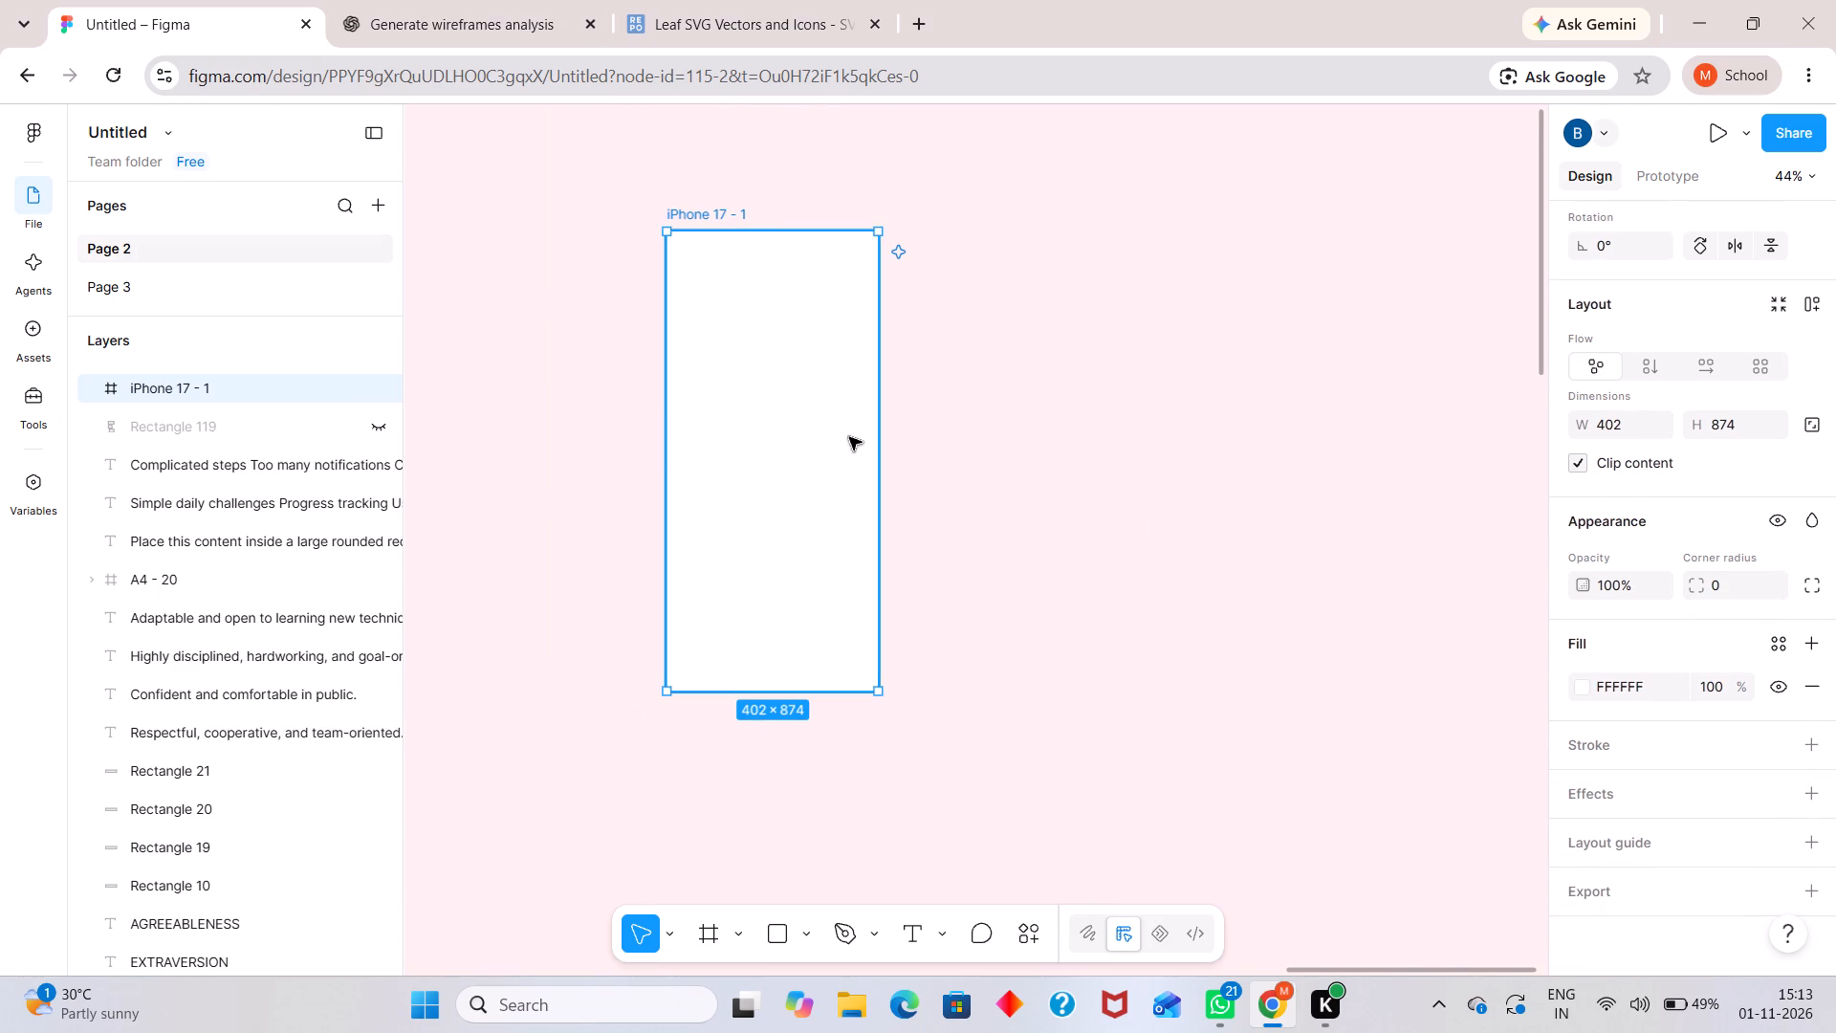
{"action": "key", "text": "ctrl+v"}
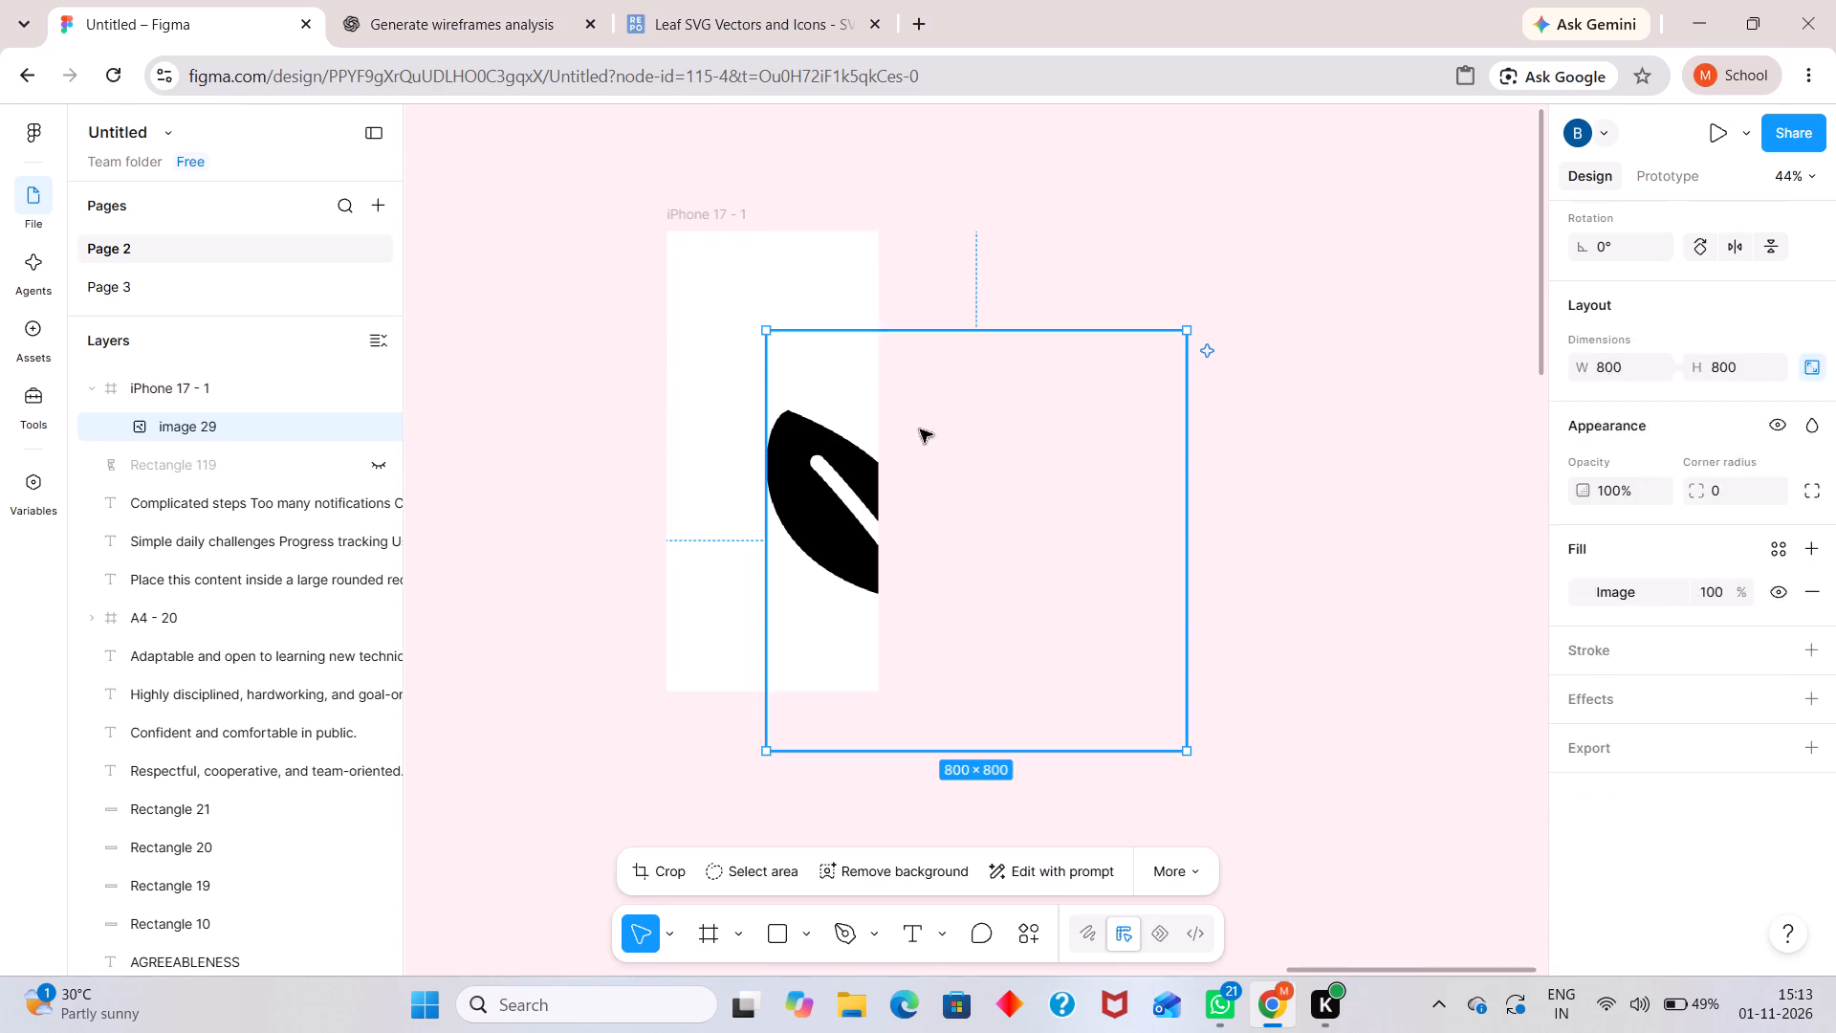
Move the pasted sprout image over the frame and scale it down proportionally to about 167 × 167.
{"action": "left_click_drag", "start_coordinate": [864, 525], "coordinate": [711, 362]}
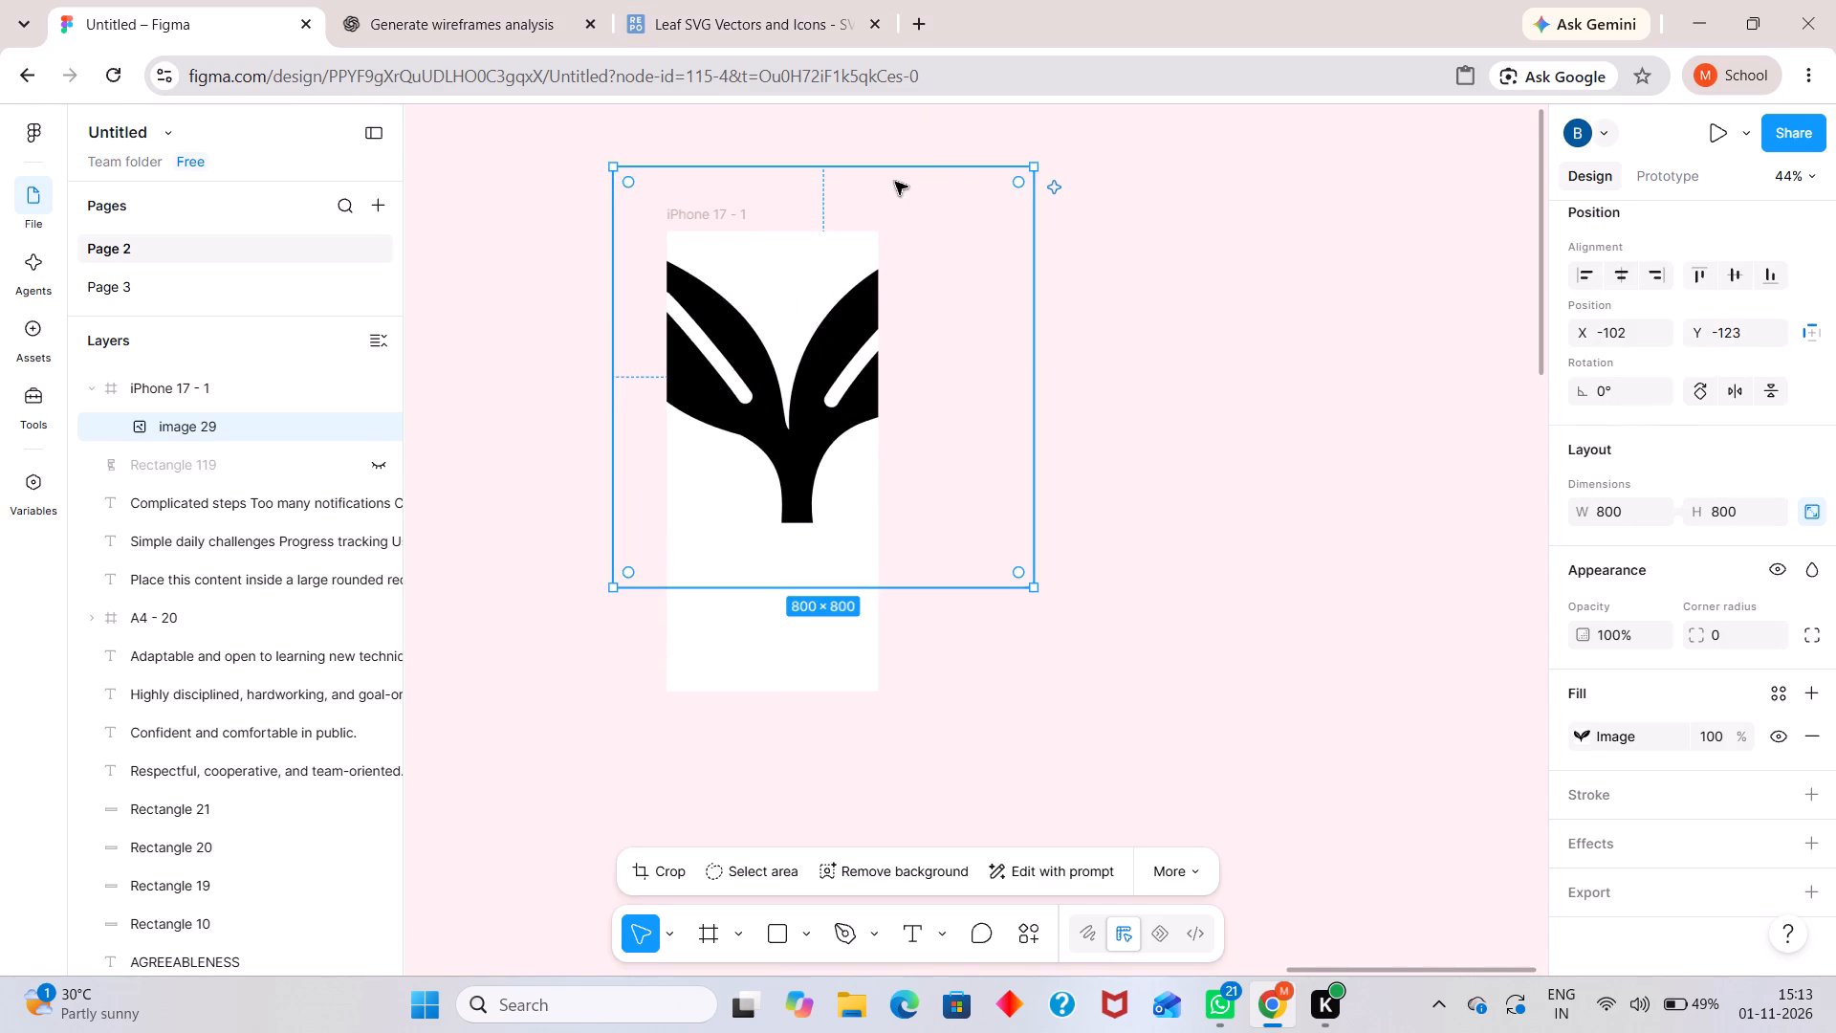
{"action": "left_click_drag", "start_coordinate": [1037, 170], "coordinate": [845, 403]}
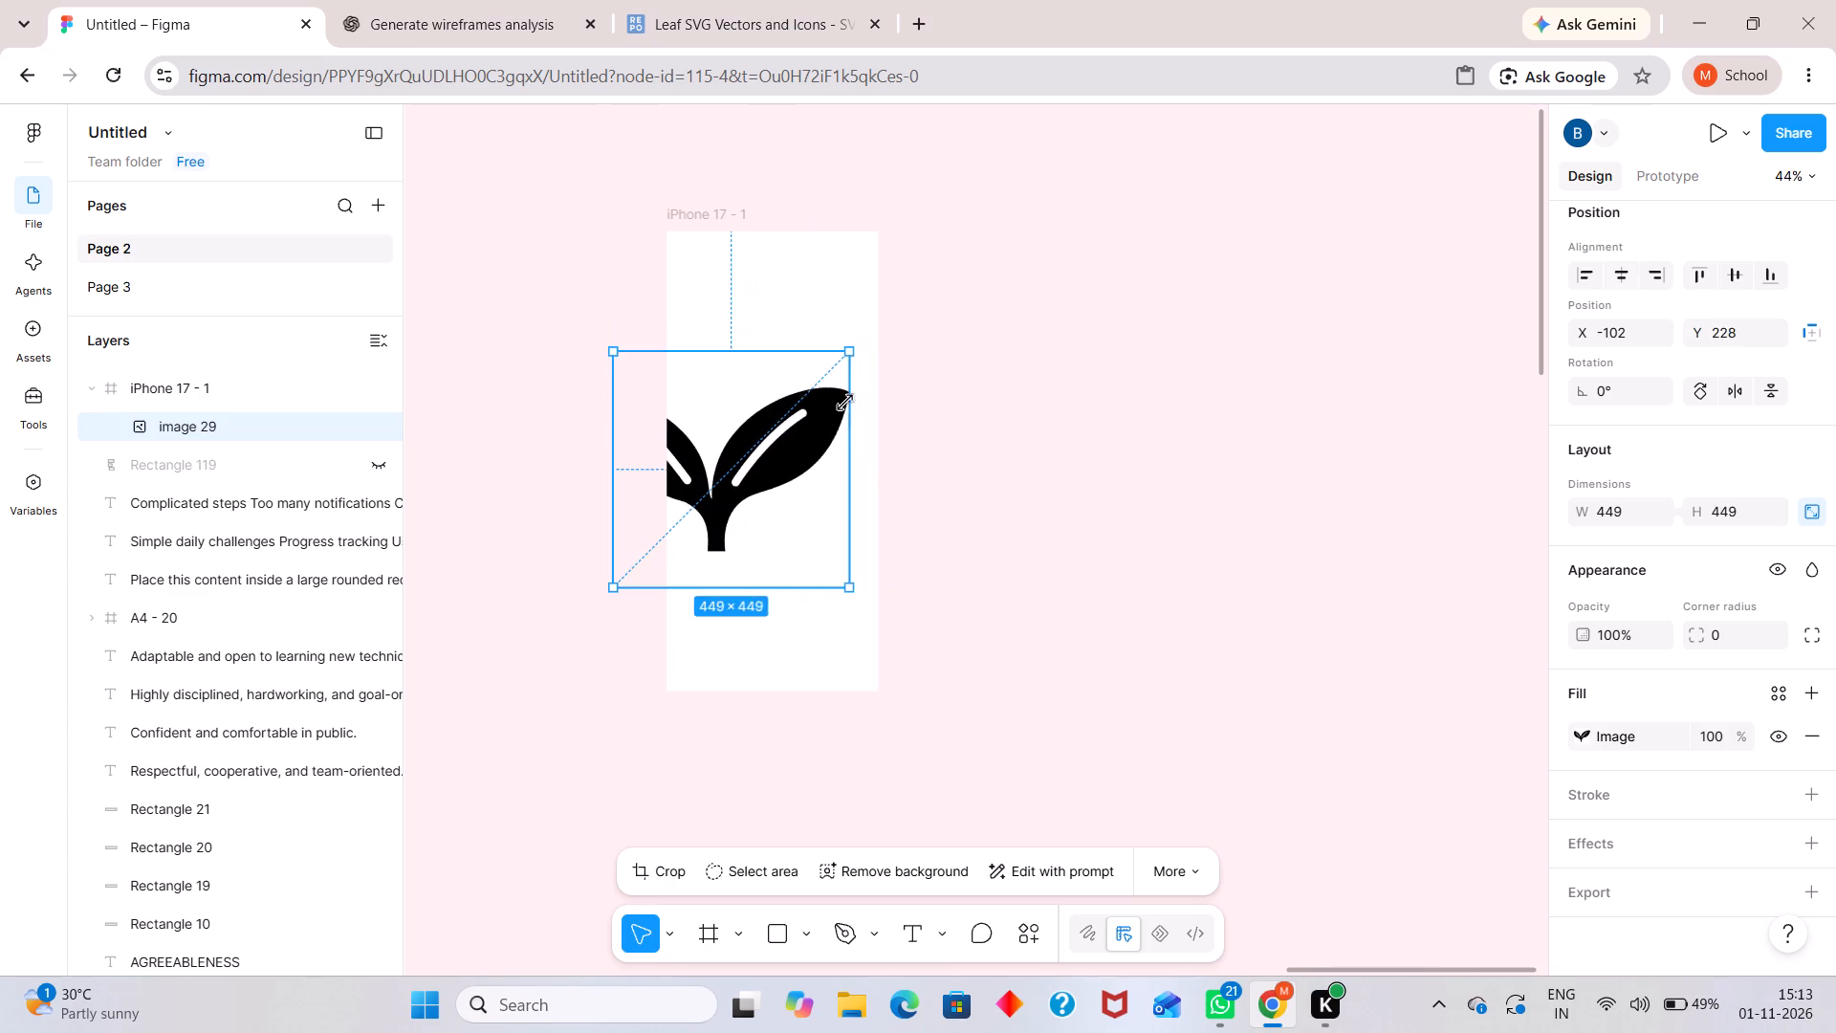
{"action": "left_click_drag", "start_coordinate": [845, 403], "coordinate": [813, 464]}
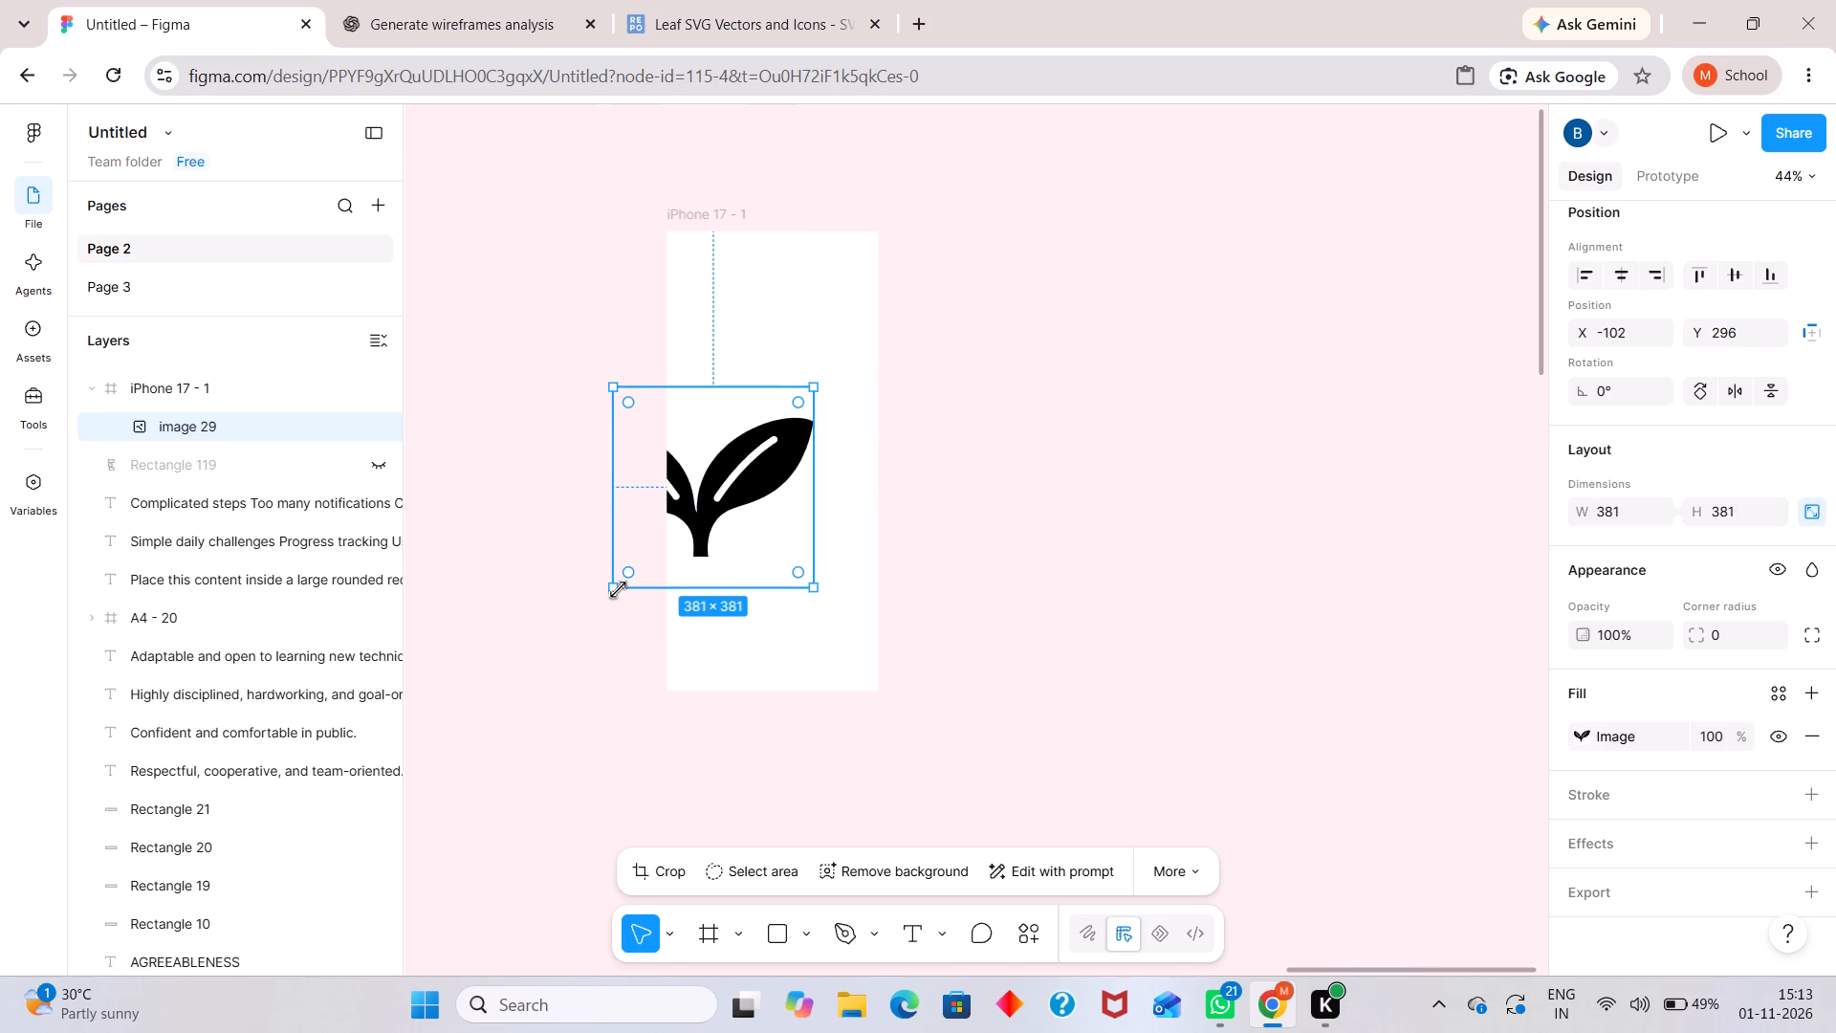
{"action": "left_click_drag", "start_coordinate": [615, 587], "coordinate": [775, 474]}
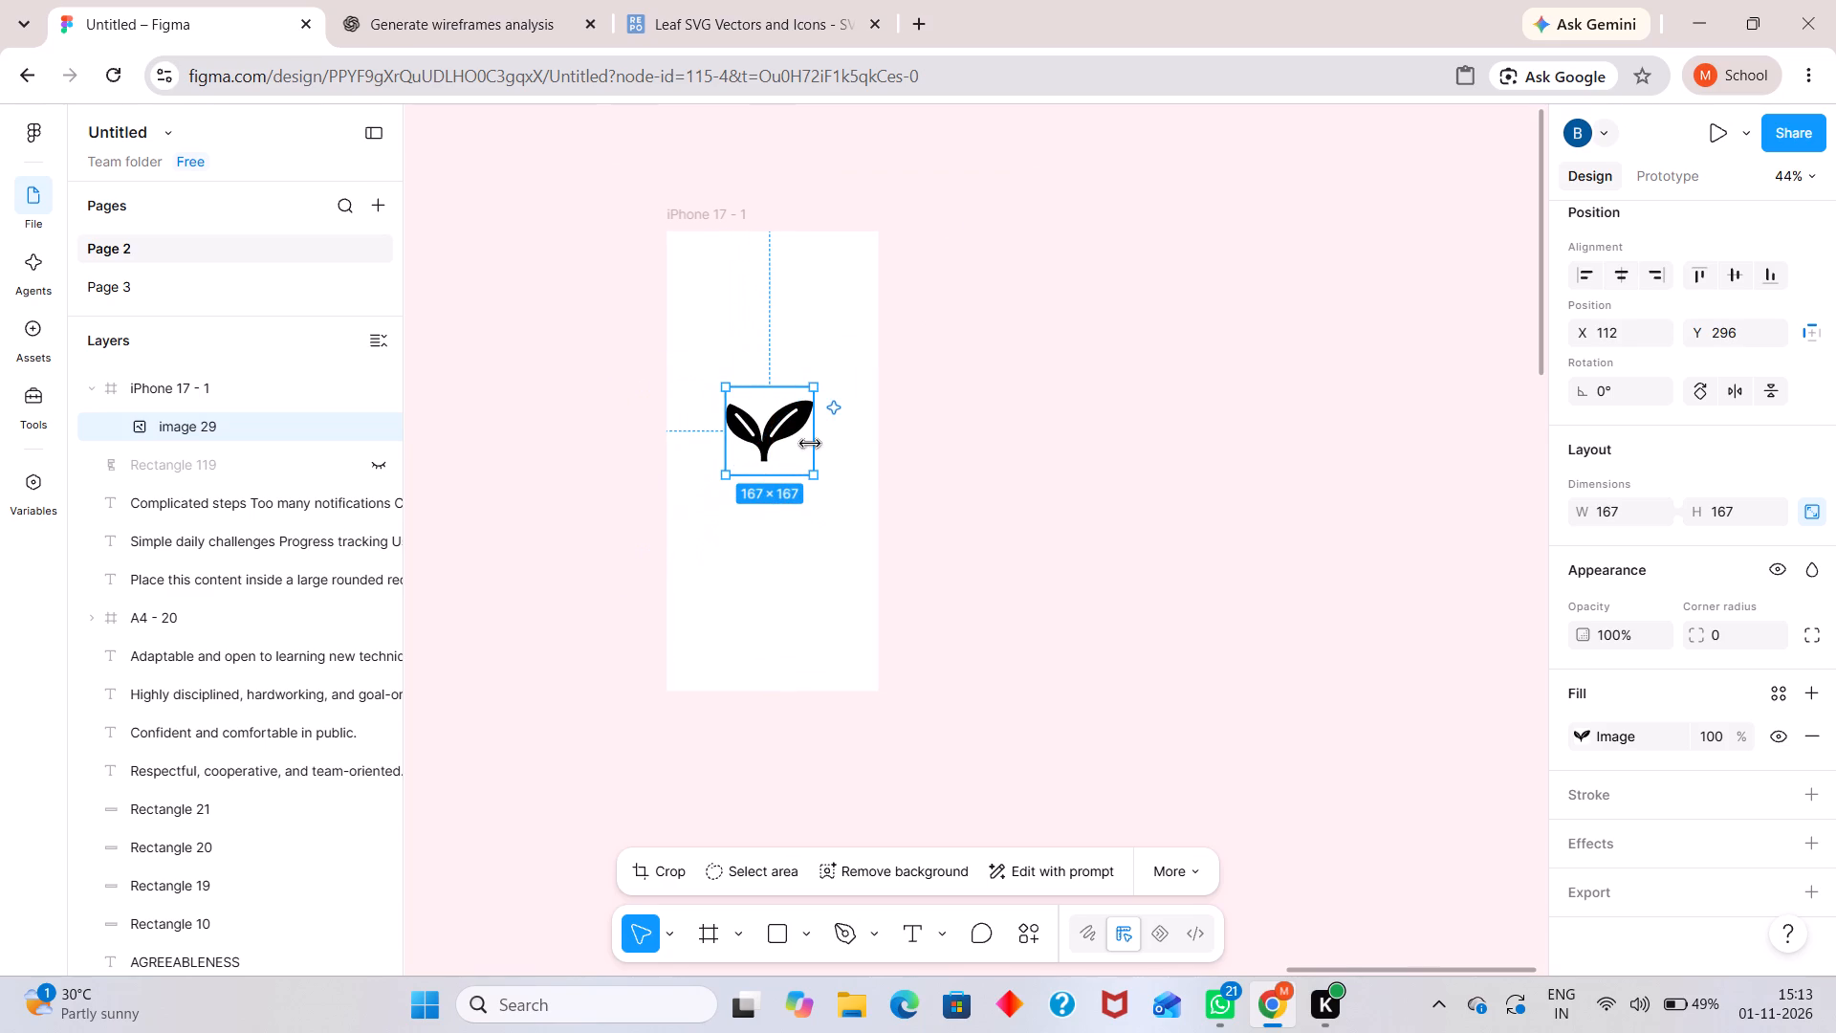
{"action": "left_click", "coordinate": [1028, 380]}
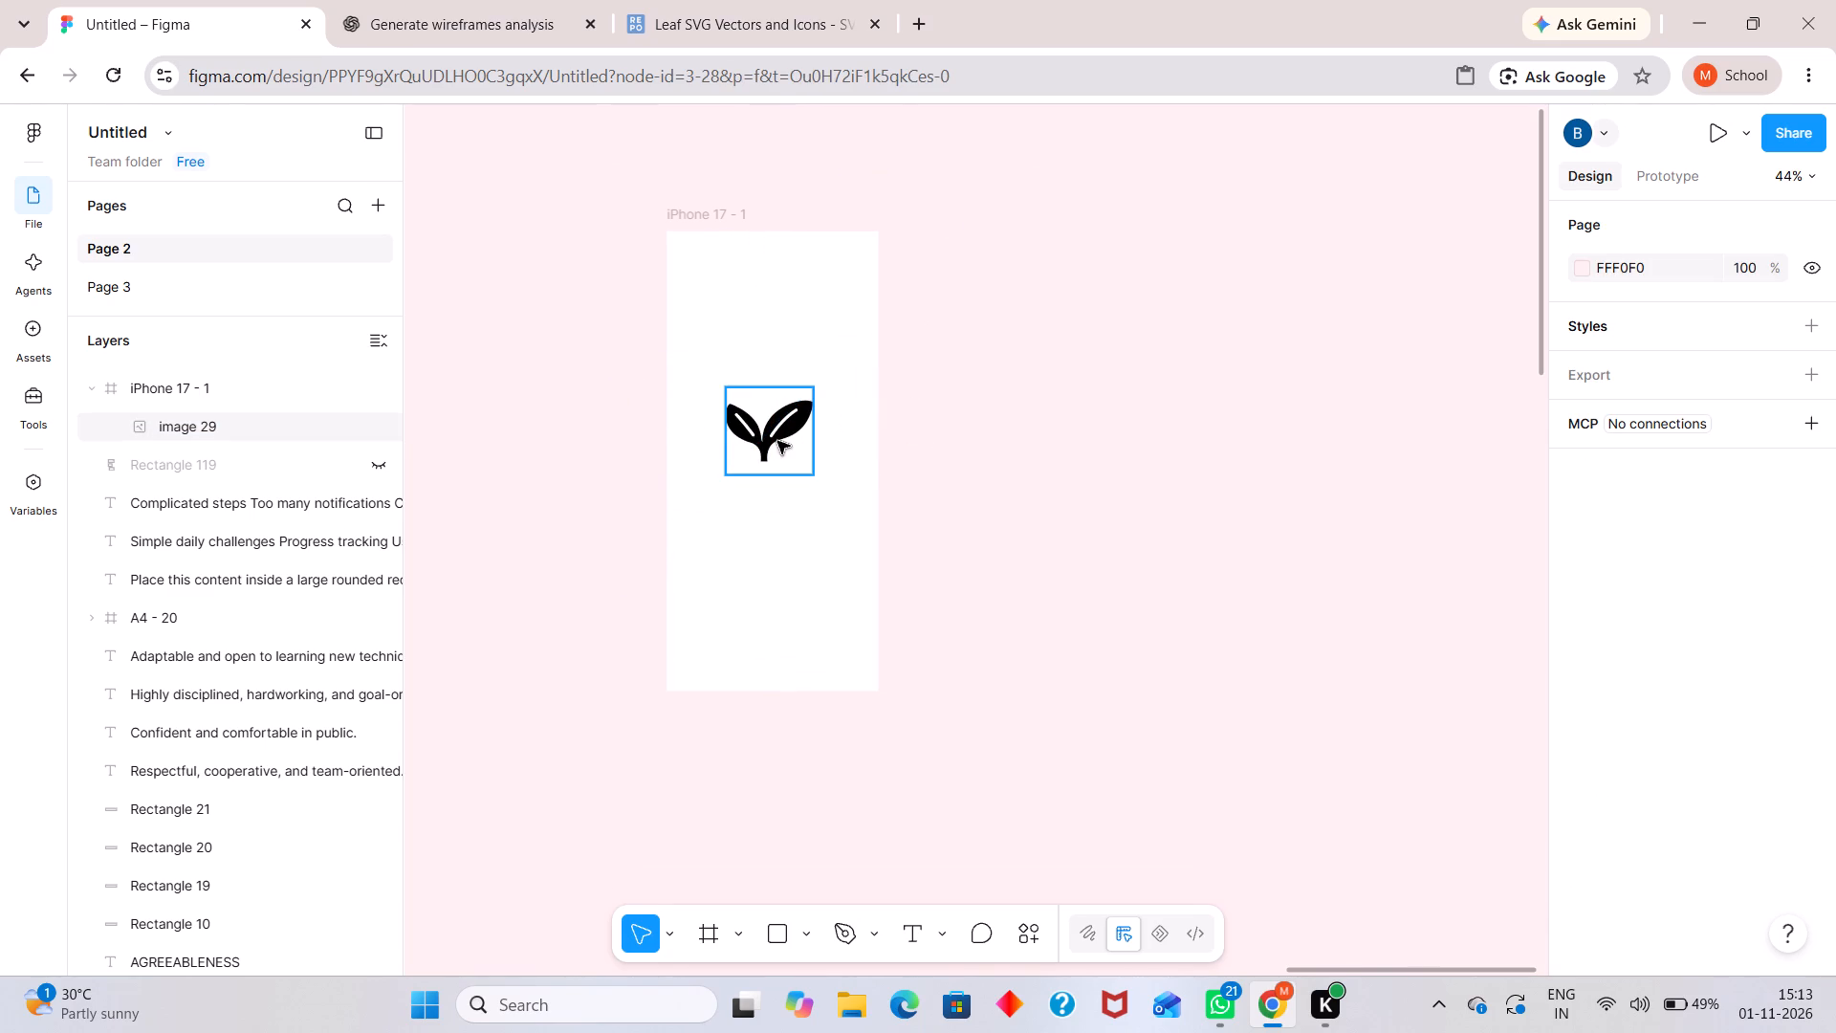
{"action": "left_click_drag", "start_coordinate": [777, 441], "coordinate": [786, 344]}
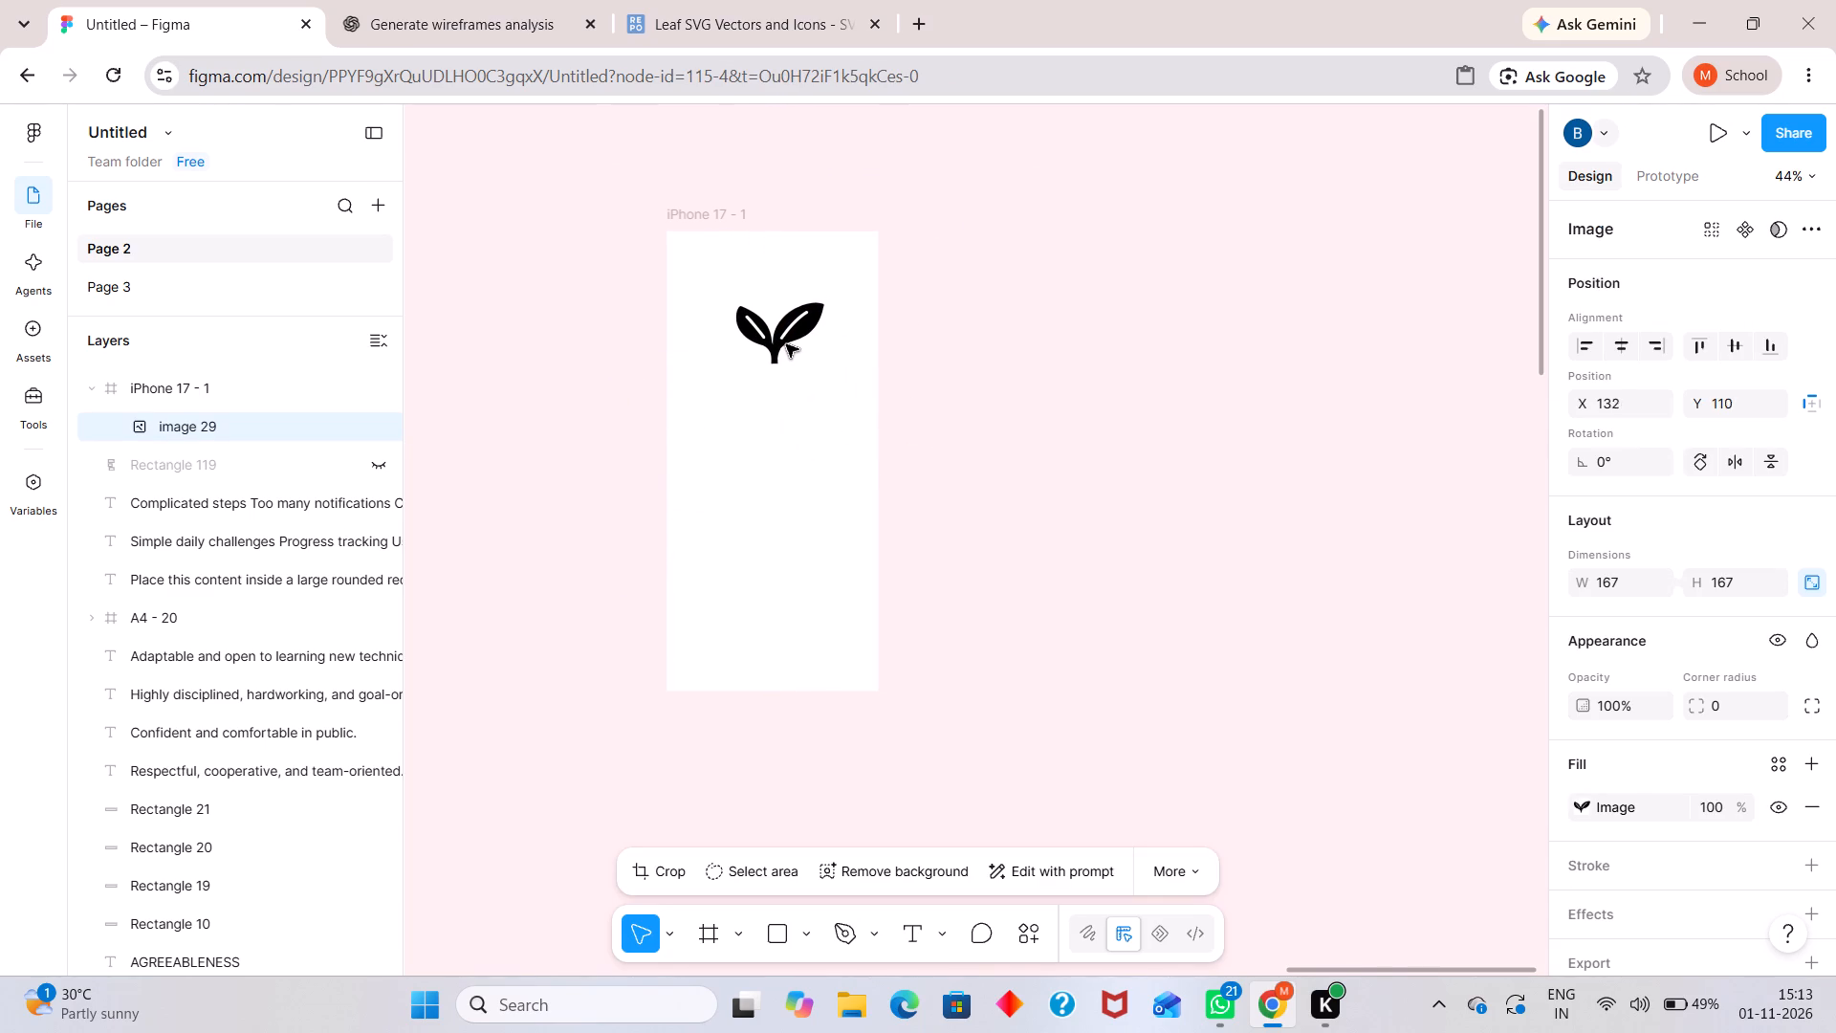
{"action": "left_click_drag", "start_coordinate": [786, 344], "coordinate": [774, 347]}
{"action": "left_click", "coordinate": [787, 347]}
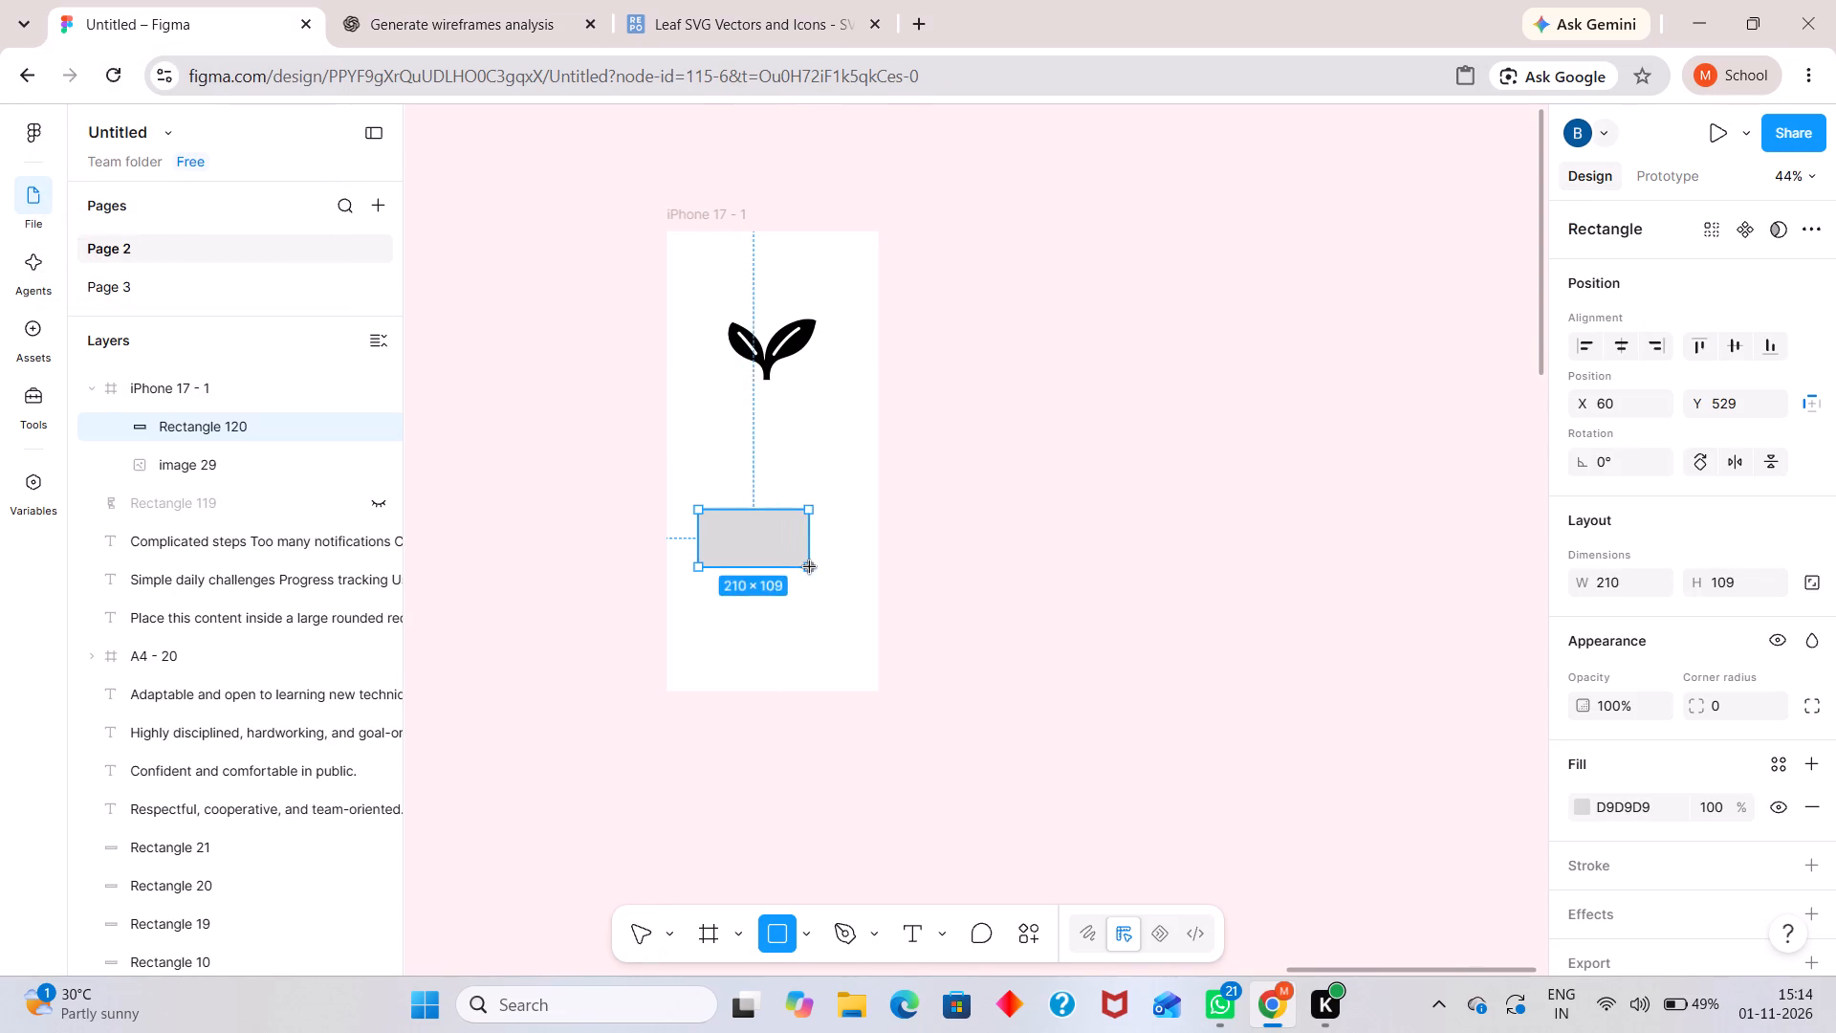
{"action": "left_click_drag", "start_coordinate": [810, 567], "coordinate": [871, 570]}
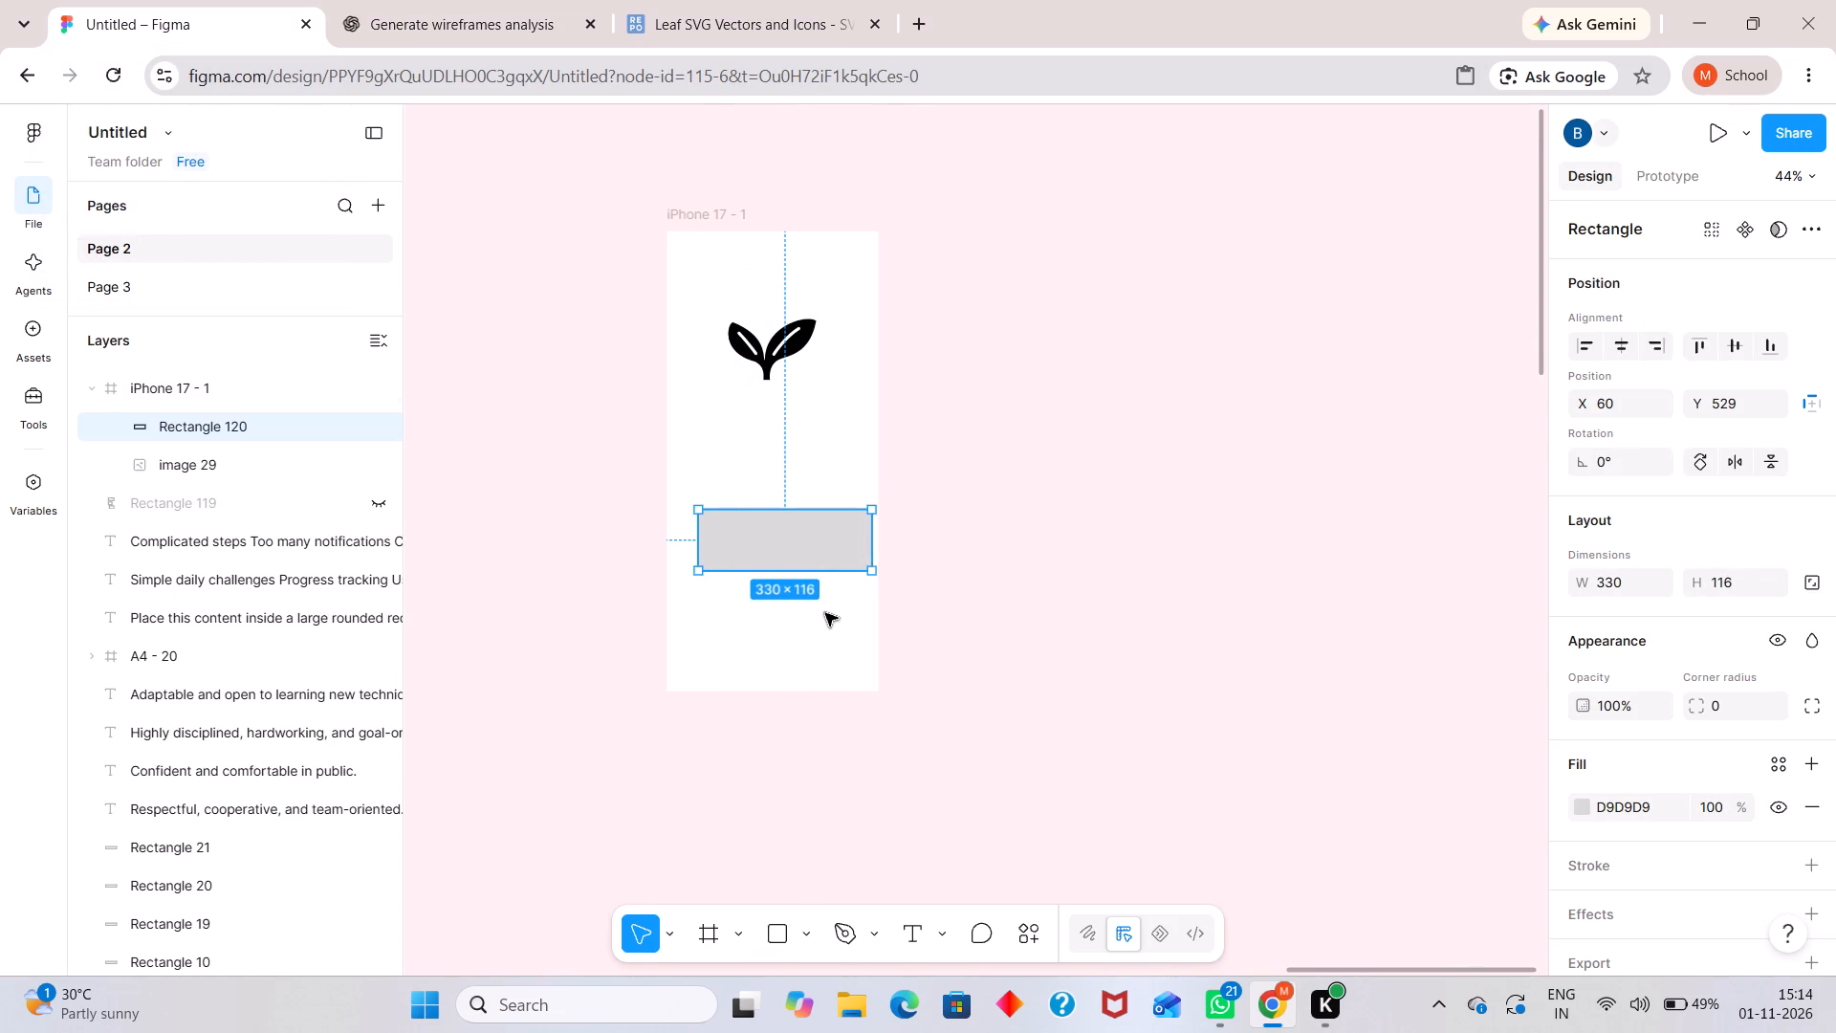
{"action": "scroll", "coordinate": [825, 613], "scroll_direction": "up", "scroll_amount": 5, "text": "ctrl"}
{"action": "left_click_drag", "start_coordinate": [795, 507], "coordinate": [765, 601]}
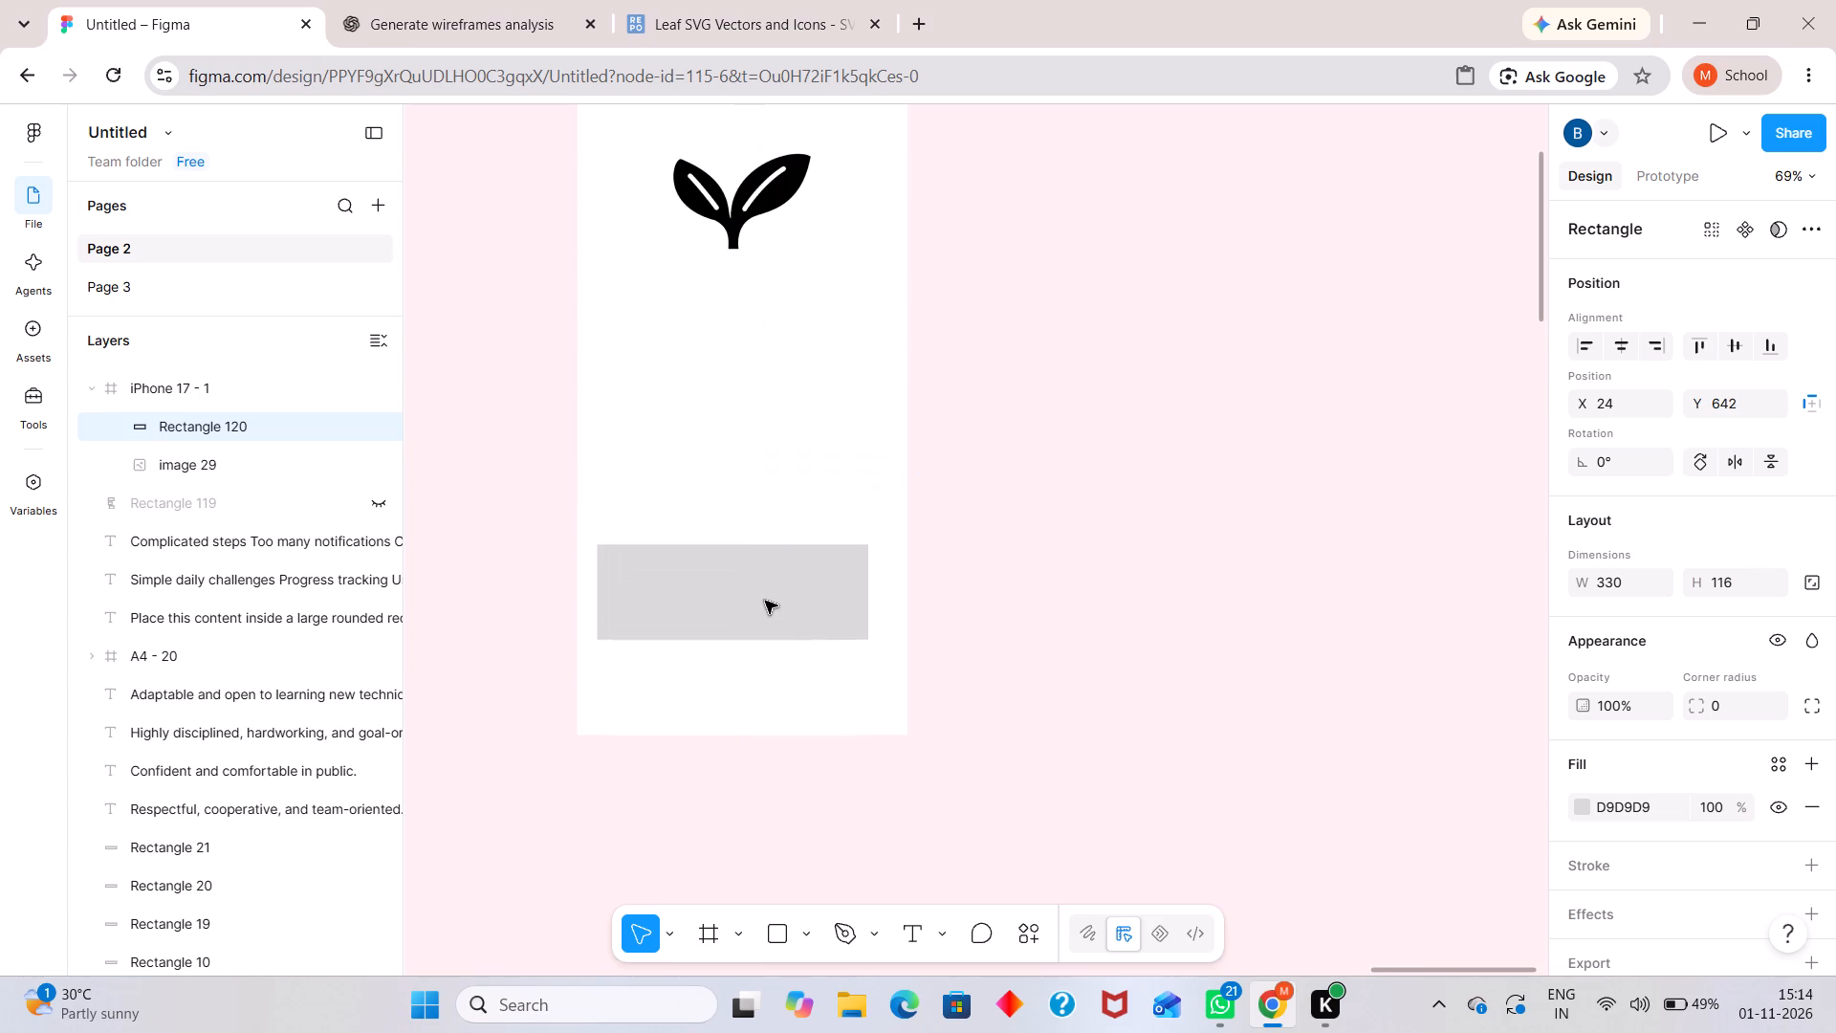
{"action": "left_click_drag", "start_coordinate": [765, 601], "coordinate": [766, 607]}
{"action": "left_click", "coordinate": [780, 603]}
{"action": "scroll", "coordinate": [780, 603], "scroll_direction": "up", "scroll_amount": 1}
{"action": "scroll", "coordinate": [1171, 696], "scroll_direction": "down", "scroll_amount": 1}
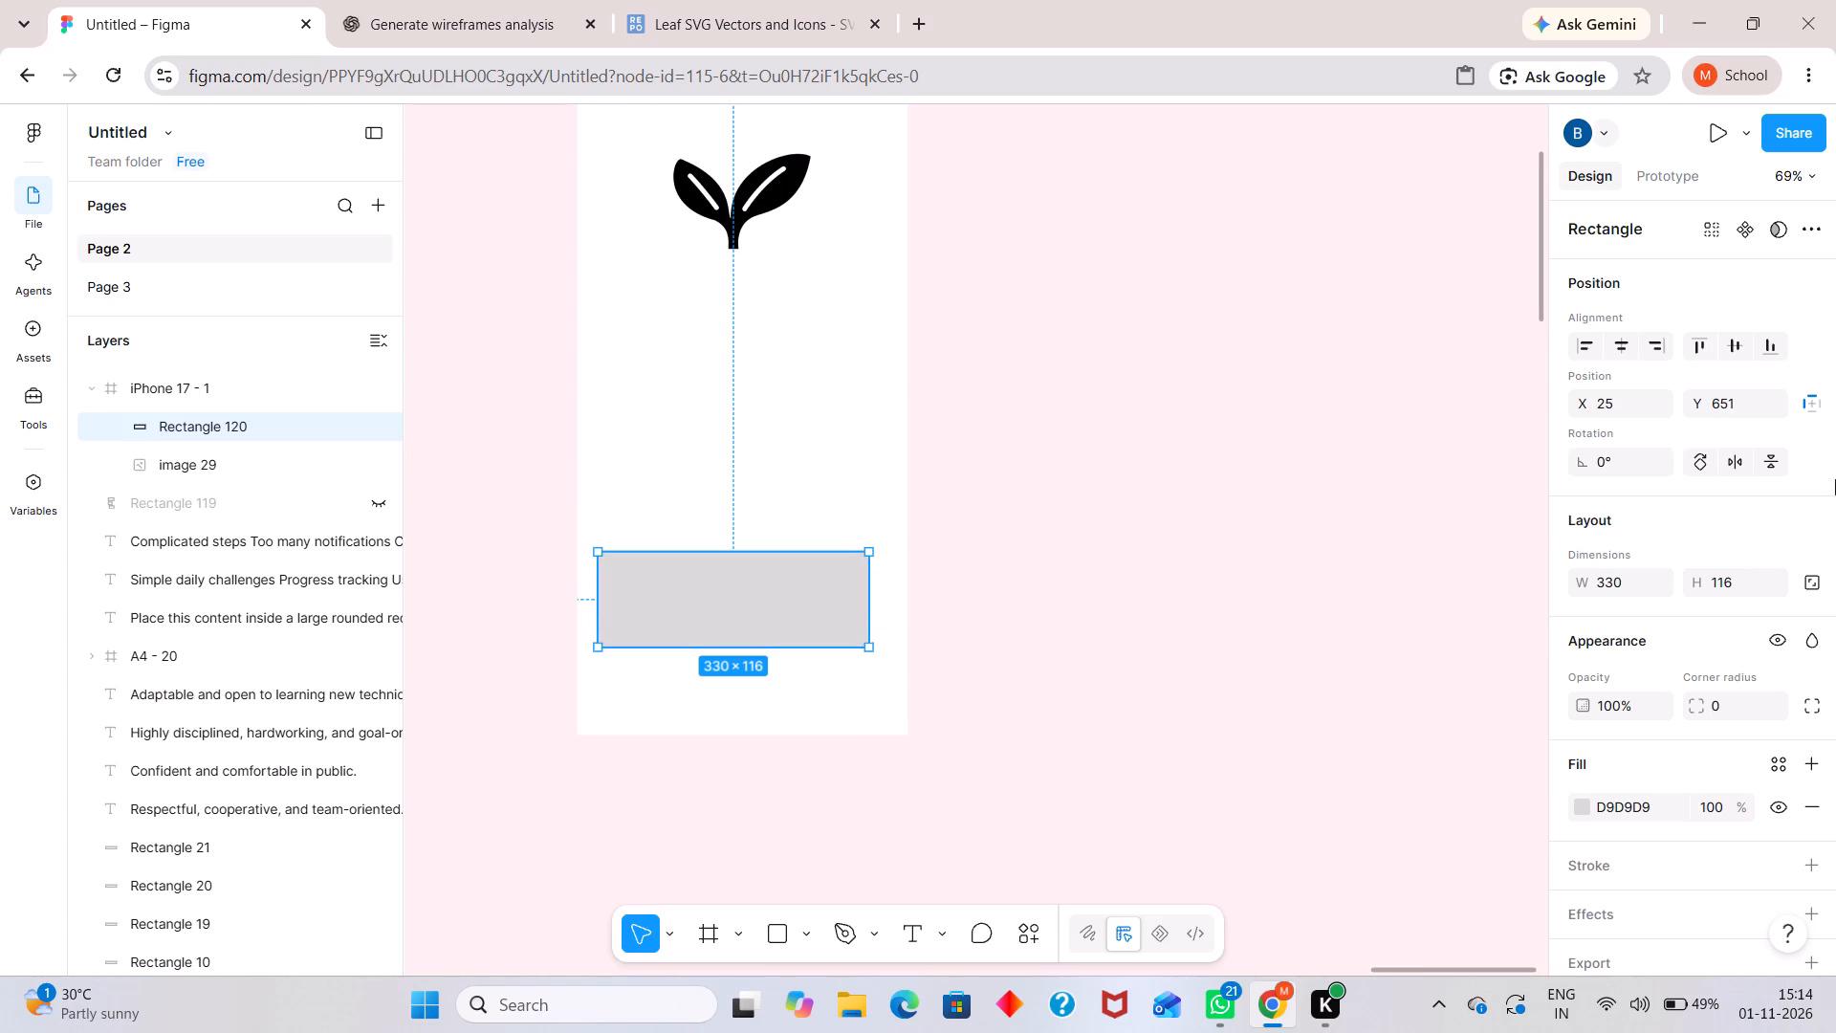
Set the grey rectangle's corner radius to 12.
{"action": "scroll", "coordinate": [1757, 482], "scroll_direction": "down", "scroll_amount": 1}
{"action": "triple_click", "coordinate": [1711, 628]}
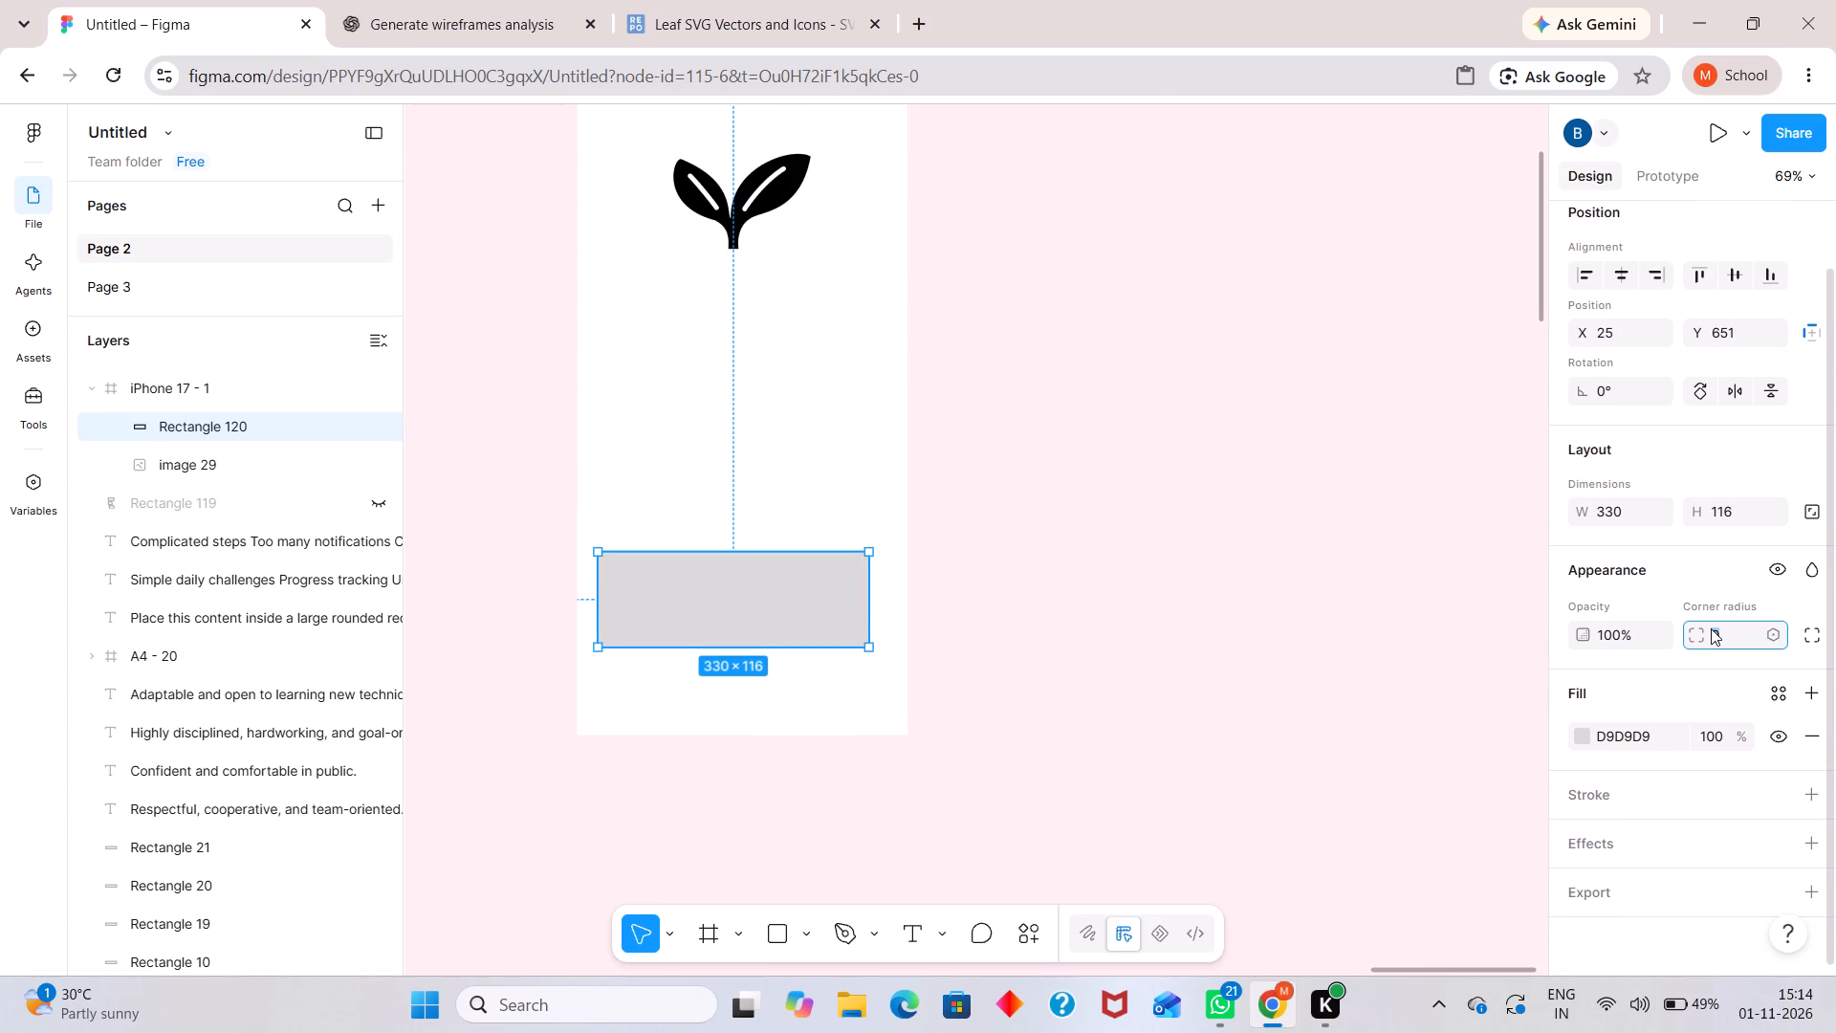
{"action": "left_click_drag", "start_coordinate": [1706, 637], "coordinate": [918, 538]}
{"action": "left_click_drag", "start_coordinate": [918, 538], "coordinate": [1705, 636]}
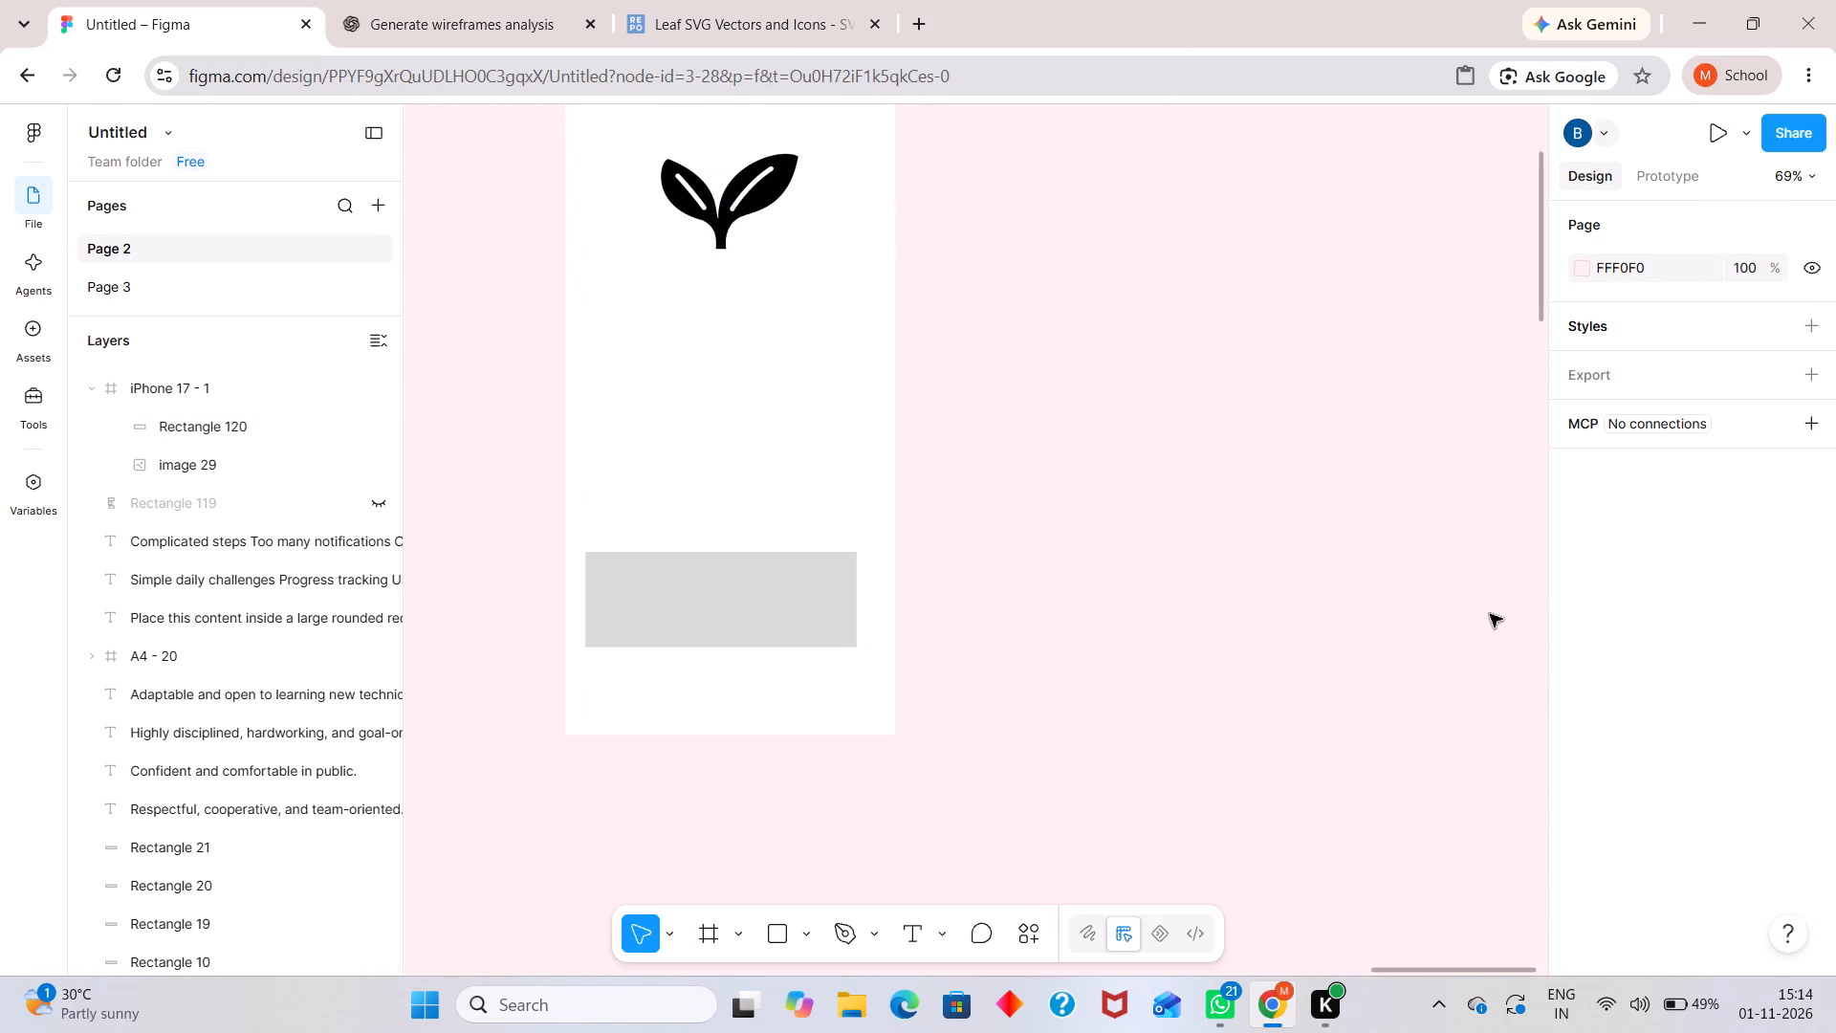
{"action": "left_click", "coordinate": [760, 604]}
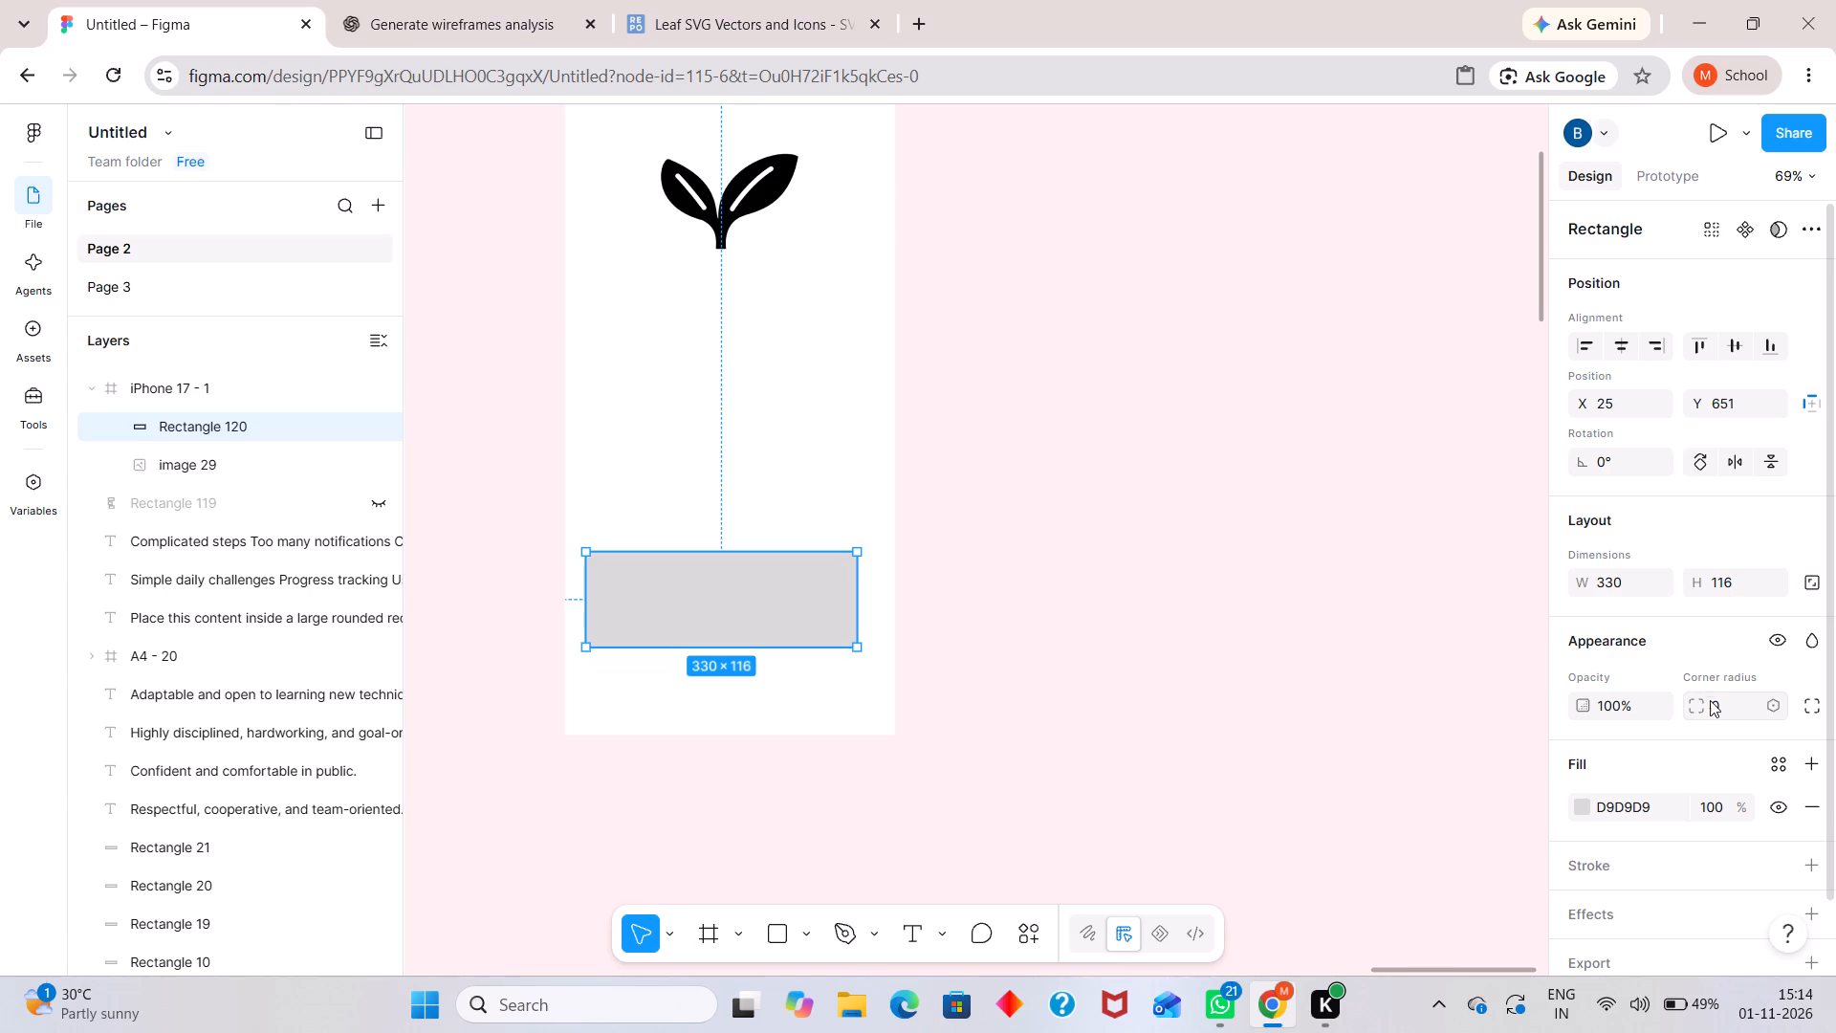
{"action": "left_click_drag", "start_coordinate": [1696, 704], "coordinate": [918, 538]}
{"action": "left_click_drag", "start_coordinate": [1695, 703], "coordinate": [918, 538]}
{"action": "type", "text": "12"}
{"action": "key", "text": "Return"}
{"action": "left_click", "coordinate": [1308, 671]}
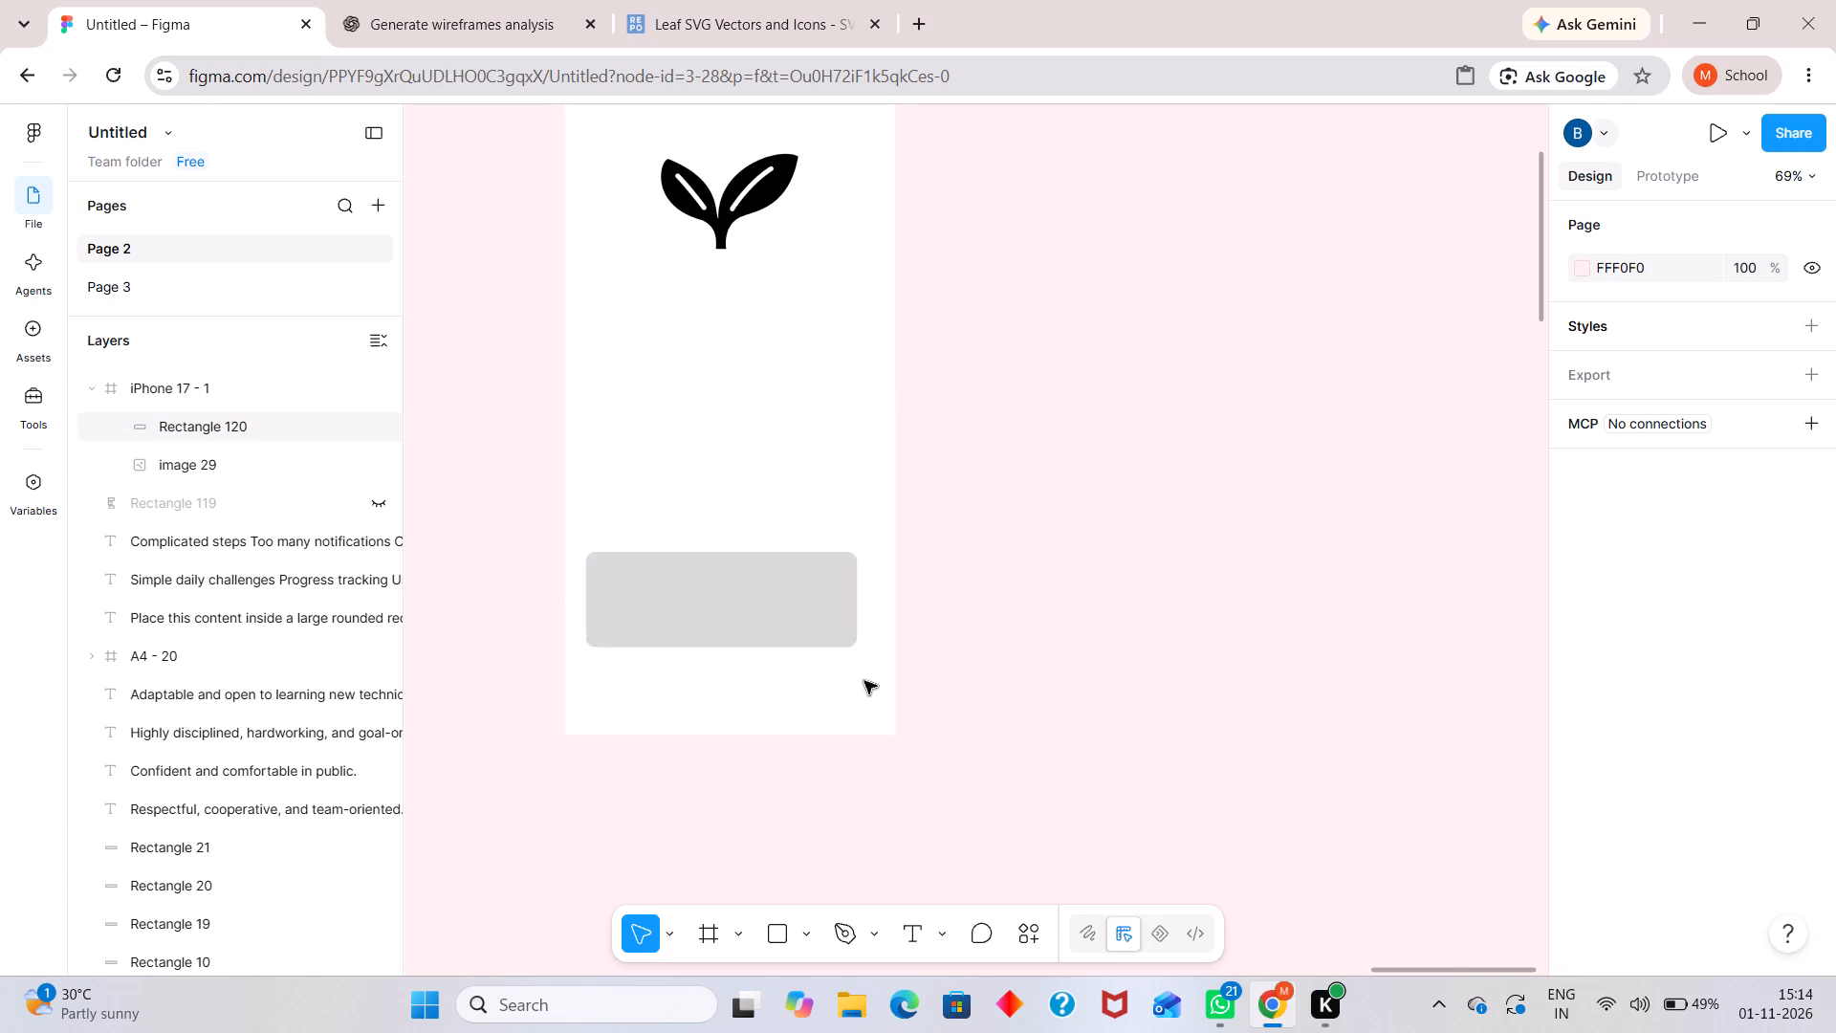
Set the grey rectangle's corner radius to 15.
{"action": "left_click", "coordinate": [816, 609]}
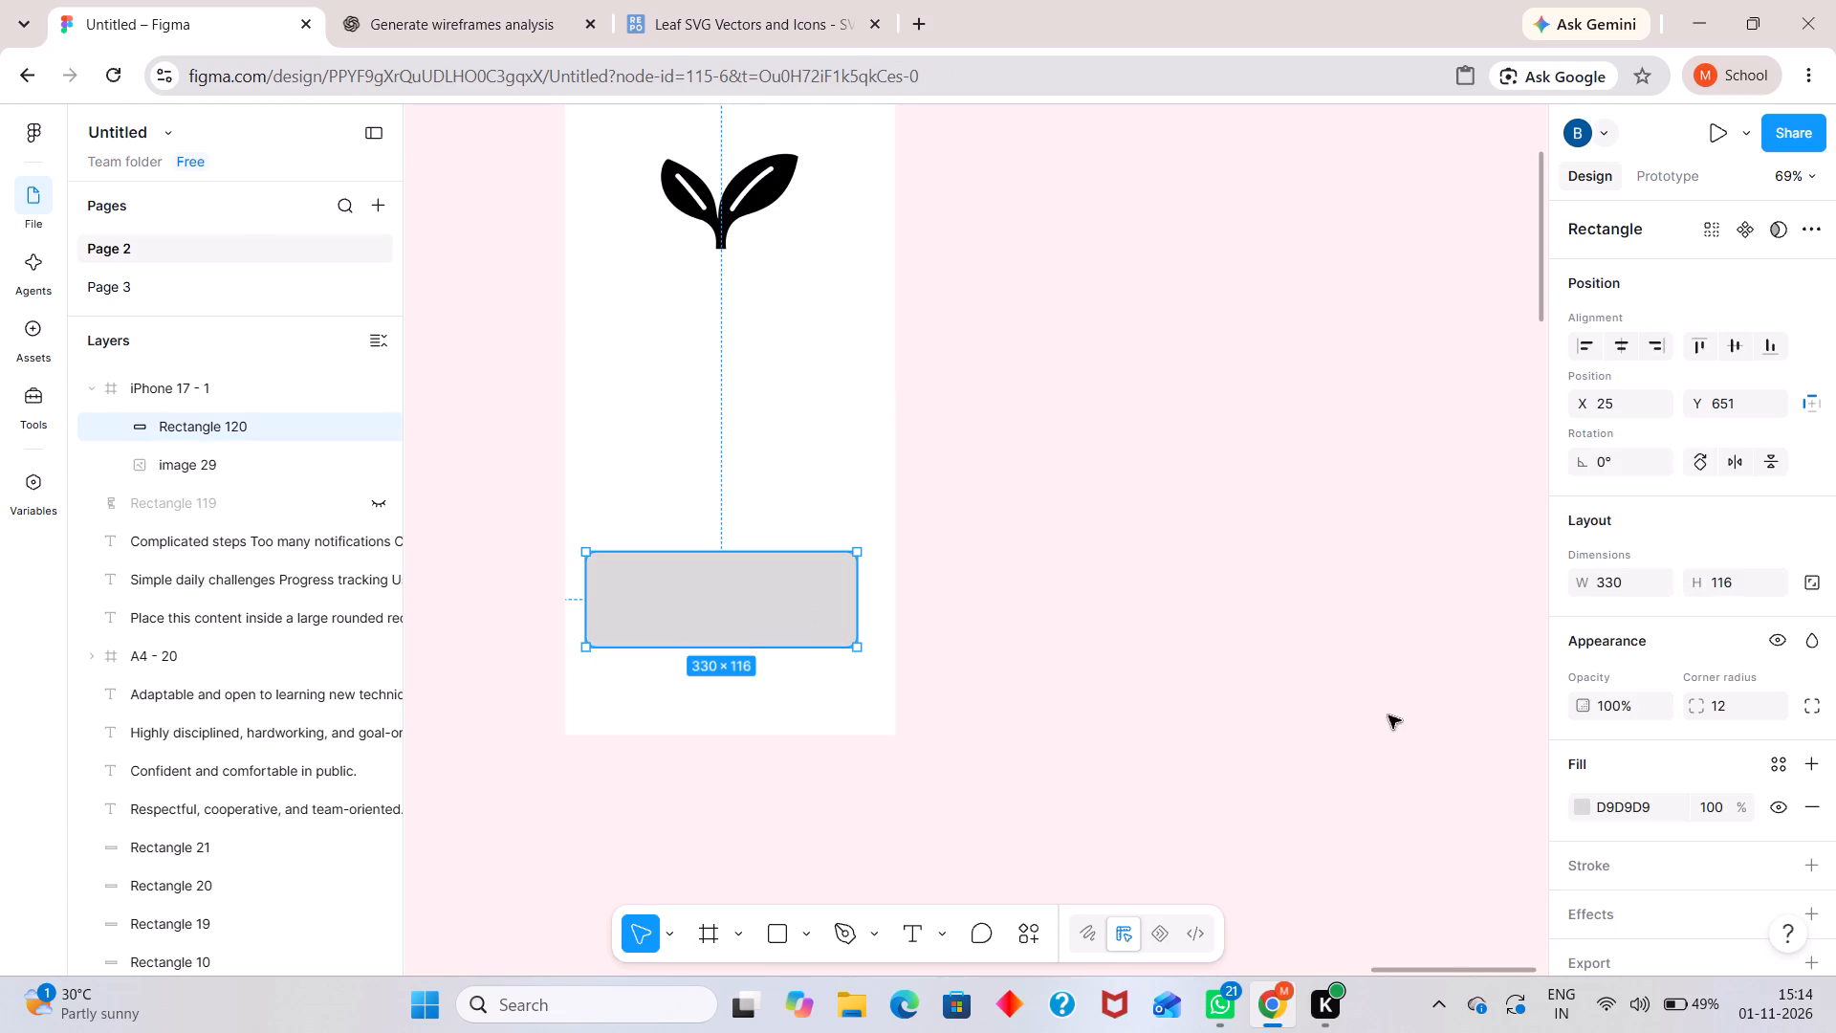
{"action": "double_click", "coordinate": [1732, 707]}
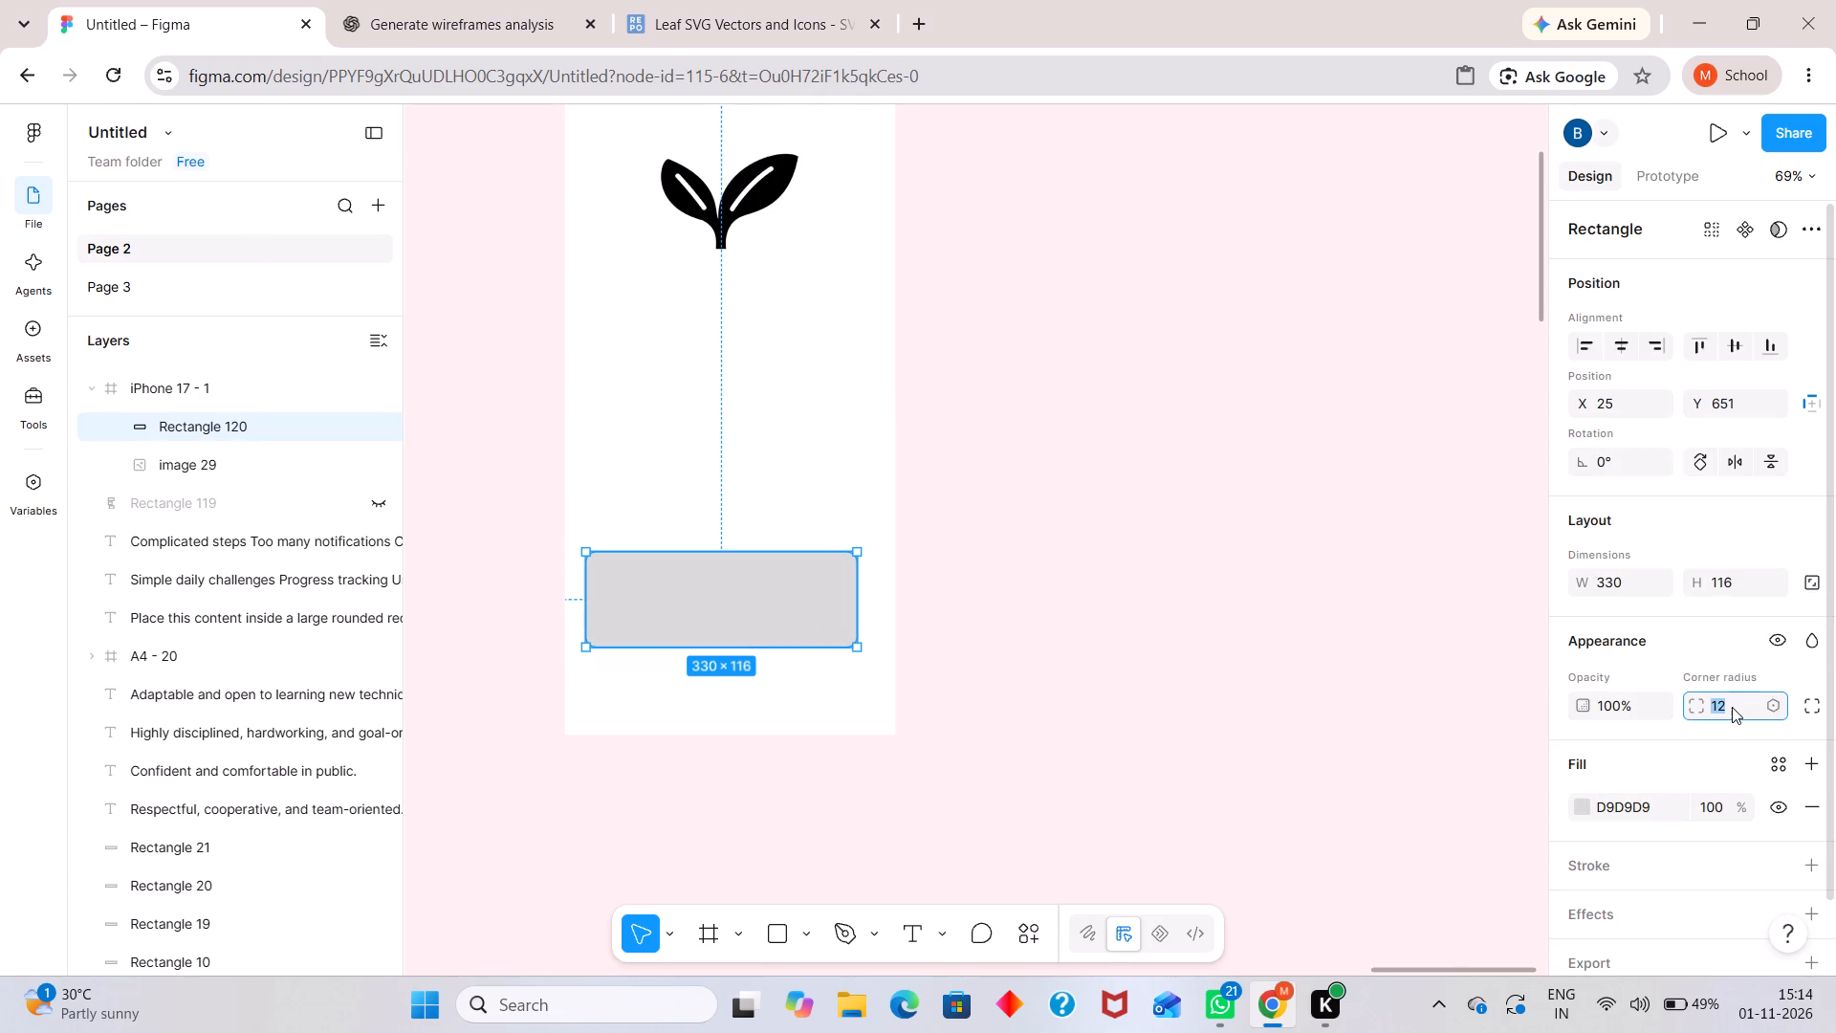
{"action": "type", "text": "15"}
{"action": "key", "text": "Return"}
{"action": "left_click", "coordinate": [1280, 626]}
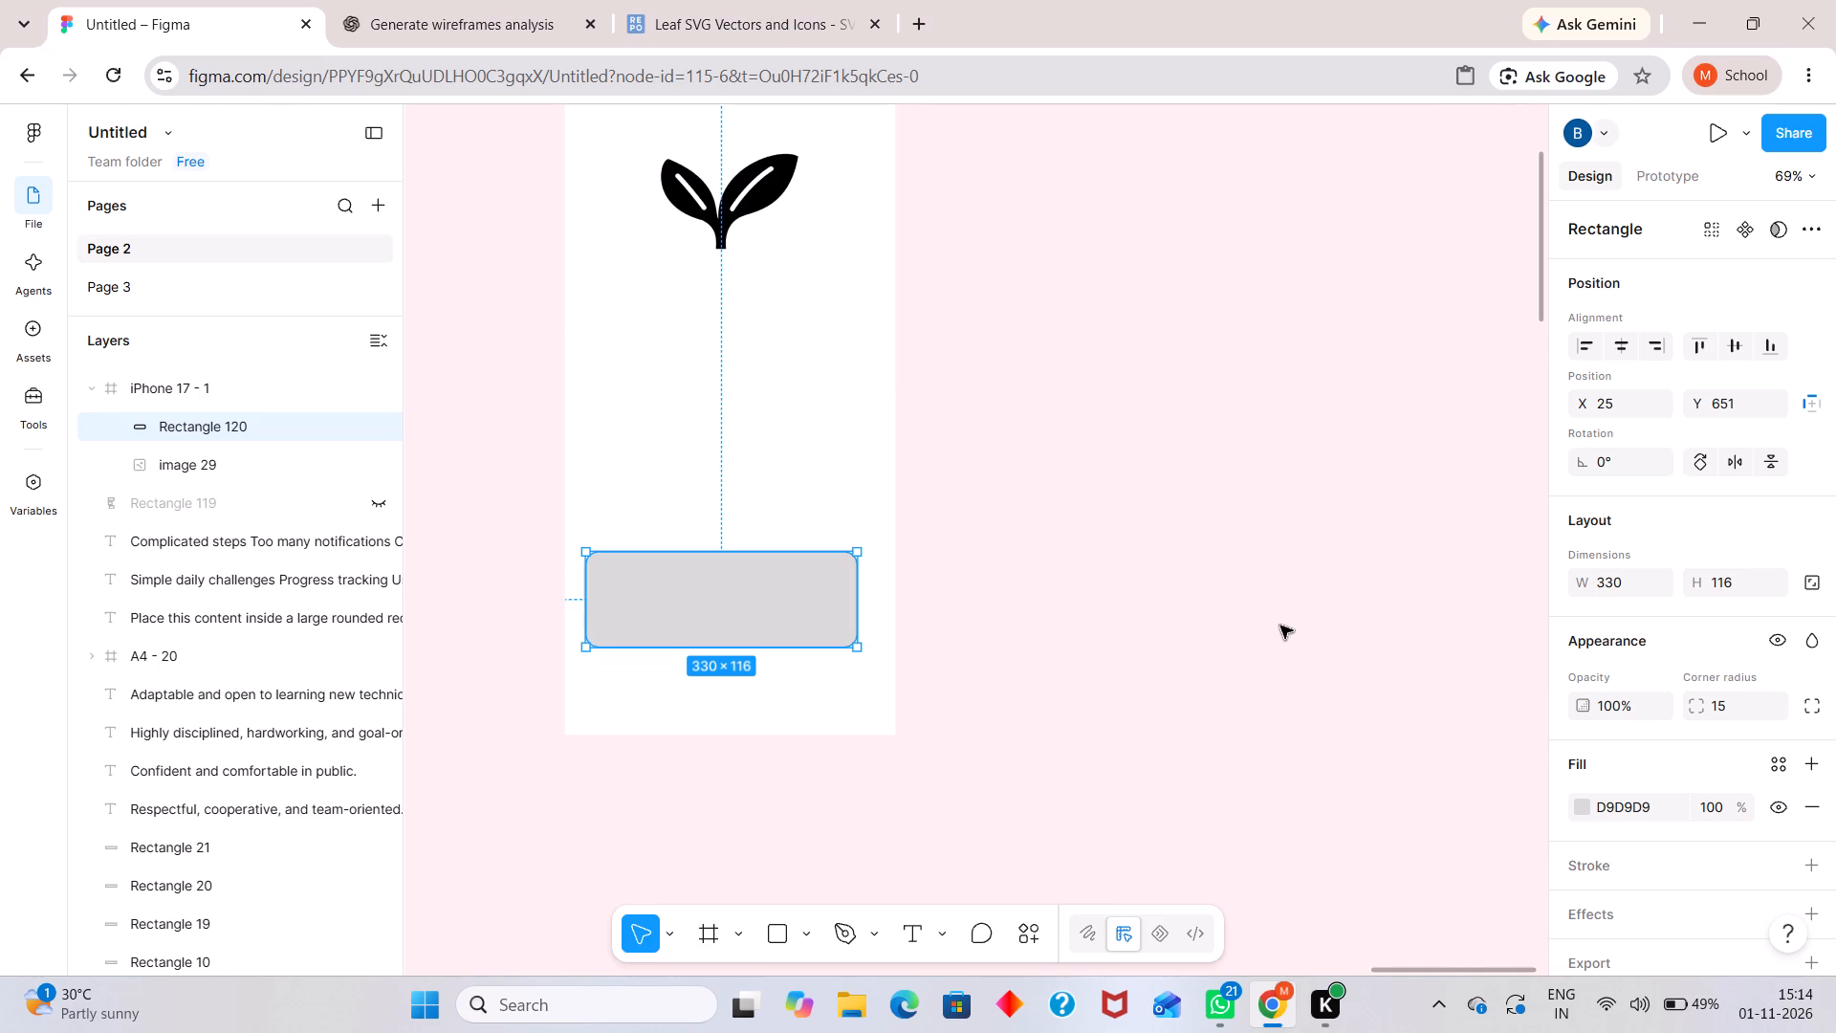
Set the grey rectangle's corner radius to 20.
{"action": "scroll", "coordinate": [1811, 981], "scroll_direction": "down", "scroll_amount": 1}
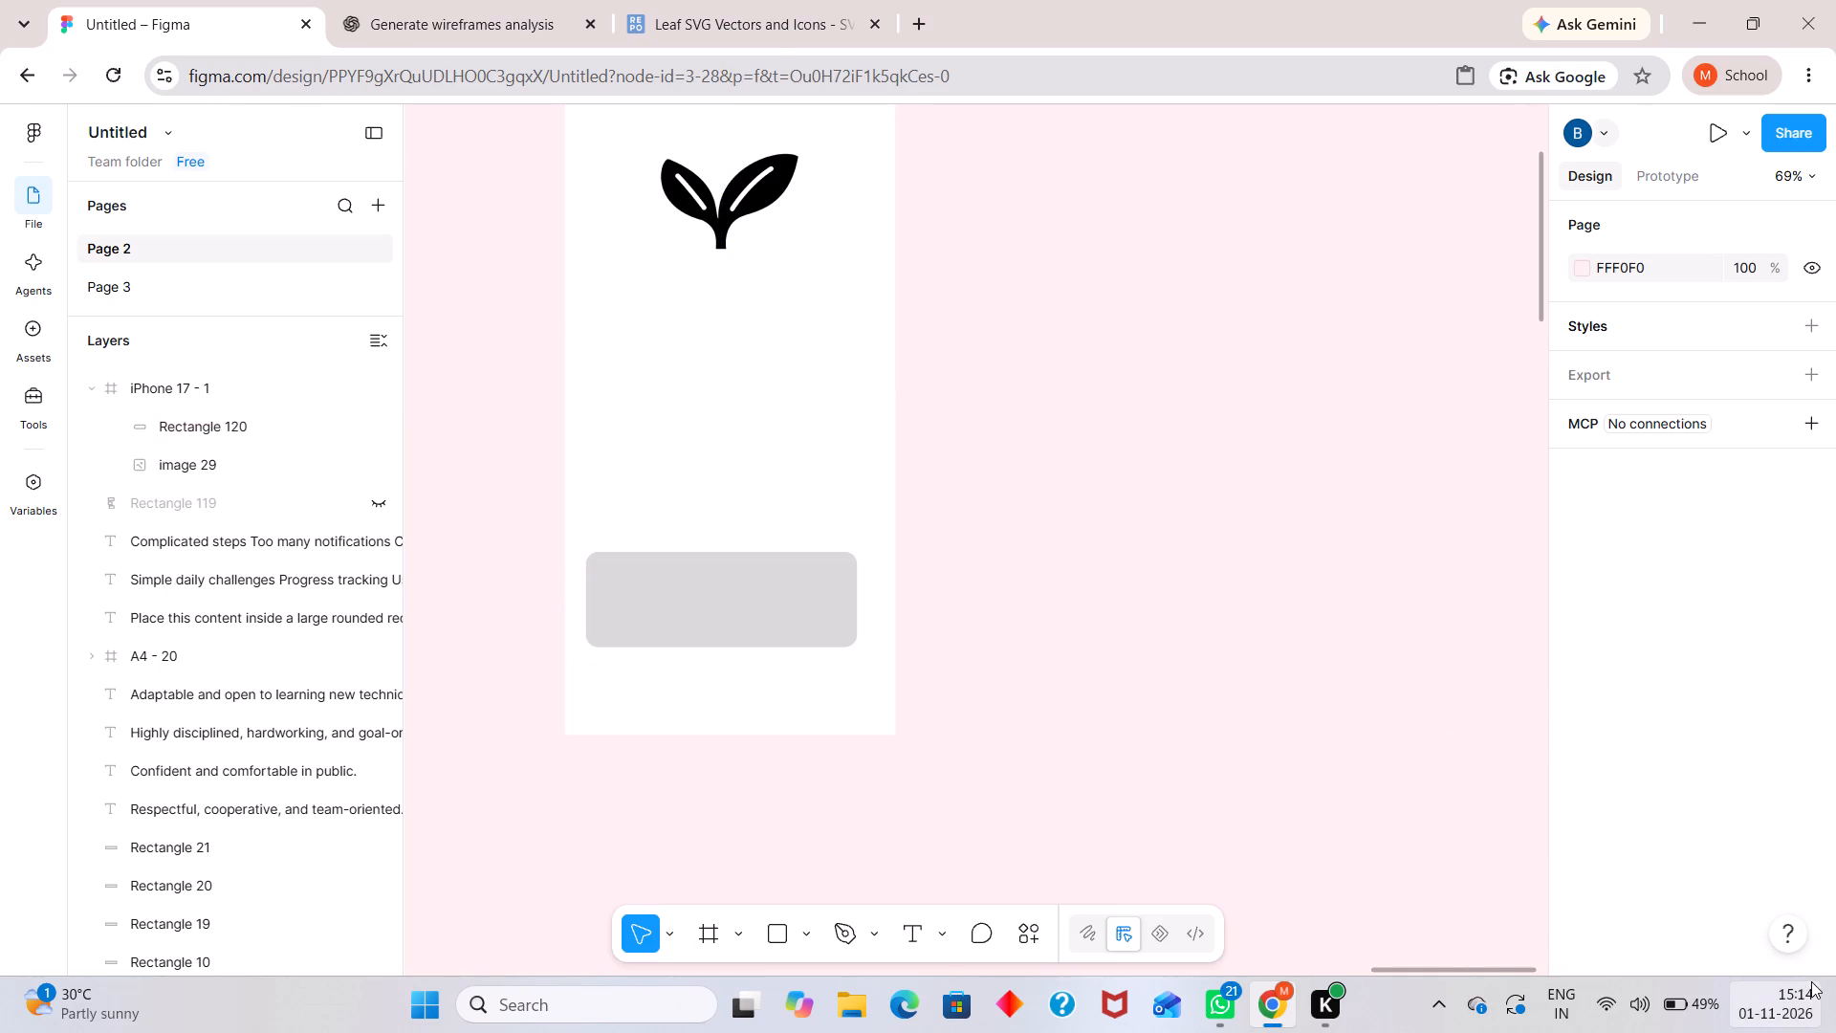
{"action": "scroll", "coordinate": [1835, 934], "scroll_direction": "up", "scroll_amount": 1}
{"action": "left_click", "coordinate": [855, 635]}
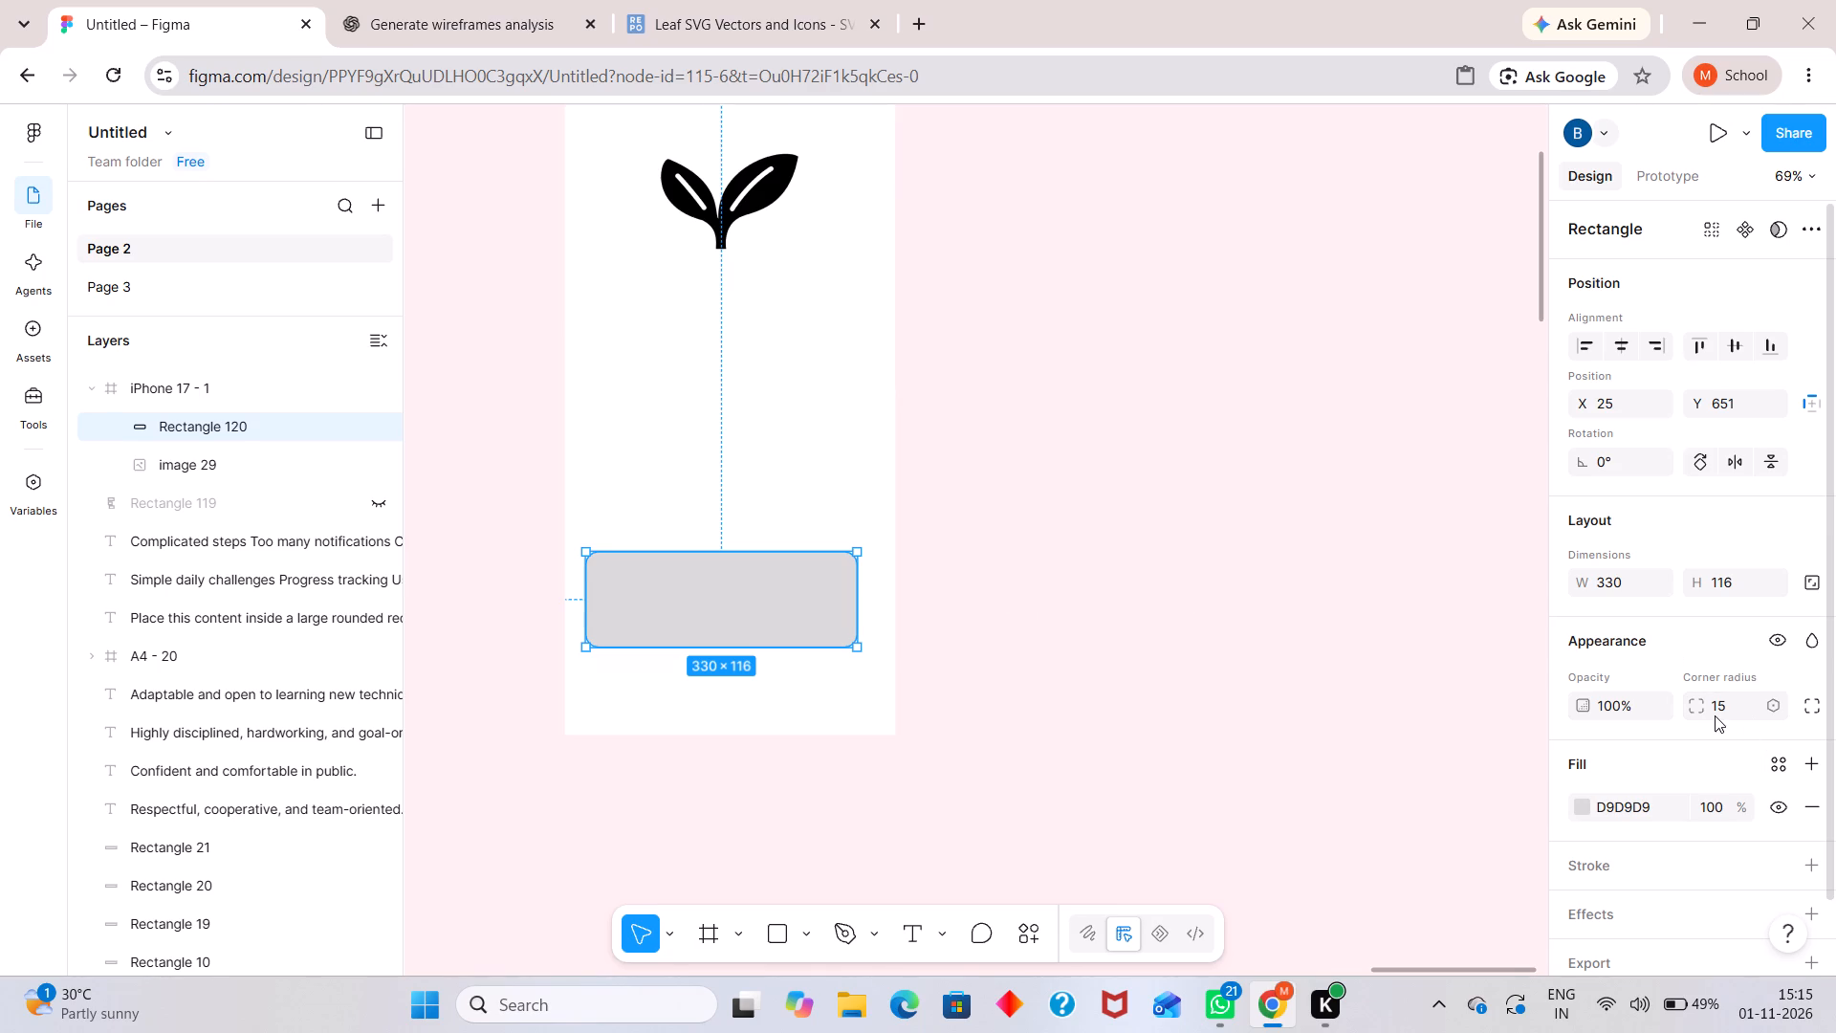
{"action": "double_click", "coordinate": [1715, 715]}
{"action": "type", "text": "20"}
{"action": "key", "text": "Return"}
{"action": "left_click", "coordinate": [1387, 764]}
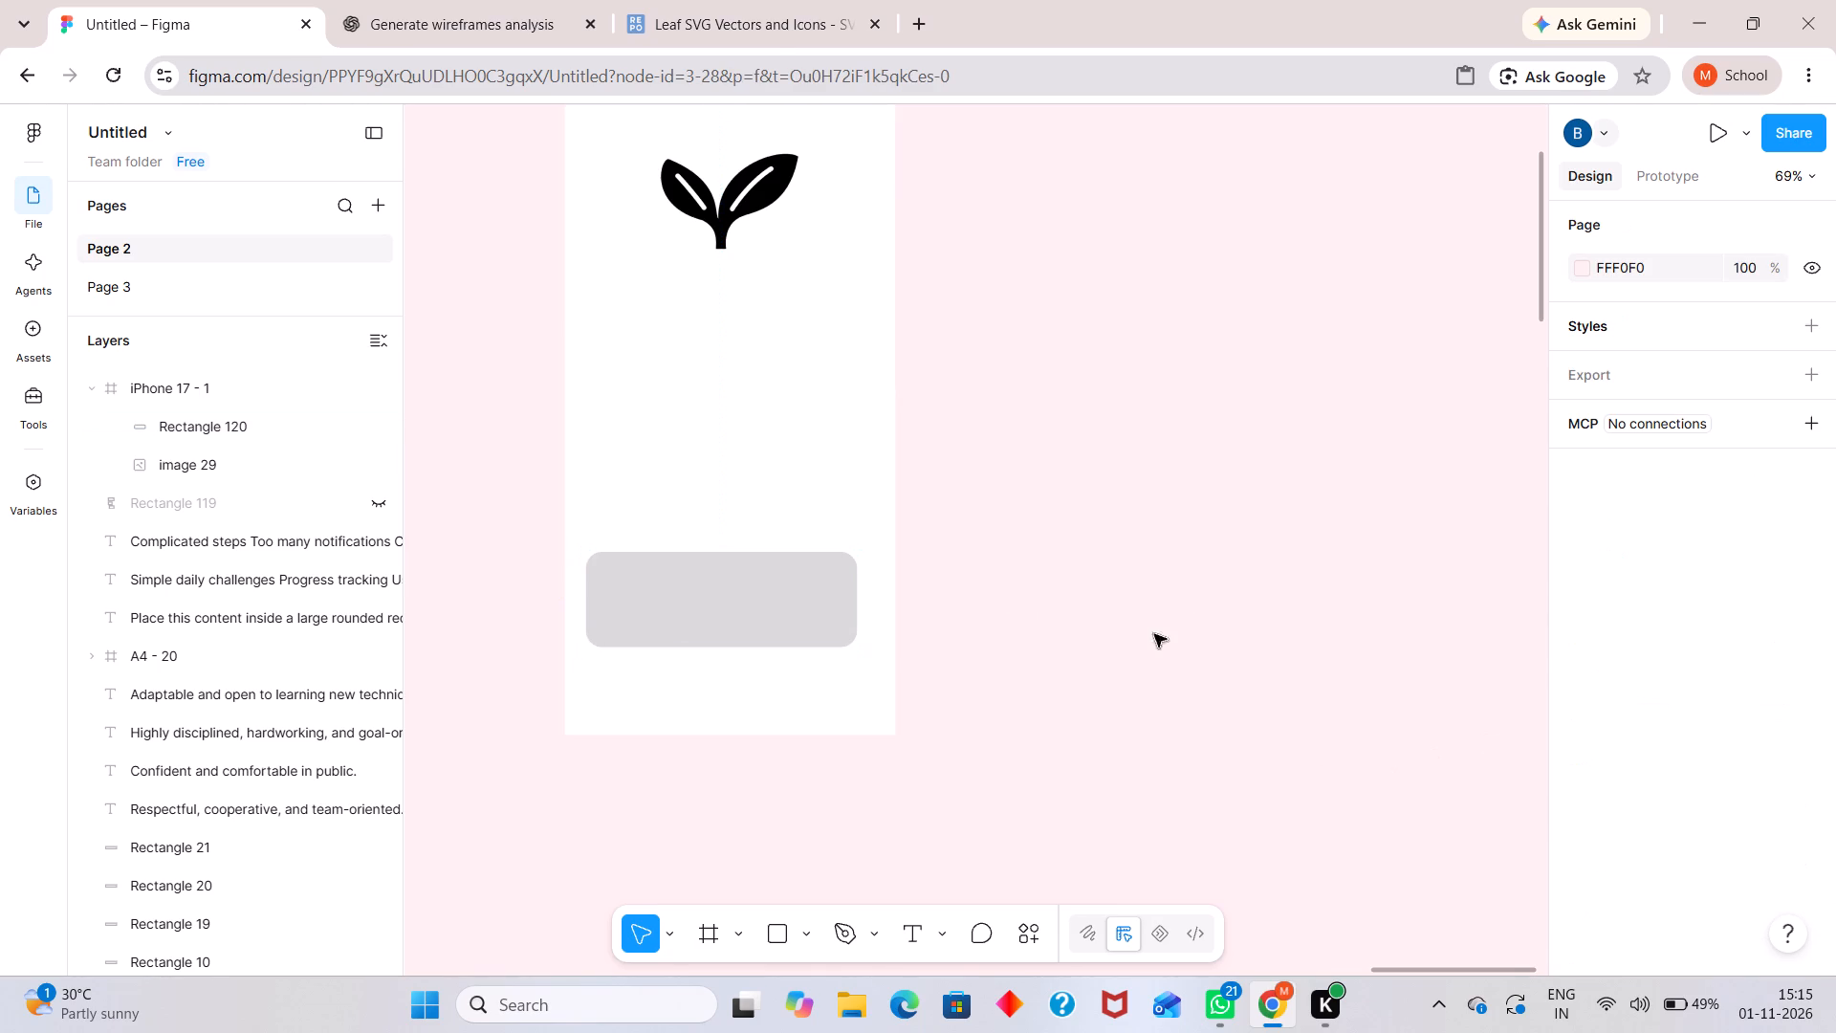
Move the grey rounded rectangle to the horizontal centre of the iPhone 17 - 1 frame, at about X 36, Y 633.
{"action": "scroll", "coordinate": [1094, 523], "scroll_direction": "up", "scroll_amount": 3, "text": "ctrl"}
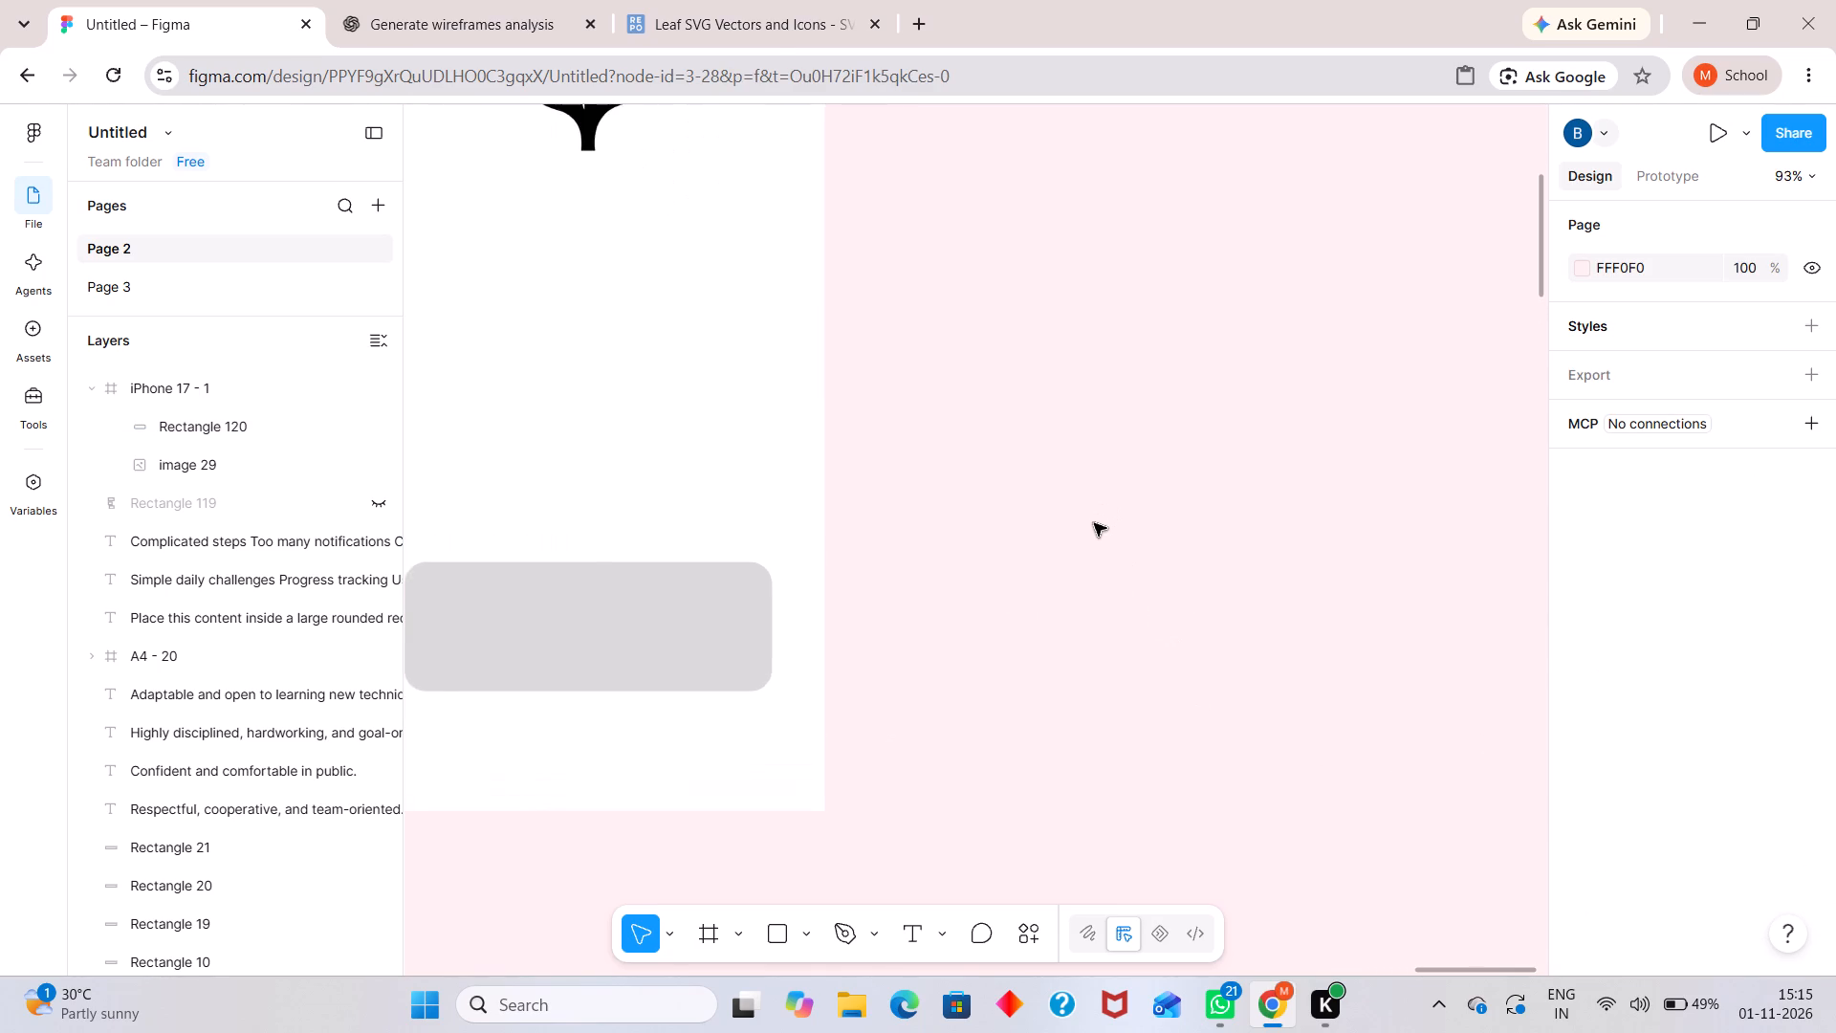
{"action": "scroll", "coordinate": [1083, 523], "scroll_direction": "down", "scroll_amount": 5, "text": "ctrl"}
{"action": "scroll", "coordinate": [1123, 582], "scroll_direction": "down", "scroll_amount": 1}
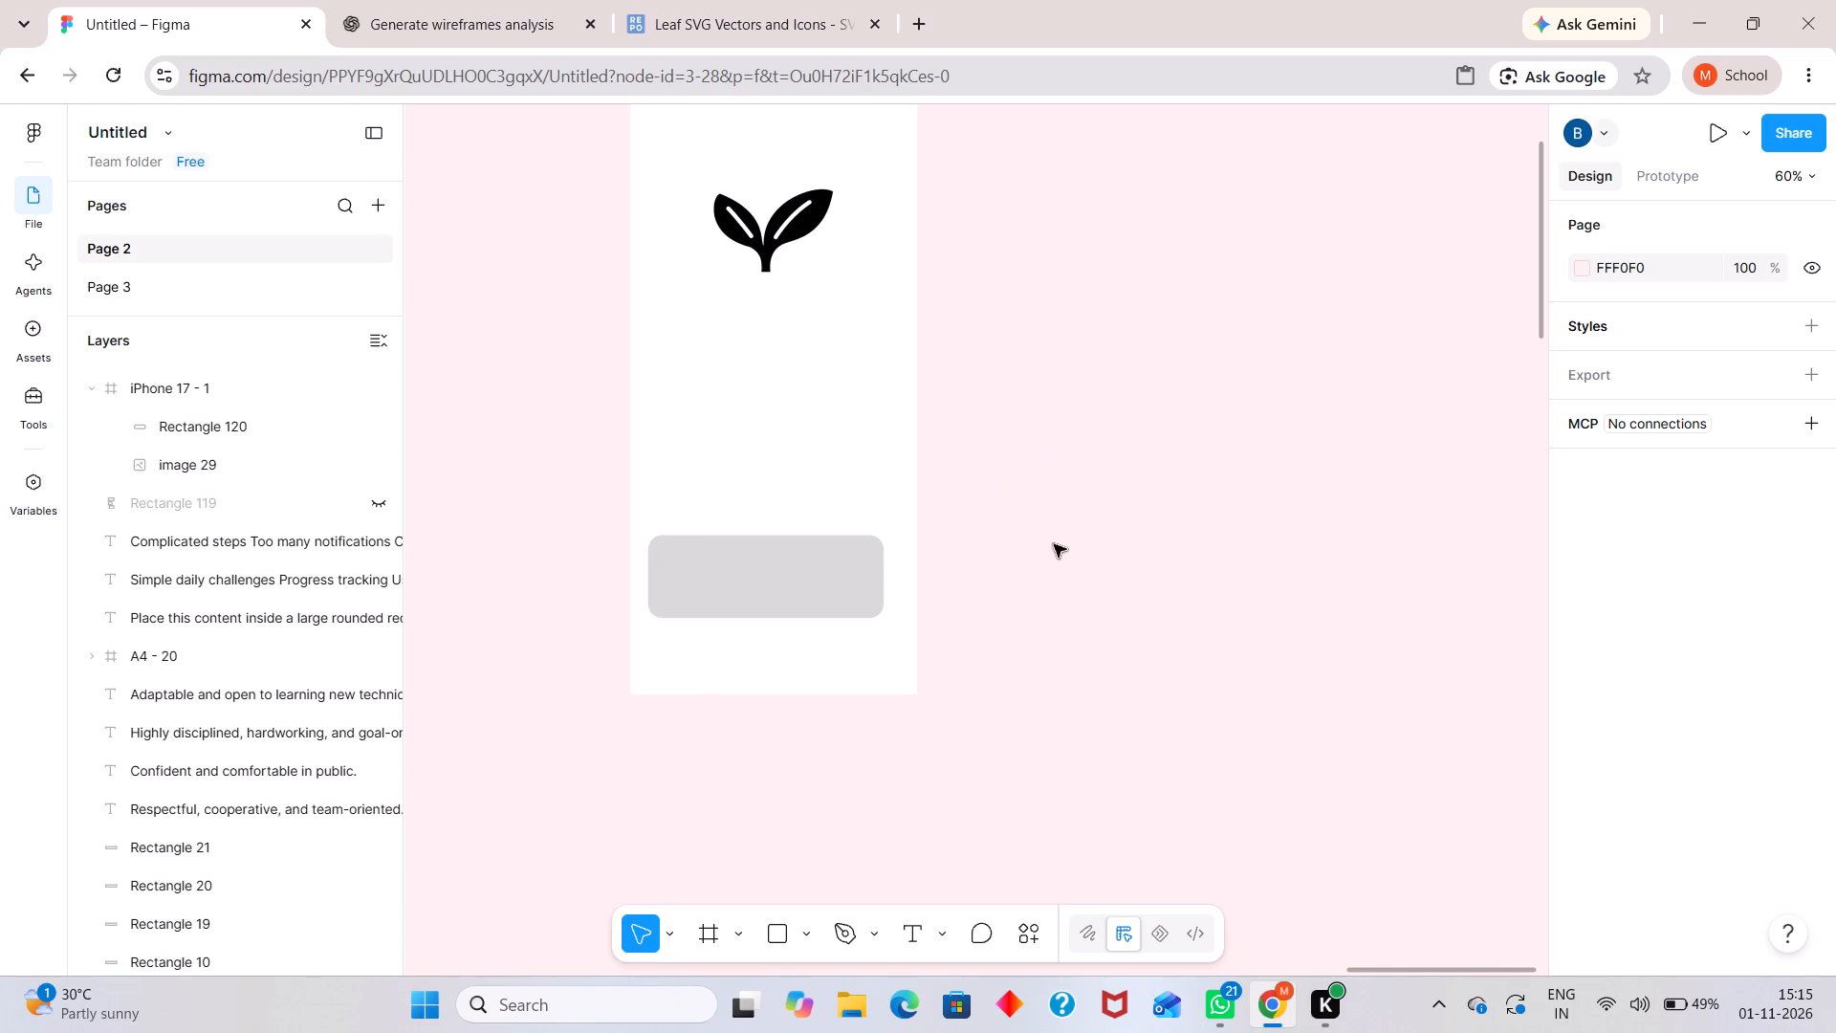
{"action": "middle_click_drag", "start_coordinate": [1036, 557], "coordinate": [1070, 627]}
{"action": "middle_click_drag", "start_coordinate": [1070, 628], "coordinate": [1075, 640]}
{"action": "left_click_drag", "start_coordinate": [892, 655], "coordinate": [902, 642]}
{"action": "left_click", "coordinate": [1046, 645]}
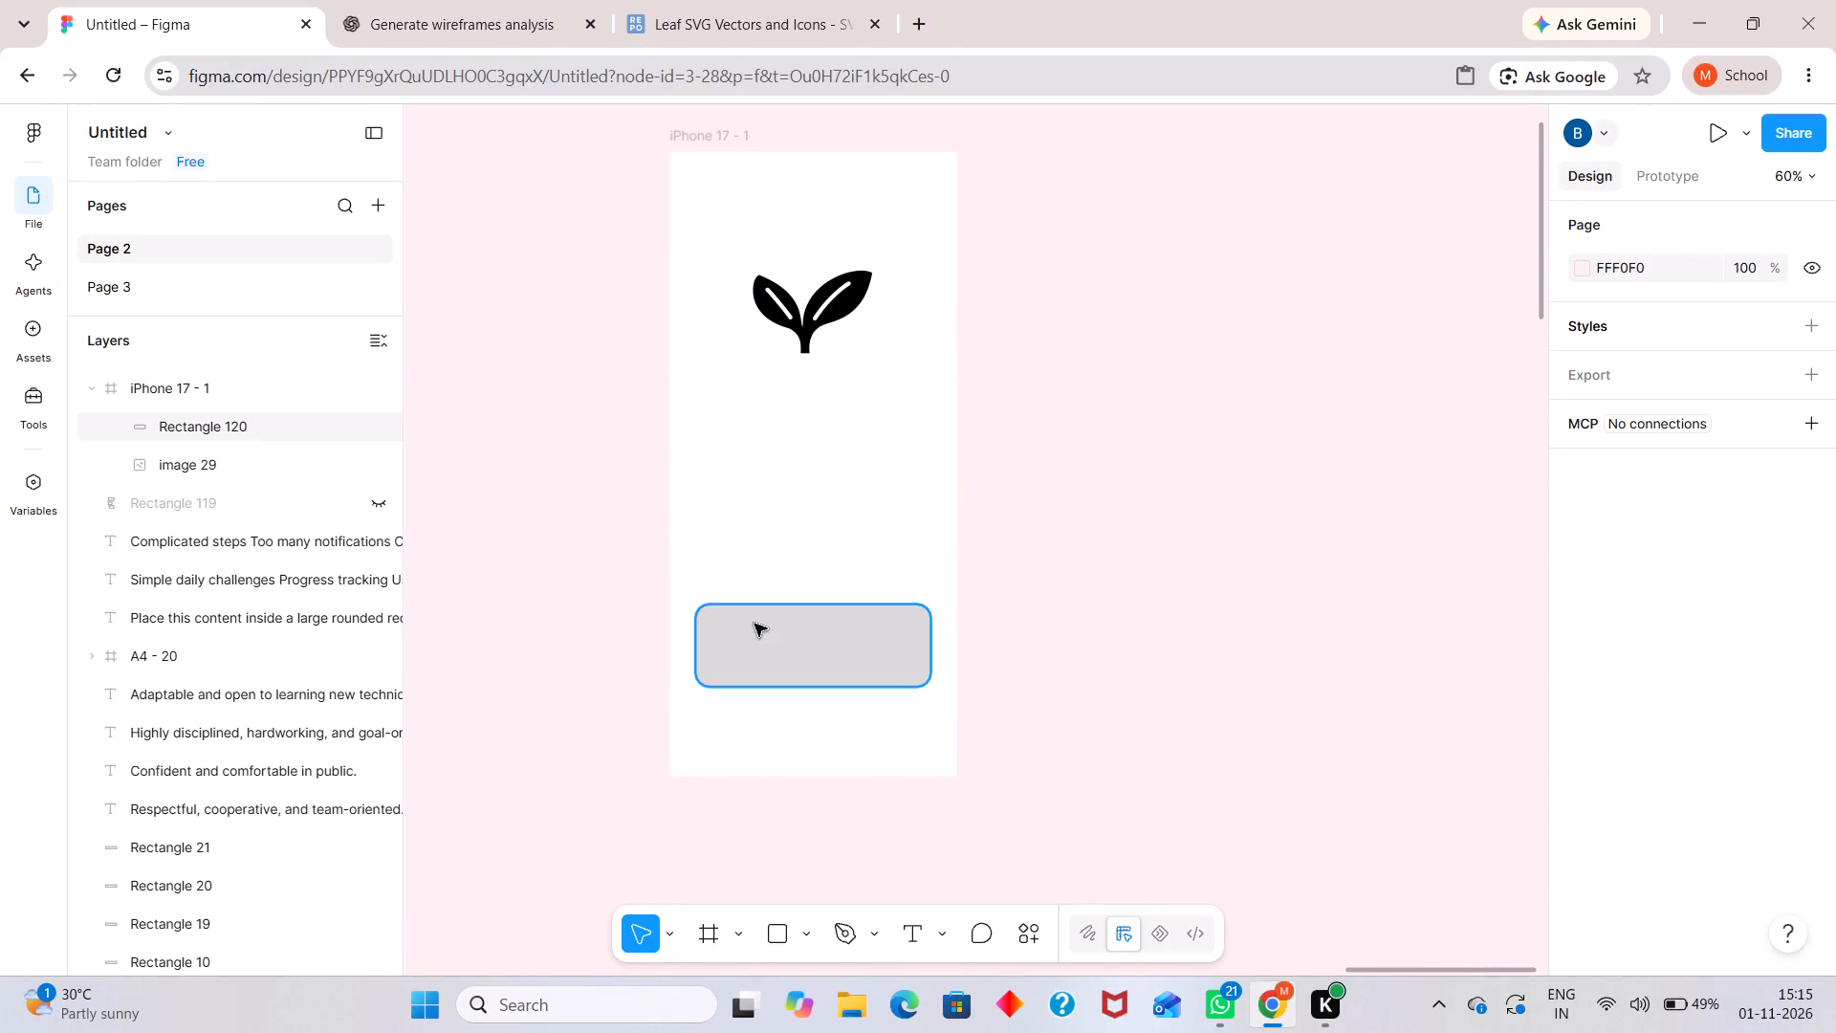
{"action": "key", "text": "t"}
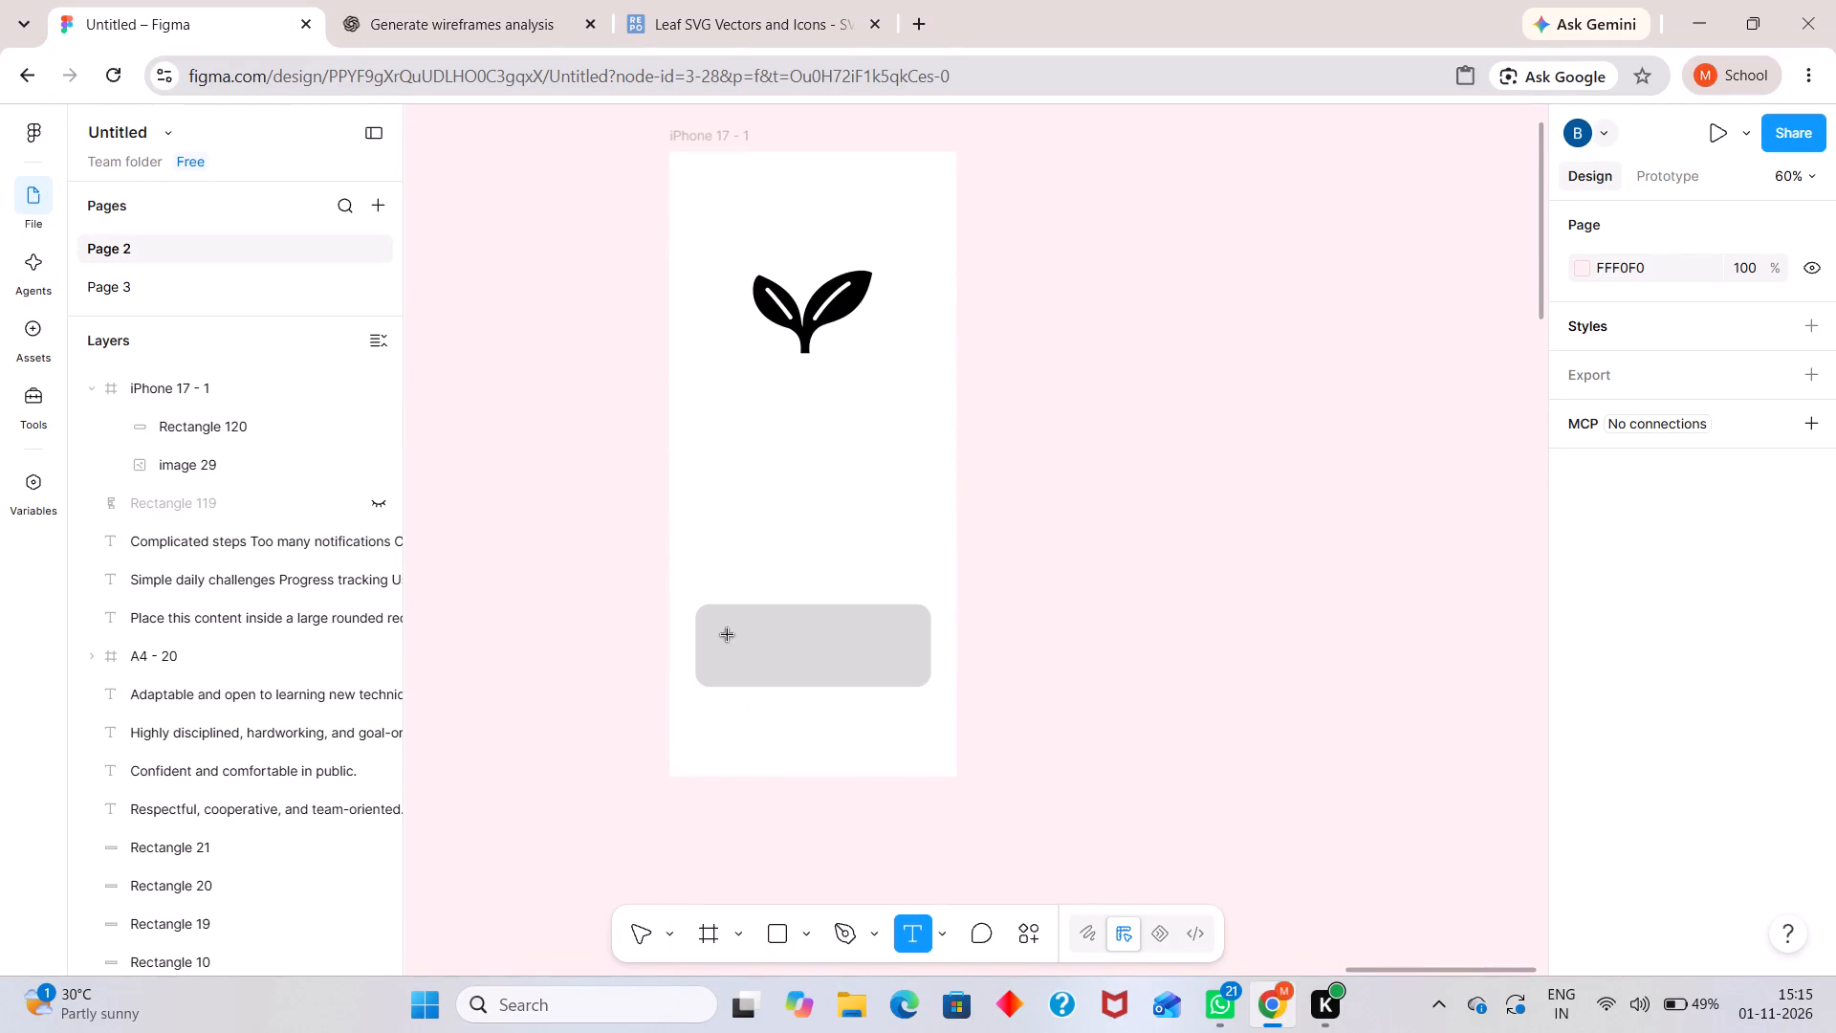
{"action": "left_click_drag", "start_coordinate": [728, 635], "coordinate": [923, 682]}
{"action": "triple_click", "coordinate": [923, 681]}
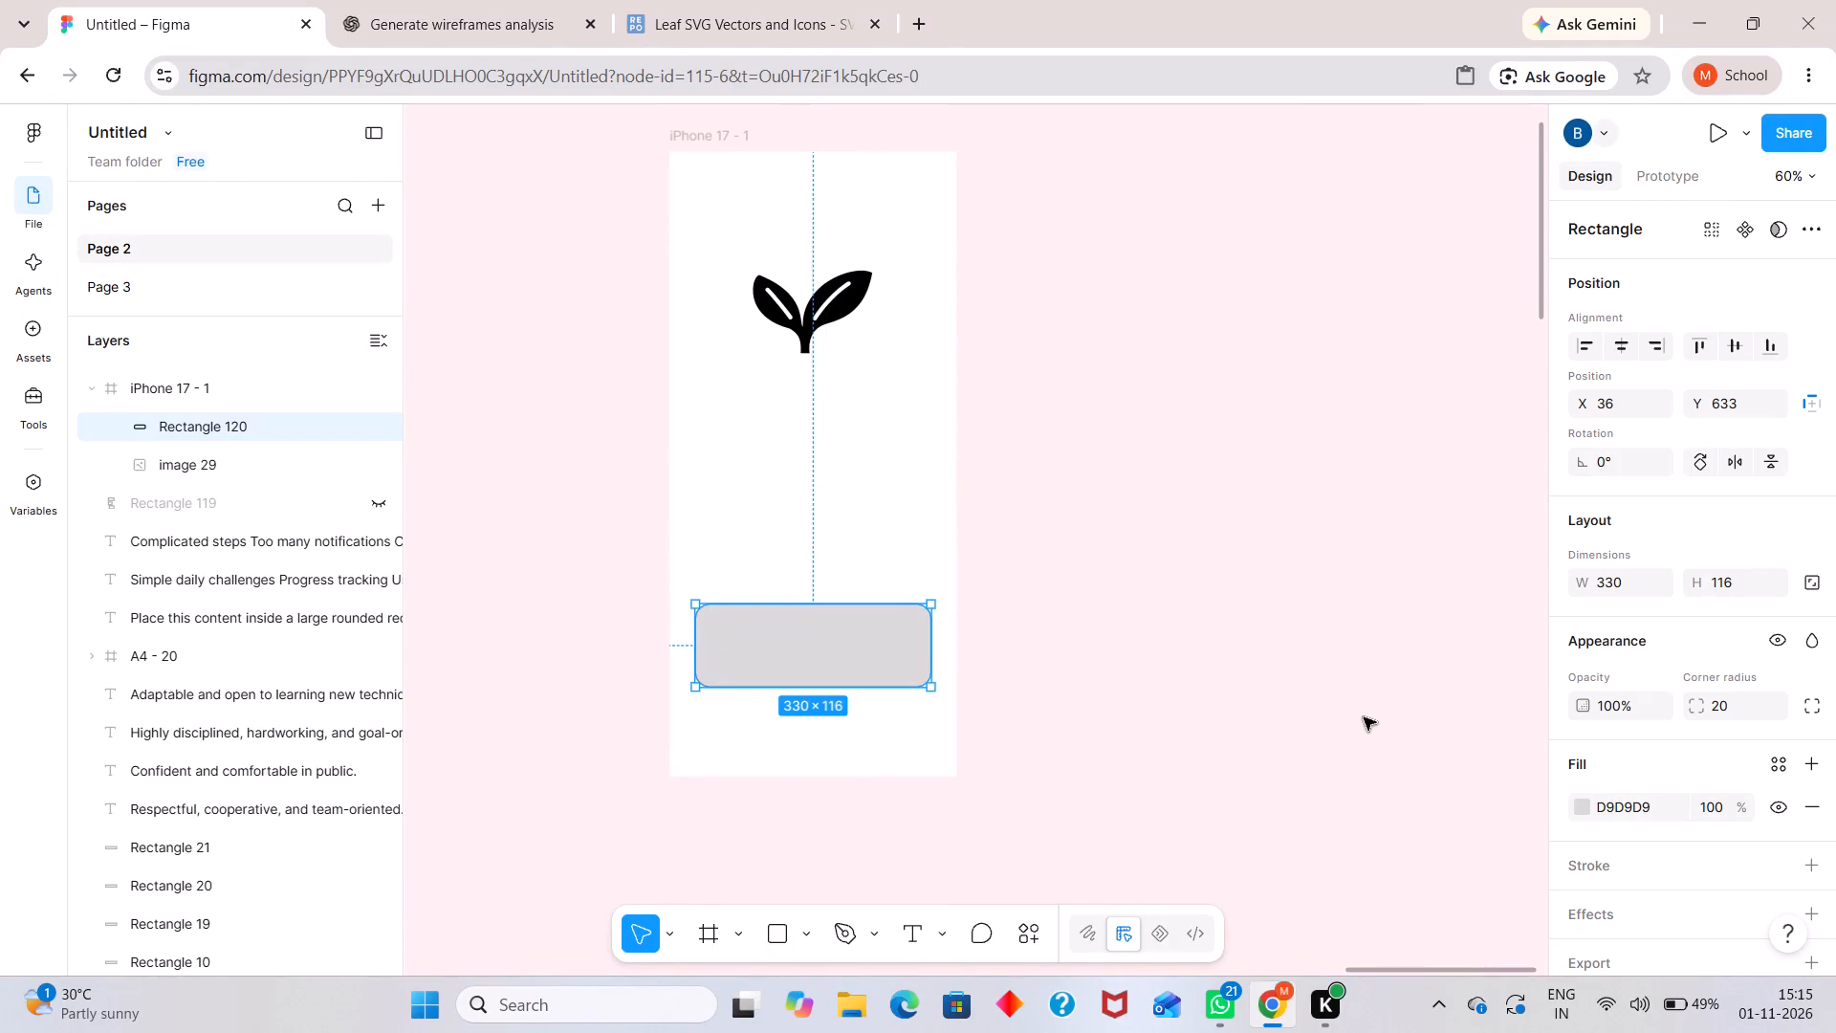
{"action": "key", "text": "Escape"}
Add a text box about 291 × 62 inside the grey rounded rectangle with the text "Get started".
{"action": "key", "text": "t"}
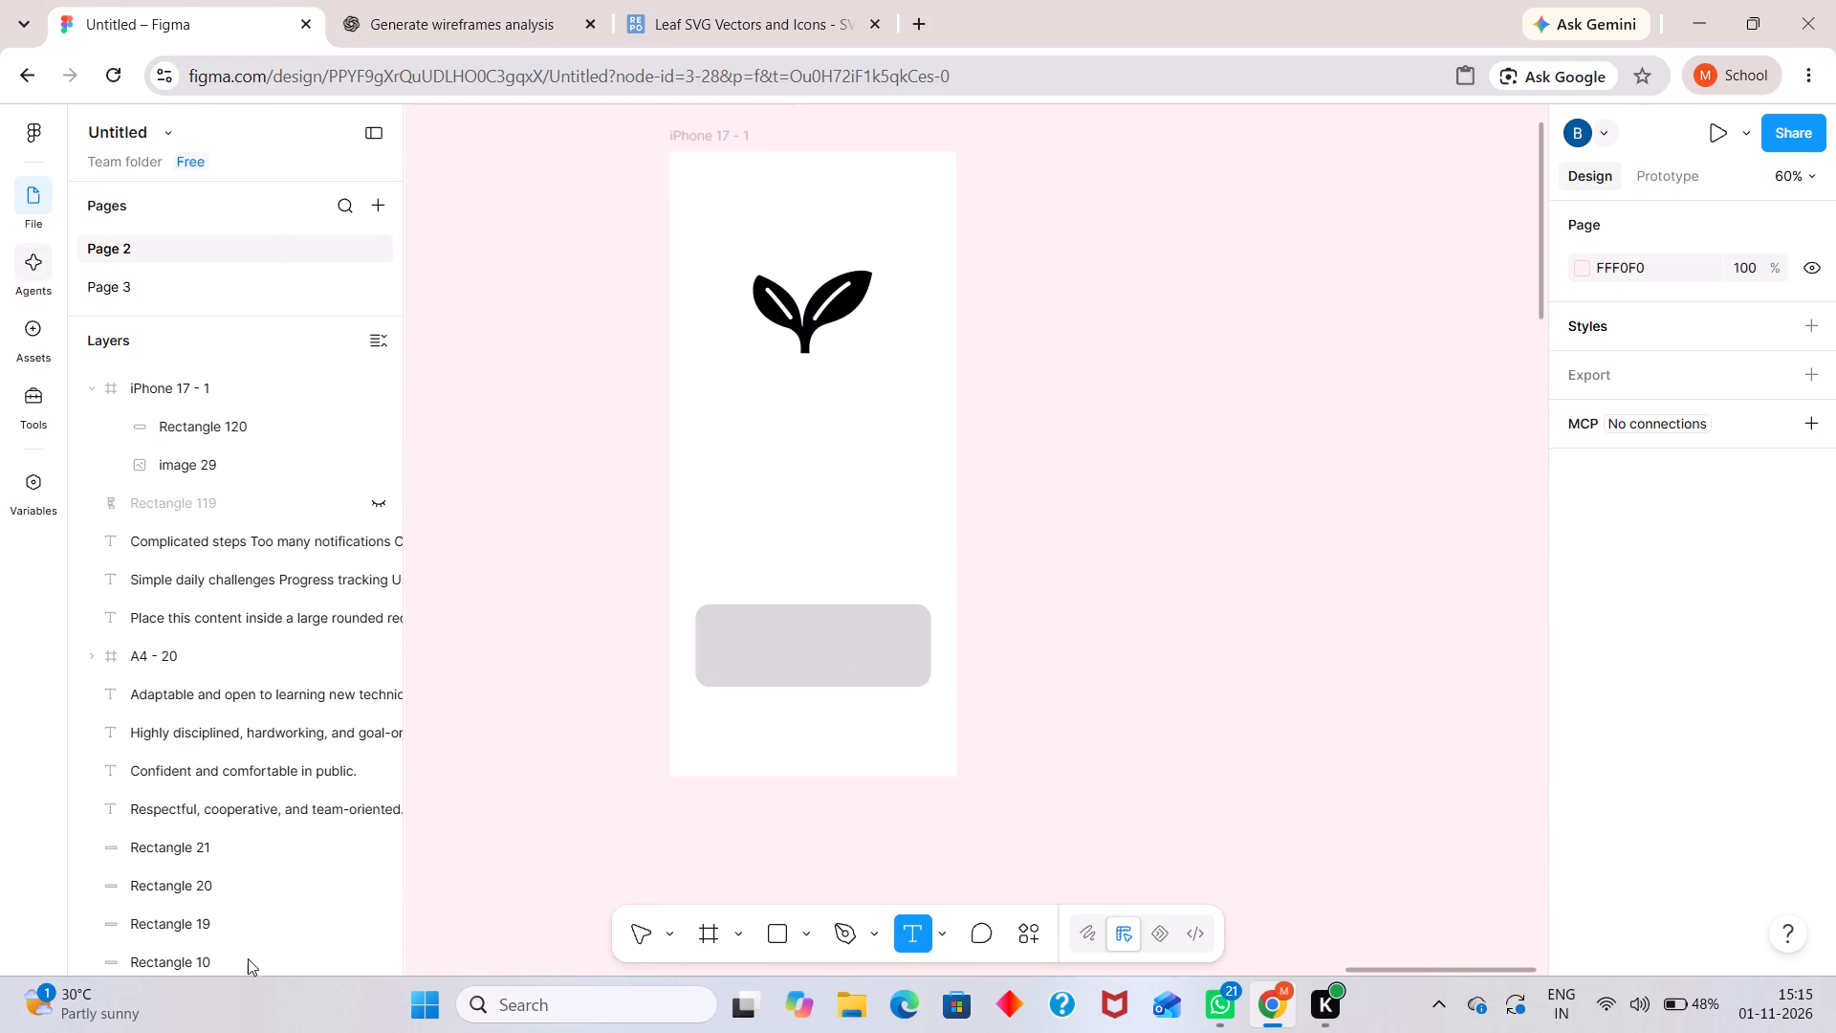
{"action": "left_click_drag", "start_coordinate": [708, 624], "coordinate": [759, 649]}
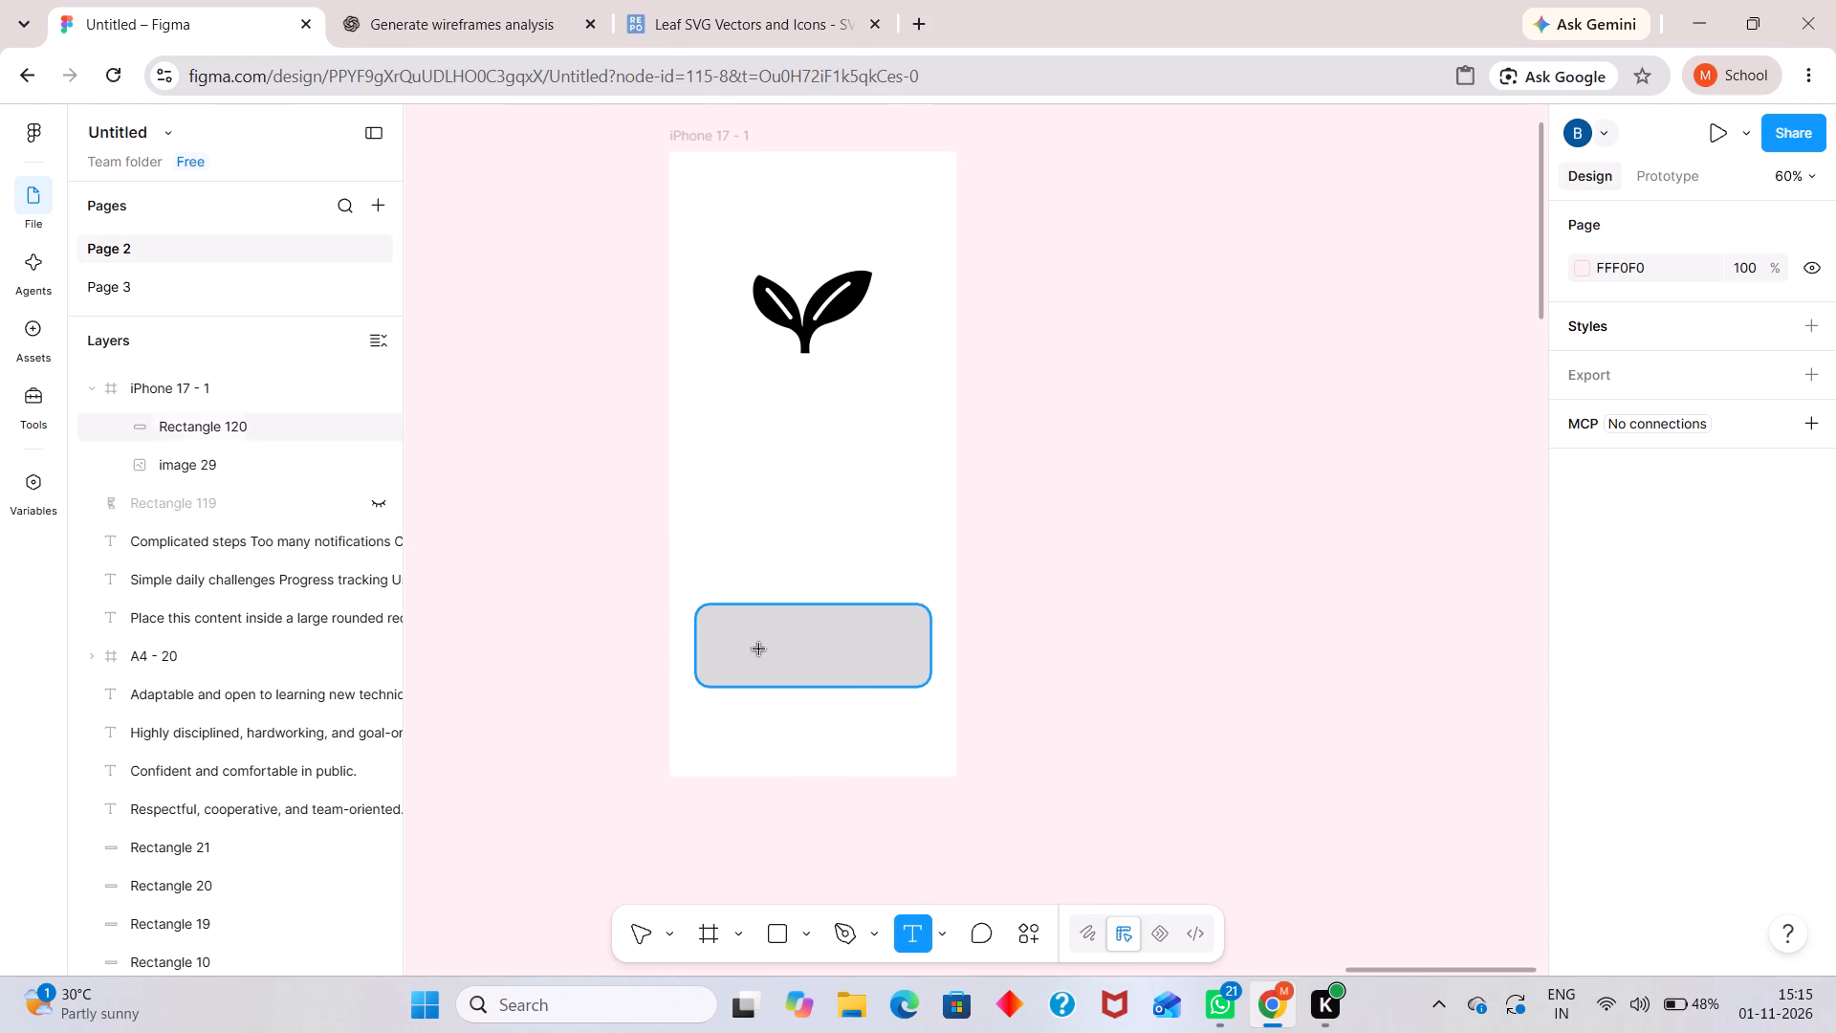
{"action": "left_click_drag", "start_coordinate": [759, 649], "coordinate": [916, 669]}
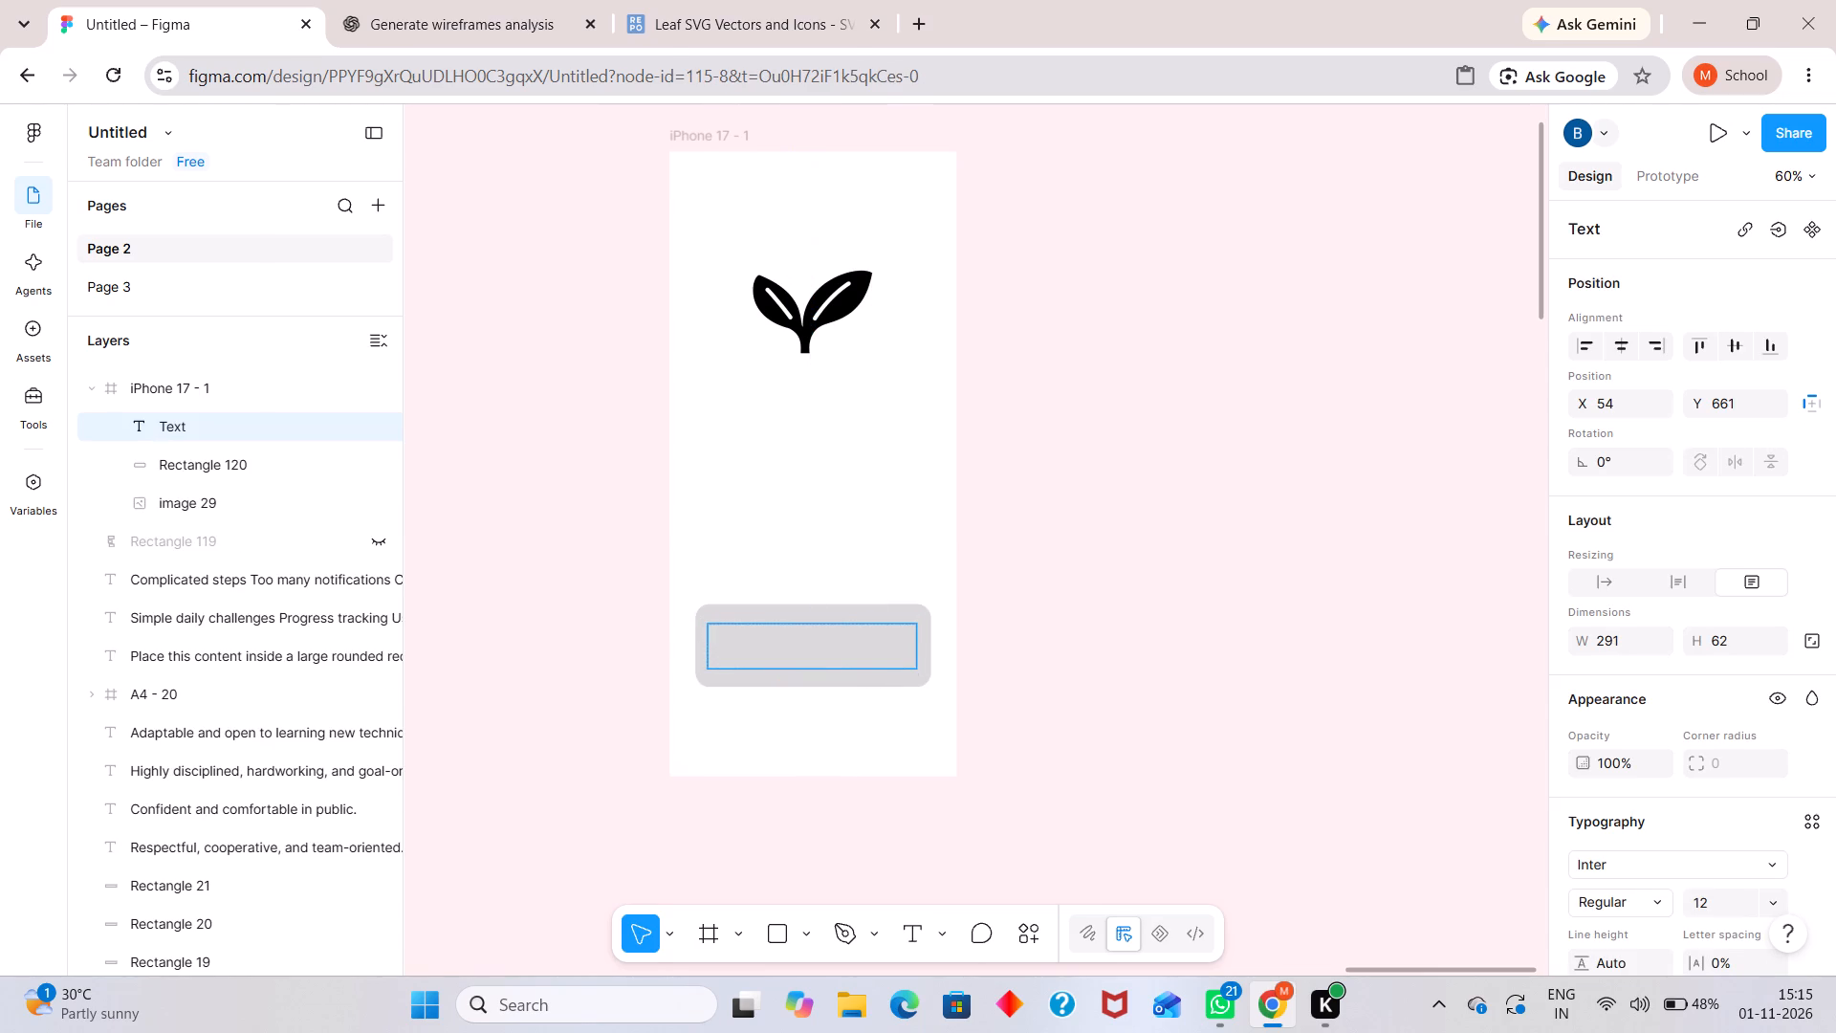
{"action": "type", "text": "GEt"}
{"action": "key", "text": "BackSpace"}
{"action": "key", "text": "BackSpace"}
{"action": "type", "text": "et started"}
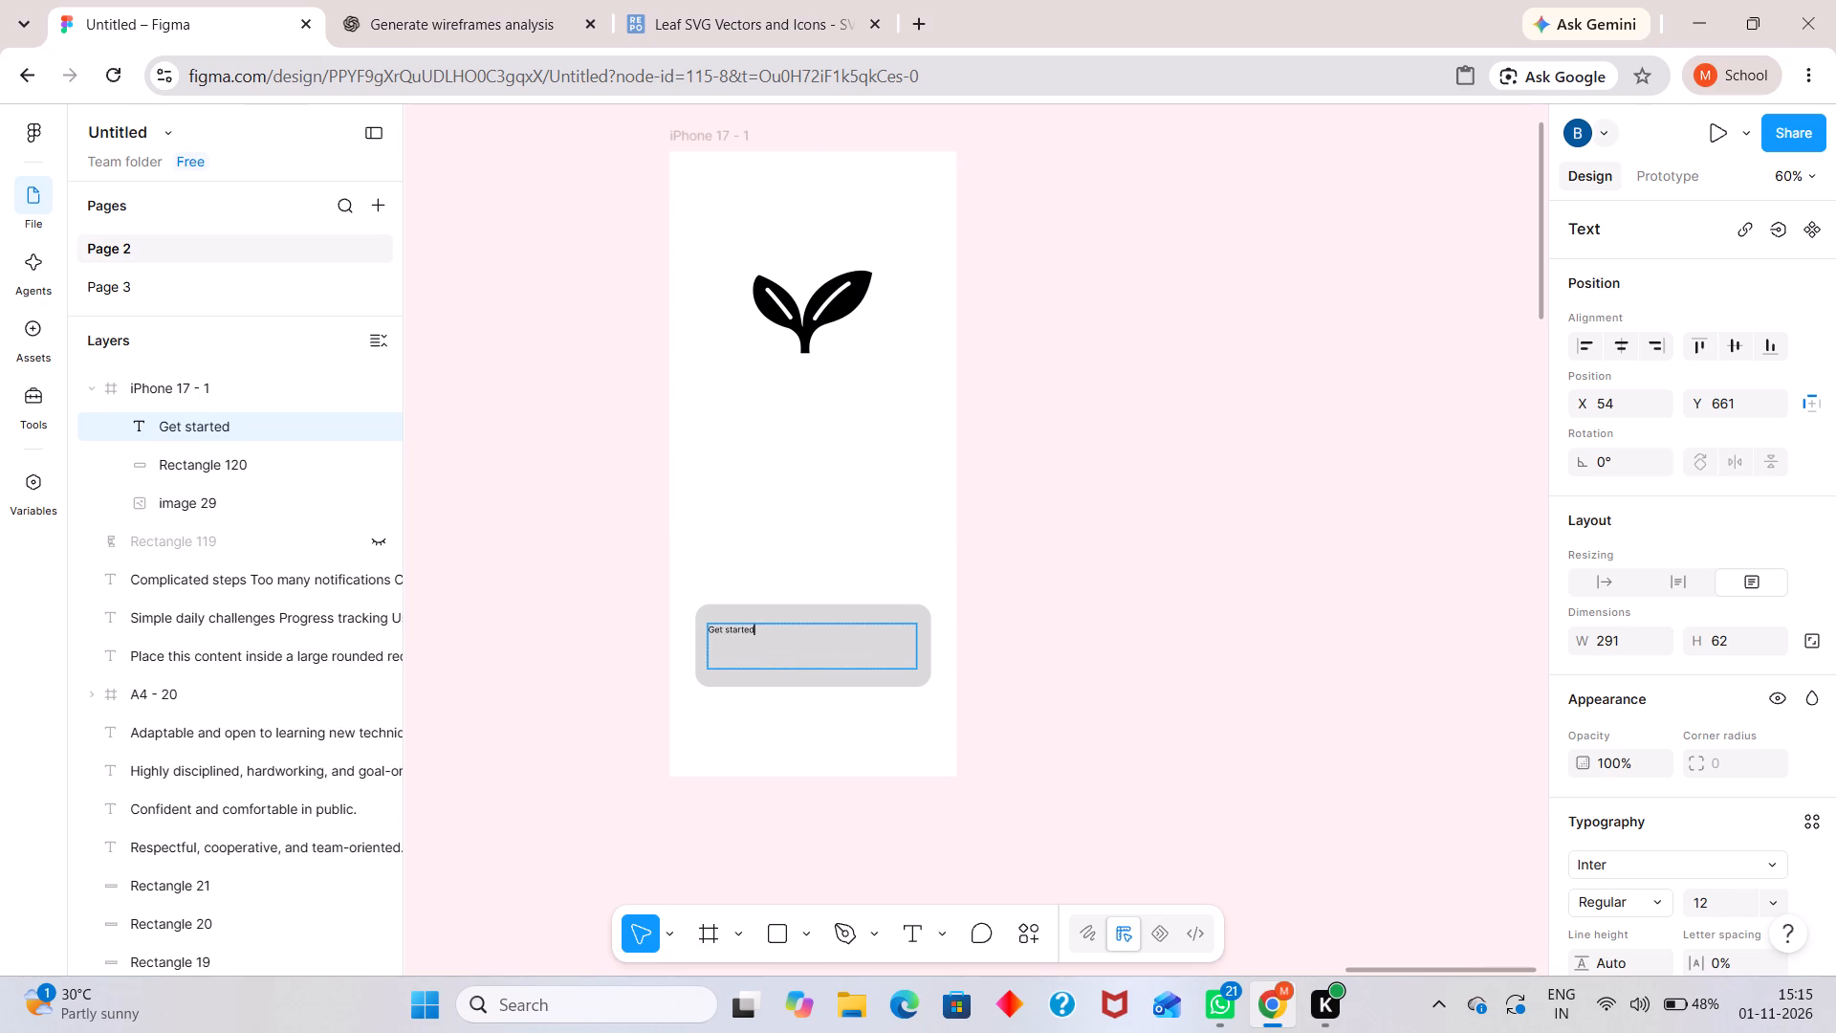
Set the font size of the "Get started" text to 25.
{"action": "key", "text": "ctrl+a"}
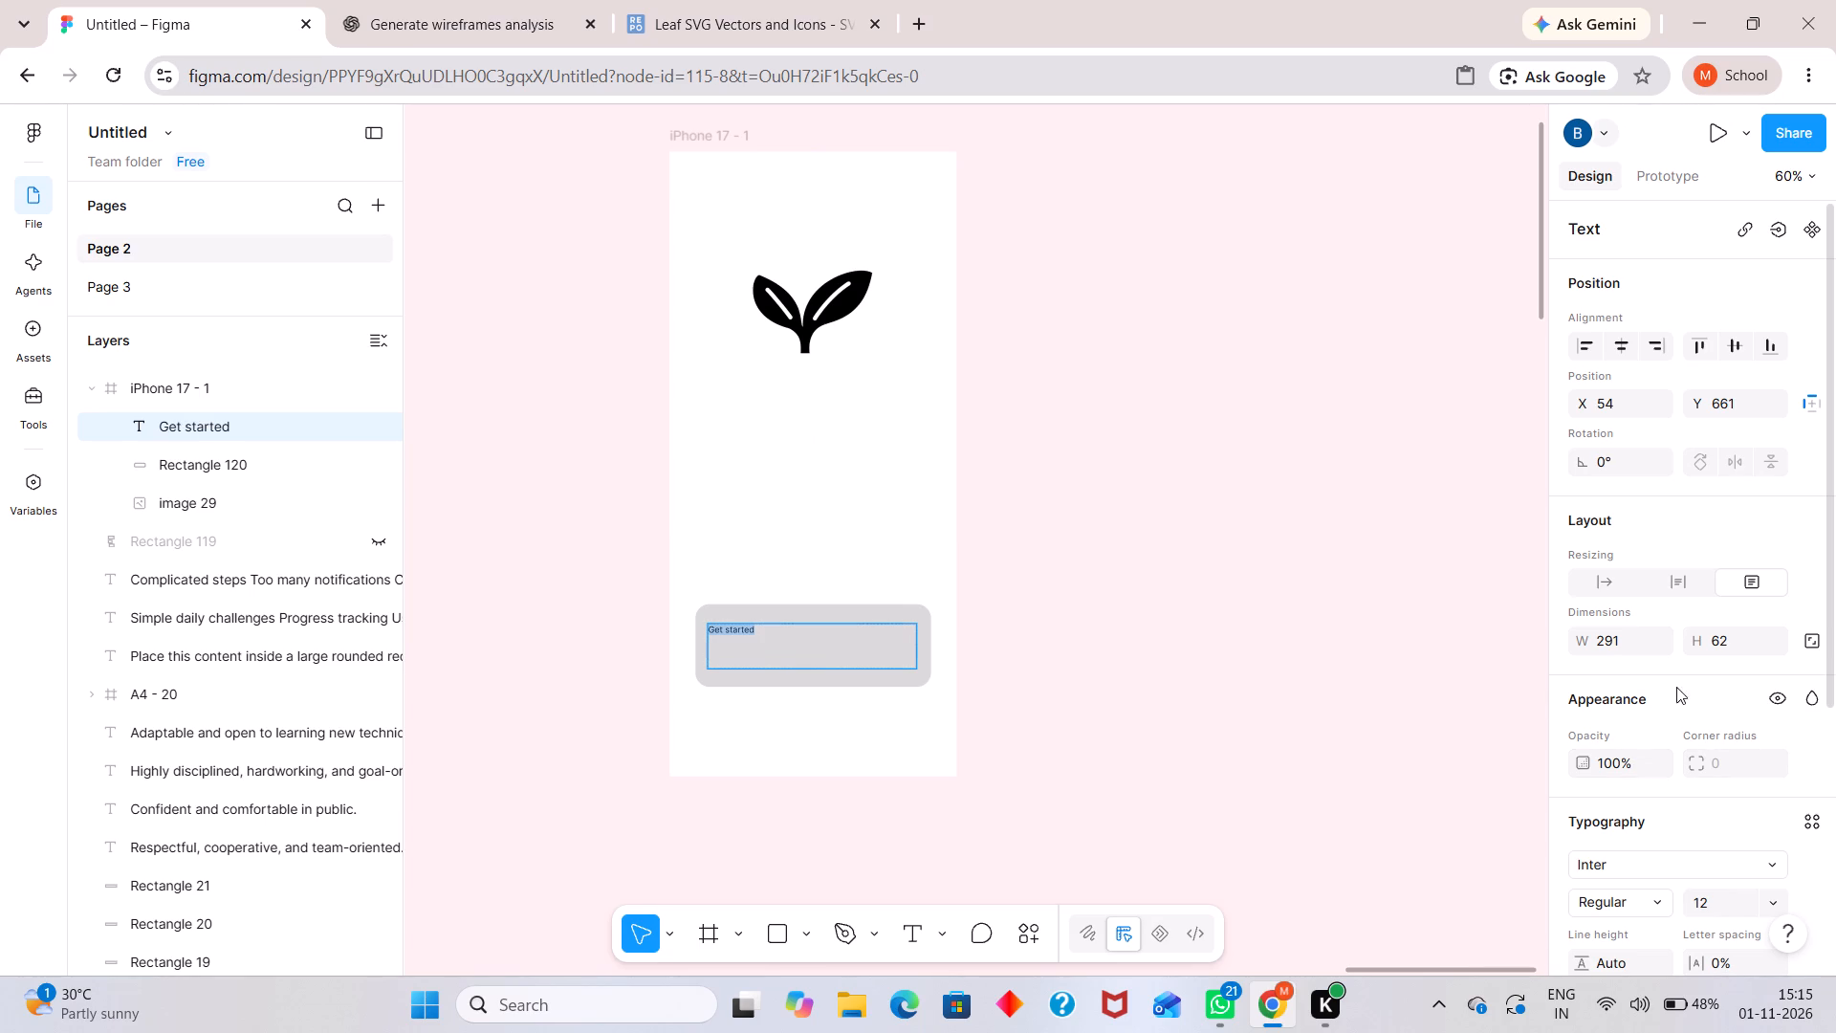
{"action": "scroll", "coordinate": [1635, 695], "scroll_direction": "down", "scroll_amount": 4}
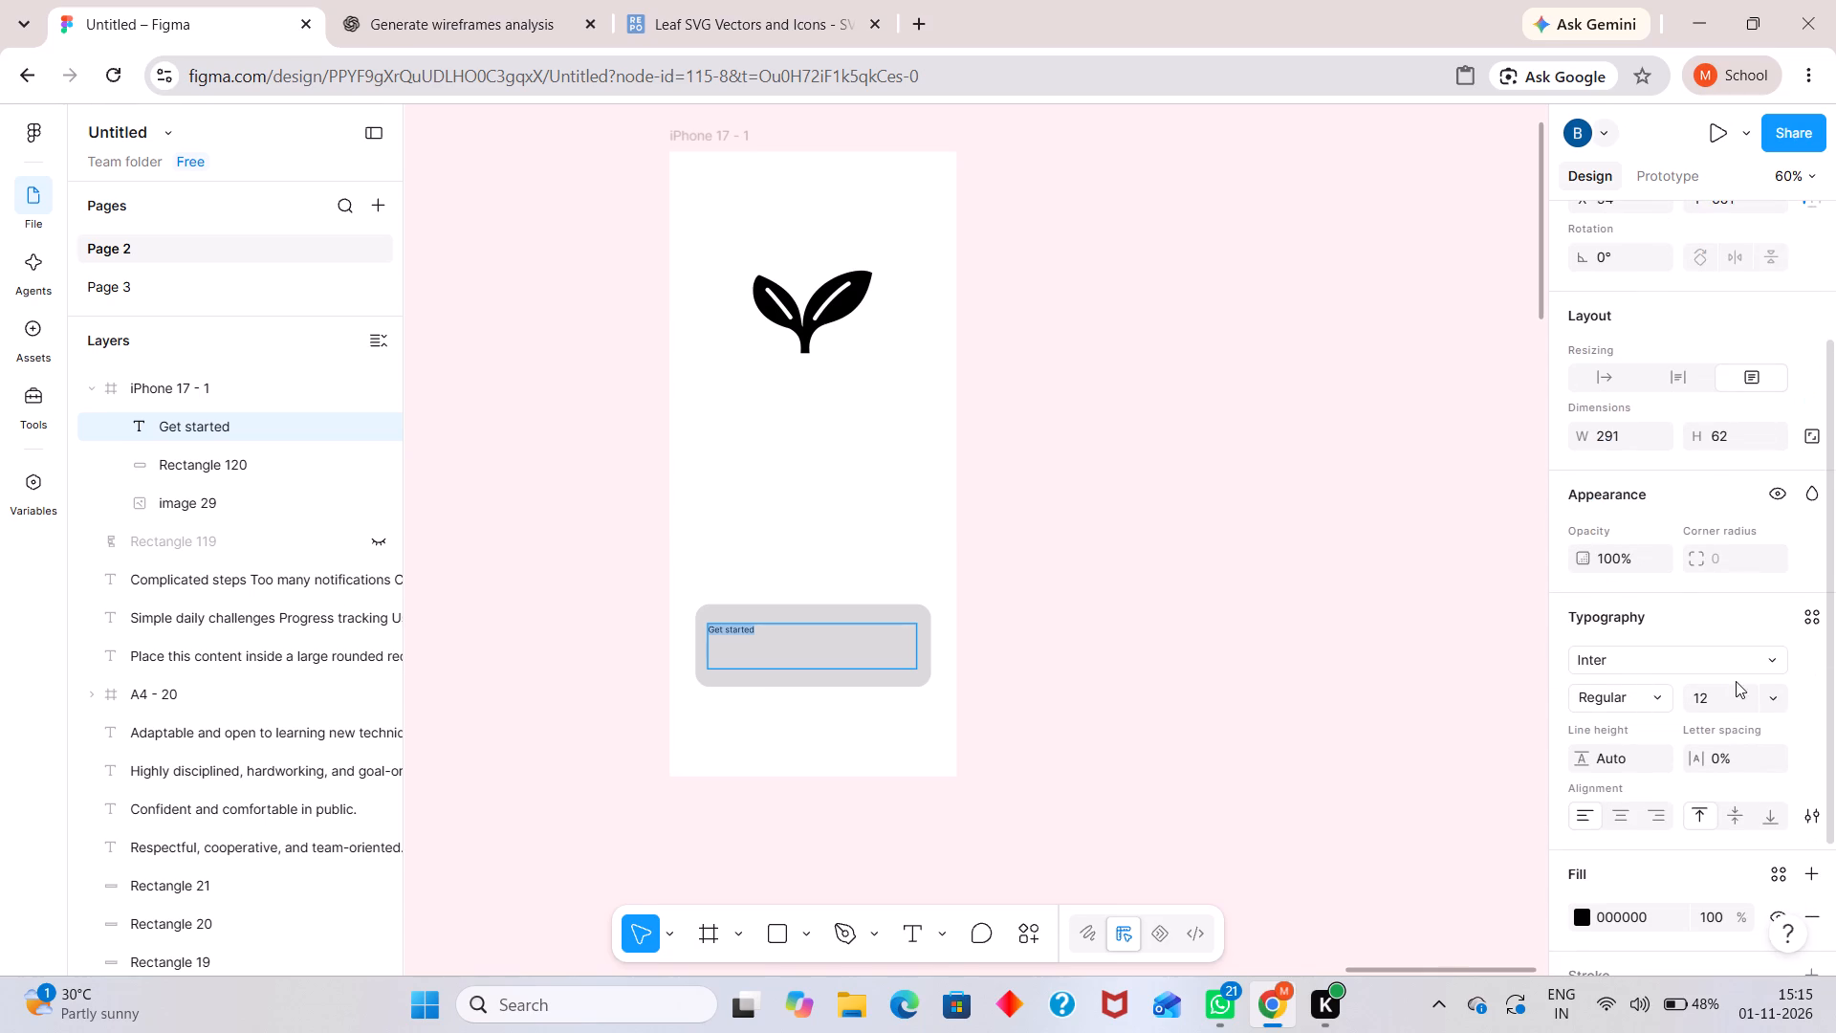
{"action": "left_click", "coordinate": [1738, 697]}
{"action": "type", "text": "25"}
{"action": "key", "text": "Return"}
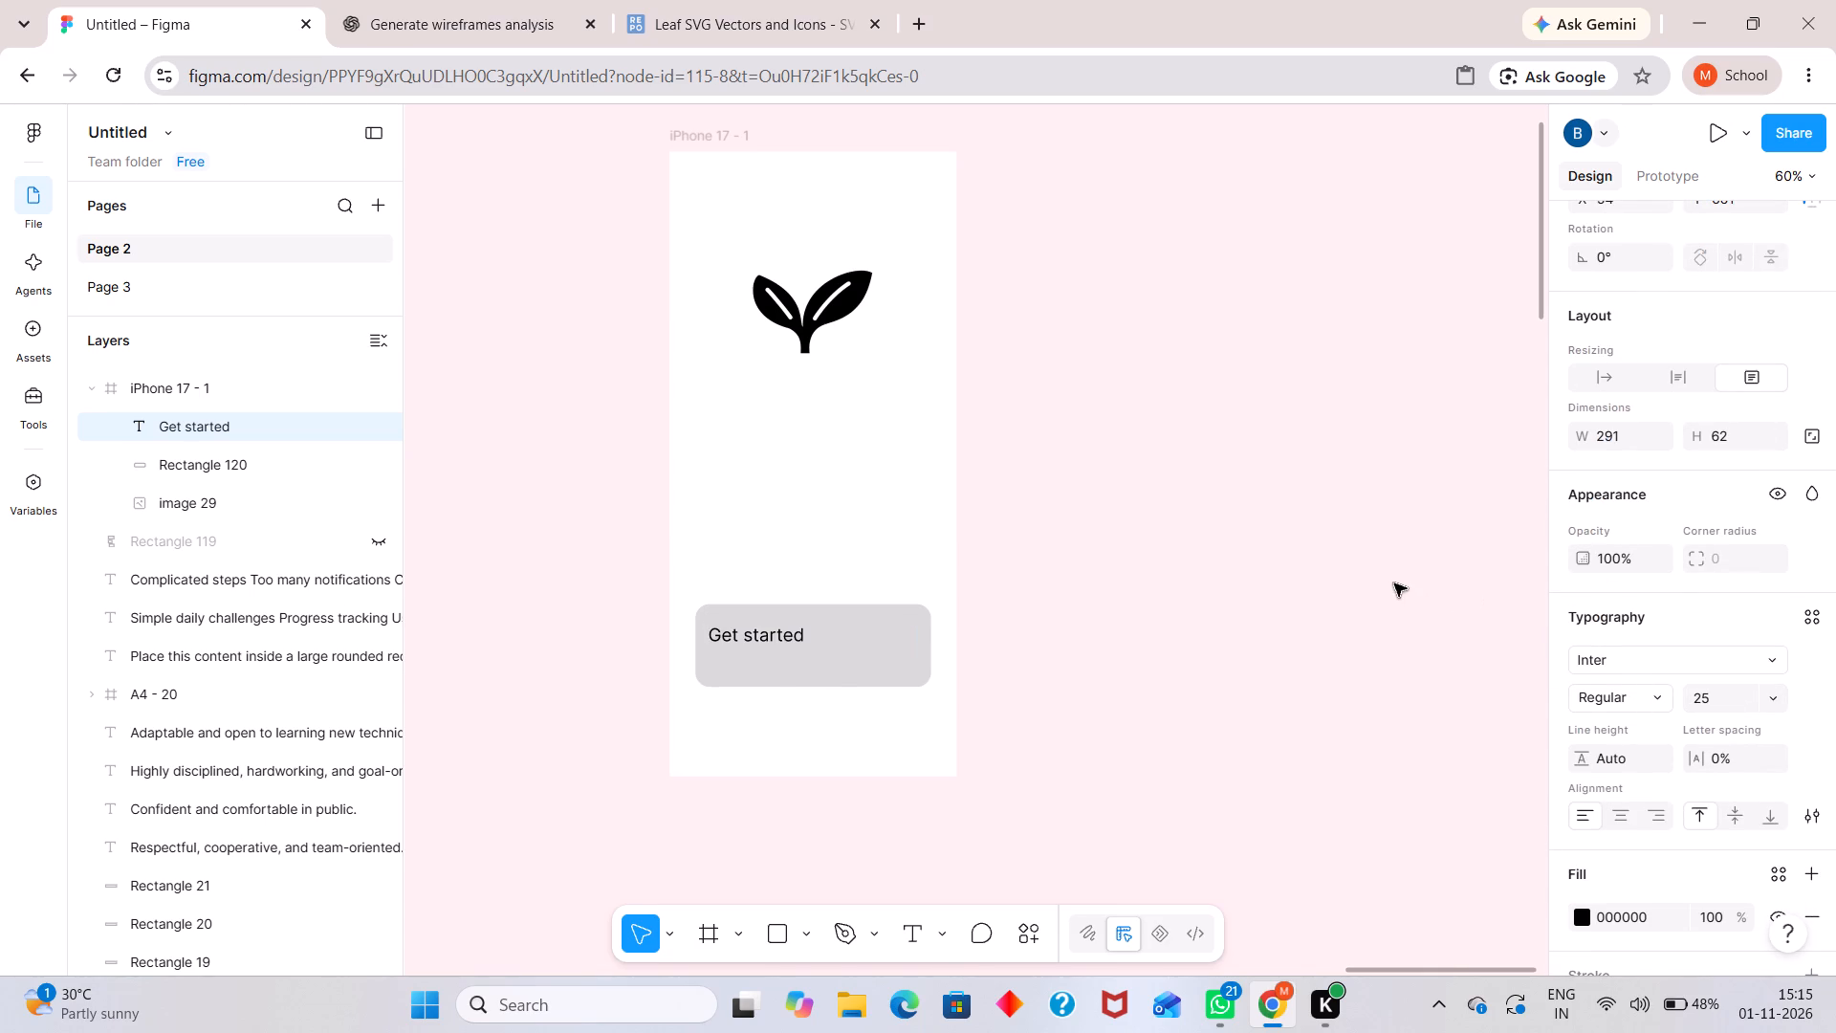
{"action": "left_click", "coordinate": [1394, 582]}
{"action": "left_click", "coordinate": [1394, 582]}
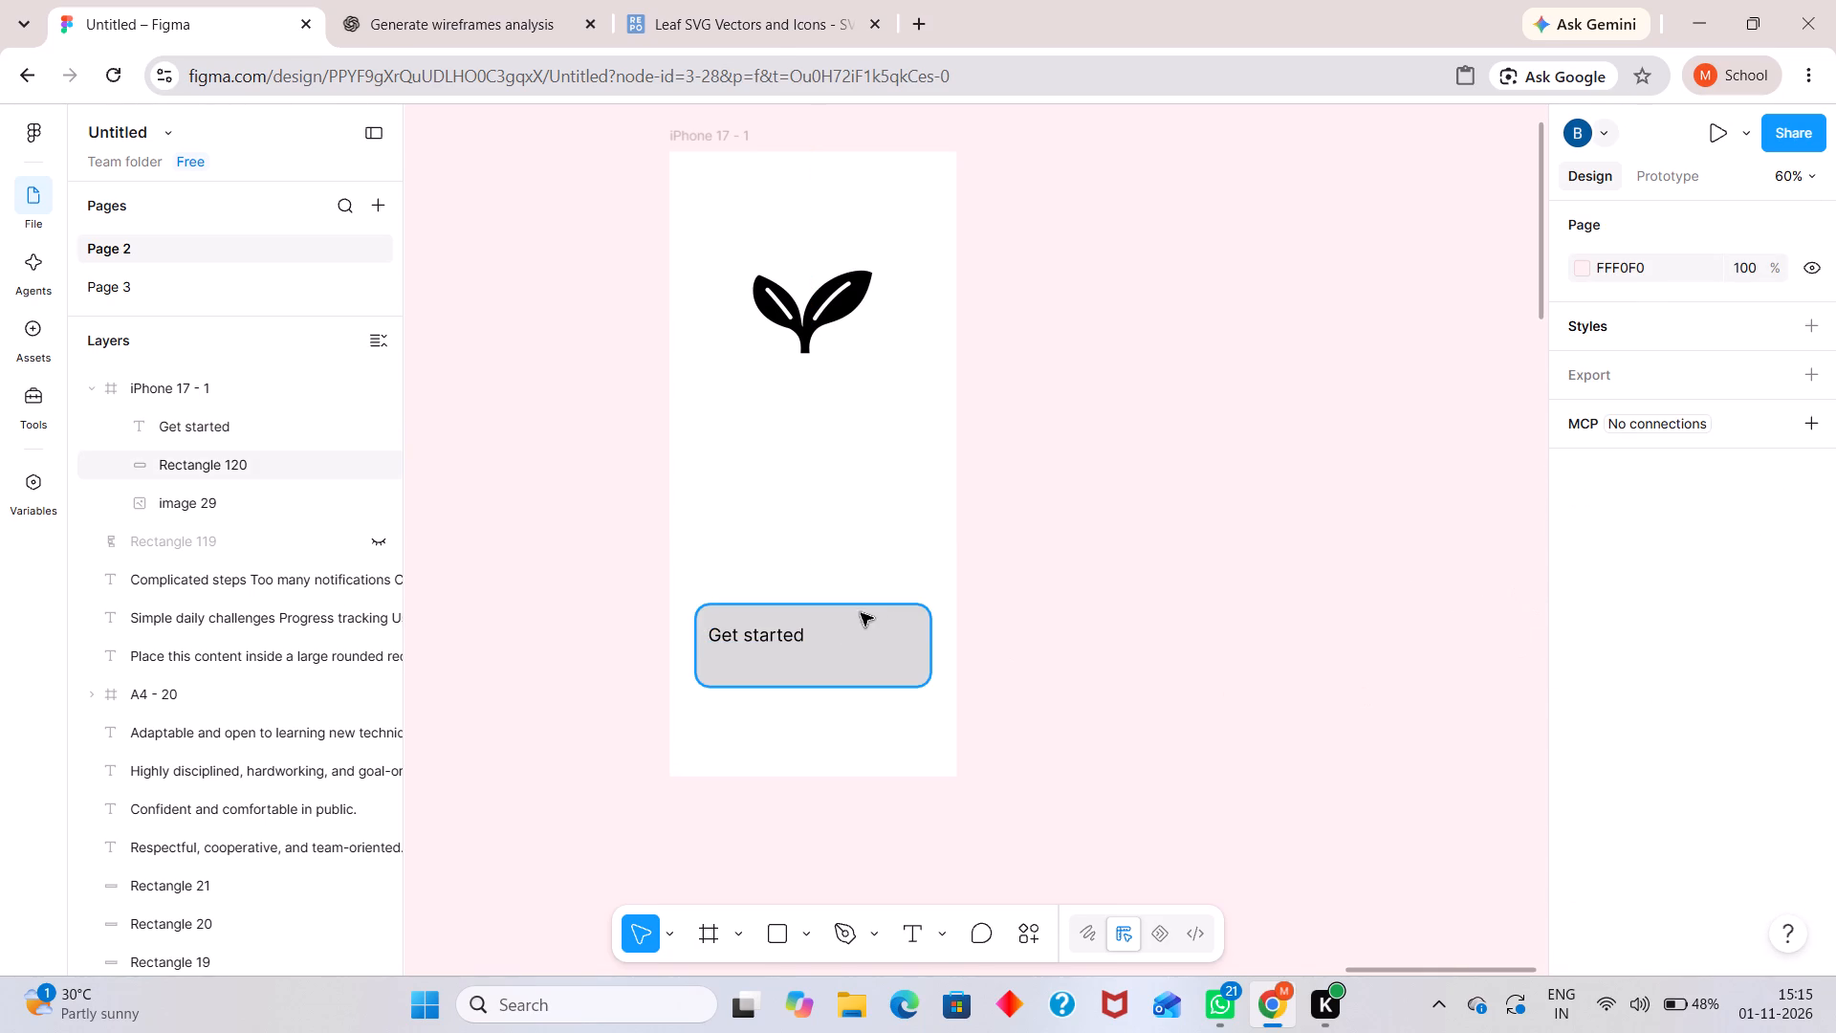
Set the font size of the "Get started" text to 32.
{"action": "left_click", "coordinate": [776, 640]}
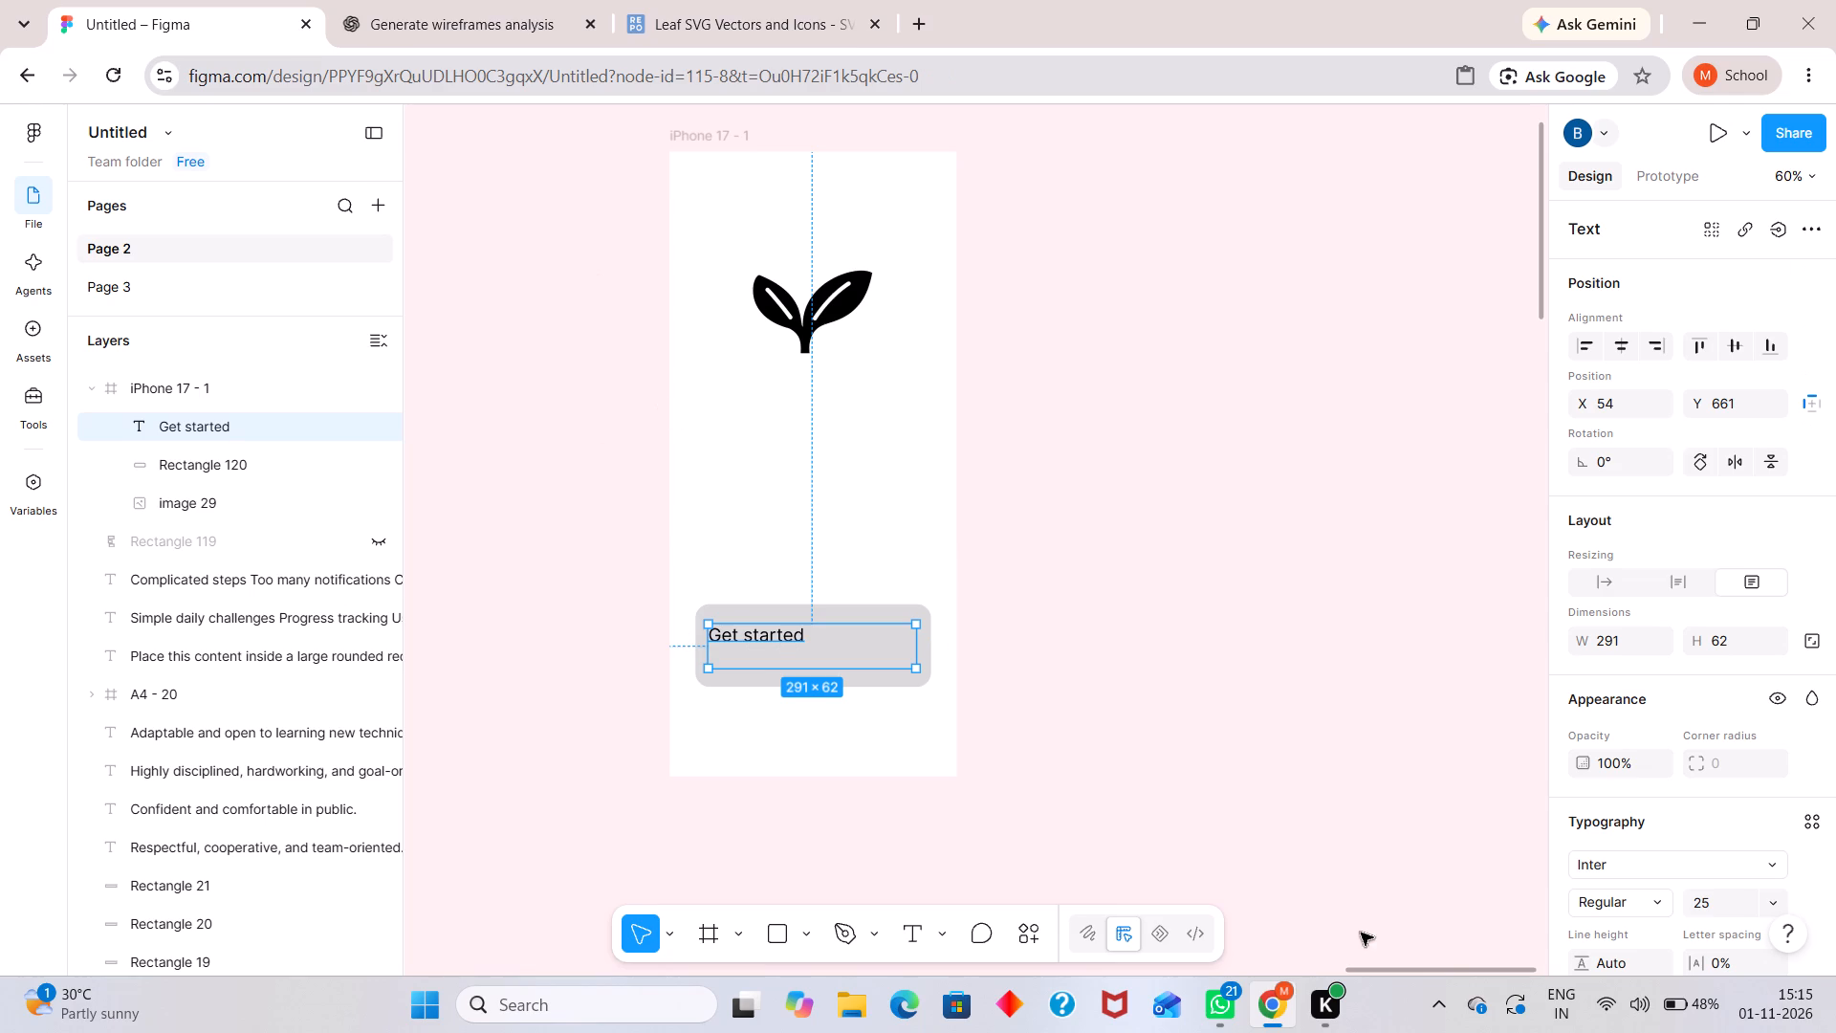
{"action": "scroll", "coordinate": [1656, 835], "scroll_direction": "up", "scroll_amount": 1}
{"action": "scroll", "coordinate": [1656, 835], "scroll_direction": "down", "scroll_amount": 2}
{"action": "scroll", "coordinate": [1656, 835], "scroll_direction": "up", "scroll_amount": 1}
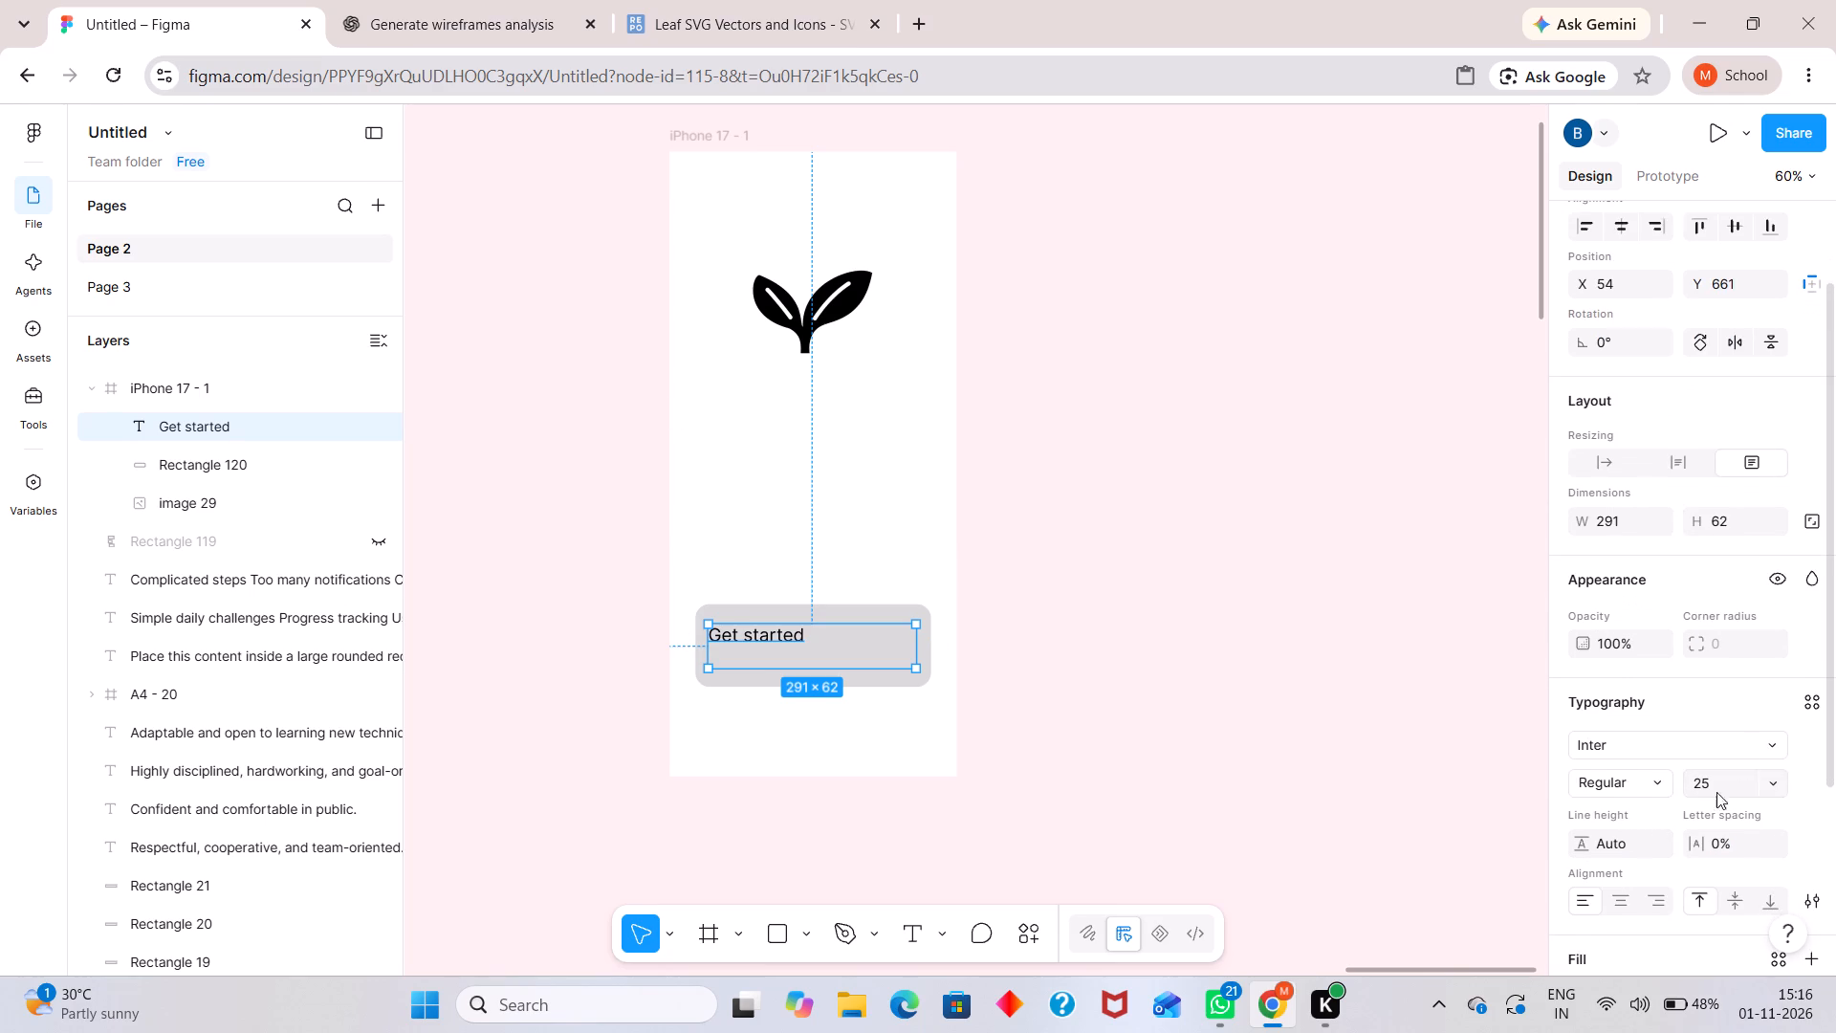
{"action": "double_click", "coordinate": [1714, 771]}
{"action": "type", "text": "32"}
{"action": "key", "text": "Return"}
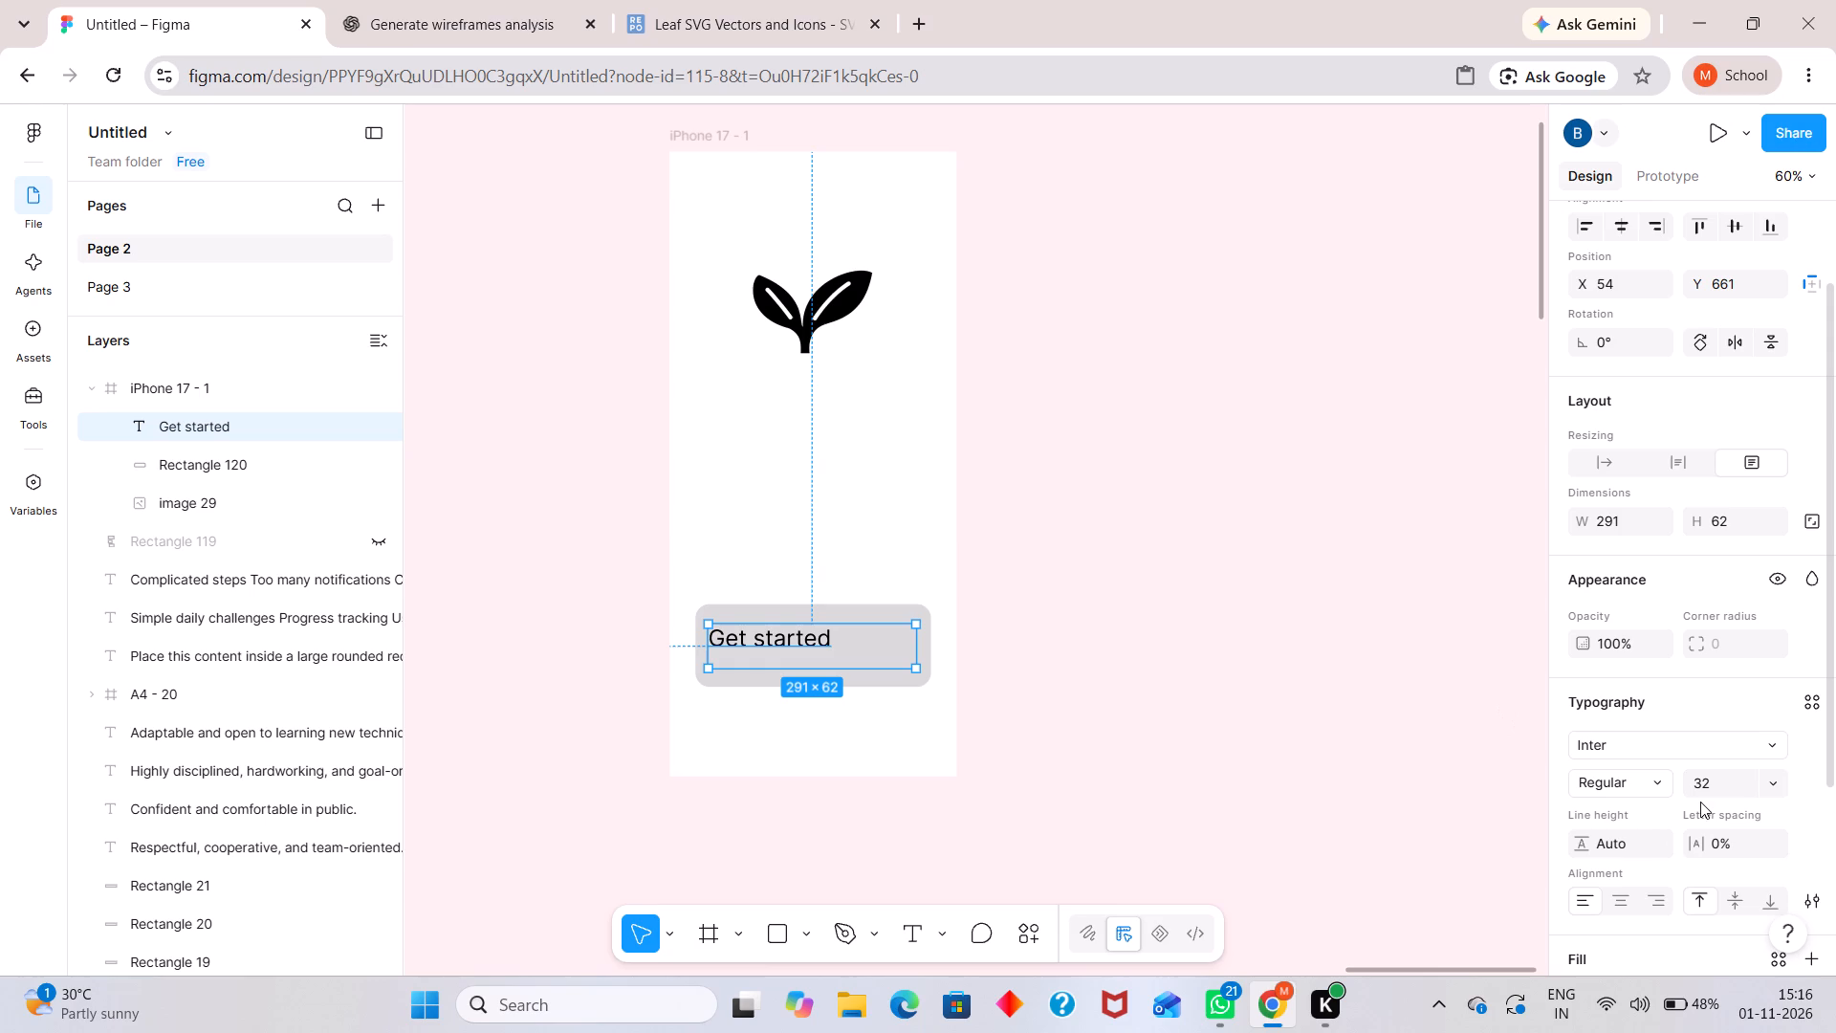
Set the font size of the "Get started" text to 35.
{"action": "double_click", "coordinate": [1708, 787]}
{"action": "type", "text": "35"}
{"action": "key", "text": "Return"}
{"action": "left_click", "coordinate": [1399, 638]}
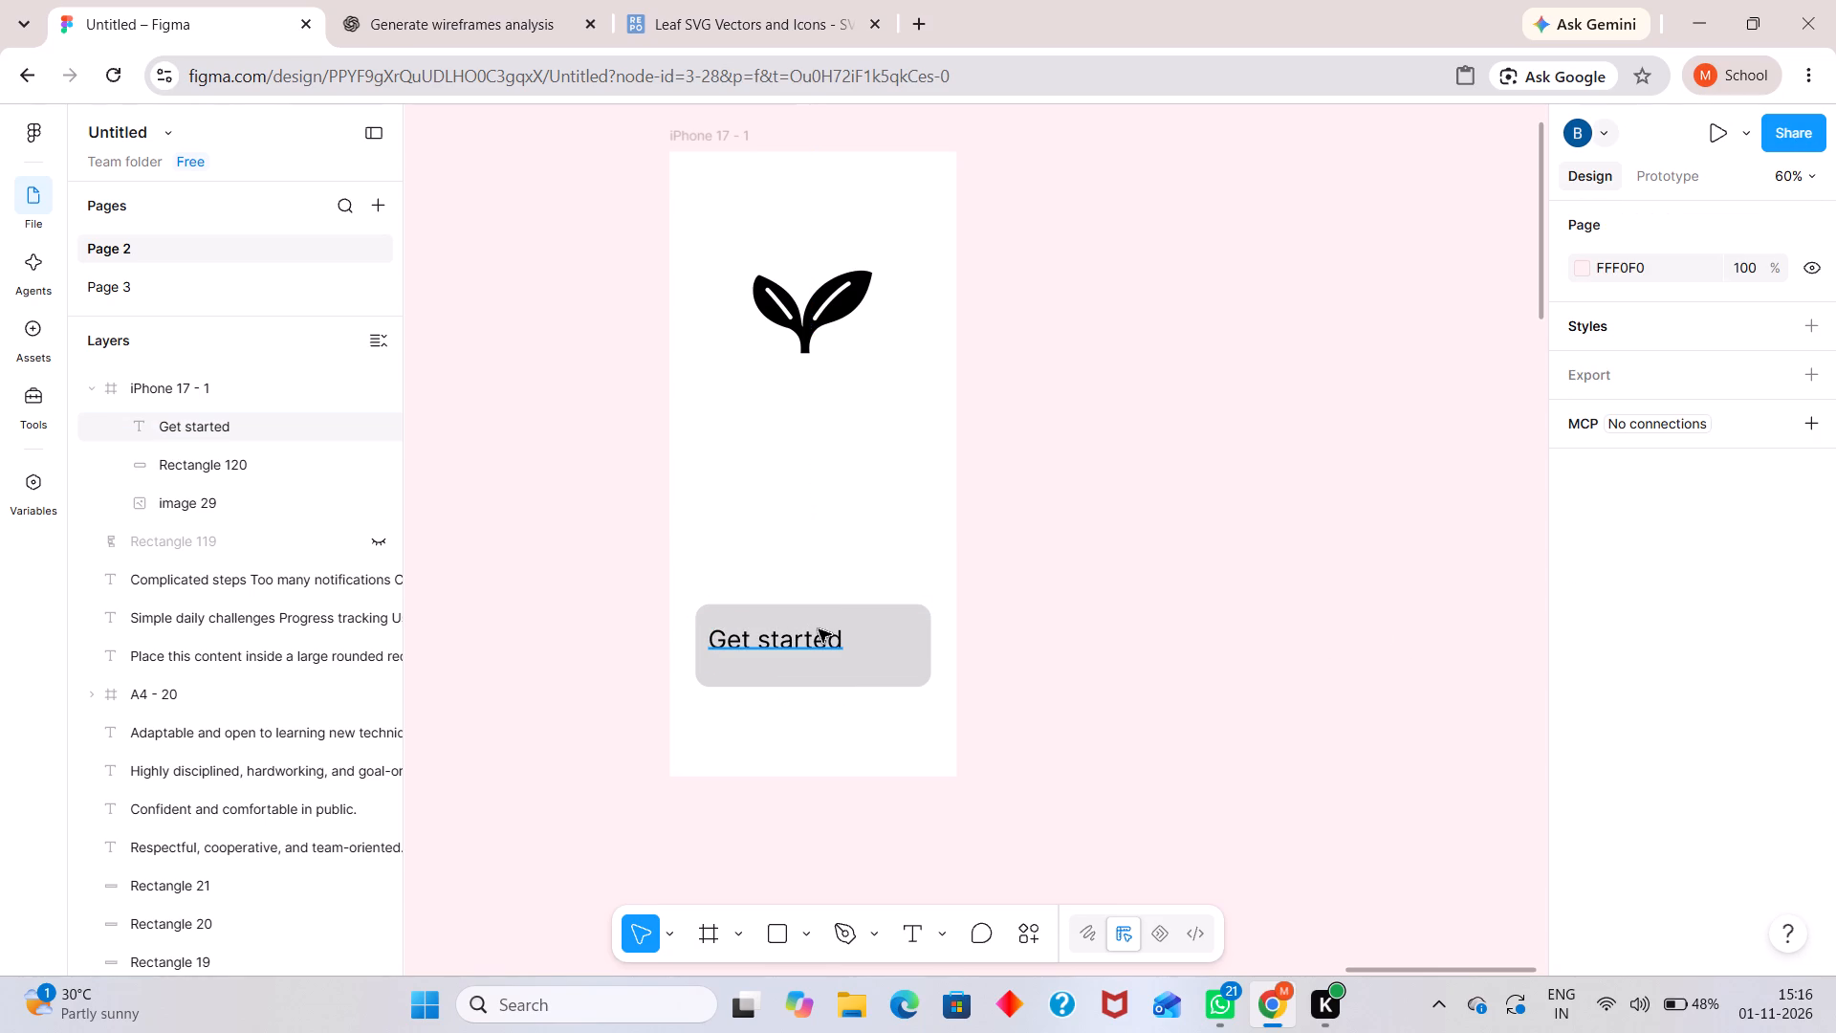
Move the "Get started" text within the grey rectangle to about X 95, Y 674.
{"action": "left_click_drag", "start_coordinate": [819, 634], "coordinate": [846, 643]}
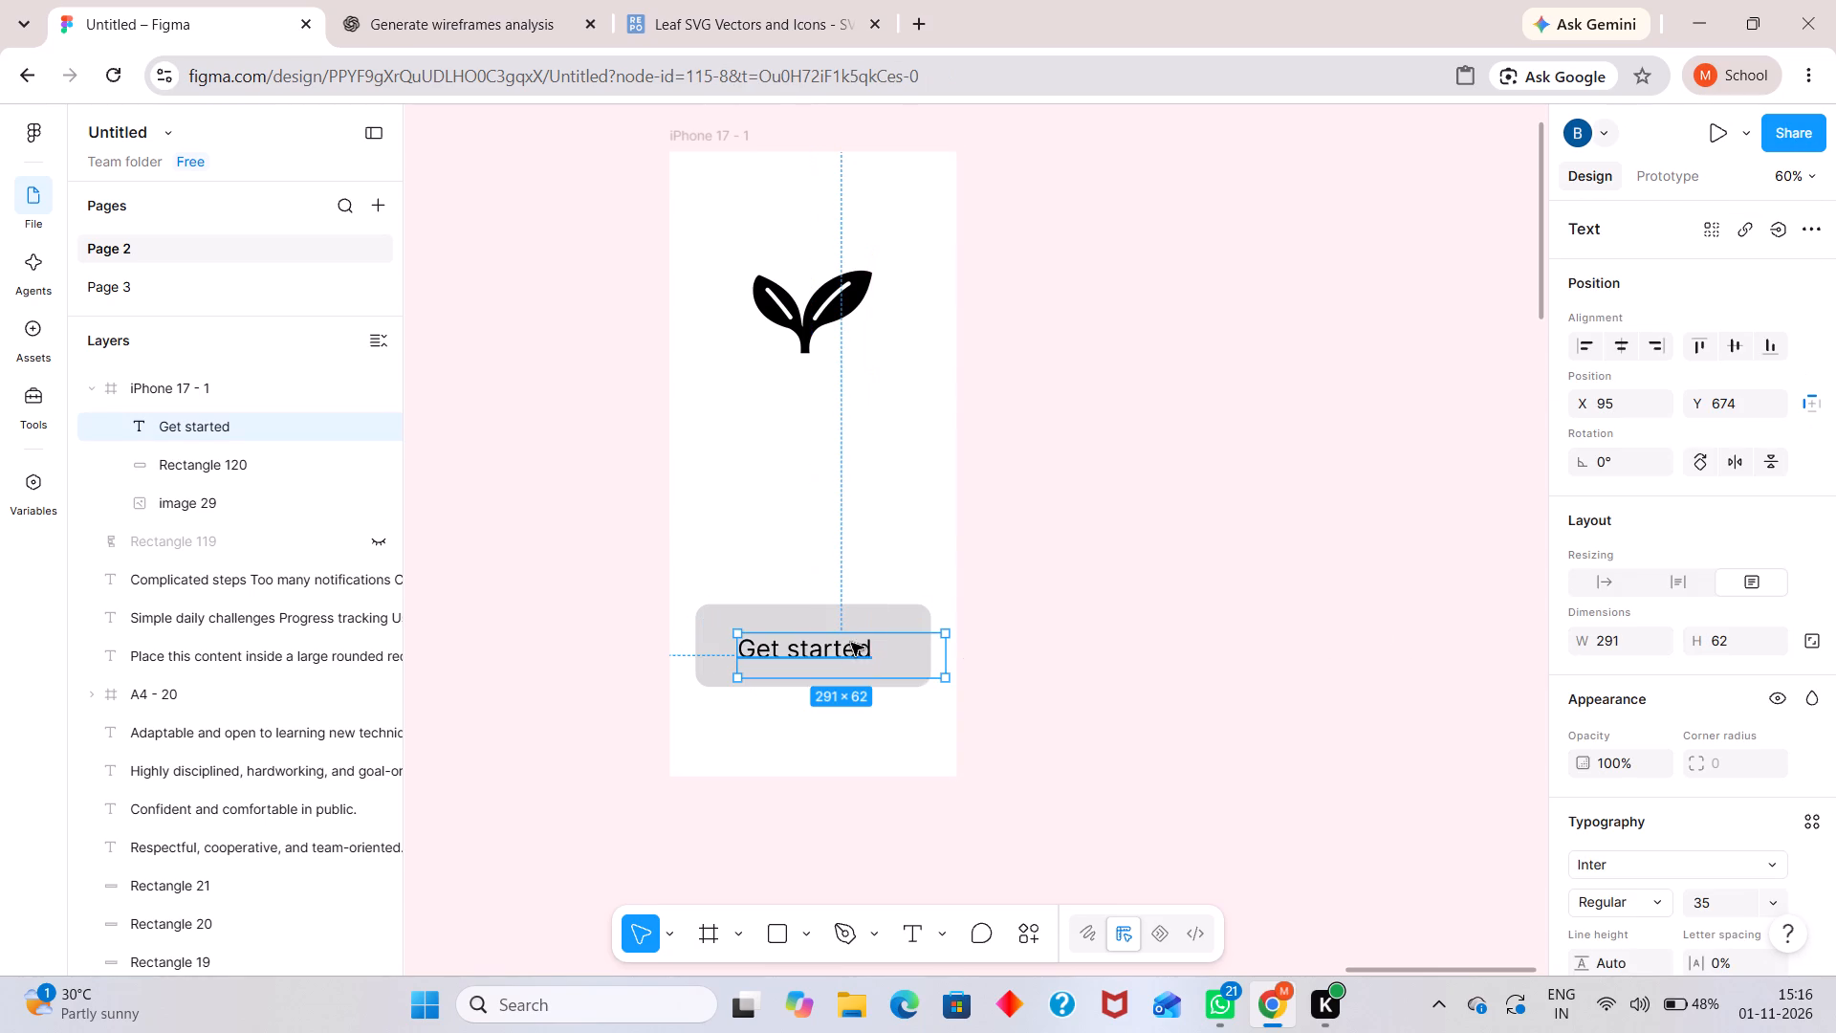
Capitalise the second word of the button label so it reads "Get Started".
{"action": "double_click", "coordinate": [795, 653]}
{"action": "left_click", "coordinate": [795, 653]}
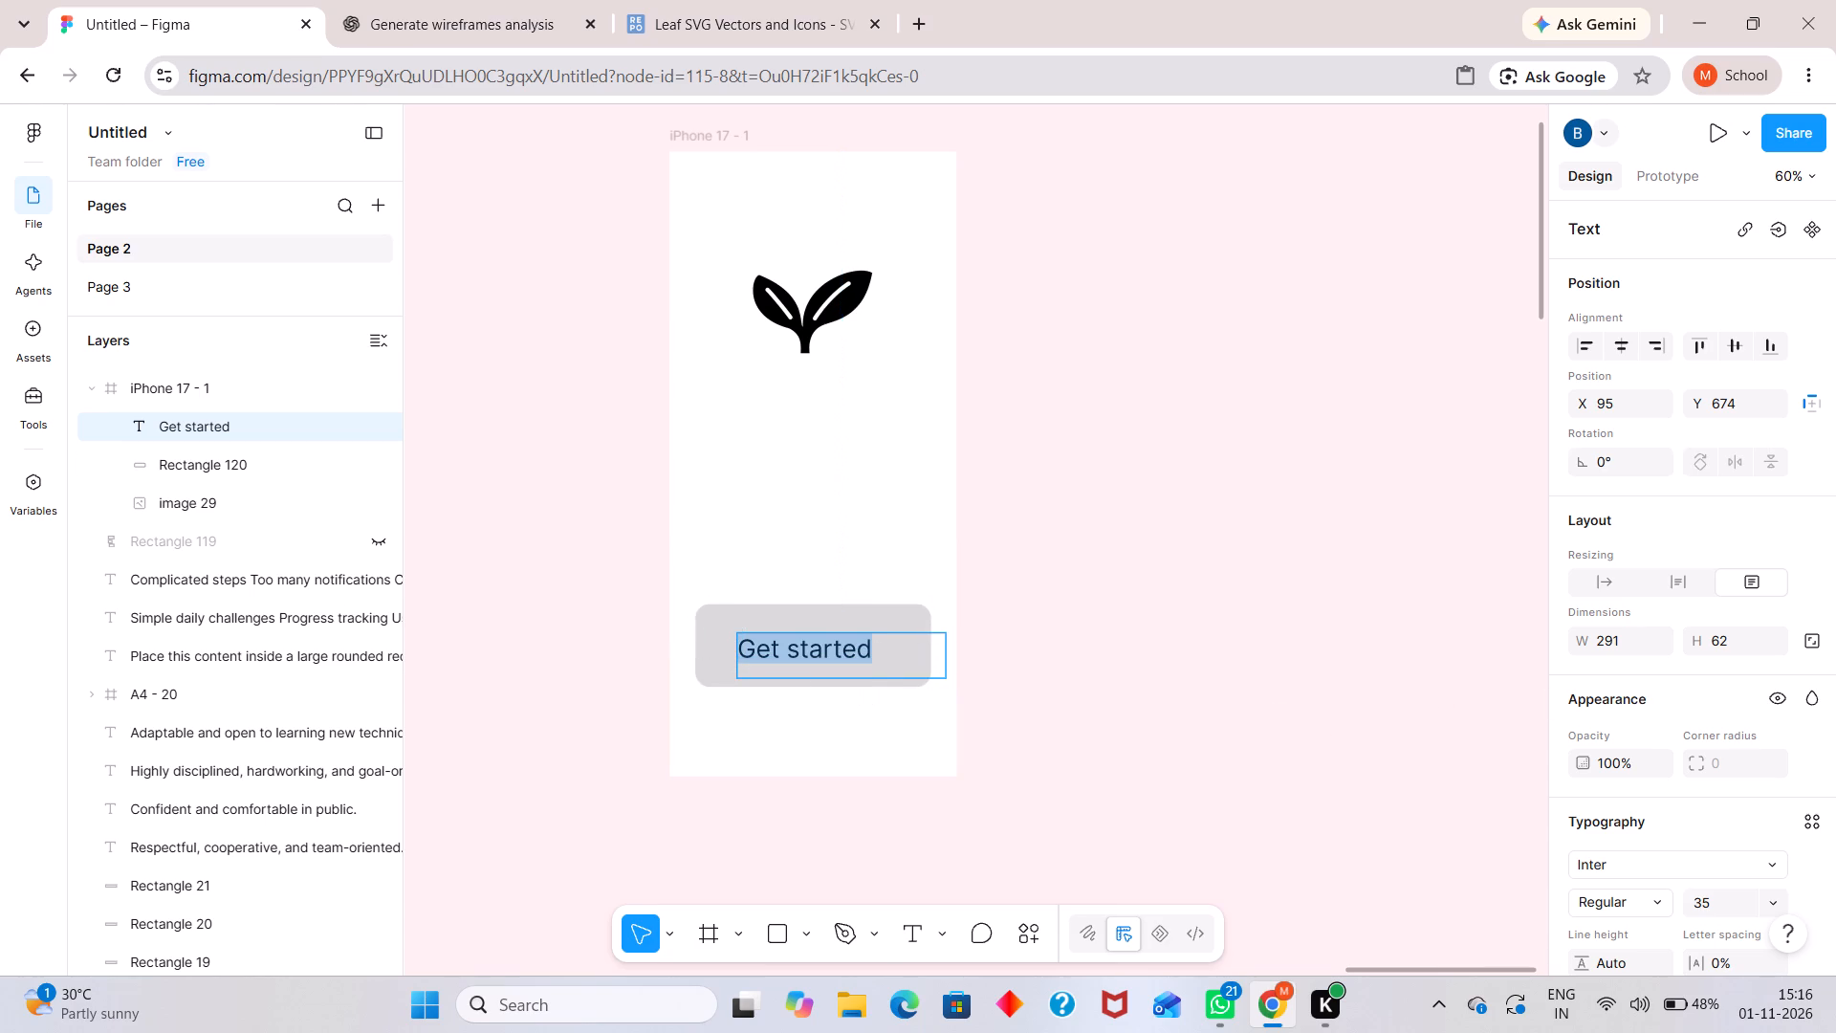
{"action": "double_click", "coordinate": [795, 653]}
{"action": "left_click", "coordinate": [799, 651]}
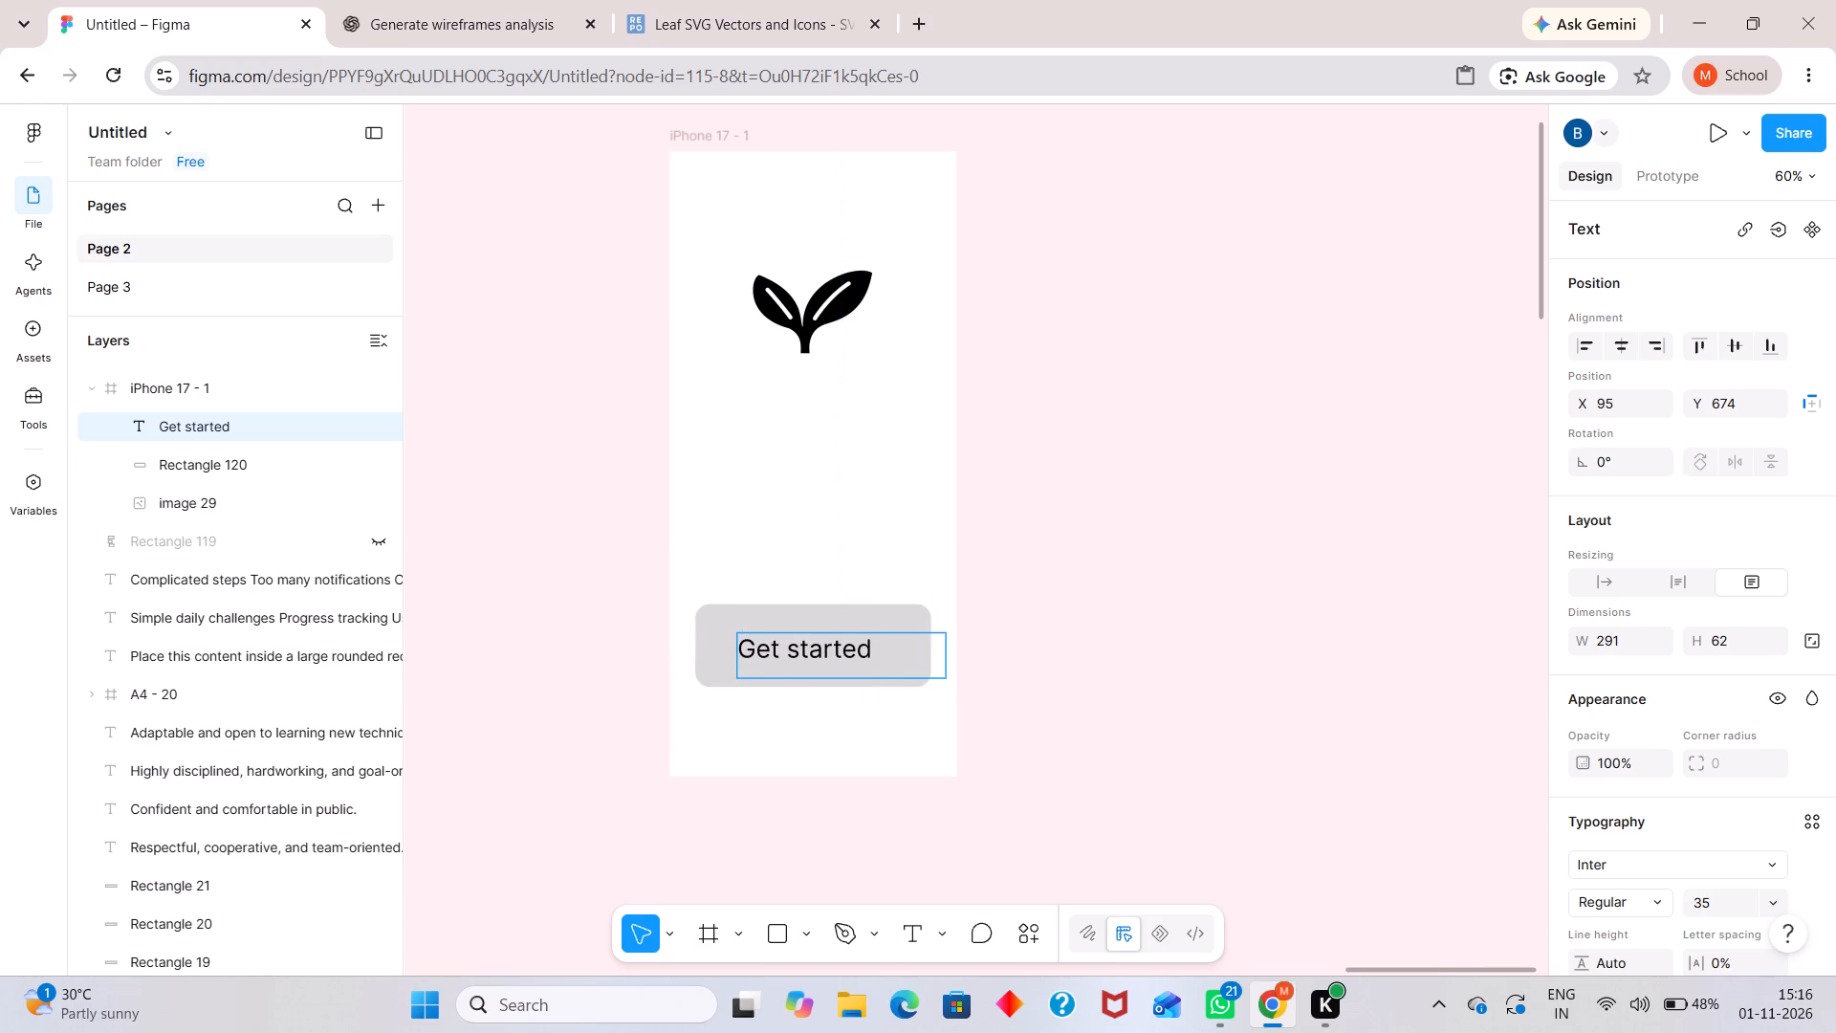
{"action": "key", "text": "BackSpace"}
{"action": "key", "text": "shift+s"}
{"action": "left_click", "coordinate": [1025, 646]}
{"action": "left_click", "coordinate": [1011, 646]}
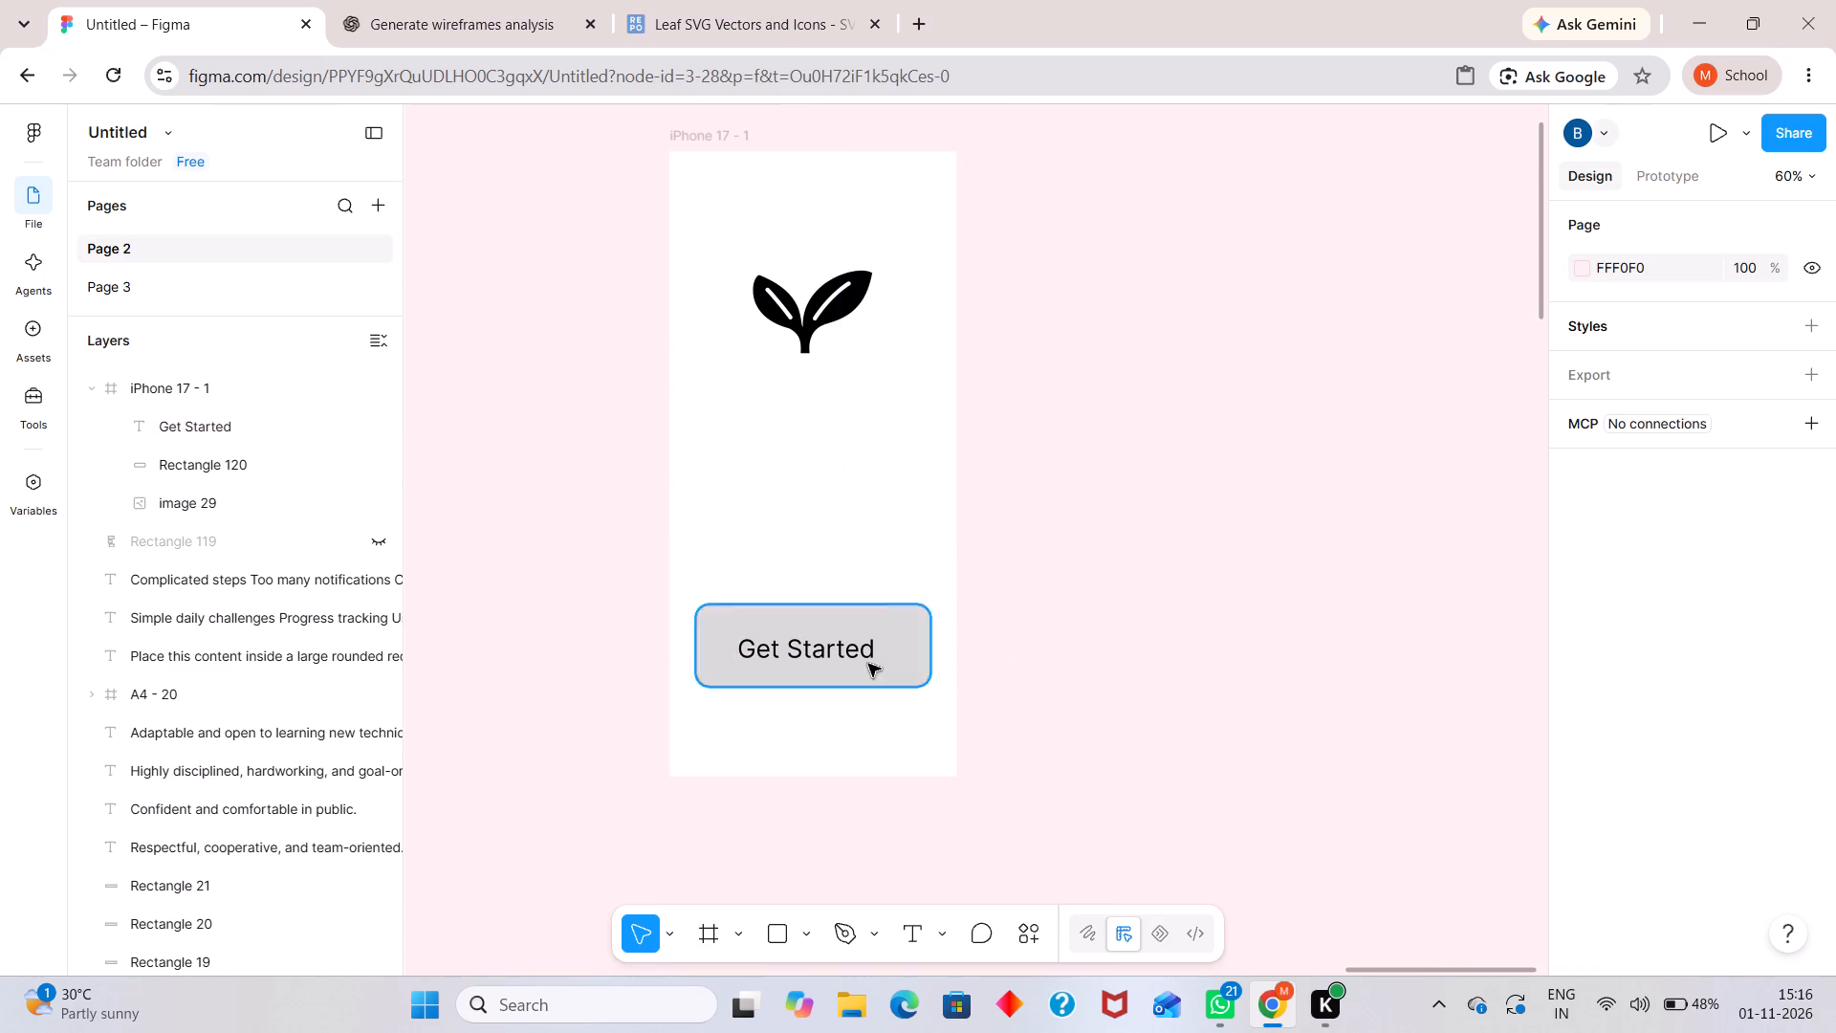
Set the font size of the "Get Started" text to 48.
{"action": "left_click", "coordinate": [861, 664]}
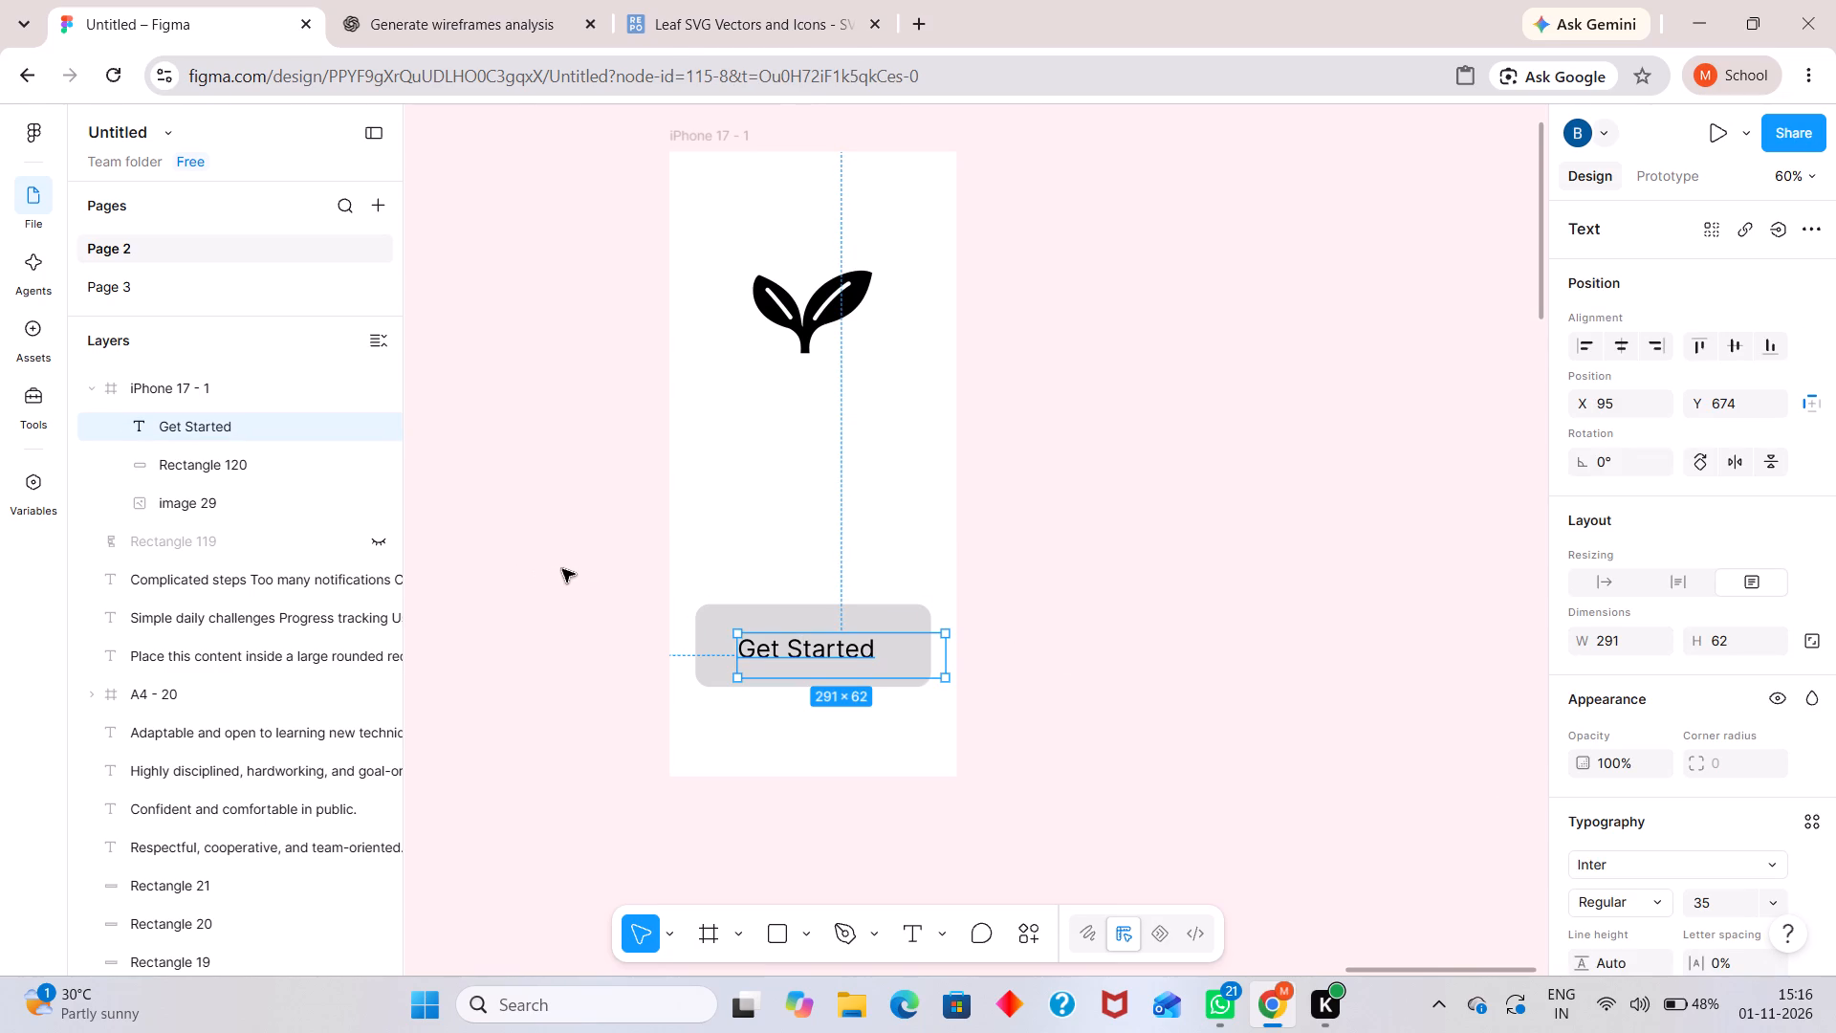
{"action": "key", "text": "ctrl+a"}
{"action": "double_click", "coordinate": [819, 653]}
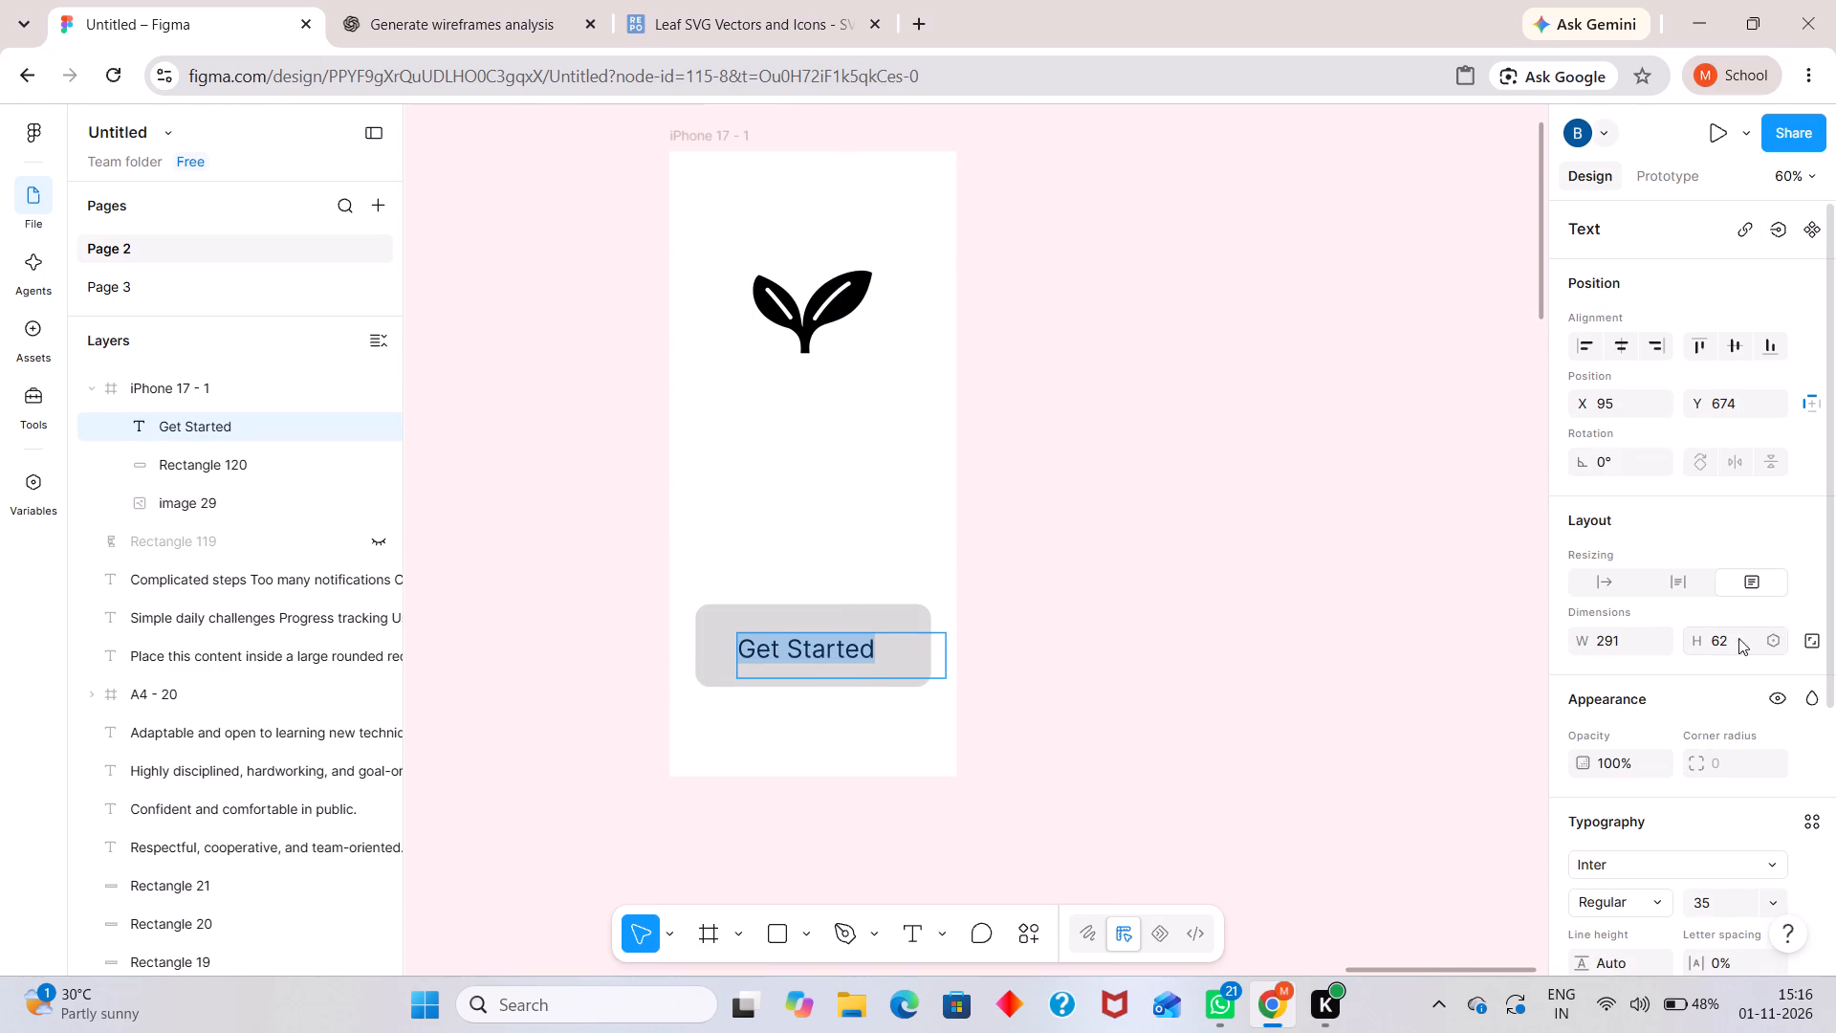
{"action": "scroll", "coordinate": [1772, 784], "scroll_direction": "down", "scroll_amount": 1}
{"action": "scroll", "coordinate": [1772, 784], "scroll_direction": "up", "scroll_amount": 1}
{"action": "left_click", "coordinate": [1709, 907]}
{"action": "left_click", "coordinate": [1776, 896]}
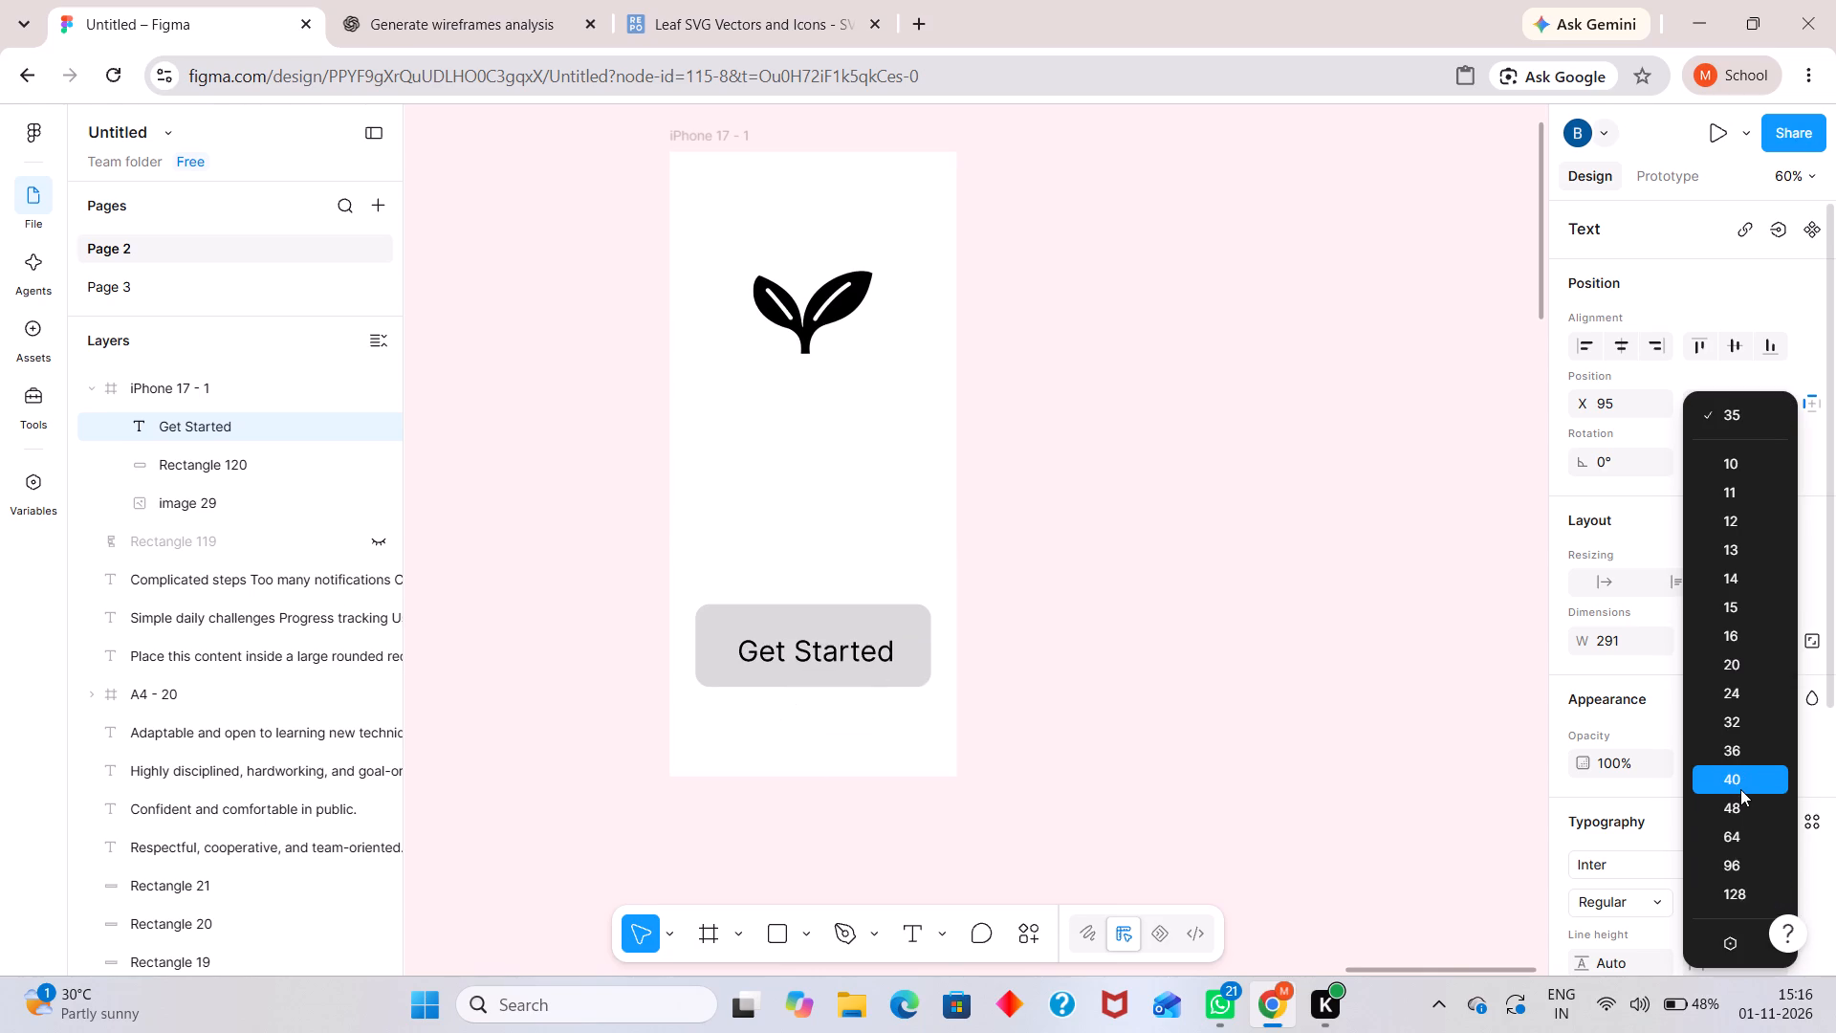
{"action": "left_click", "coordinate": [1740, 808]}
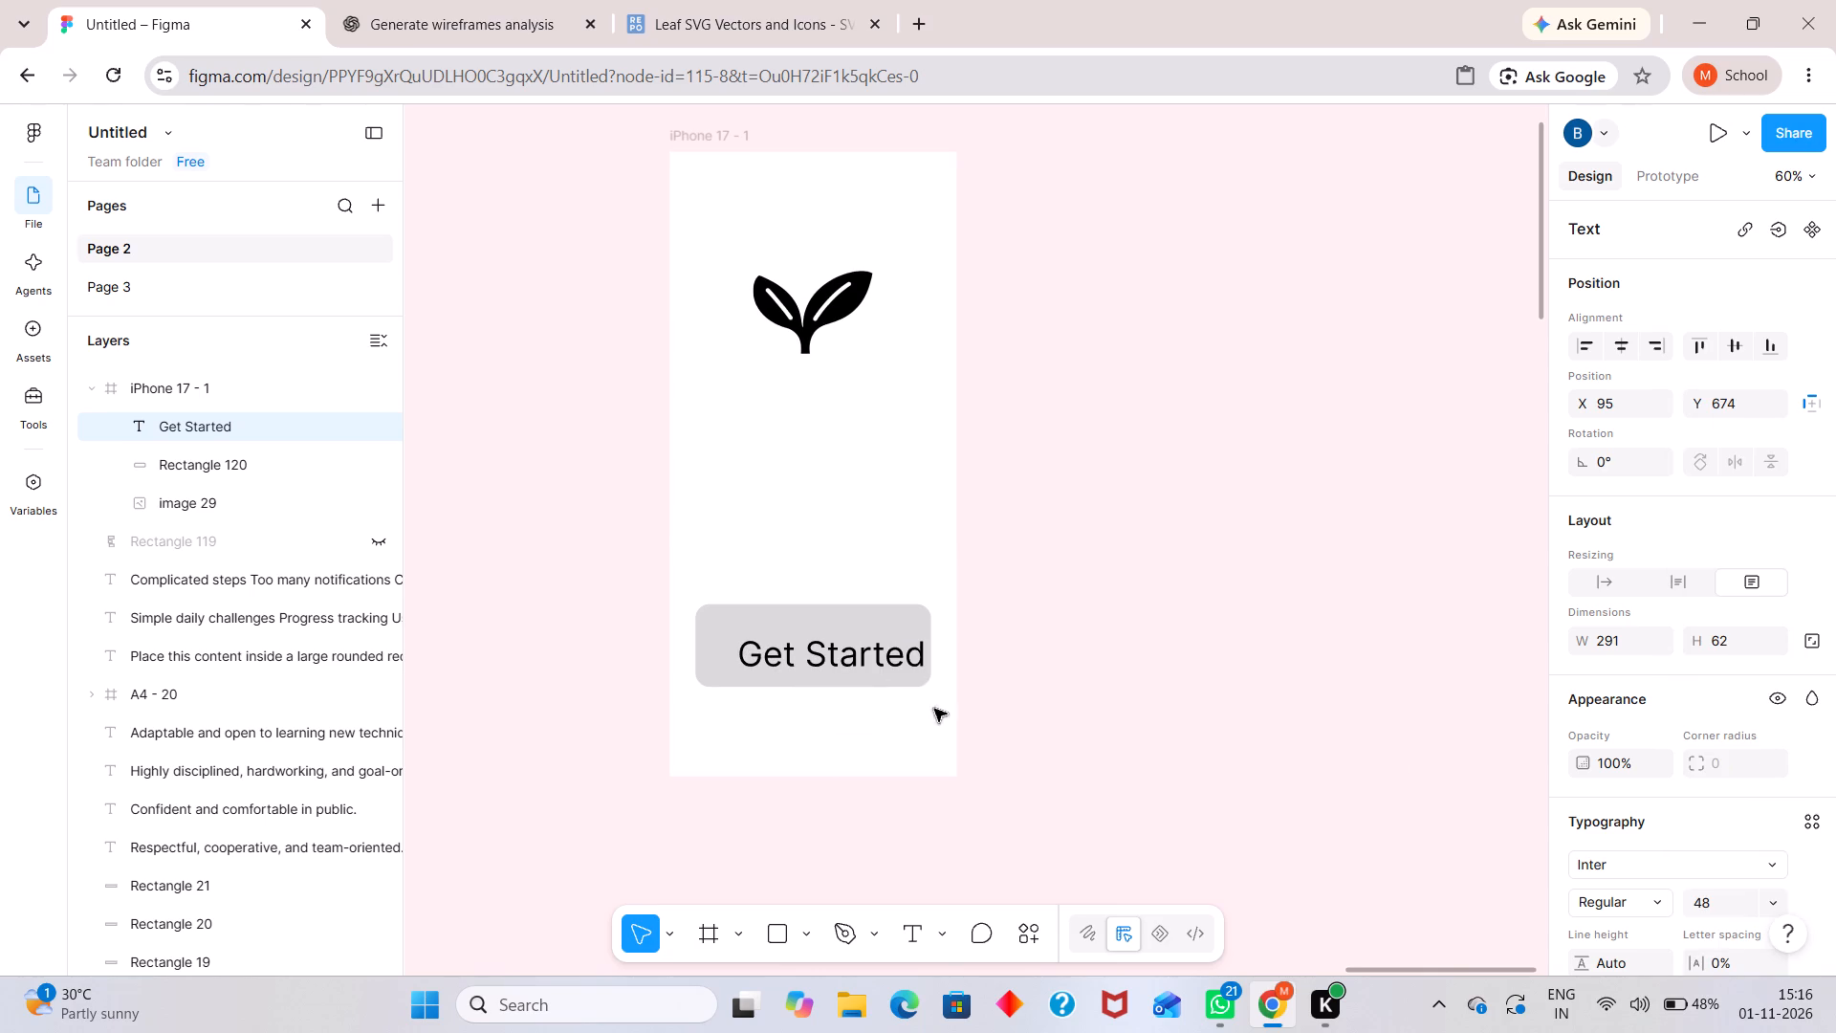
{"action": "key", "text": "Escape"}
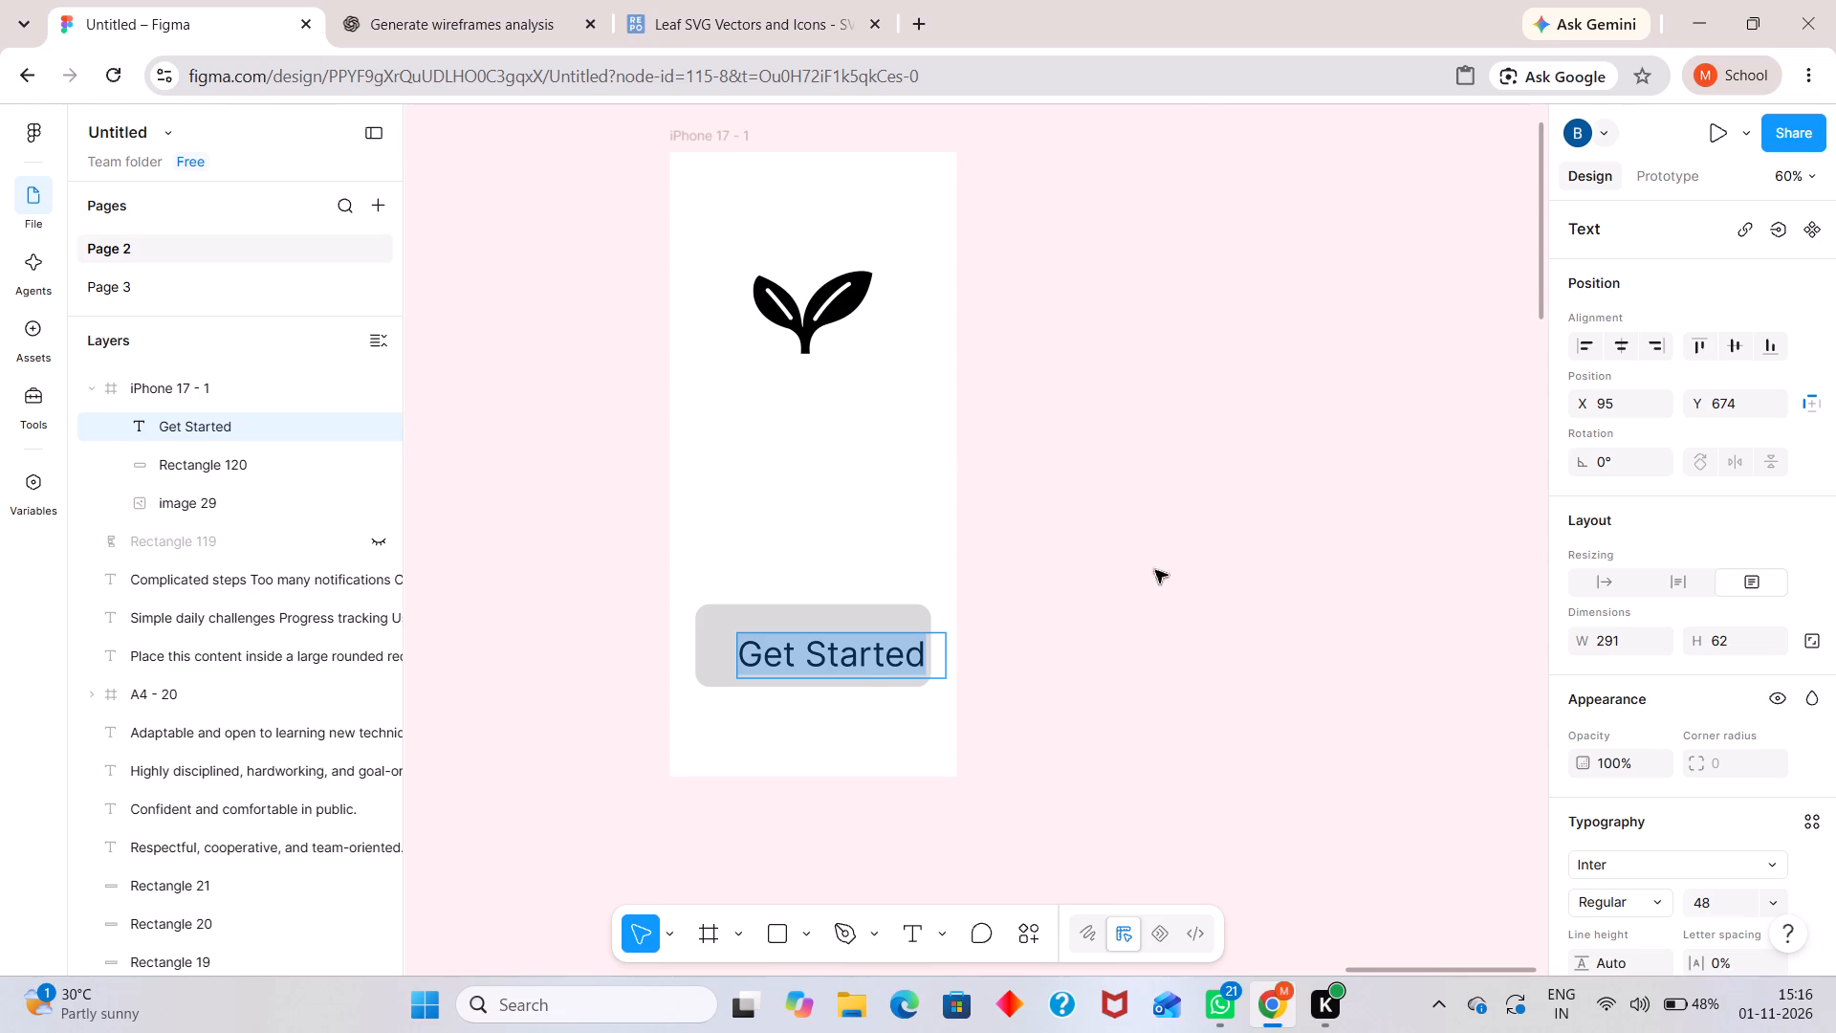
{"action": "key", "text": "Escape"}
Move the "Get Started" text within the grey rectangle to about X 75, Y 660.
{"action": "left_click_drag", "start_coordinate": [781, 658], "coordinate": [769, 656]}
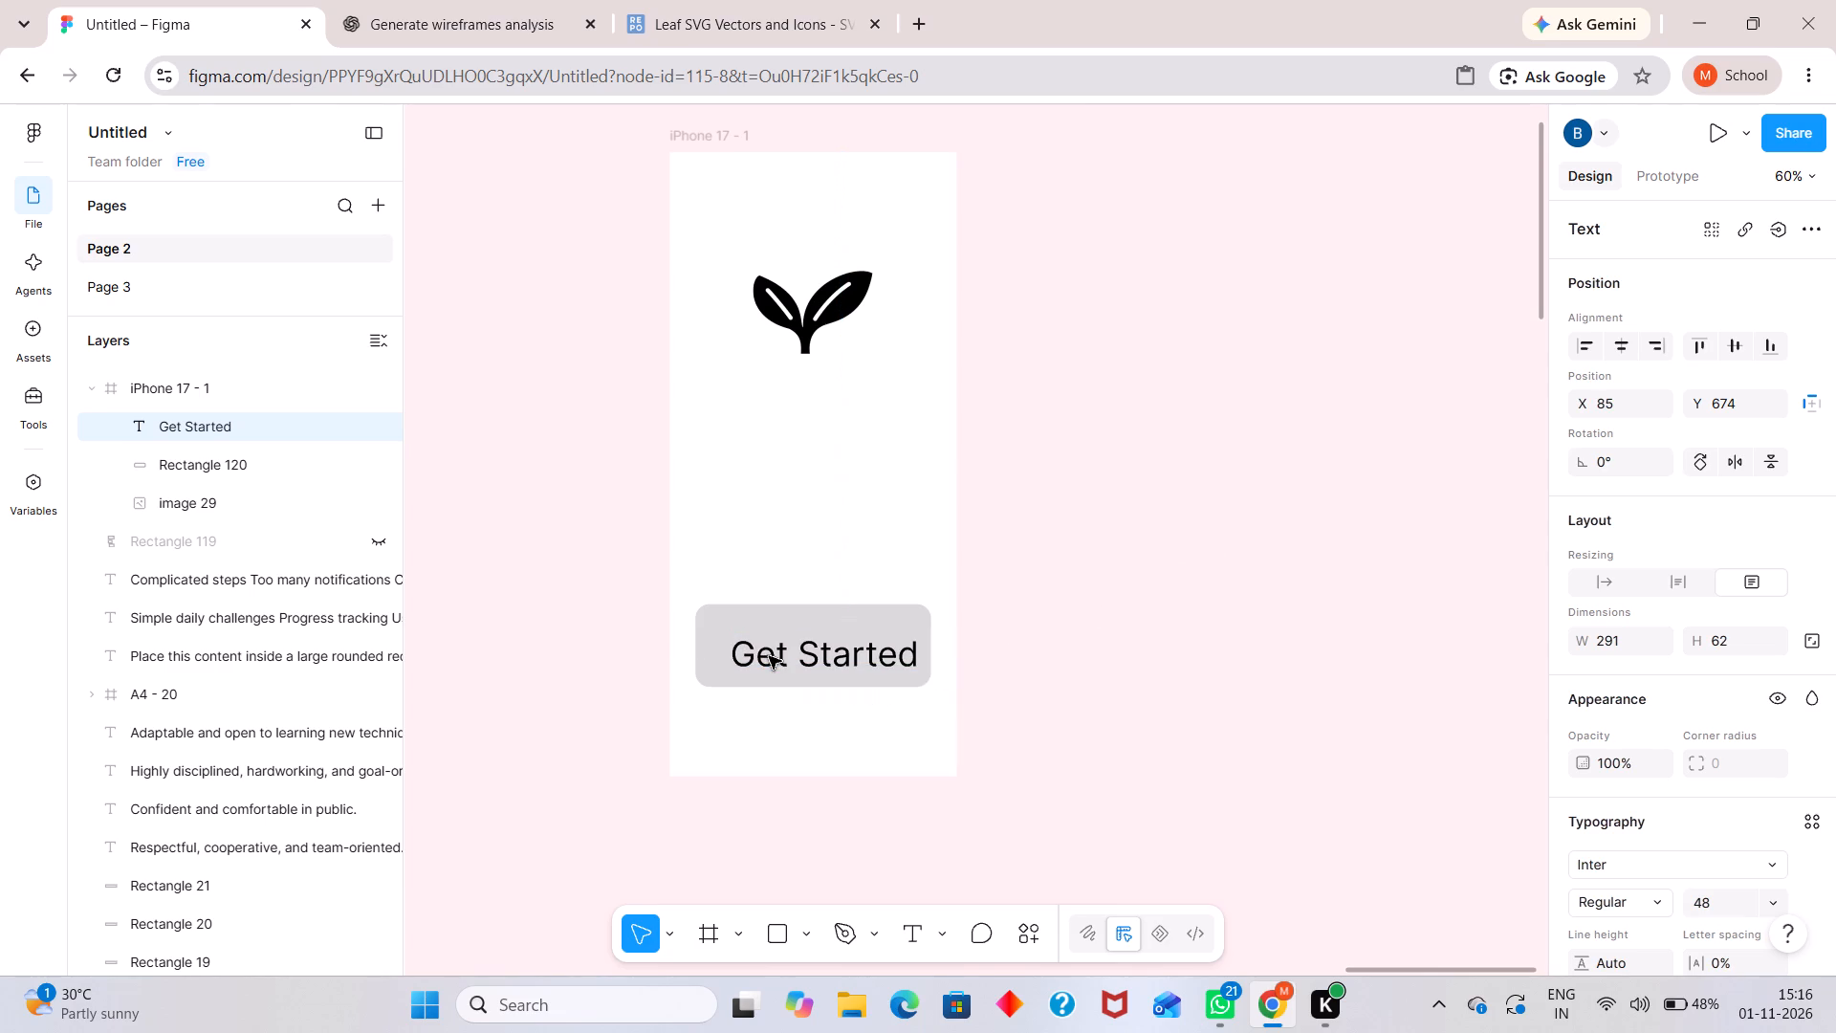
{"action": "left_click_drag", "start_coordinate": [769, 656], "coordinate": [769, 651]}
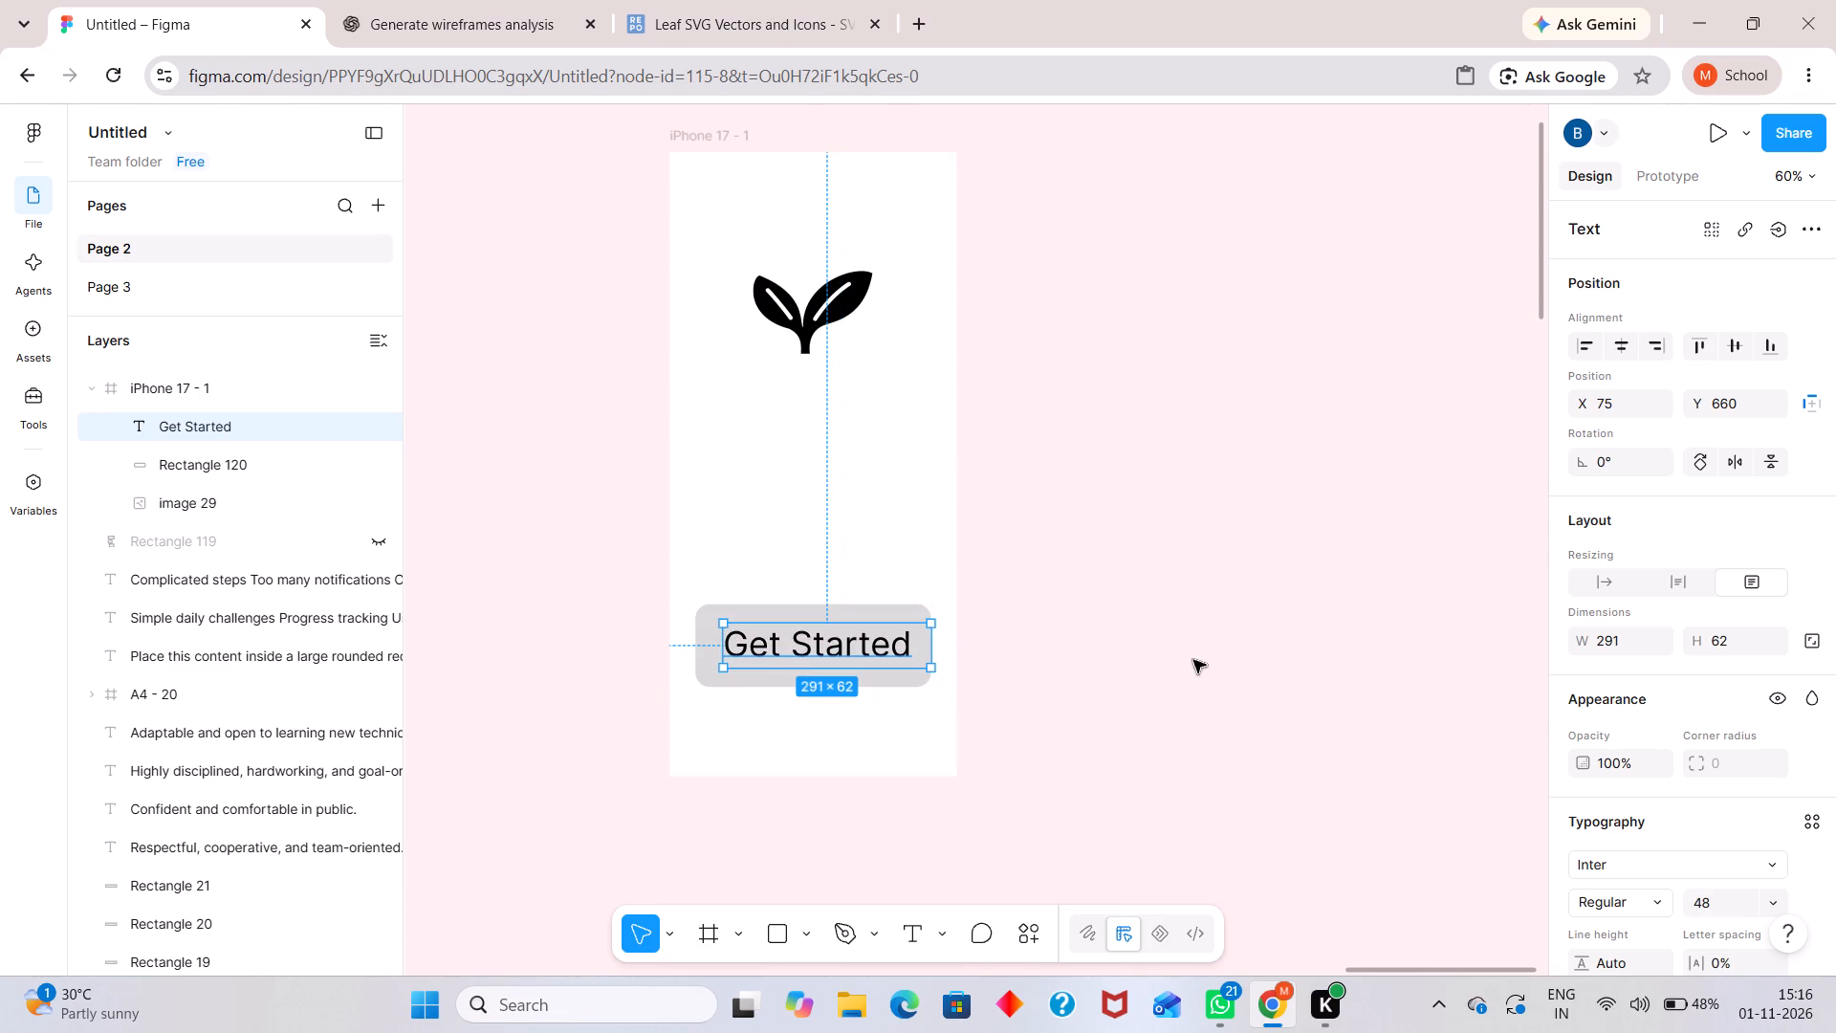
{"action": "left_click", "coordinate": [1193, 660]}
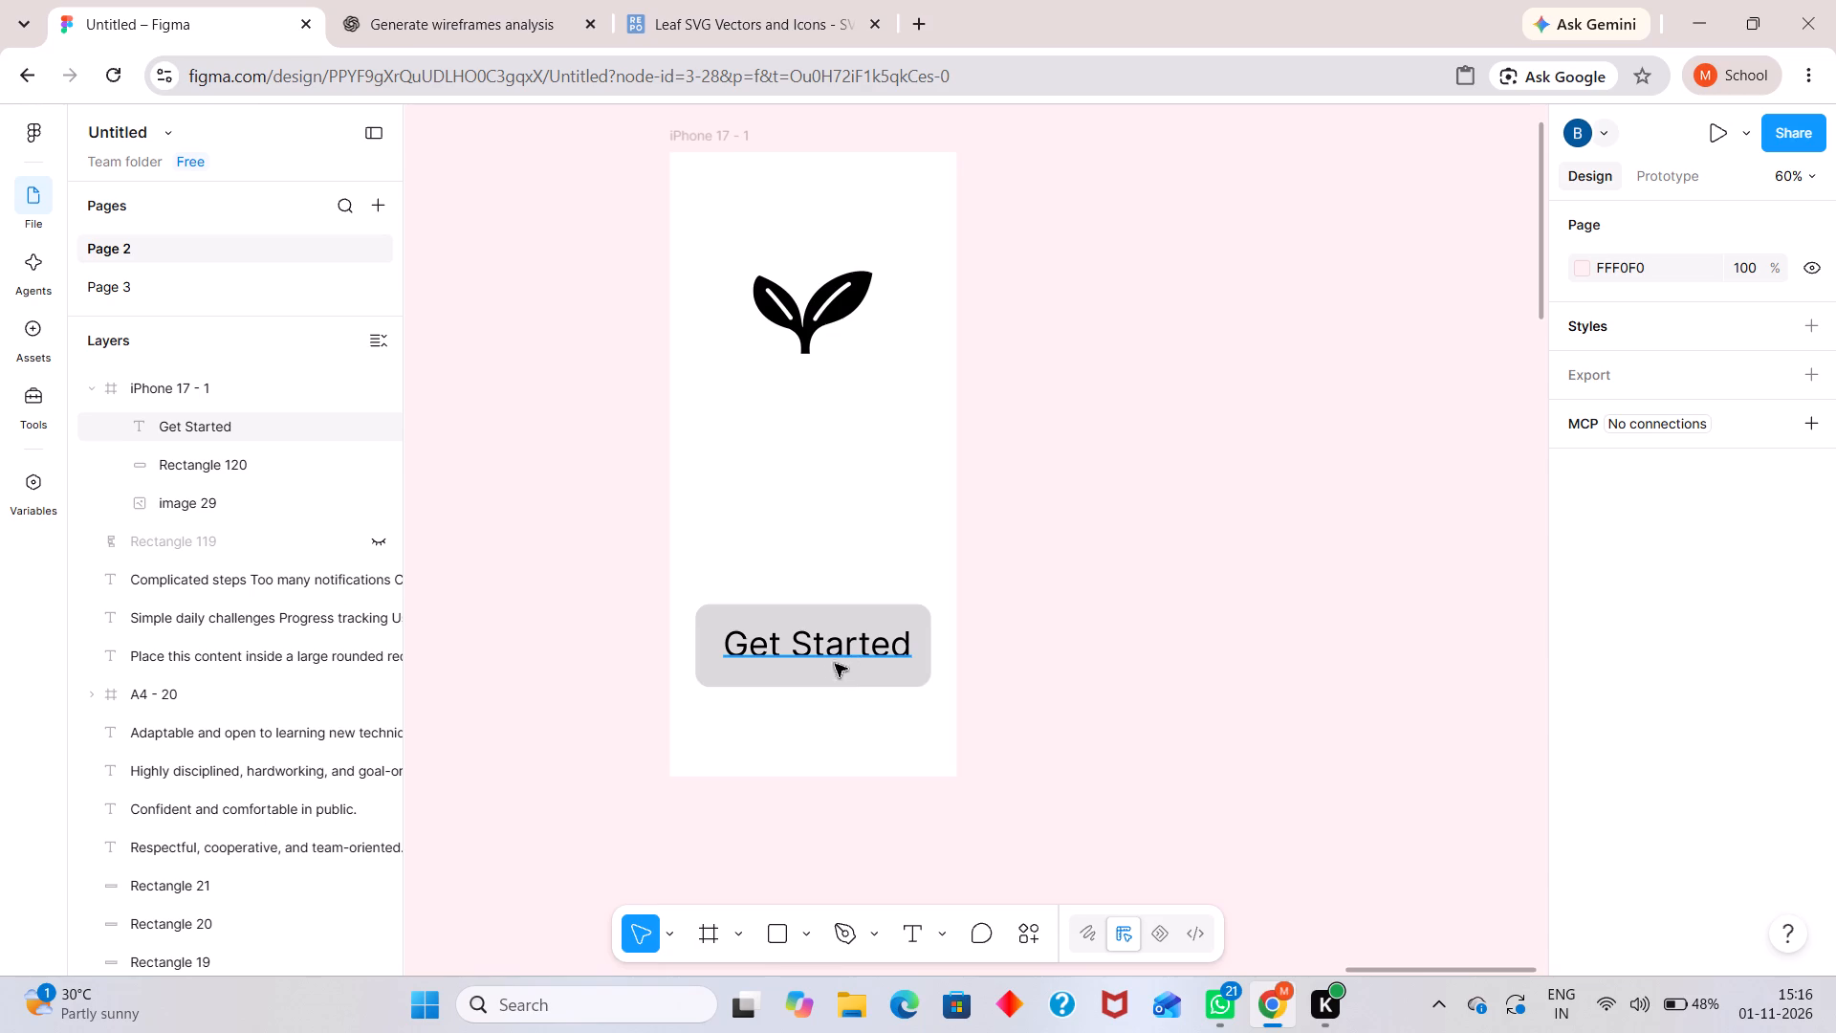
Add a text box about 292 × 23 below the Get Started button and paste the copied "Already have an account?" login line into it.
{"action": "scroll", "coordinate": [788, 693], "scroll_direction": "up", "scroll_amount": 8, "text": "ctrl"}
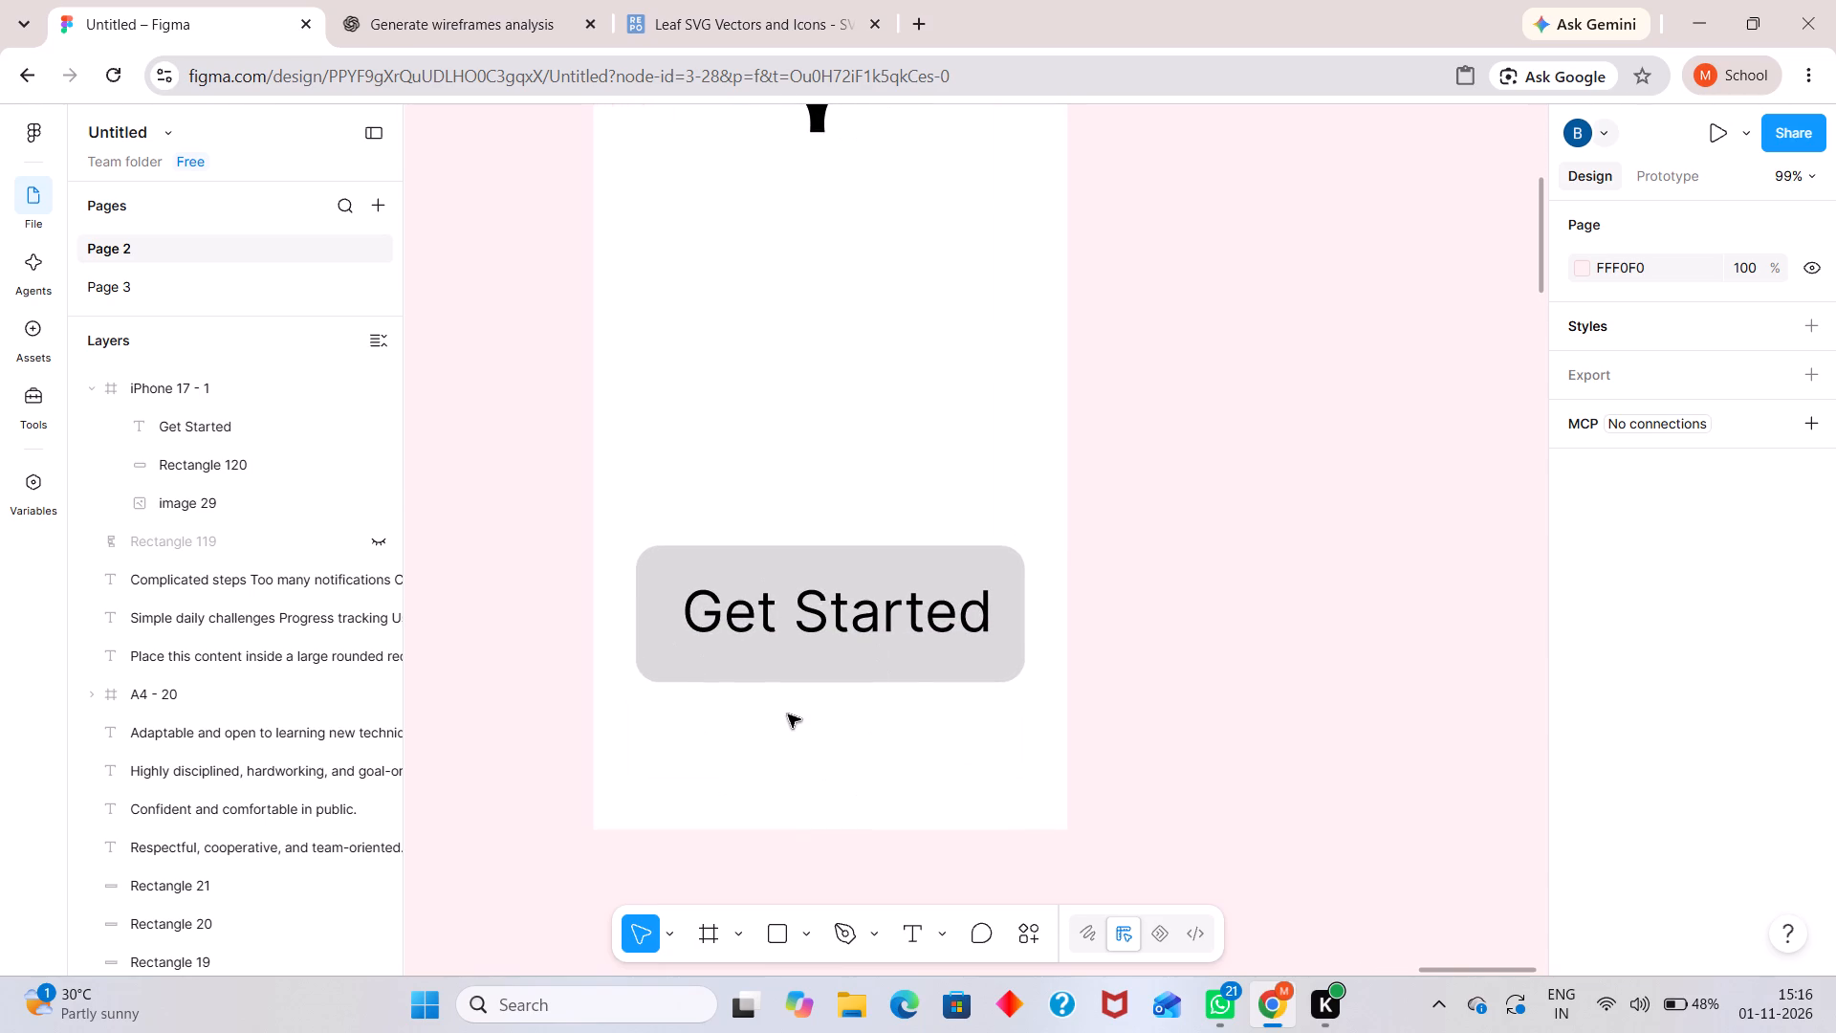
{"action": "key", "text": "t"}
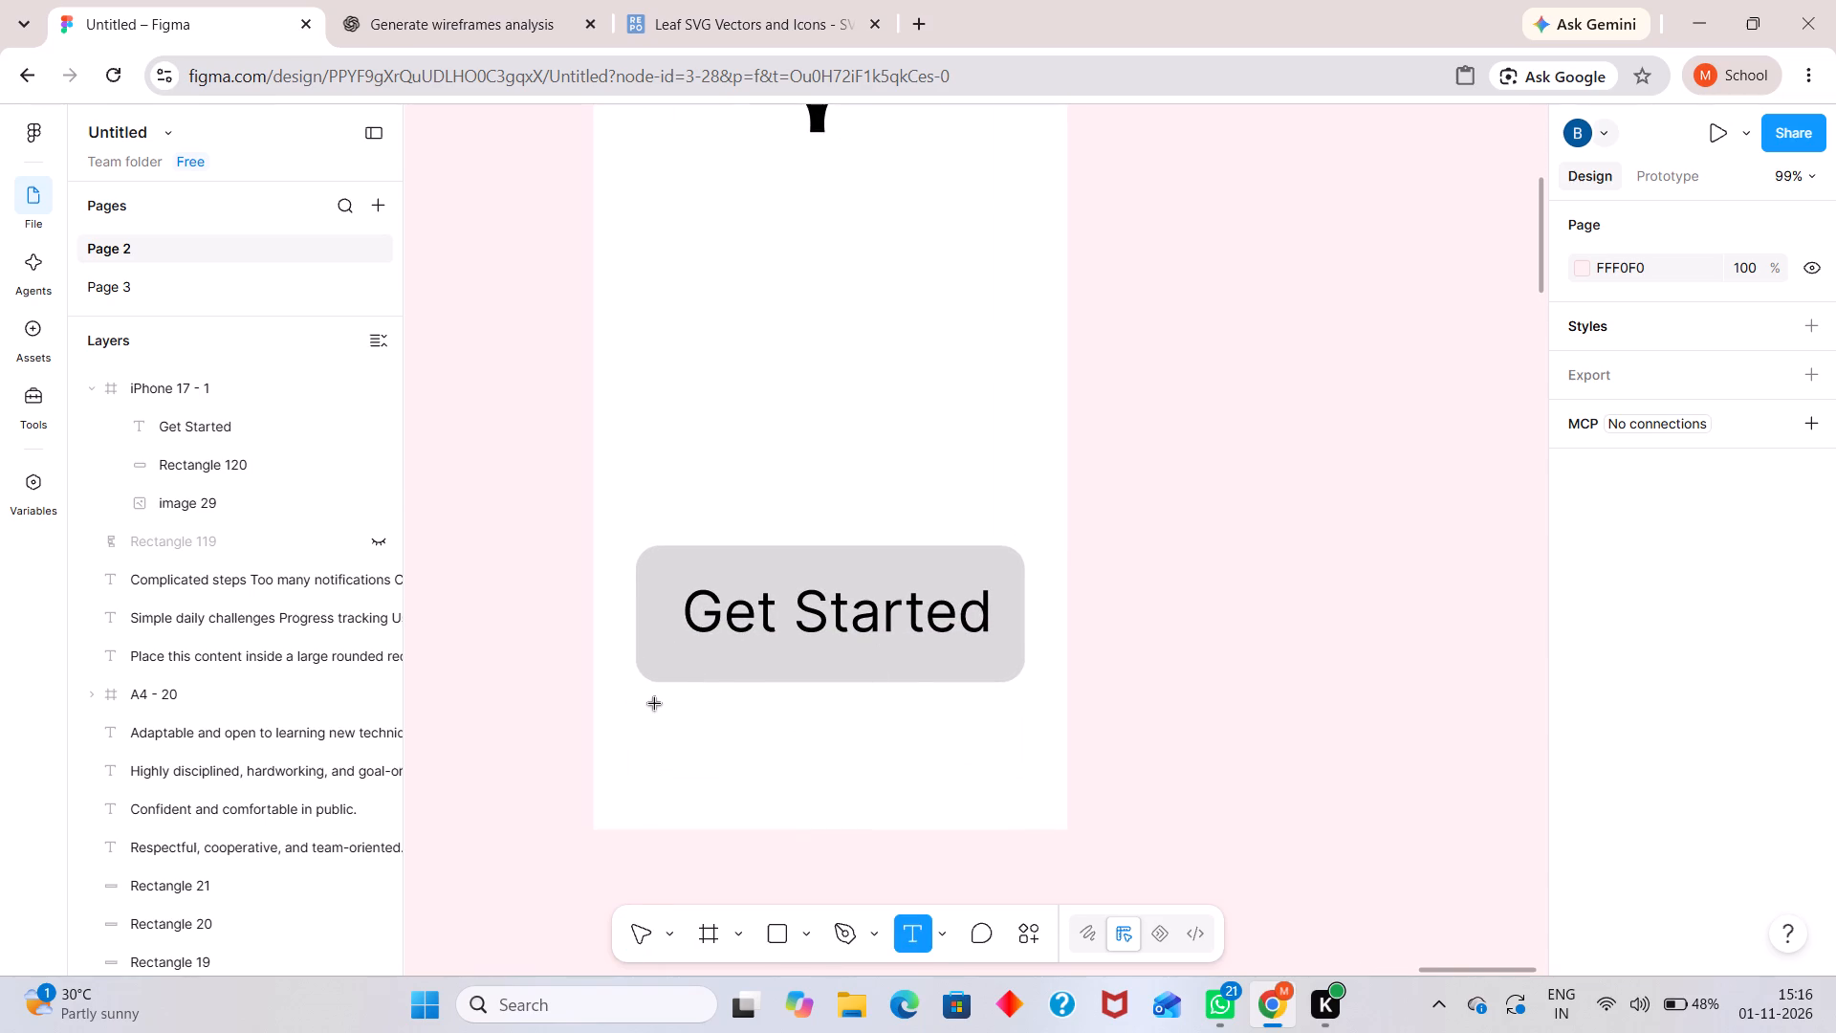
{"action": "left_click_drag", "start_coordinate": [657, 698], "coordinate": [1002, 726]}
{"action": "key", "text": "ctrl+v"}
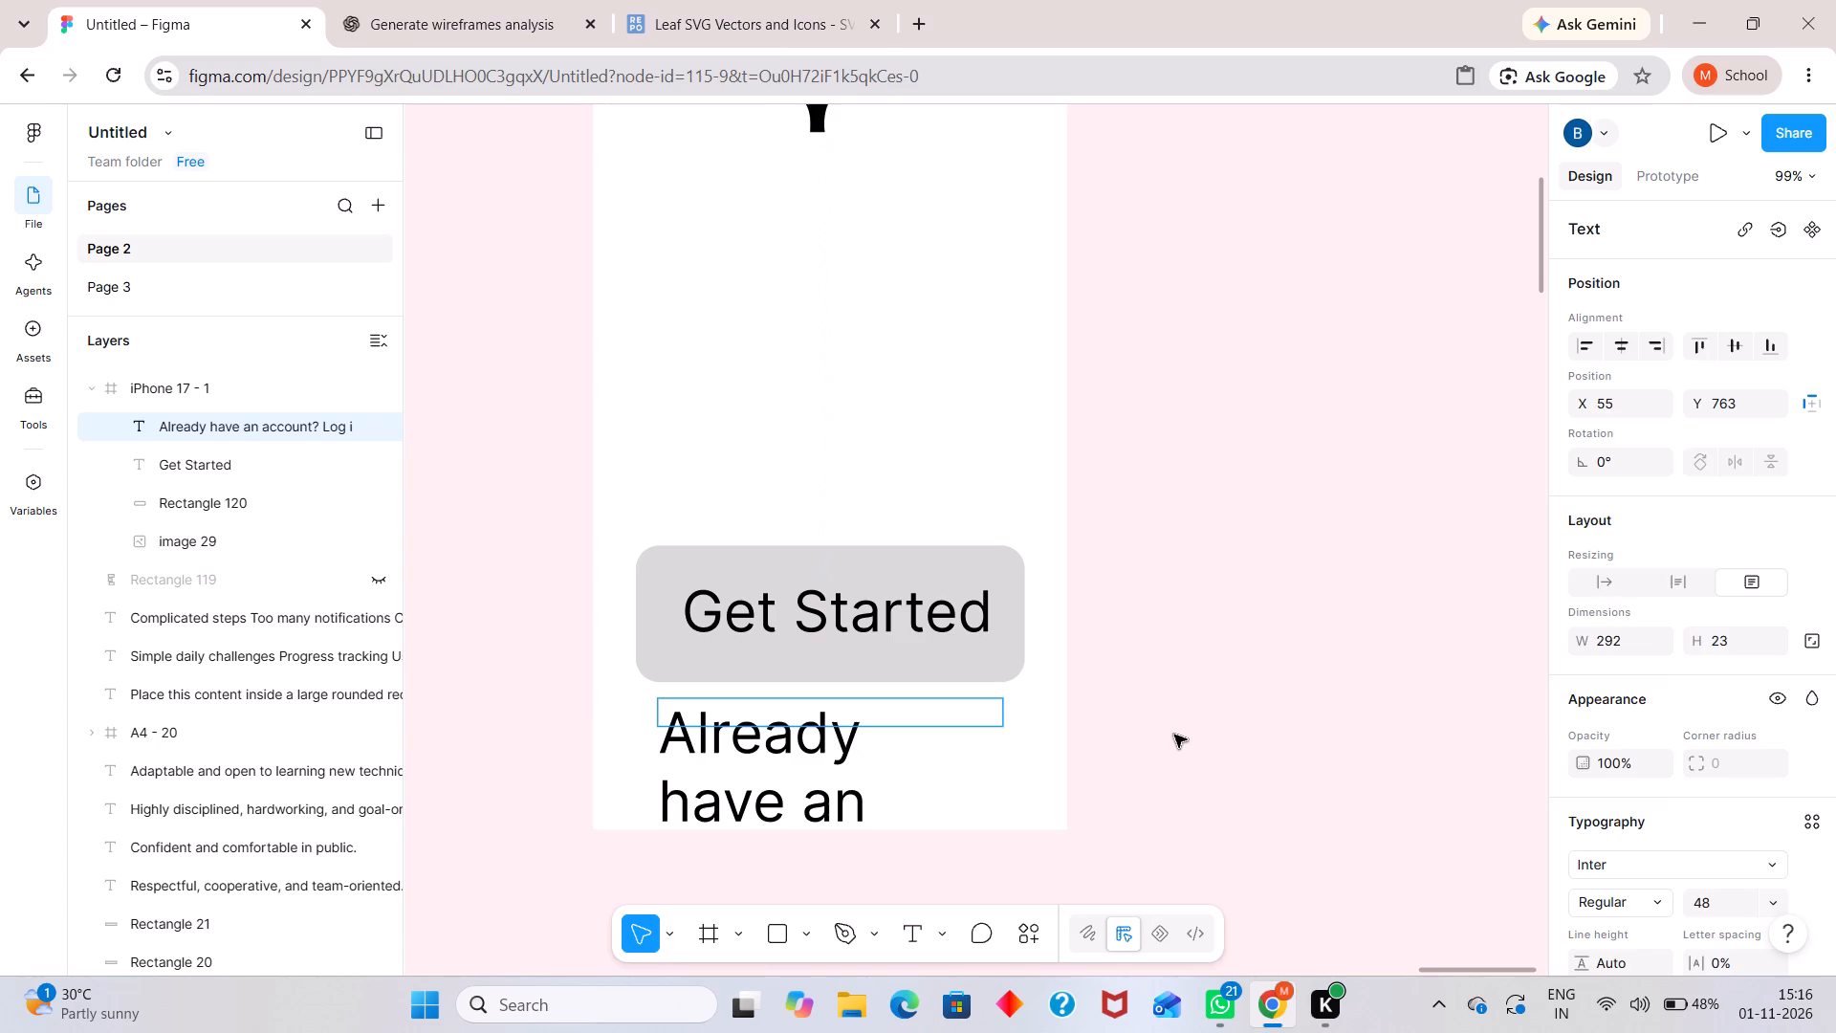
Set the font size of the "Already have an account?" login text to 15.
{"action": "double_click", "coordinate": [1174, 735]}
{"action": "left_click", "coordinate": [824, 748]}
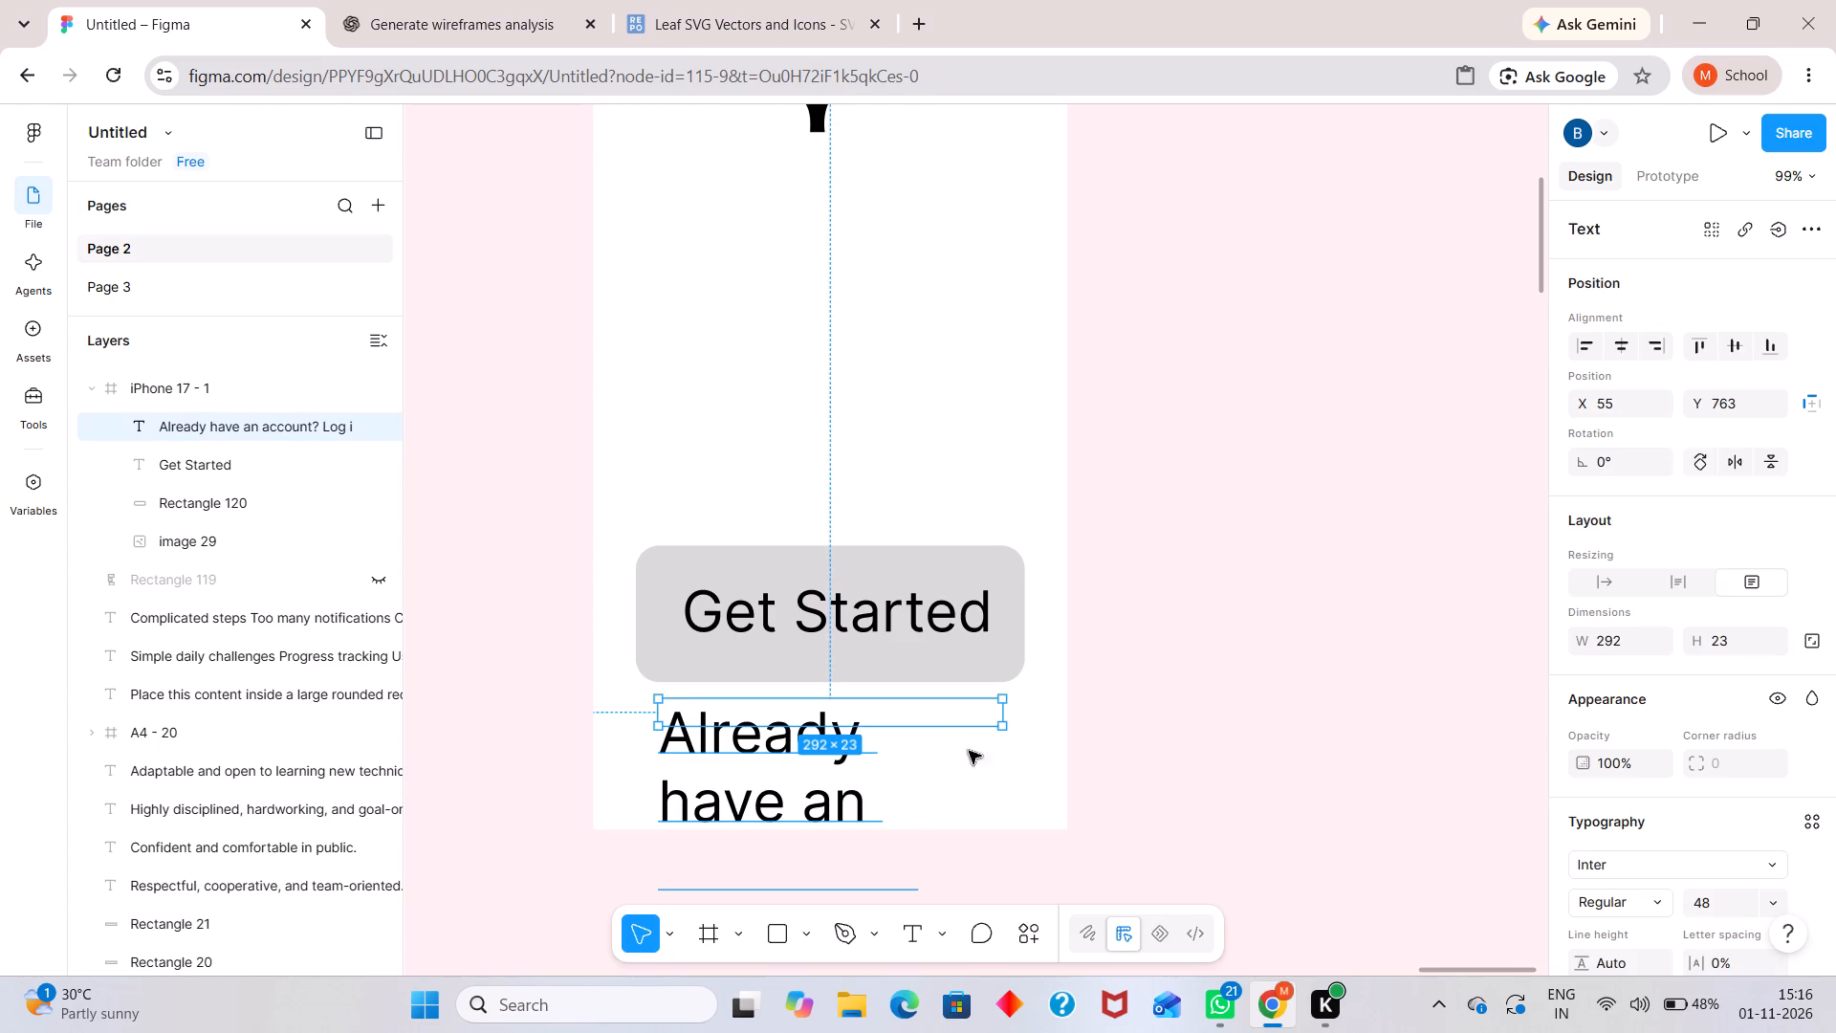
{"action": "double_click", "coordinate": [744, 801]}
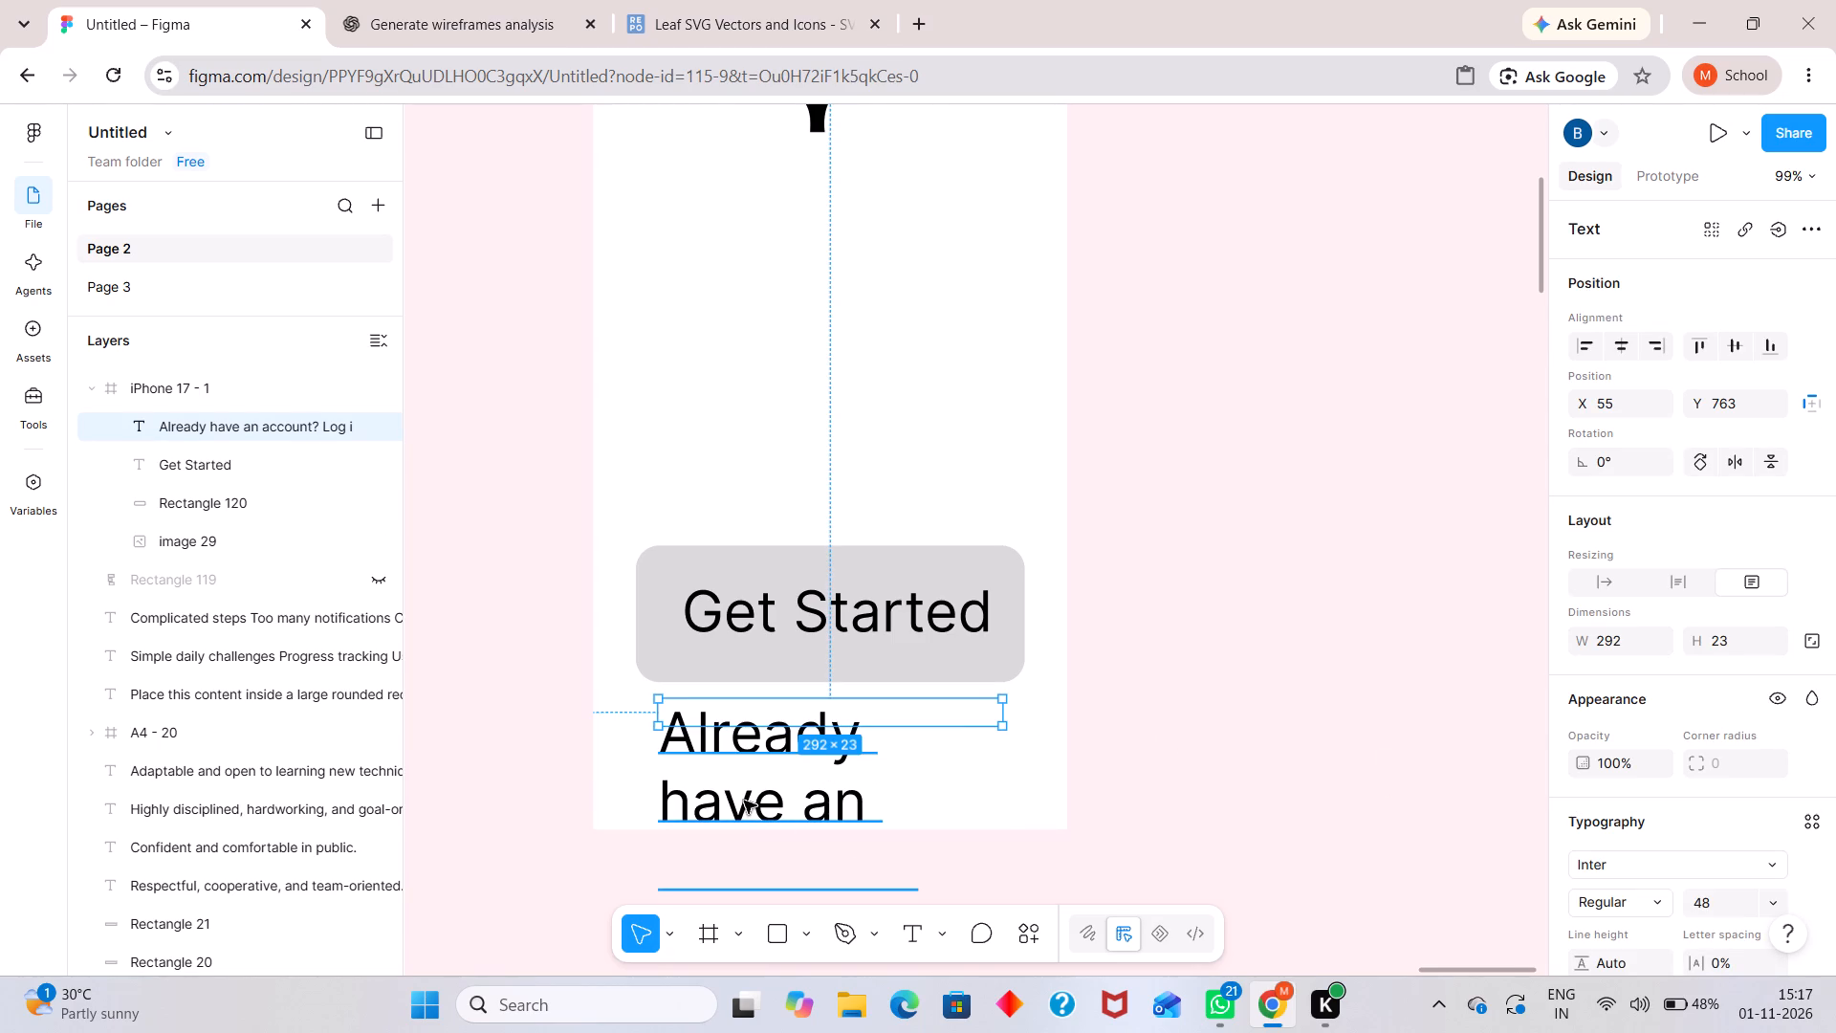
{"action": "double_click", "coordinate": [793, 802]}
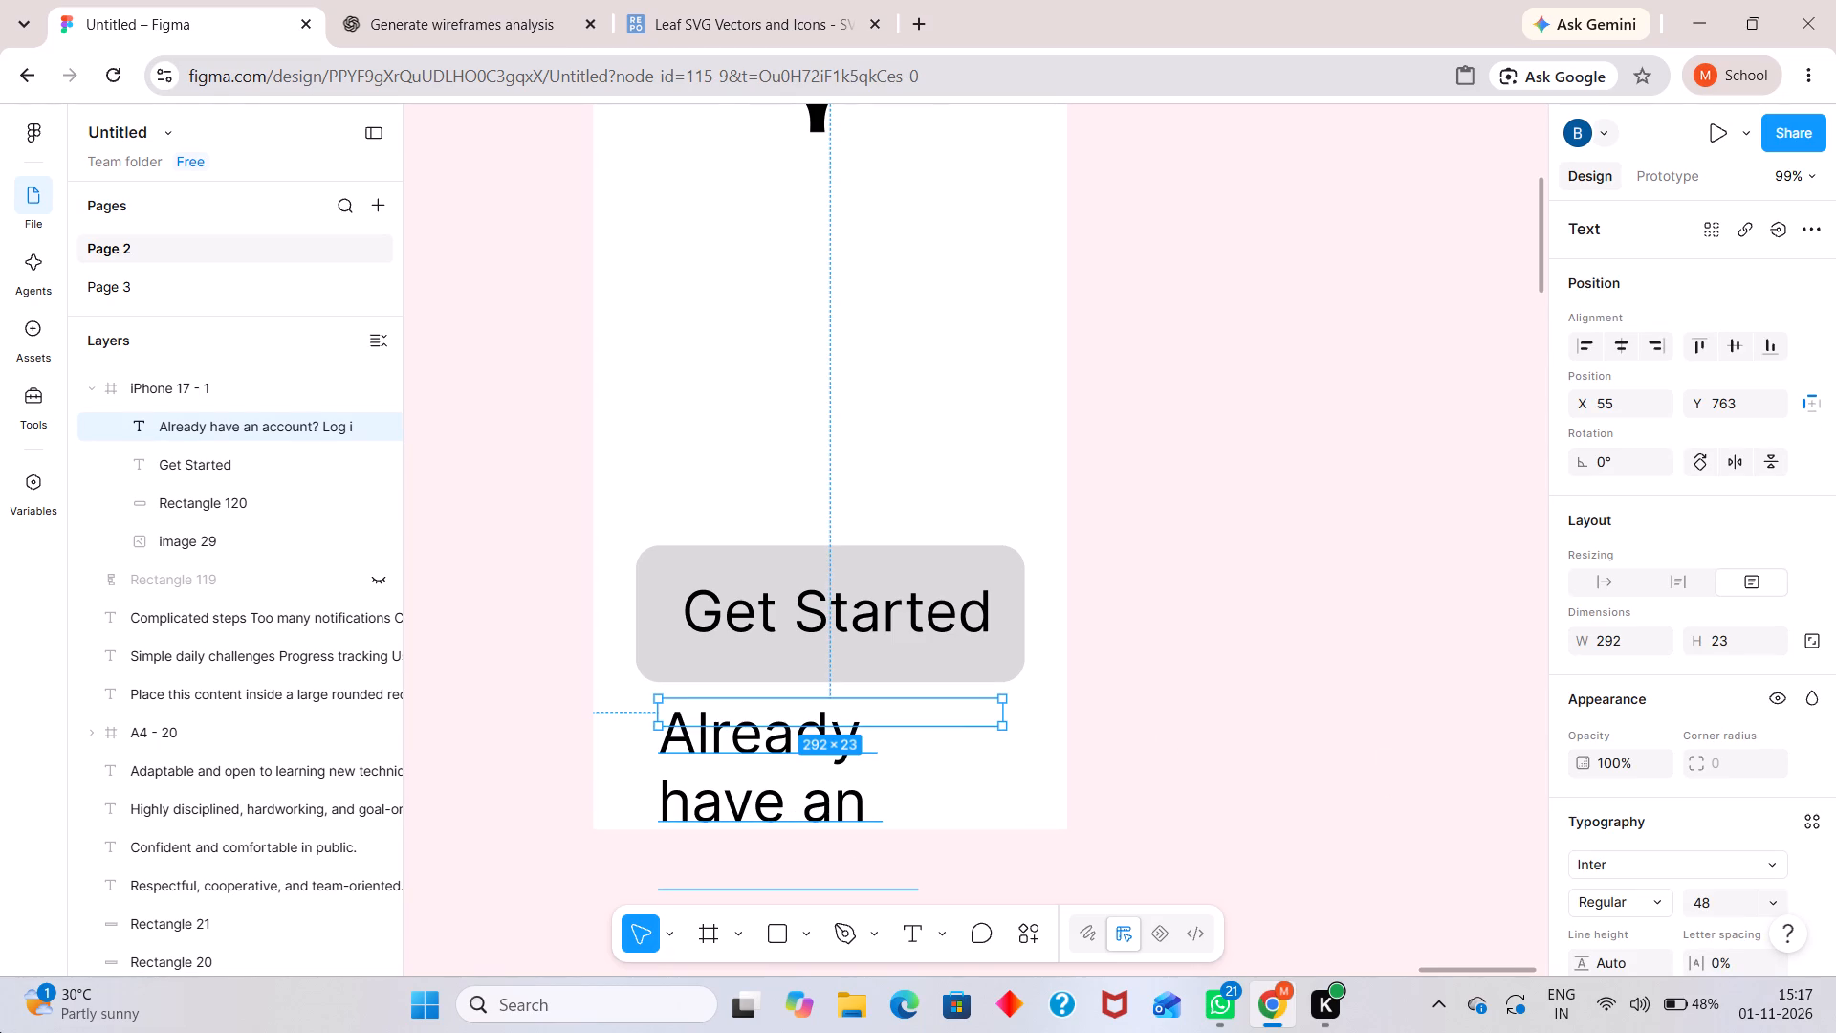
{"action": "double_click", "coordinate": [746, 788]}
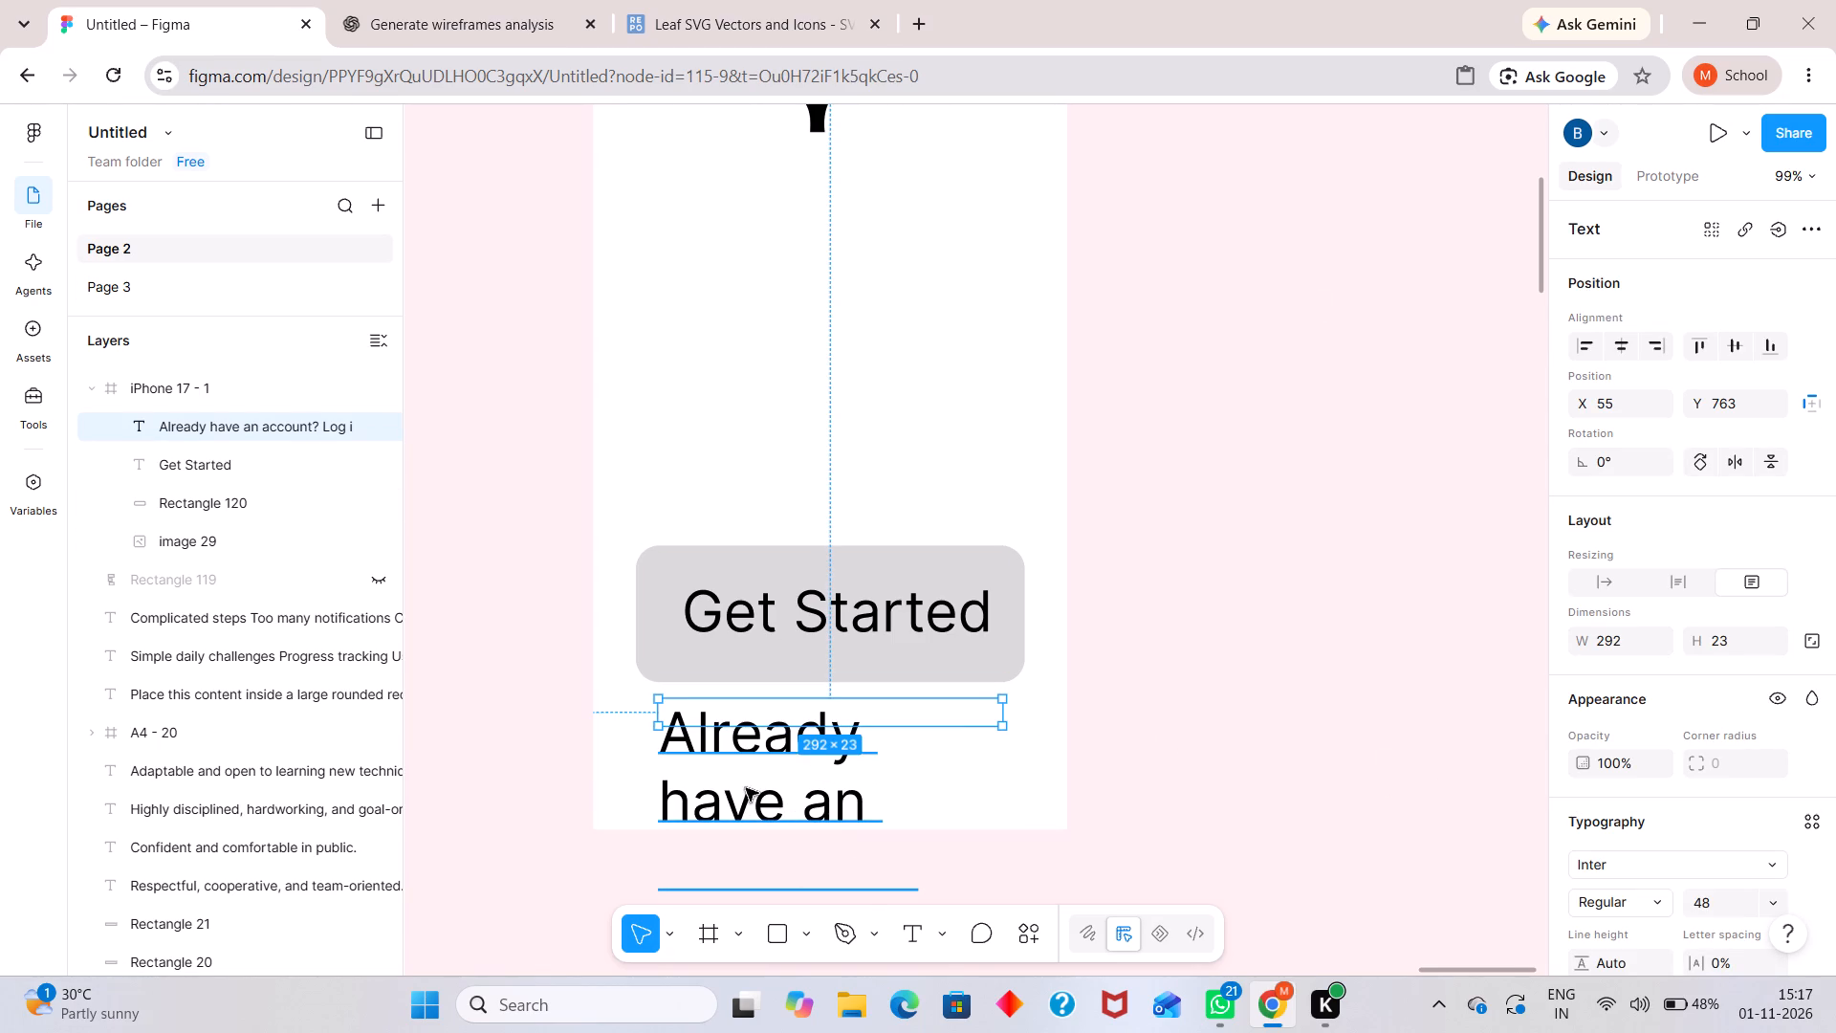
{"action": "double_click", "coordinate": [746, 802]}
{"action": "left_click", "coordinate": [746, 802]}
{"action": "key", "text": "ctrl+a"}
{"action": "left_click", "coordinate": [1197, 658]}
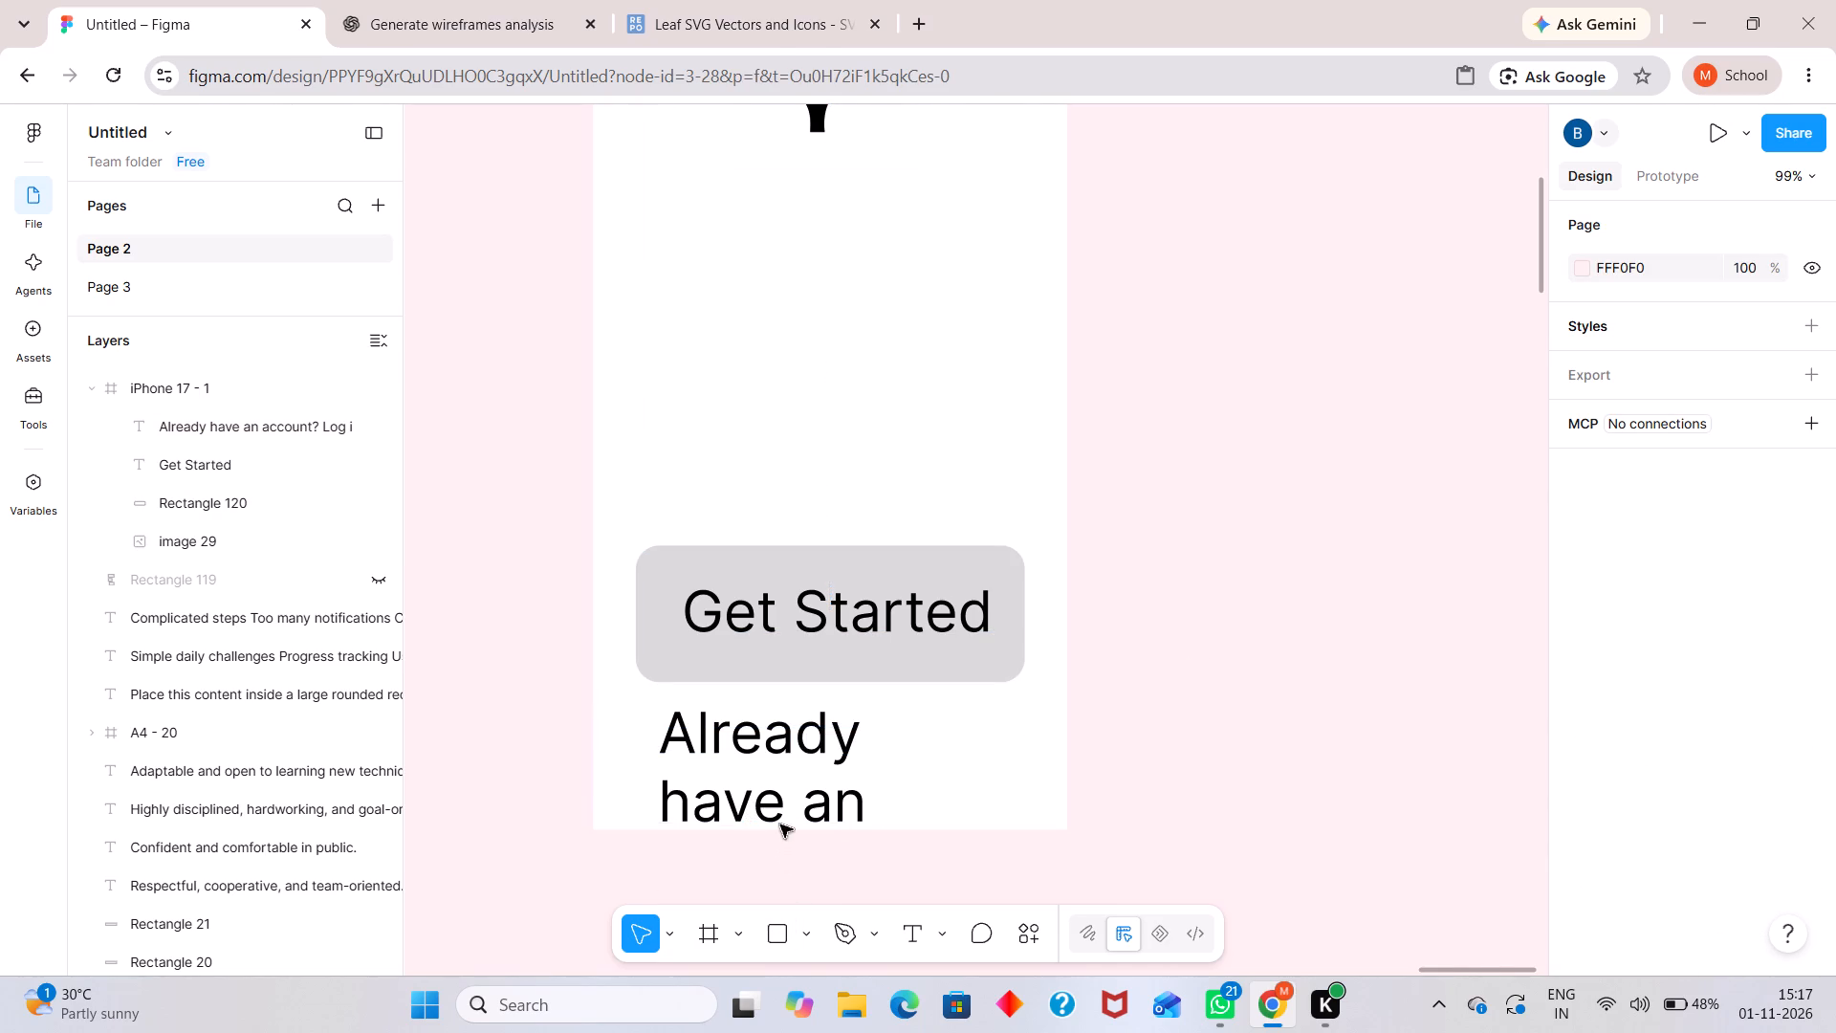
{"action": "double_click", "coordinate": [768, 727]}
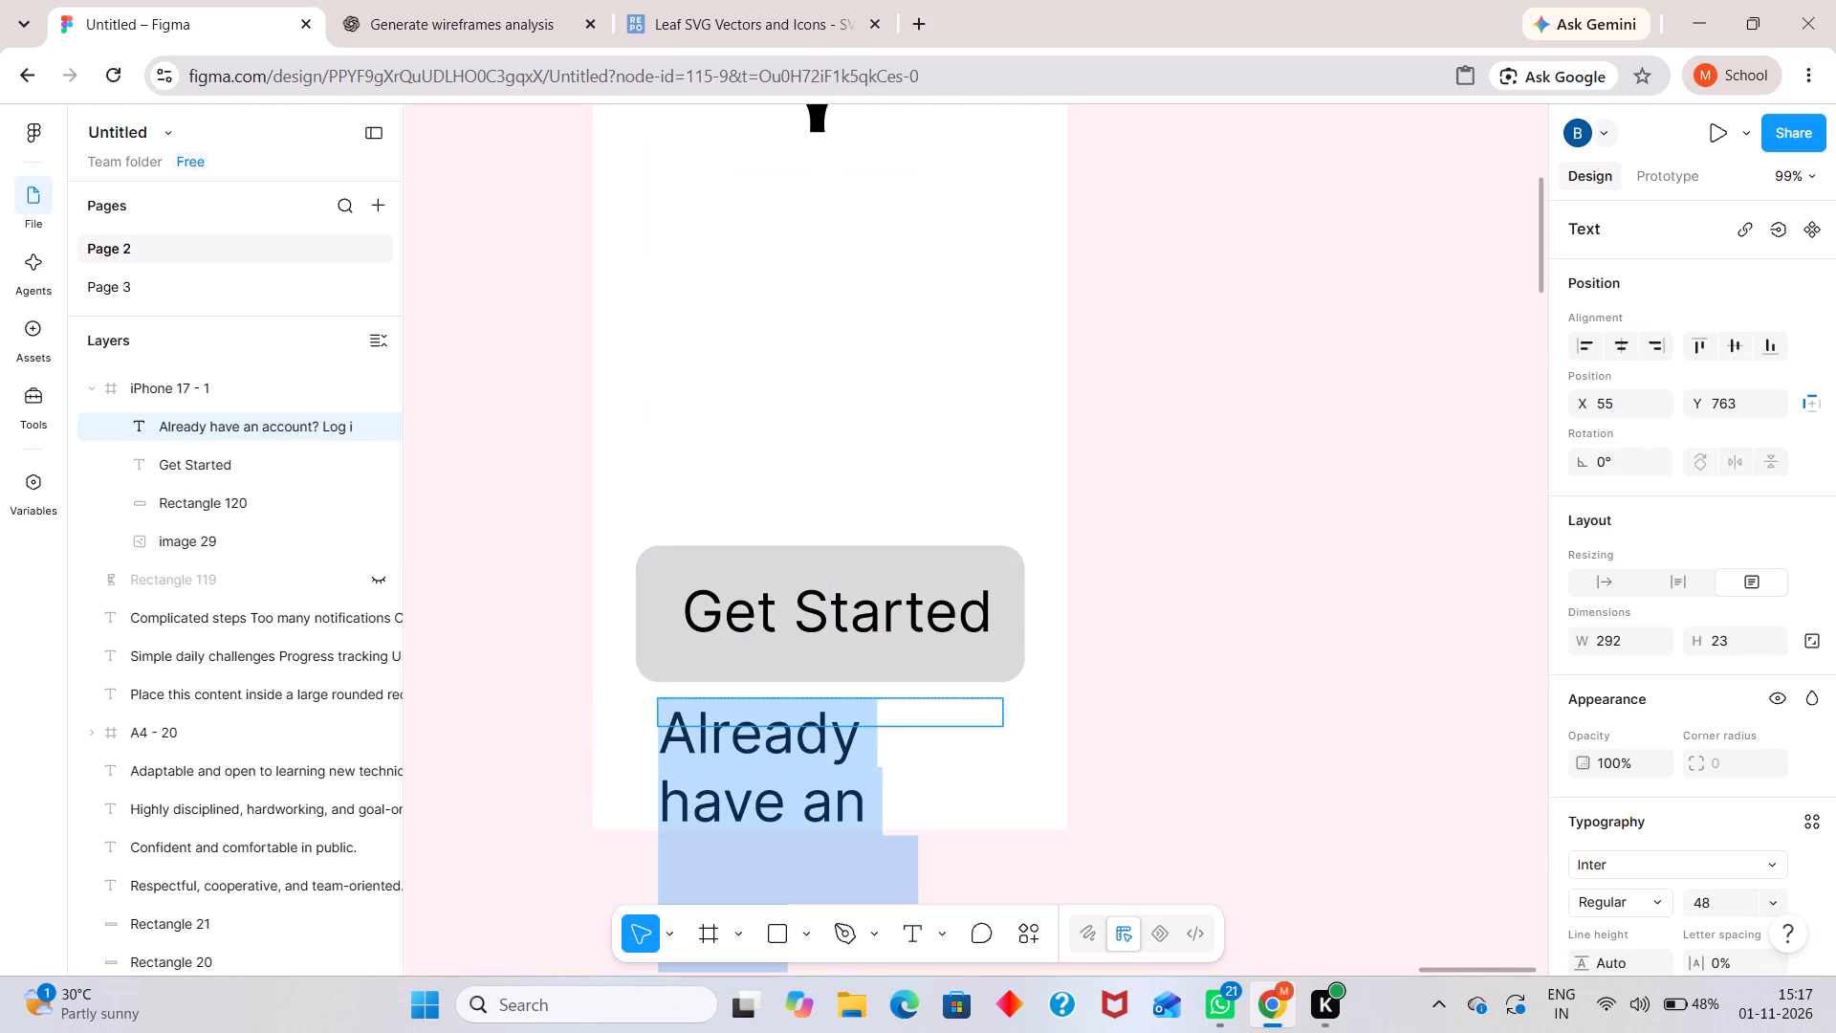
{"action": "scroll", "coordinate": [1760, 775], "scroll_direction": "down", "scroll_amount": 2}
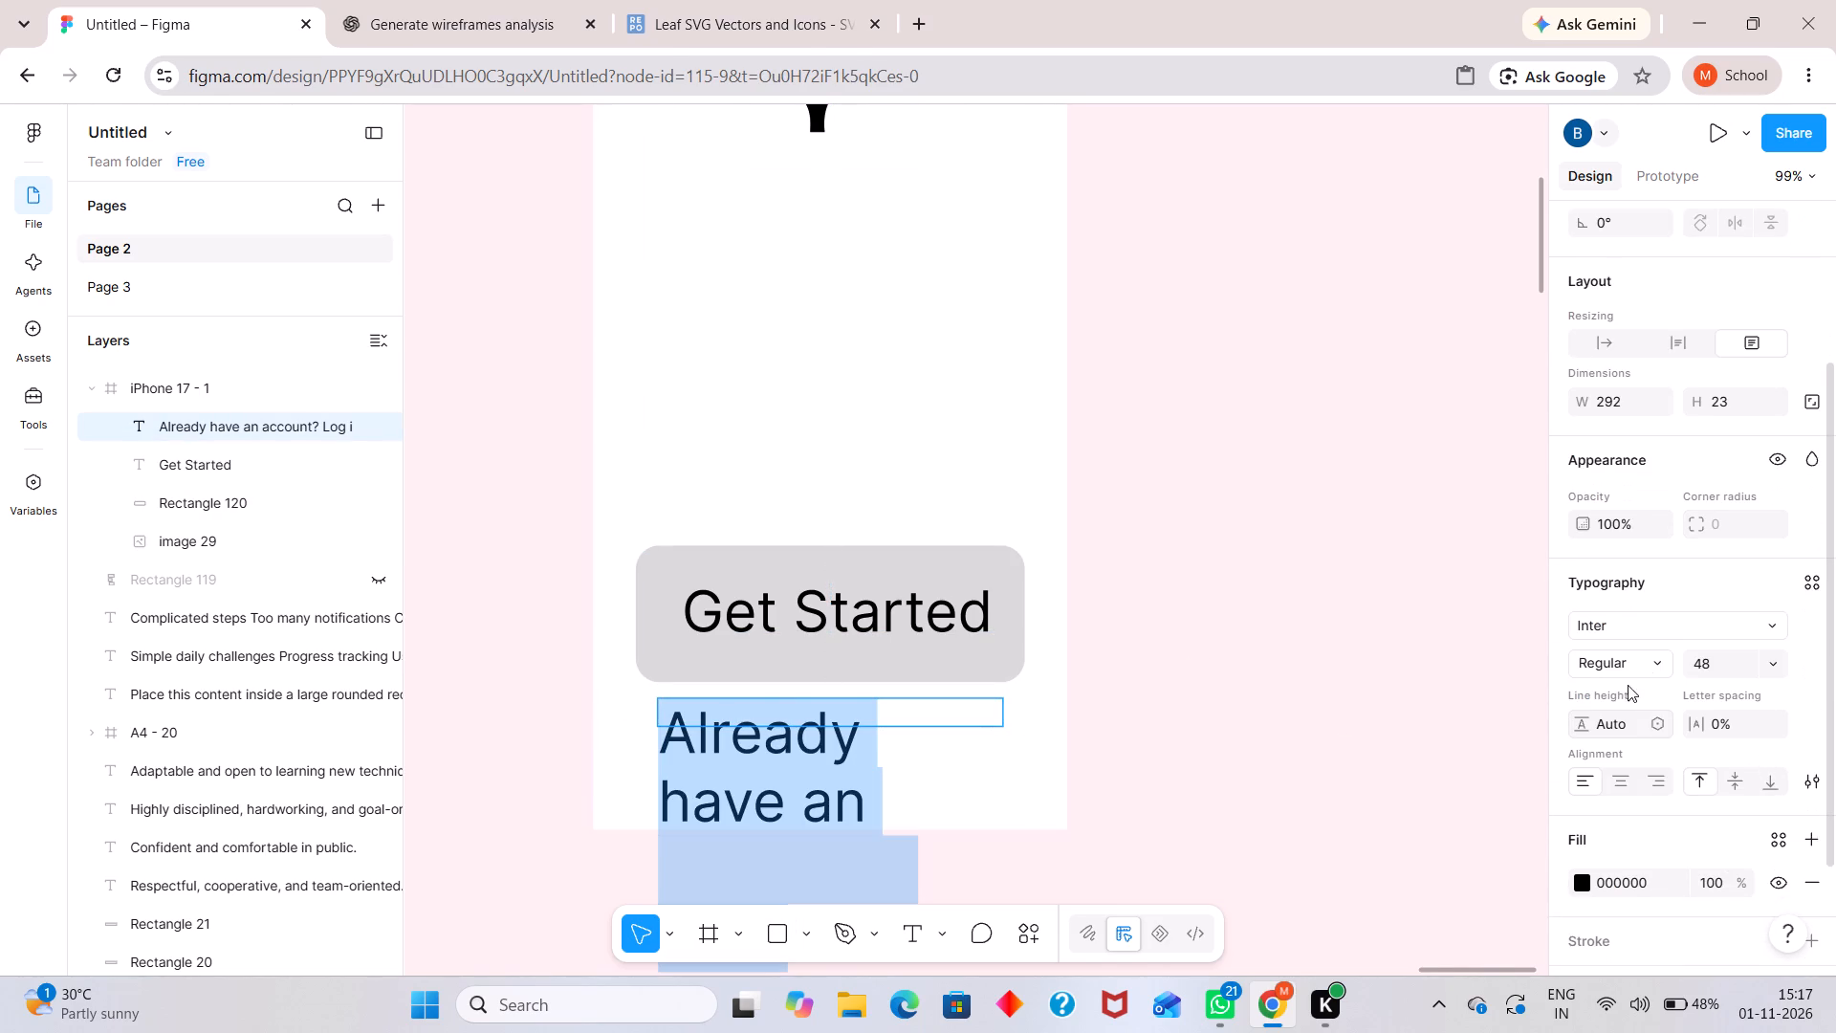
{"action": "left_click", "coordinate": [1746, 656]}
{"action": "scroll", "coordinate": [1713, 670], "scroll_direction": "up", "scroll_amount": 3}
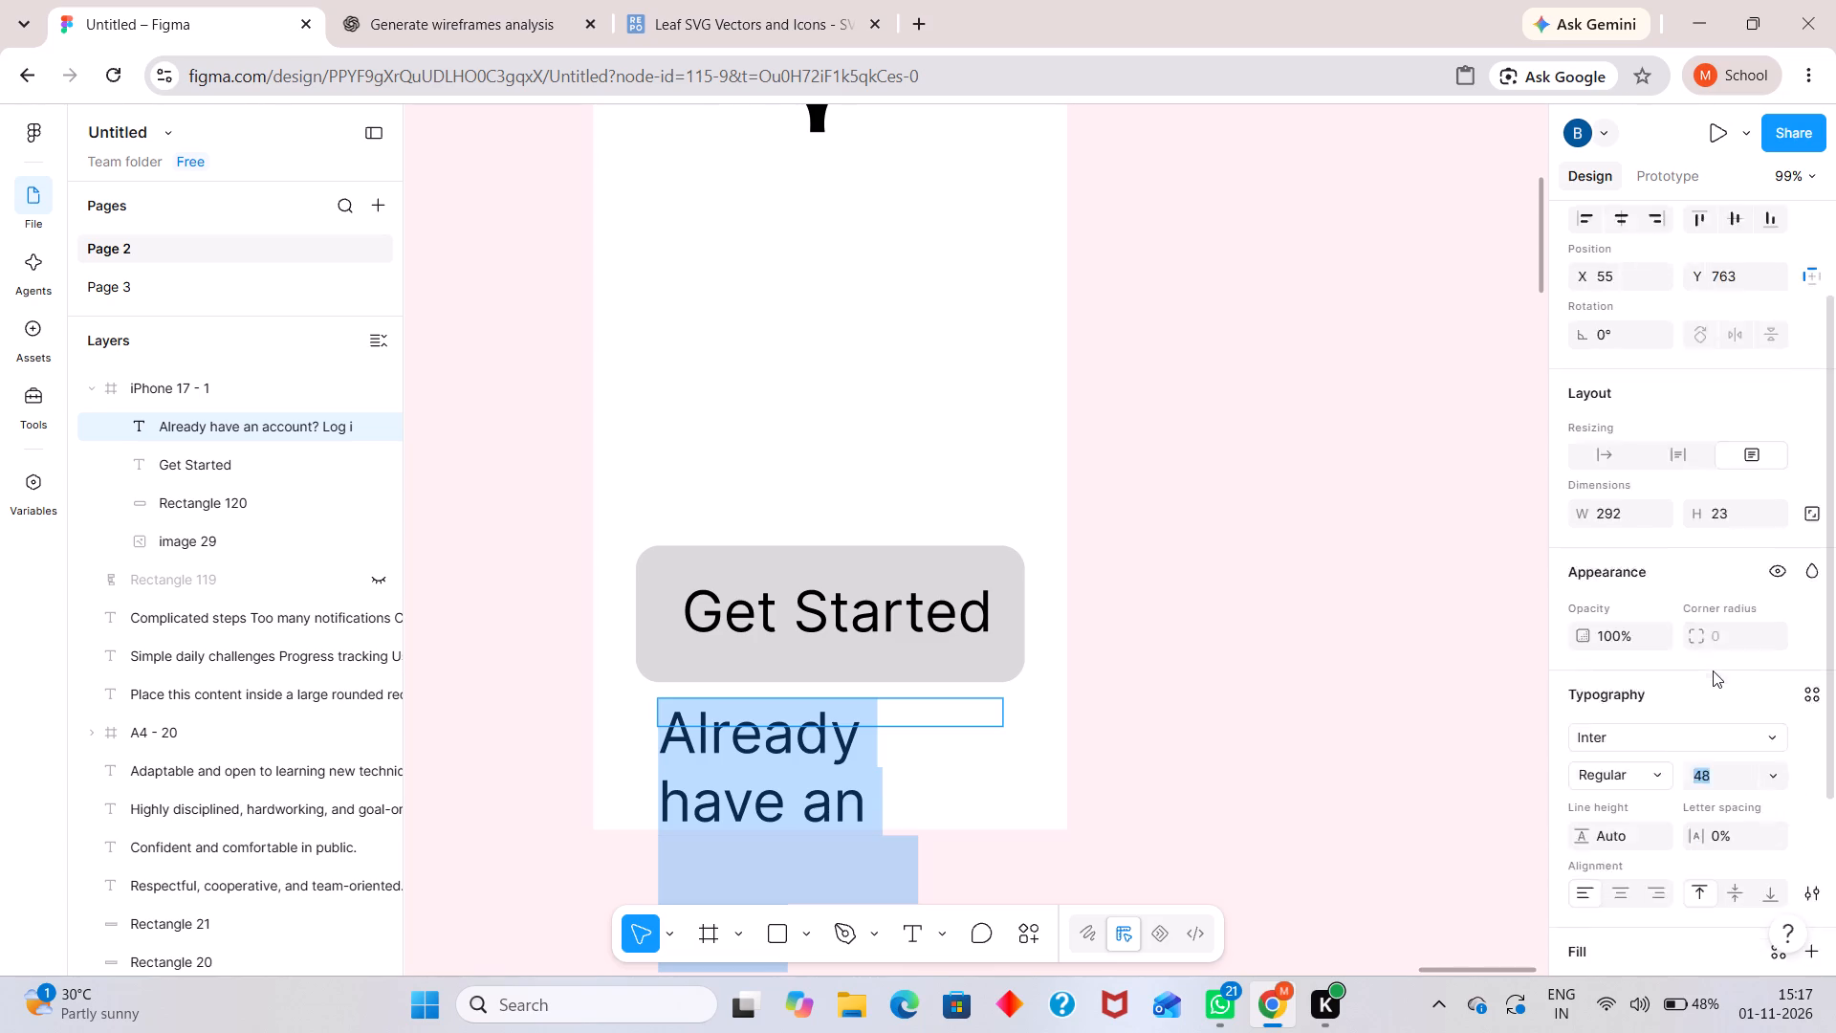
{"action": "scroll", "coordinate": [1791, 873], "scroll_direction": "down", "scroll_amount": 1}
{"action": "left_click", "coordinate": [1765, 790]}
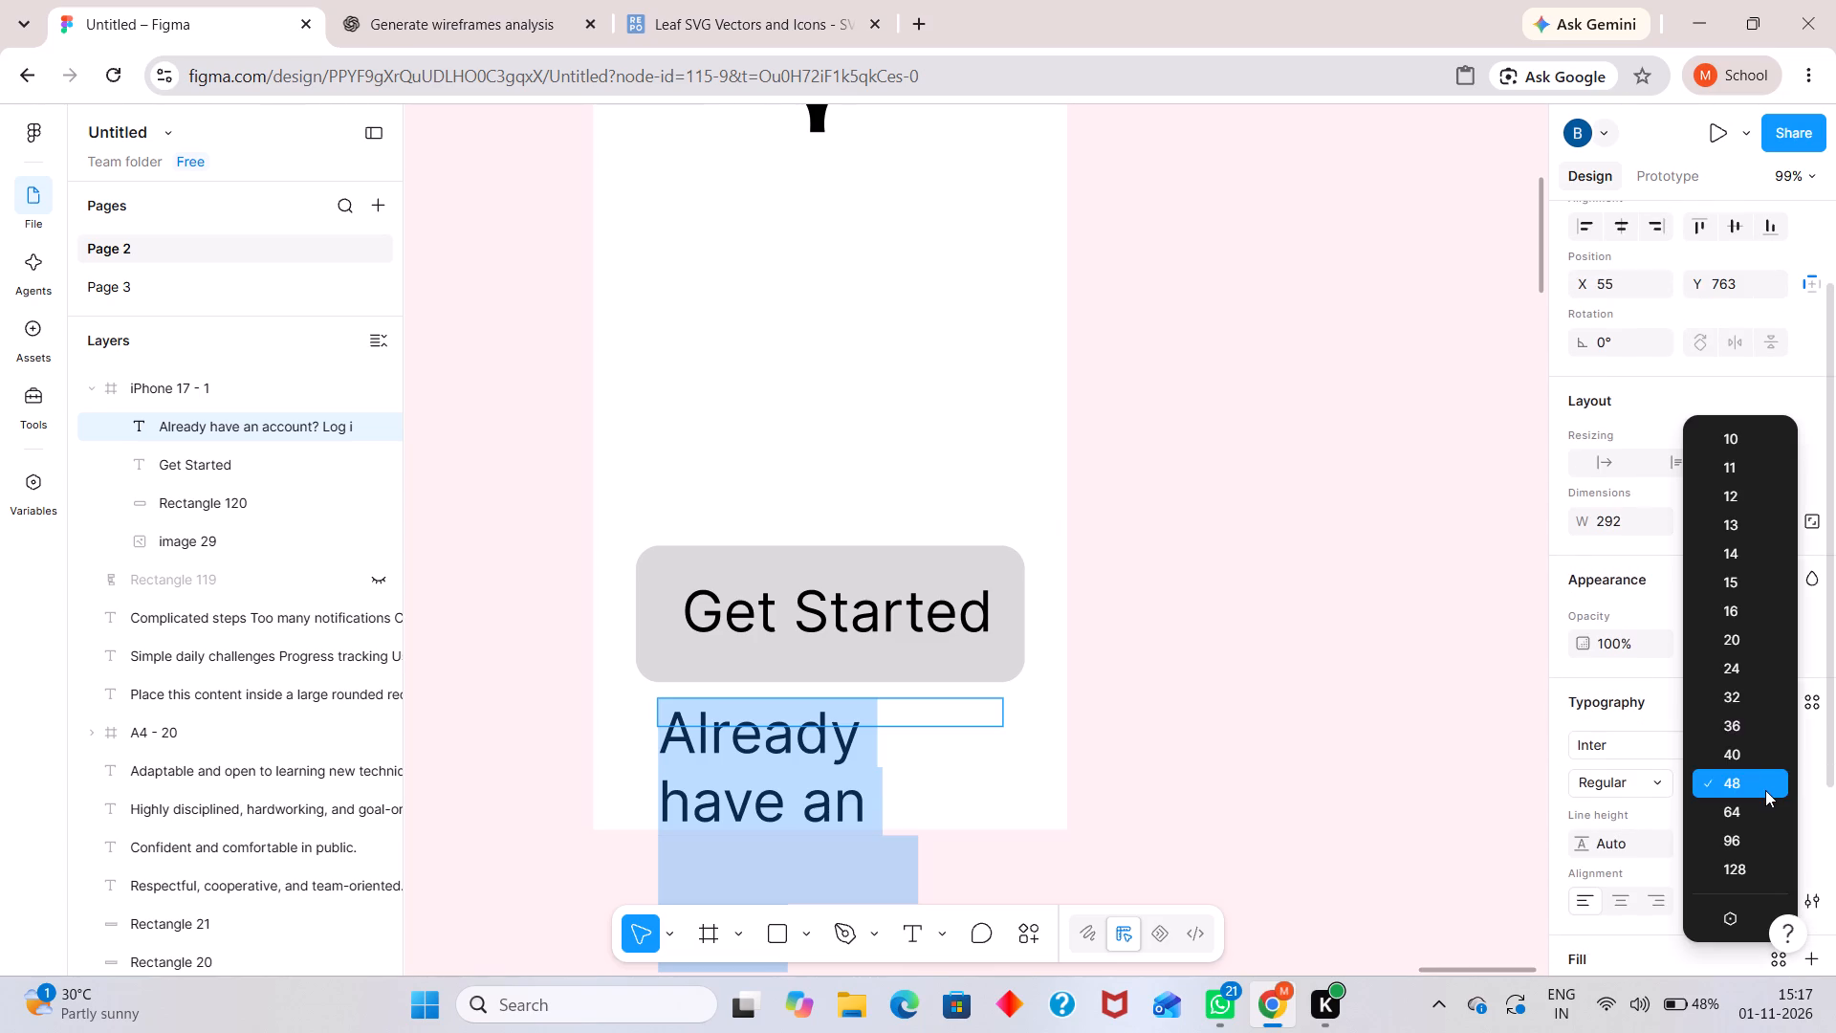
{"action": "left_click", "coordinate": [1720, 587]}
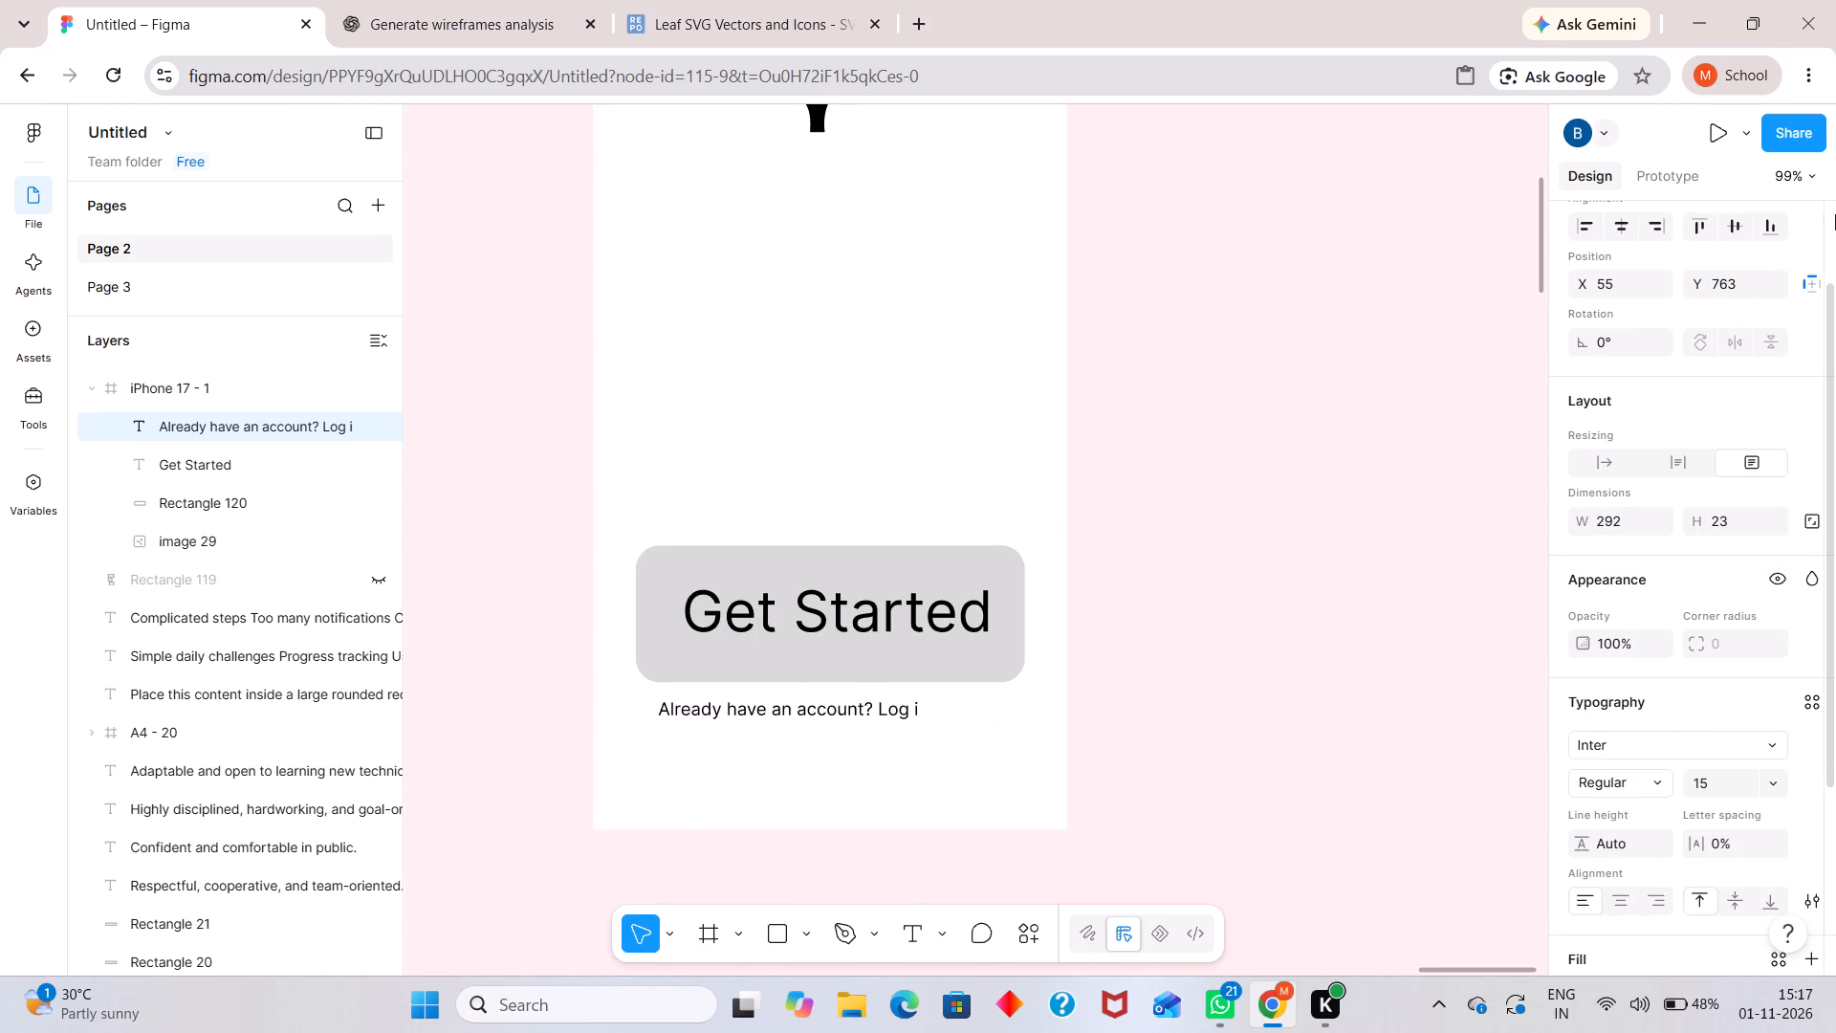
{"action": "left_click", "coordinate": [919, 723]}
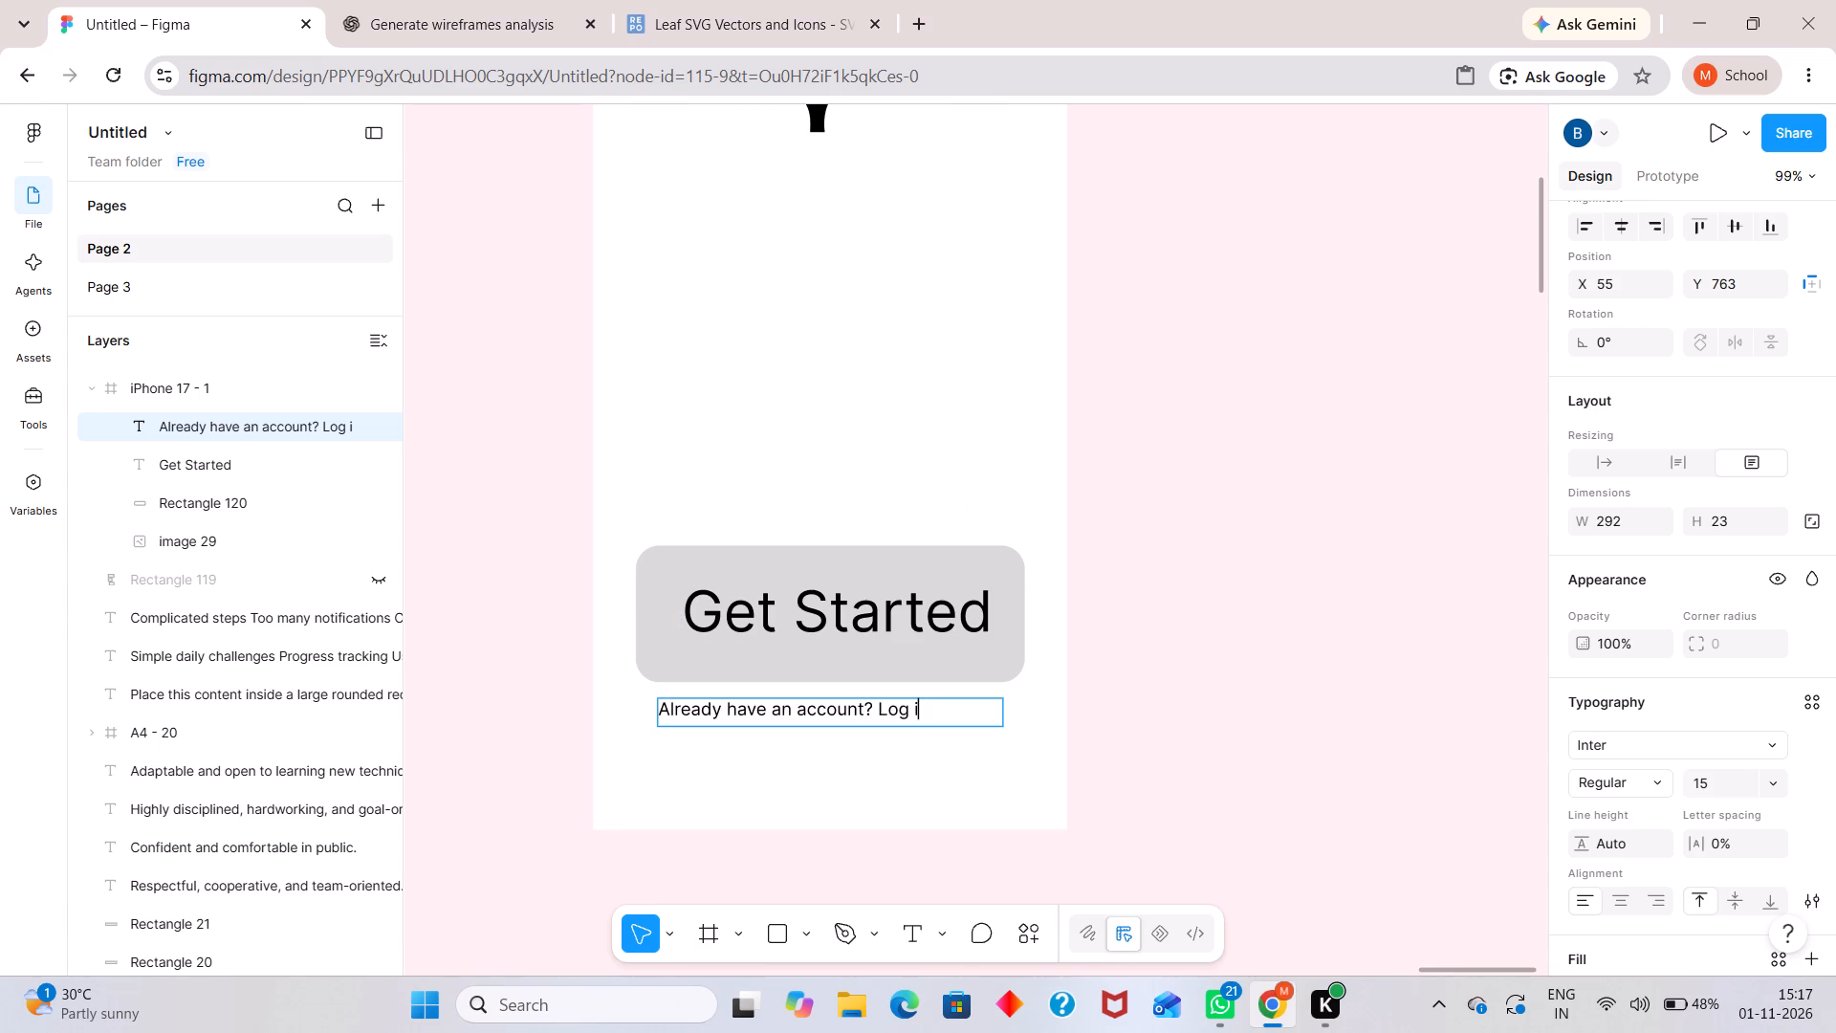
{"action": "key", "text": "n"}
{"action": "left_click", "coordinate": [1212, 628]}
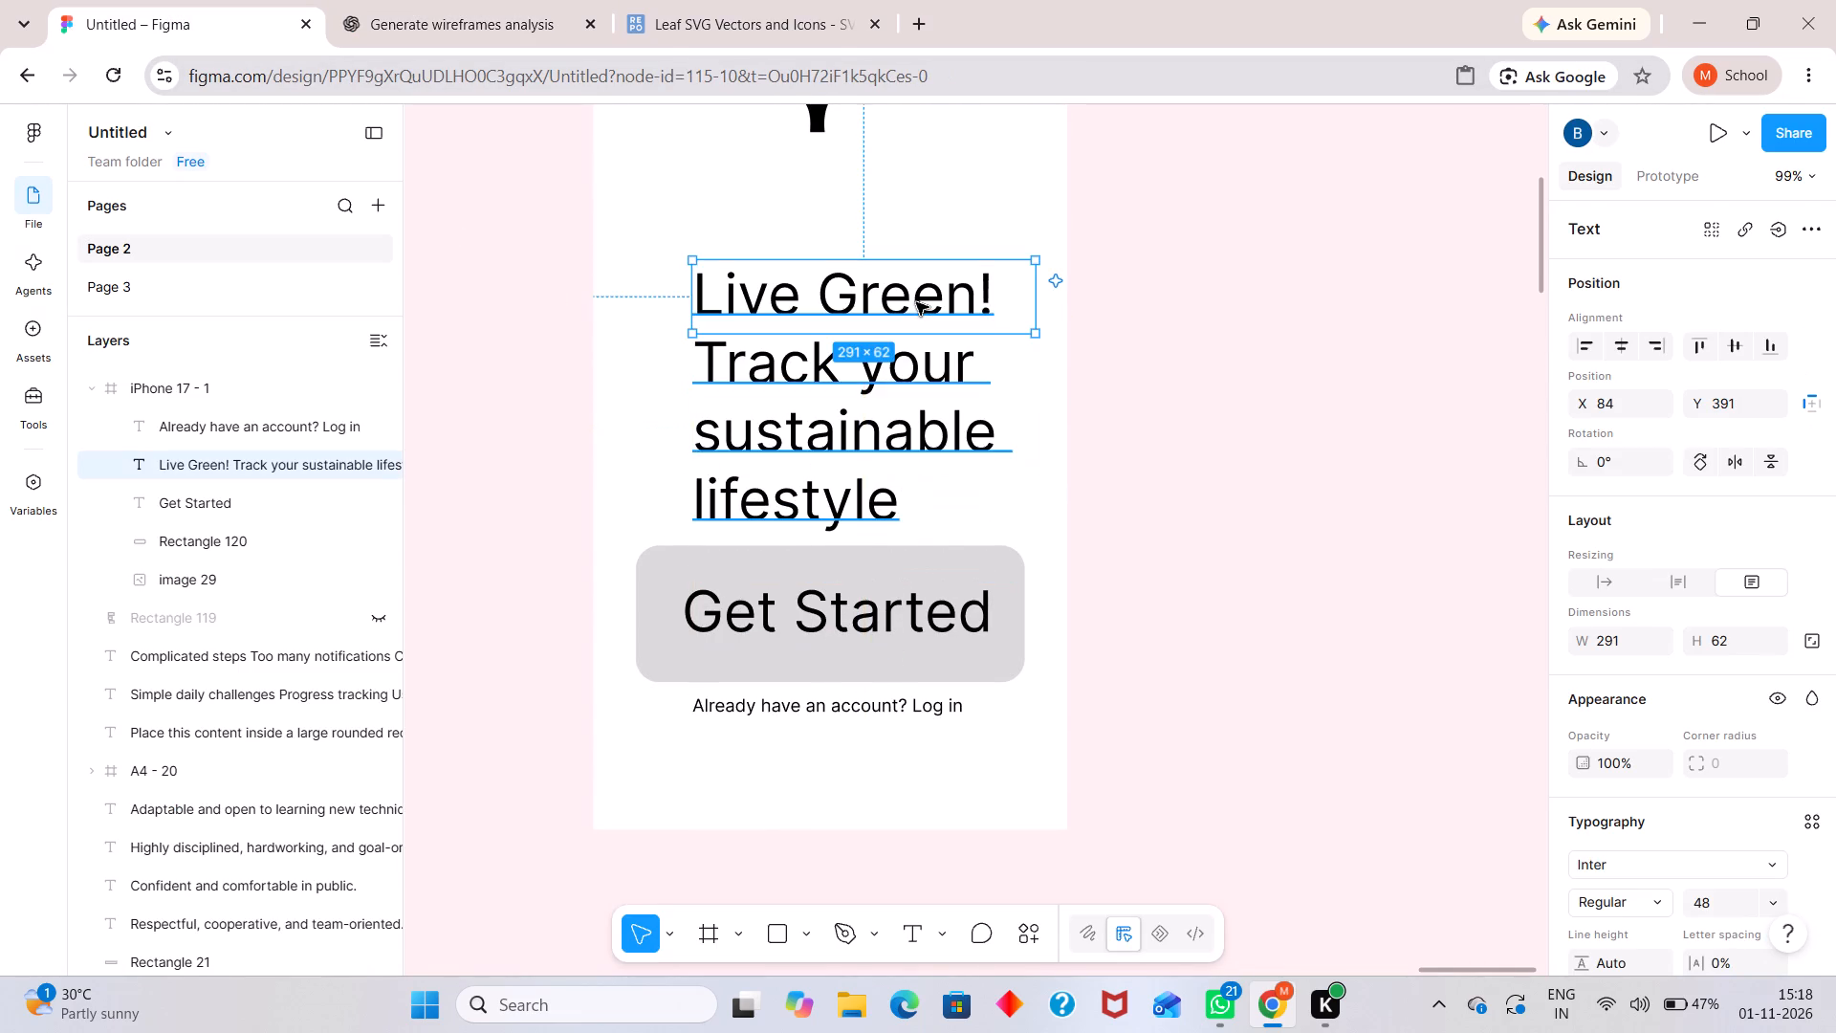
Change the font of the "Live Green!" line in the combined heading text to Inria Serif.
{"action": "double_click", "coordinate": [916, 302]}
{"action": "left_click", "coordinate": [1015, 304]}
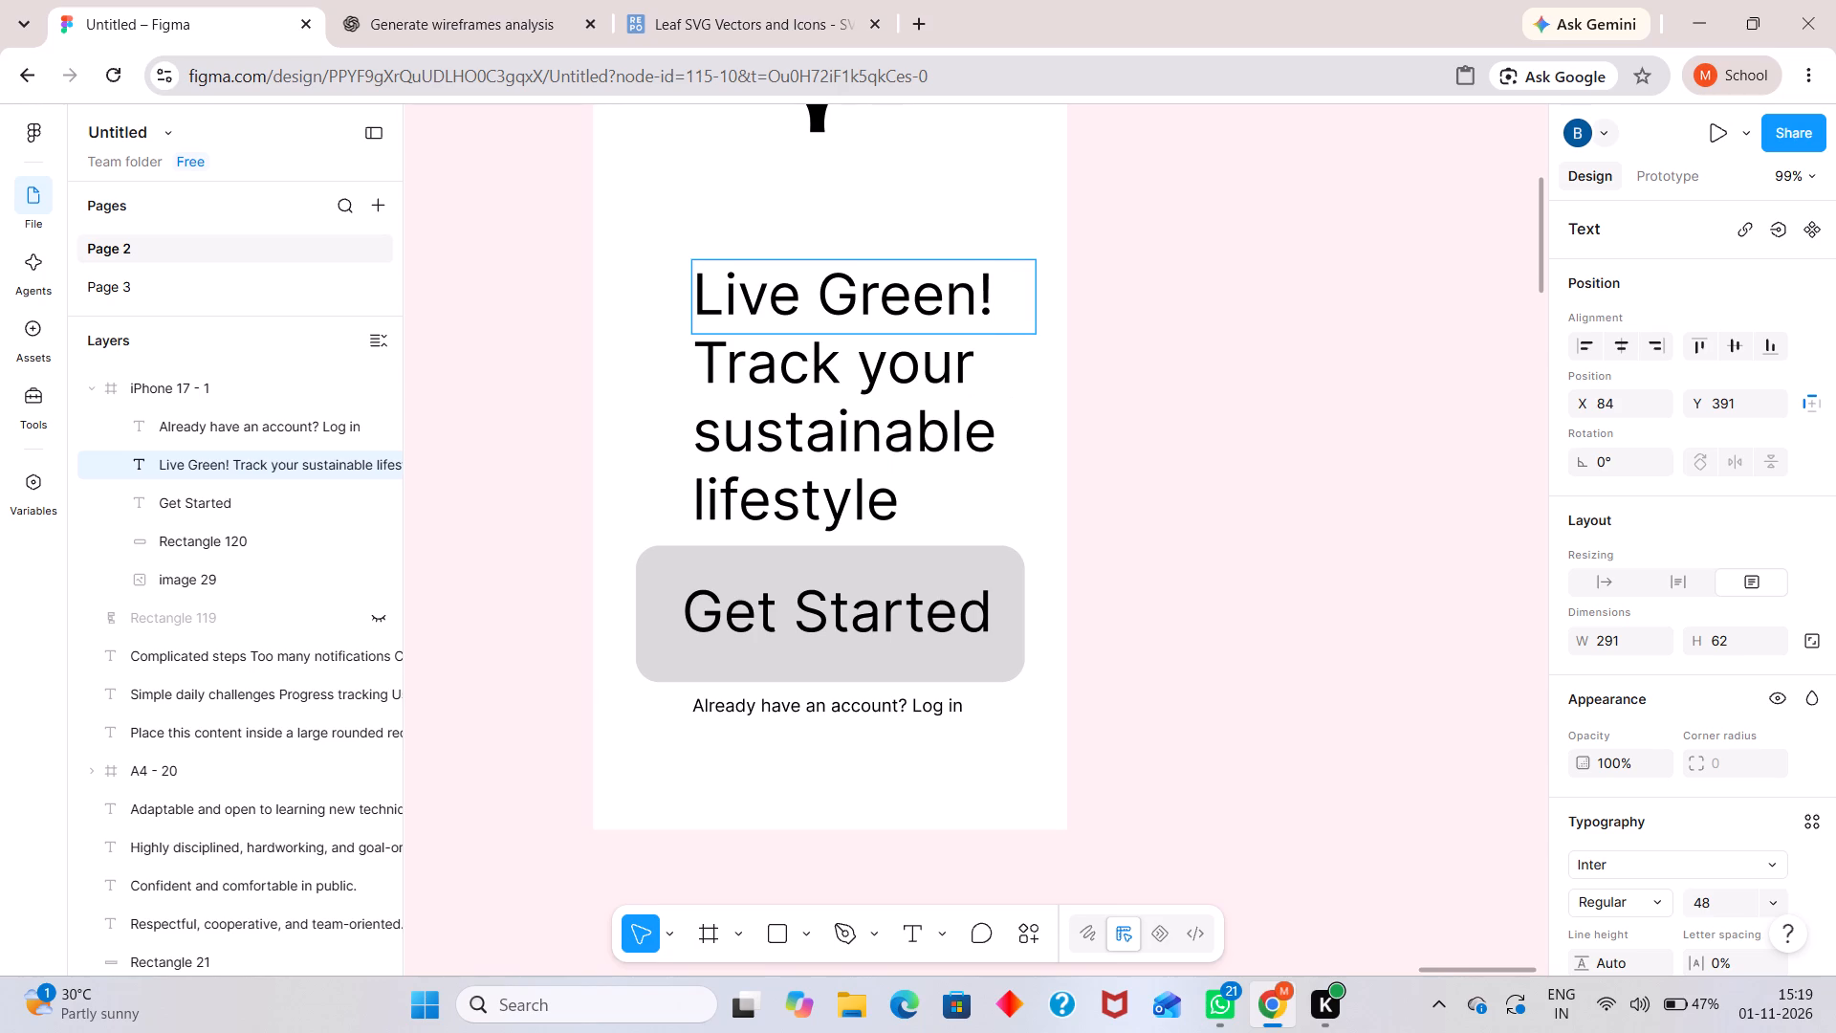
{"action": "left_click", "coordinate": [972, 311]}
{"action": "left_click_drag", "start_coordinate": [1010, 290], "coordinate": [680, 317]}
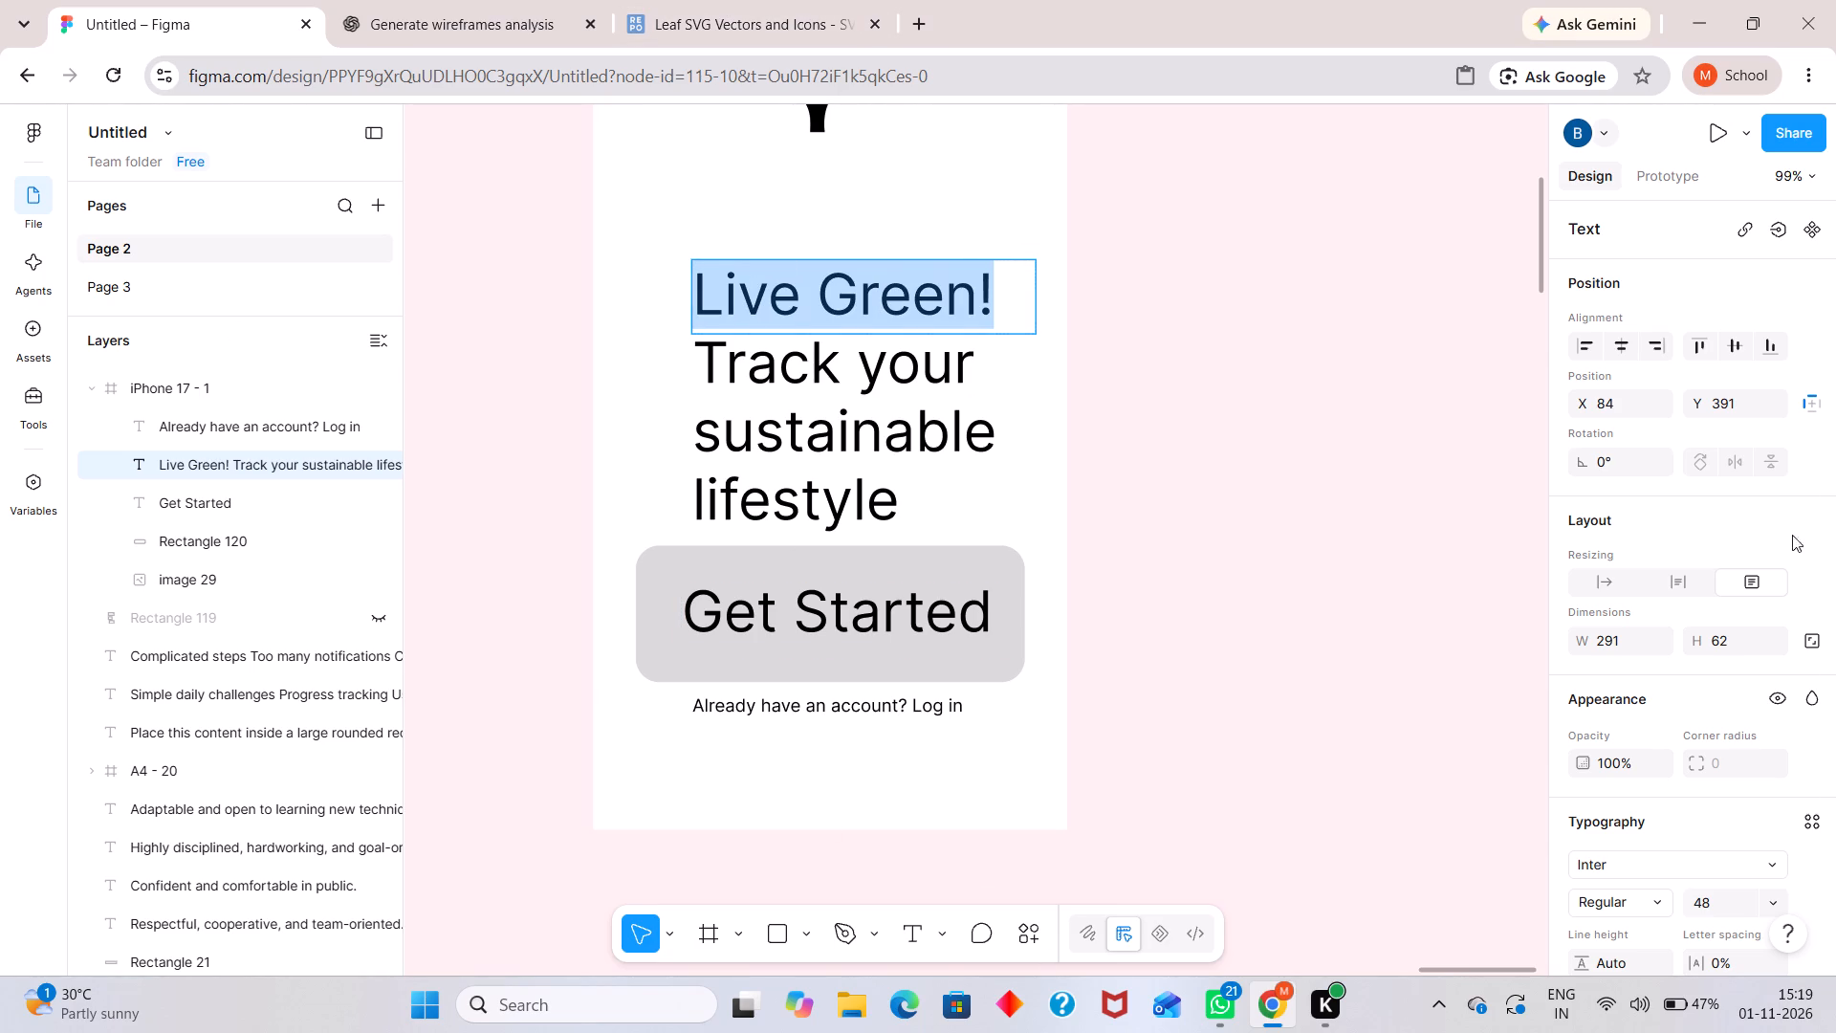
{"action": "scroll", "coordinate": [1810, 543], "scroll_direction": "down", "scroll_amount": 1}
{"action": "left_click", "coordinate": [1637, 751]}
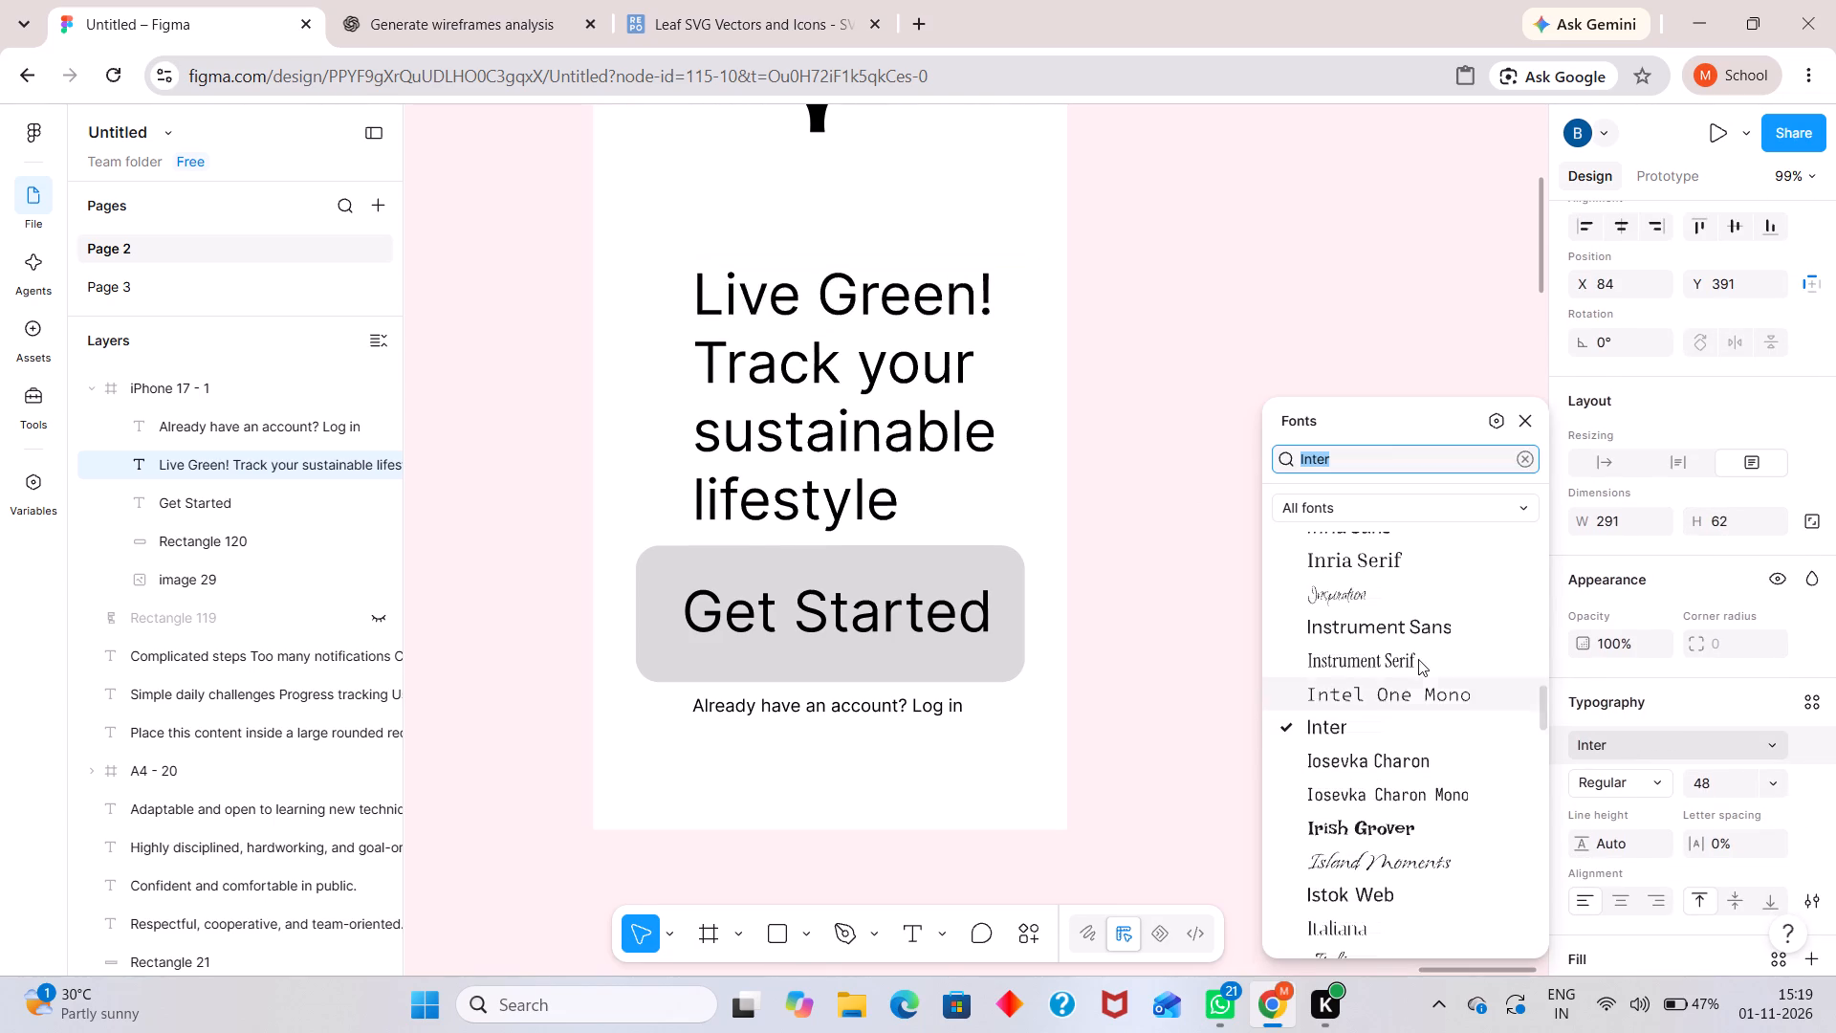
{"action": "left_click", "coordinate": [1386, 555]}
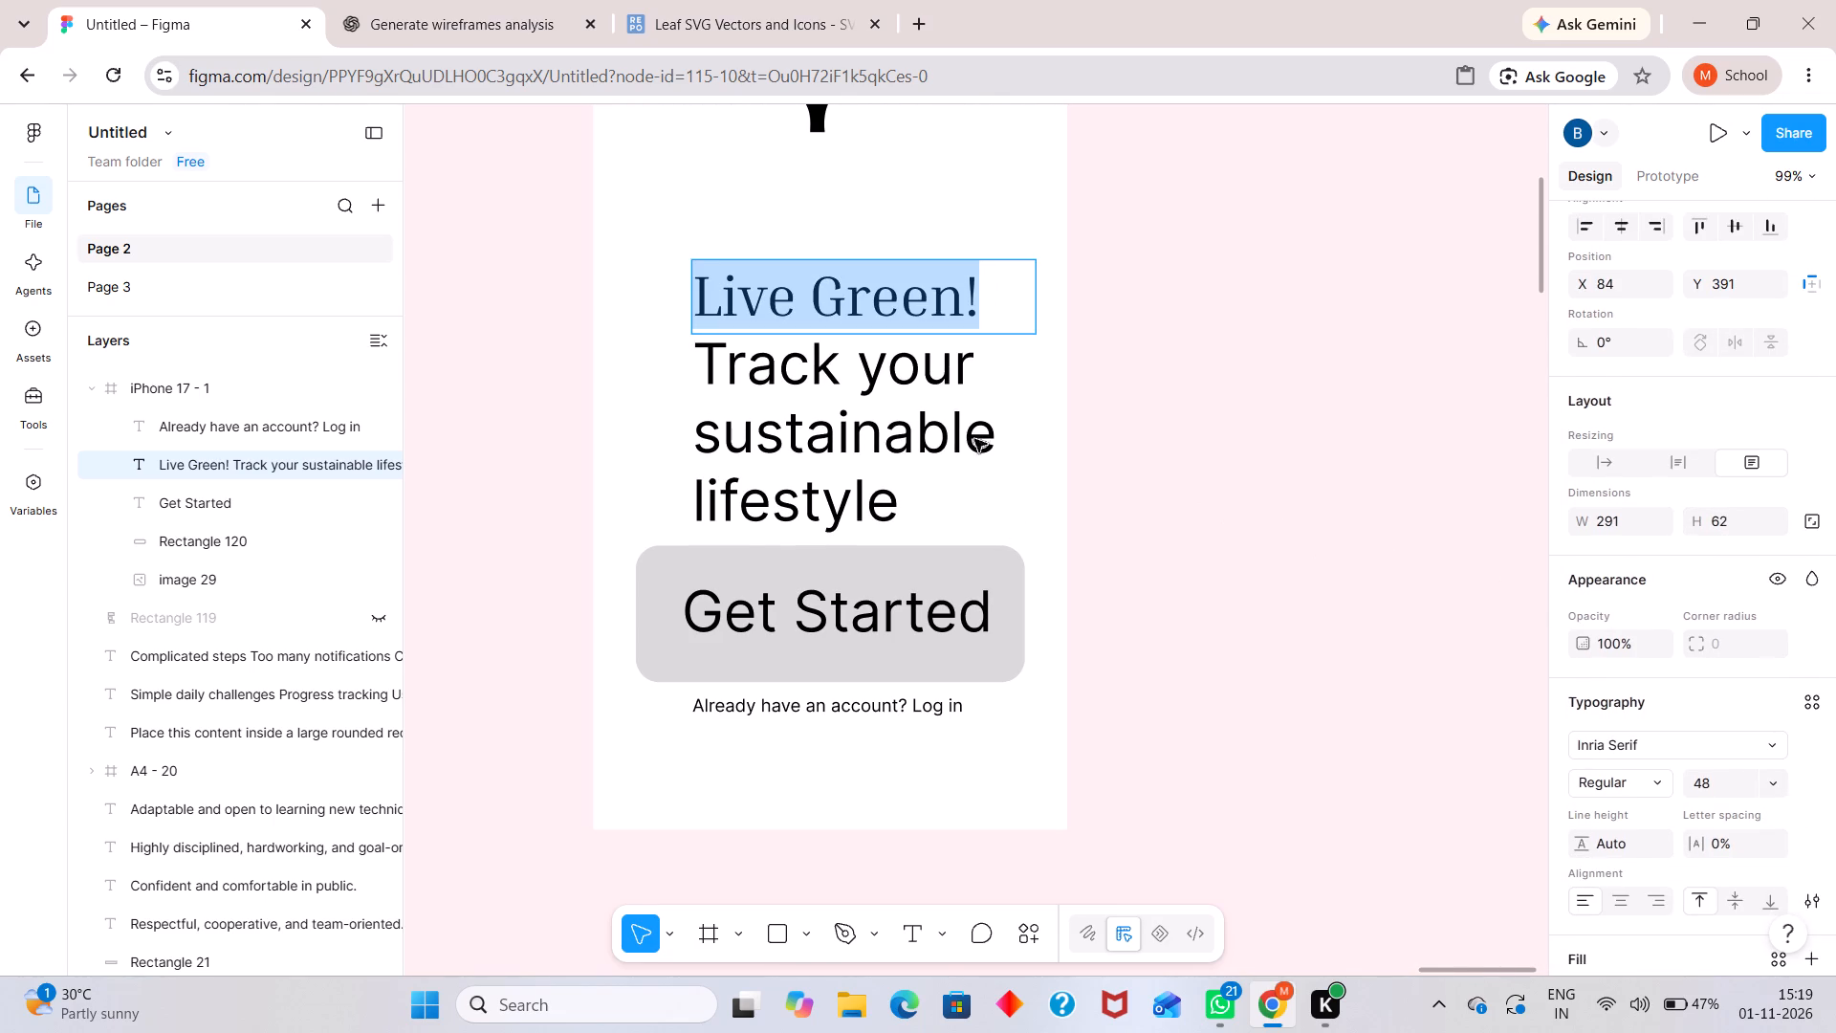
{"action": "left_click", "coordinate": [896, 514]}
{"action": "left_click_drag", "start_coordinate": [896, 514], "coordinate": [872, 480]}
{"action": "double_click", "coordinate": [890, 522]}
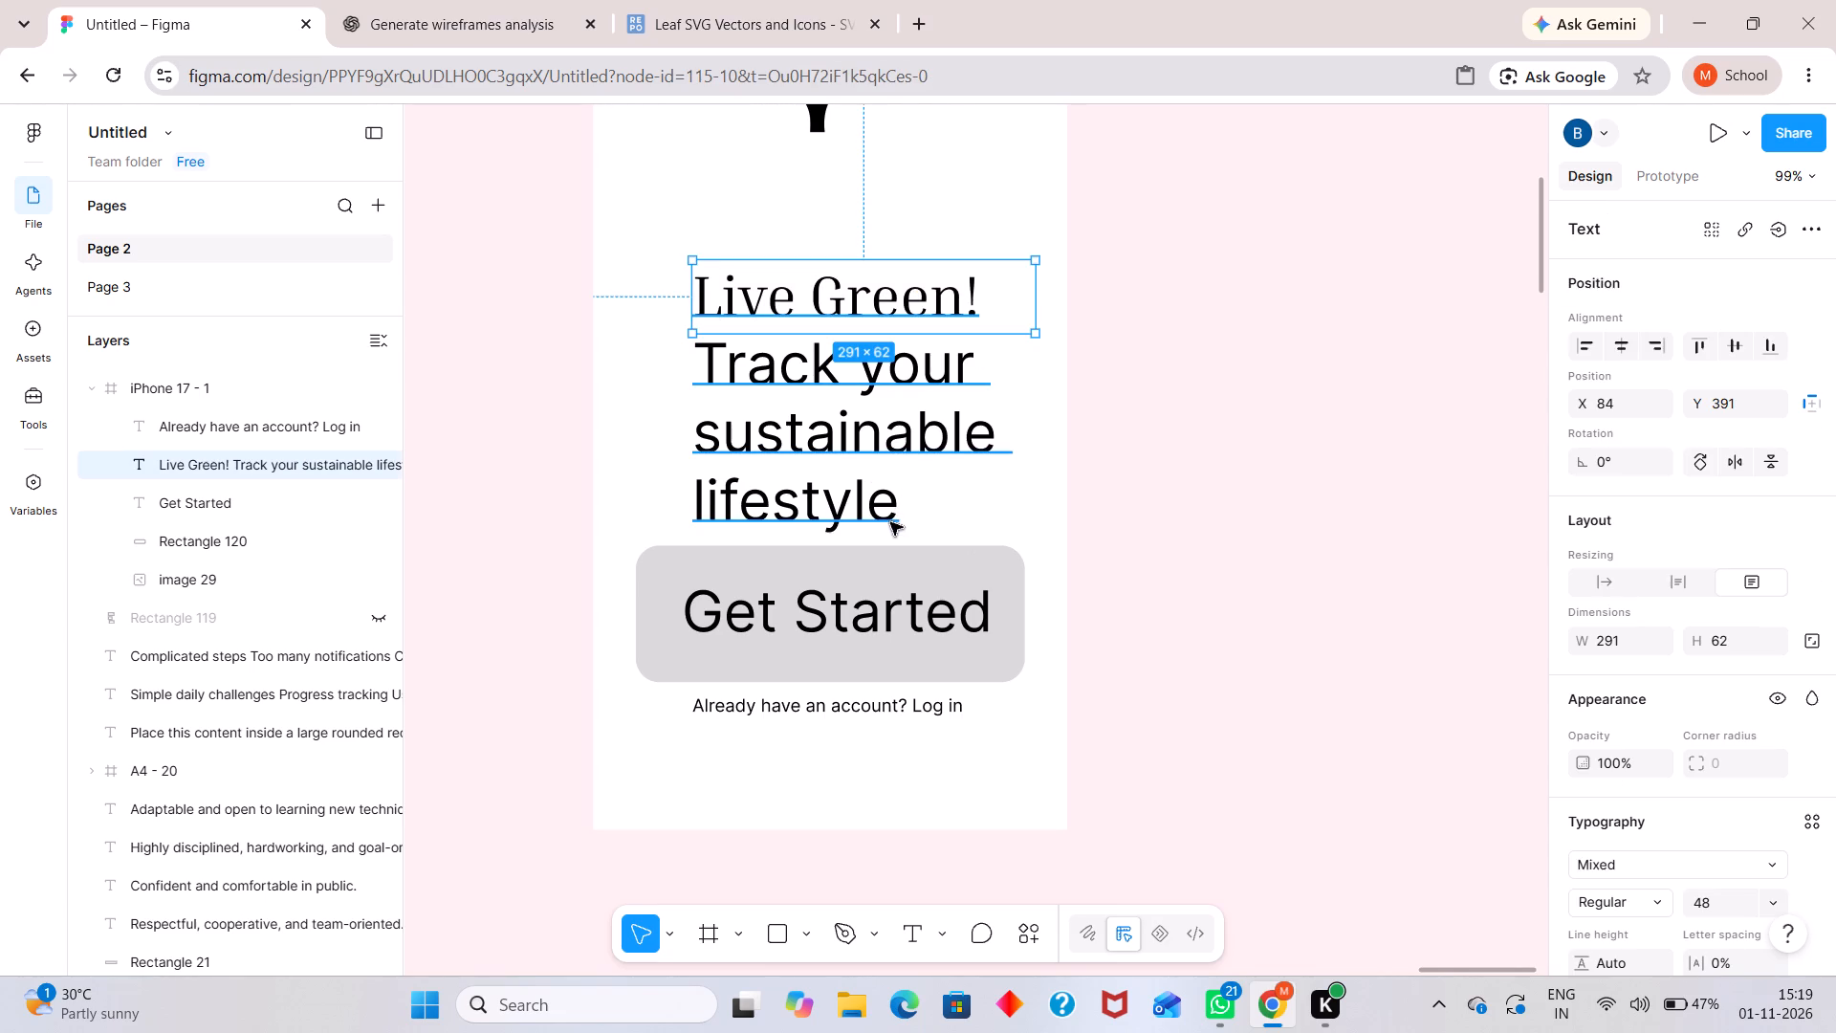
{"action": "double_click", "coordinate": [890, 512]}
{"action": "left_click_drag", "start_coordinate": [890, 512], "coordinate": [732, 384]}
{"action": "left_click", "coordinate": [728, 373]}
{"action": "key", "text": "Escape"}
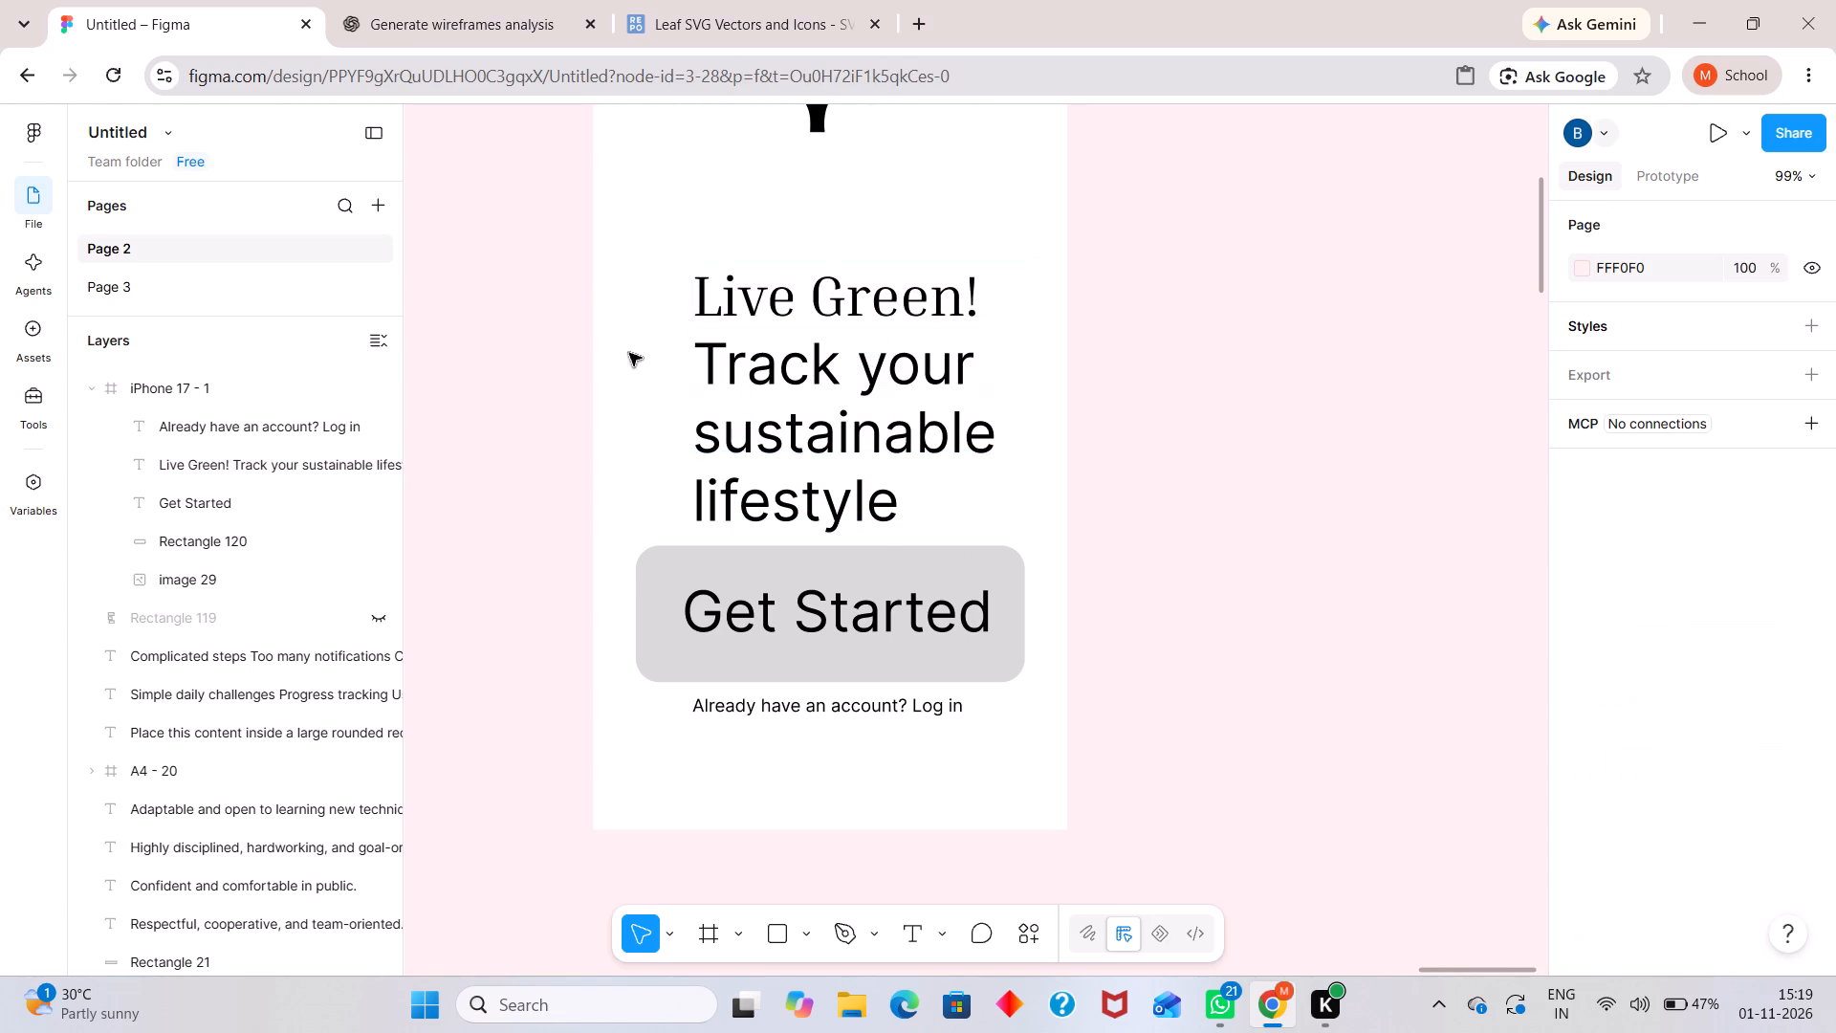
Move the combined heading and tagline text up to about X 69, Y 332.
{"action": "left_click_drag", "start_coordinate": [710, 358], "coordinate": [800, 505]}
{"action": "left_click", "coordinate": [800, 505]}
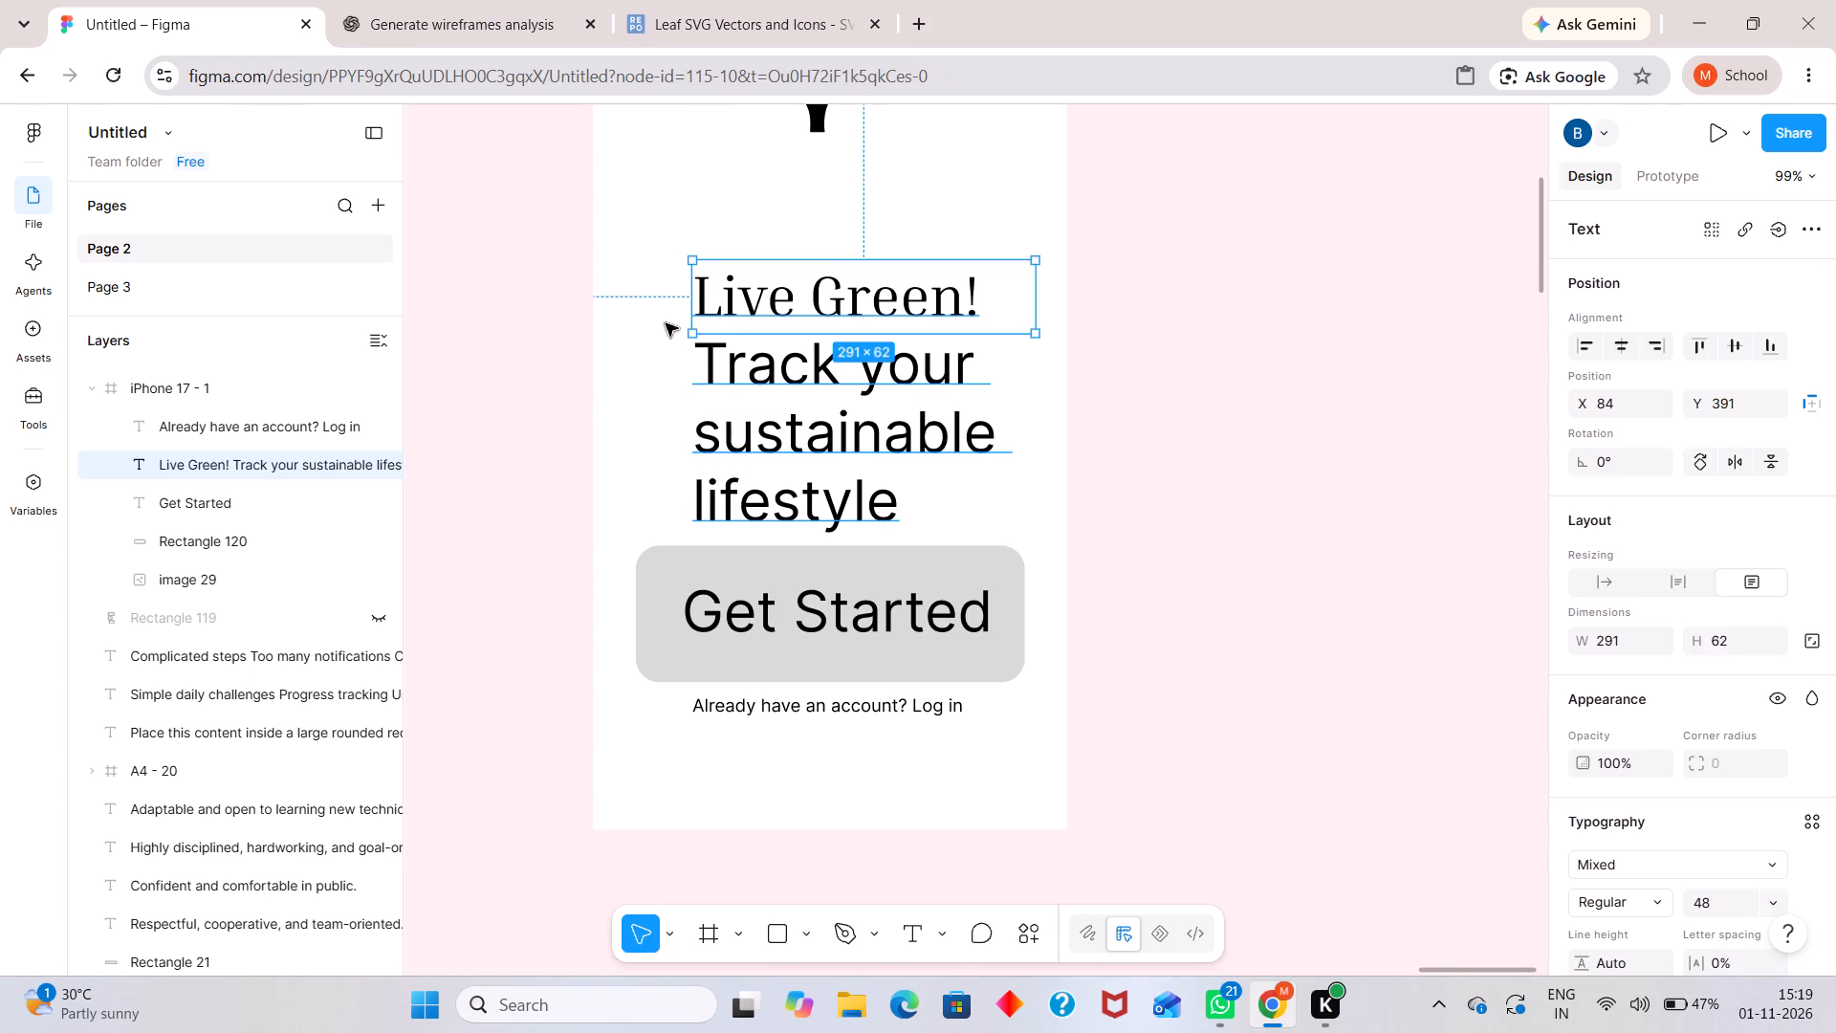
{"action": "left_click_drag", "start_coordinate": [735, 303], "coordinate": [717, 231]}
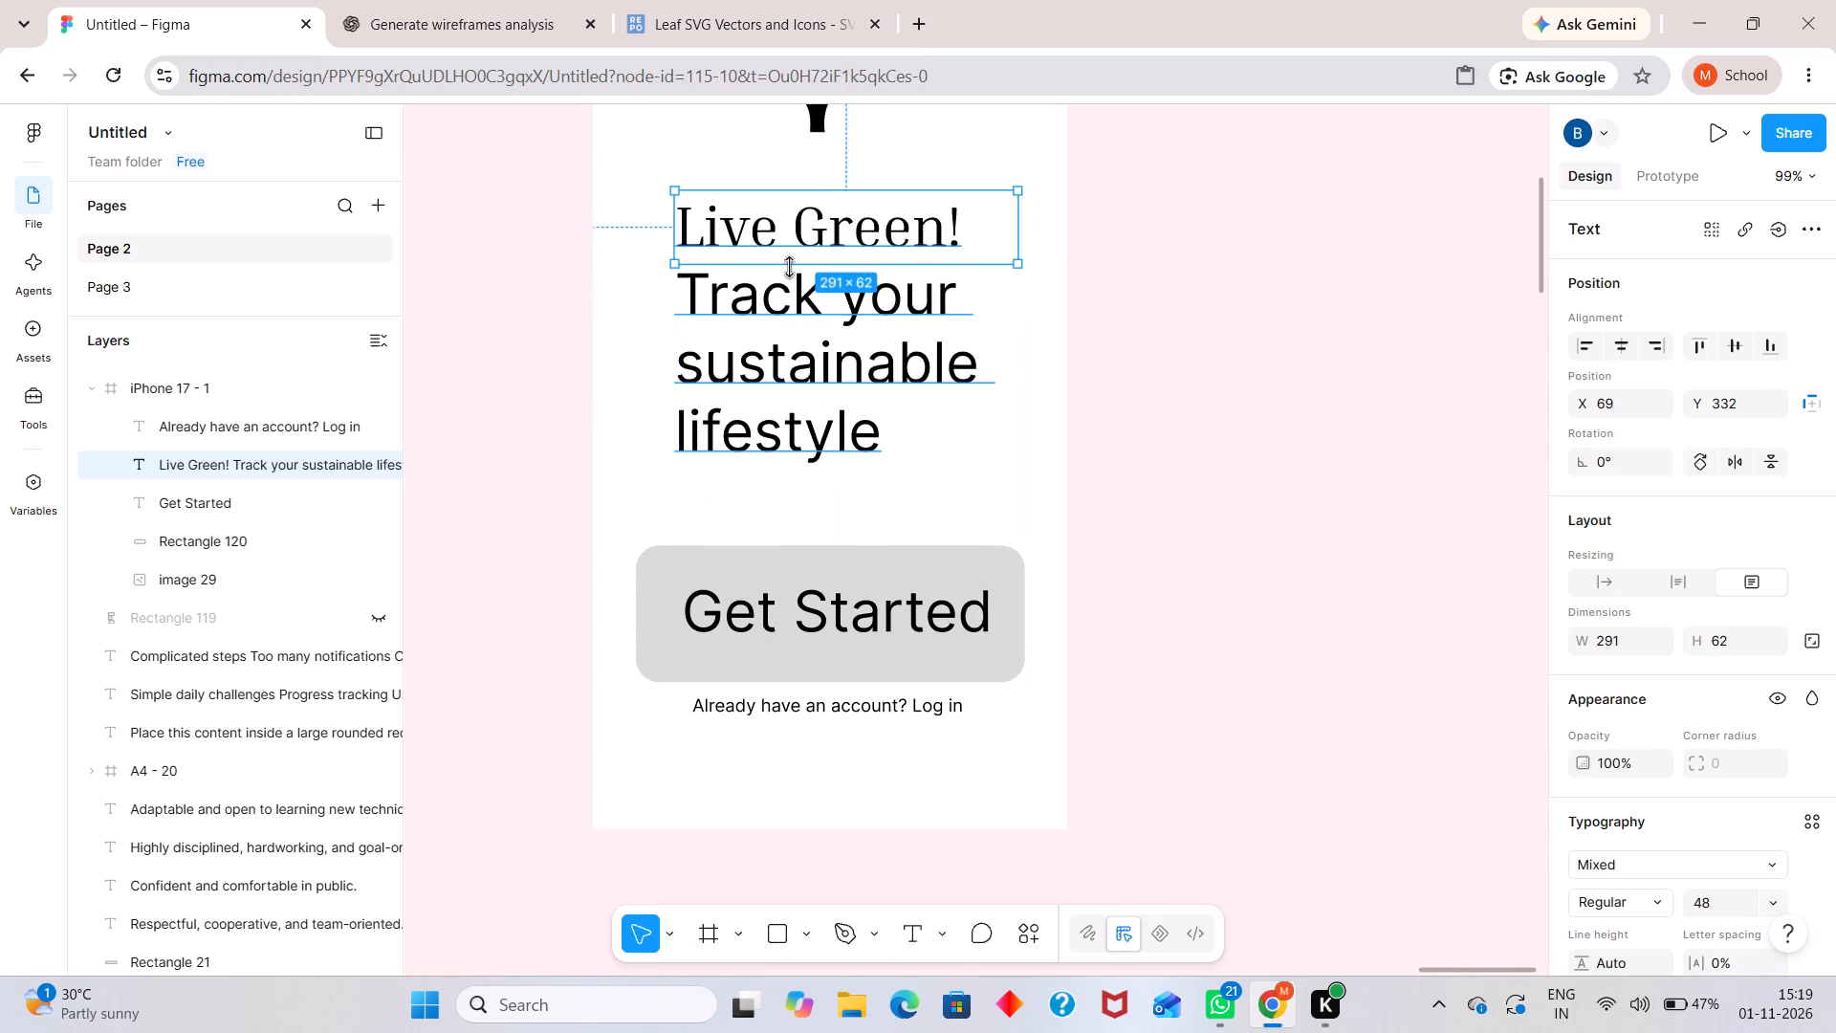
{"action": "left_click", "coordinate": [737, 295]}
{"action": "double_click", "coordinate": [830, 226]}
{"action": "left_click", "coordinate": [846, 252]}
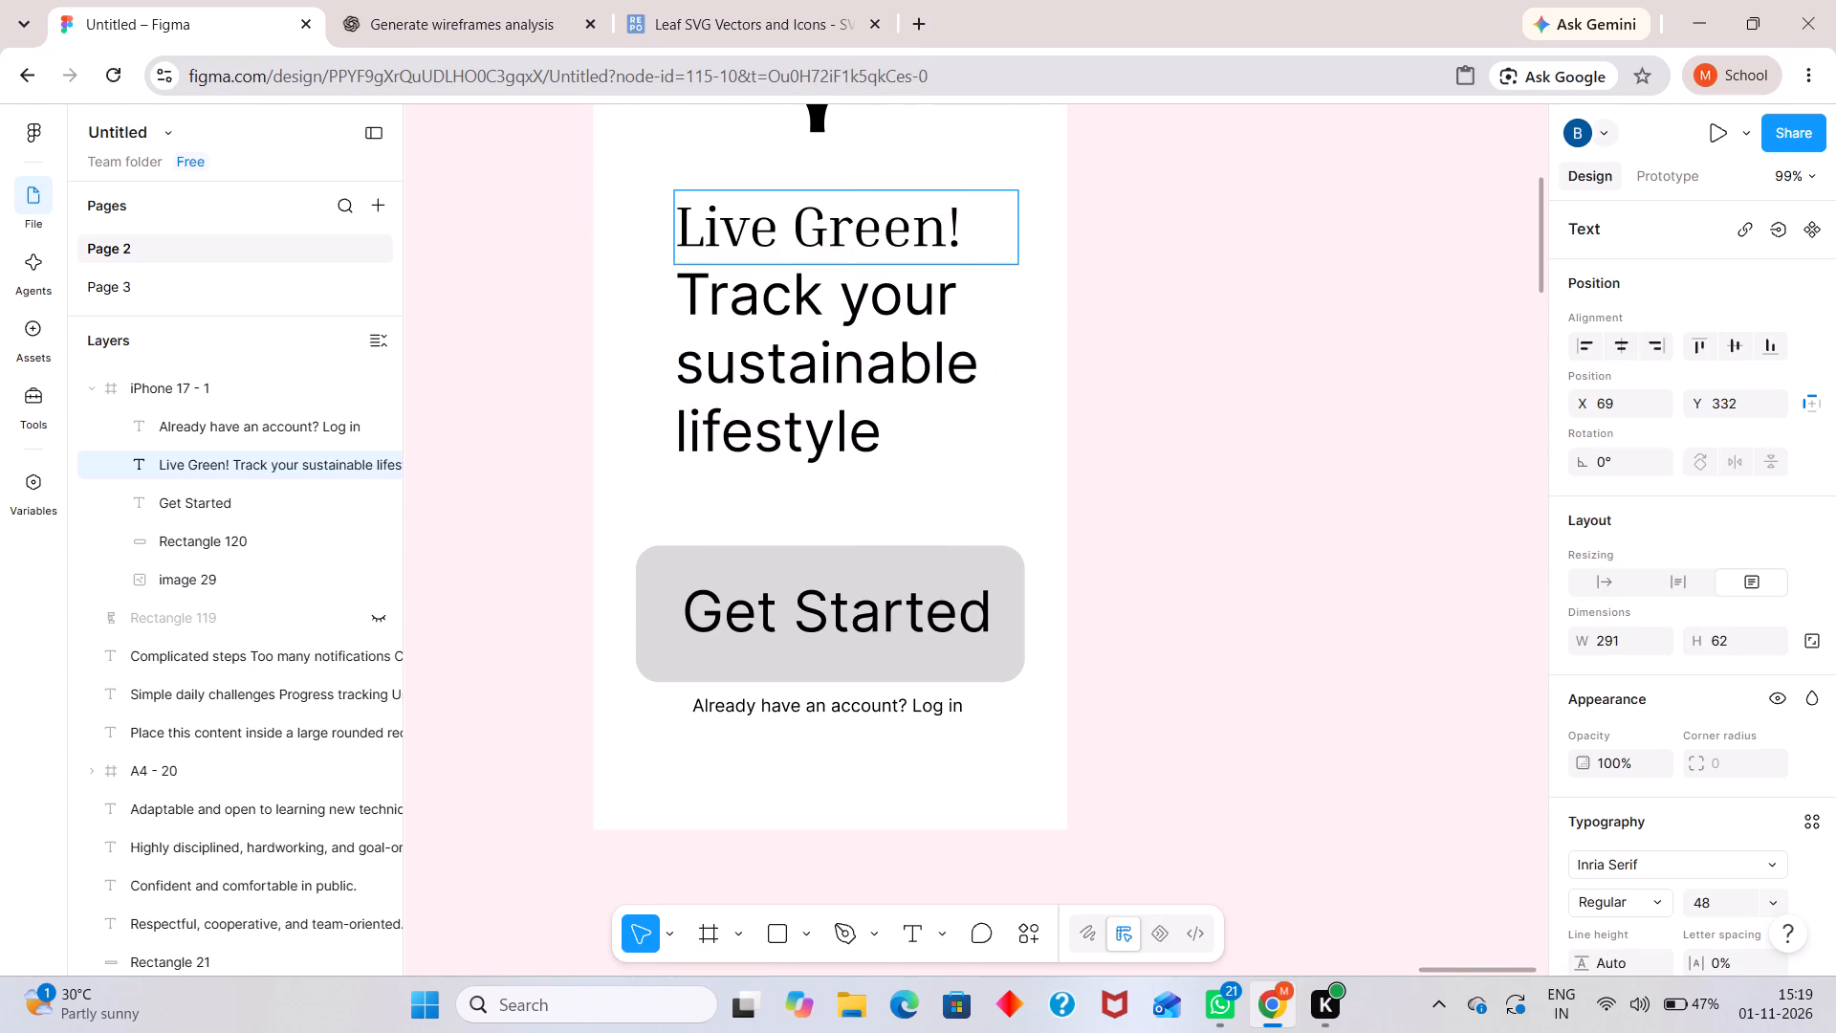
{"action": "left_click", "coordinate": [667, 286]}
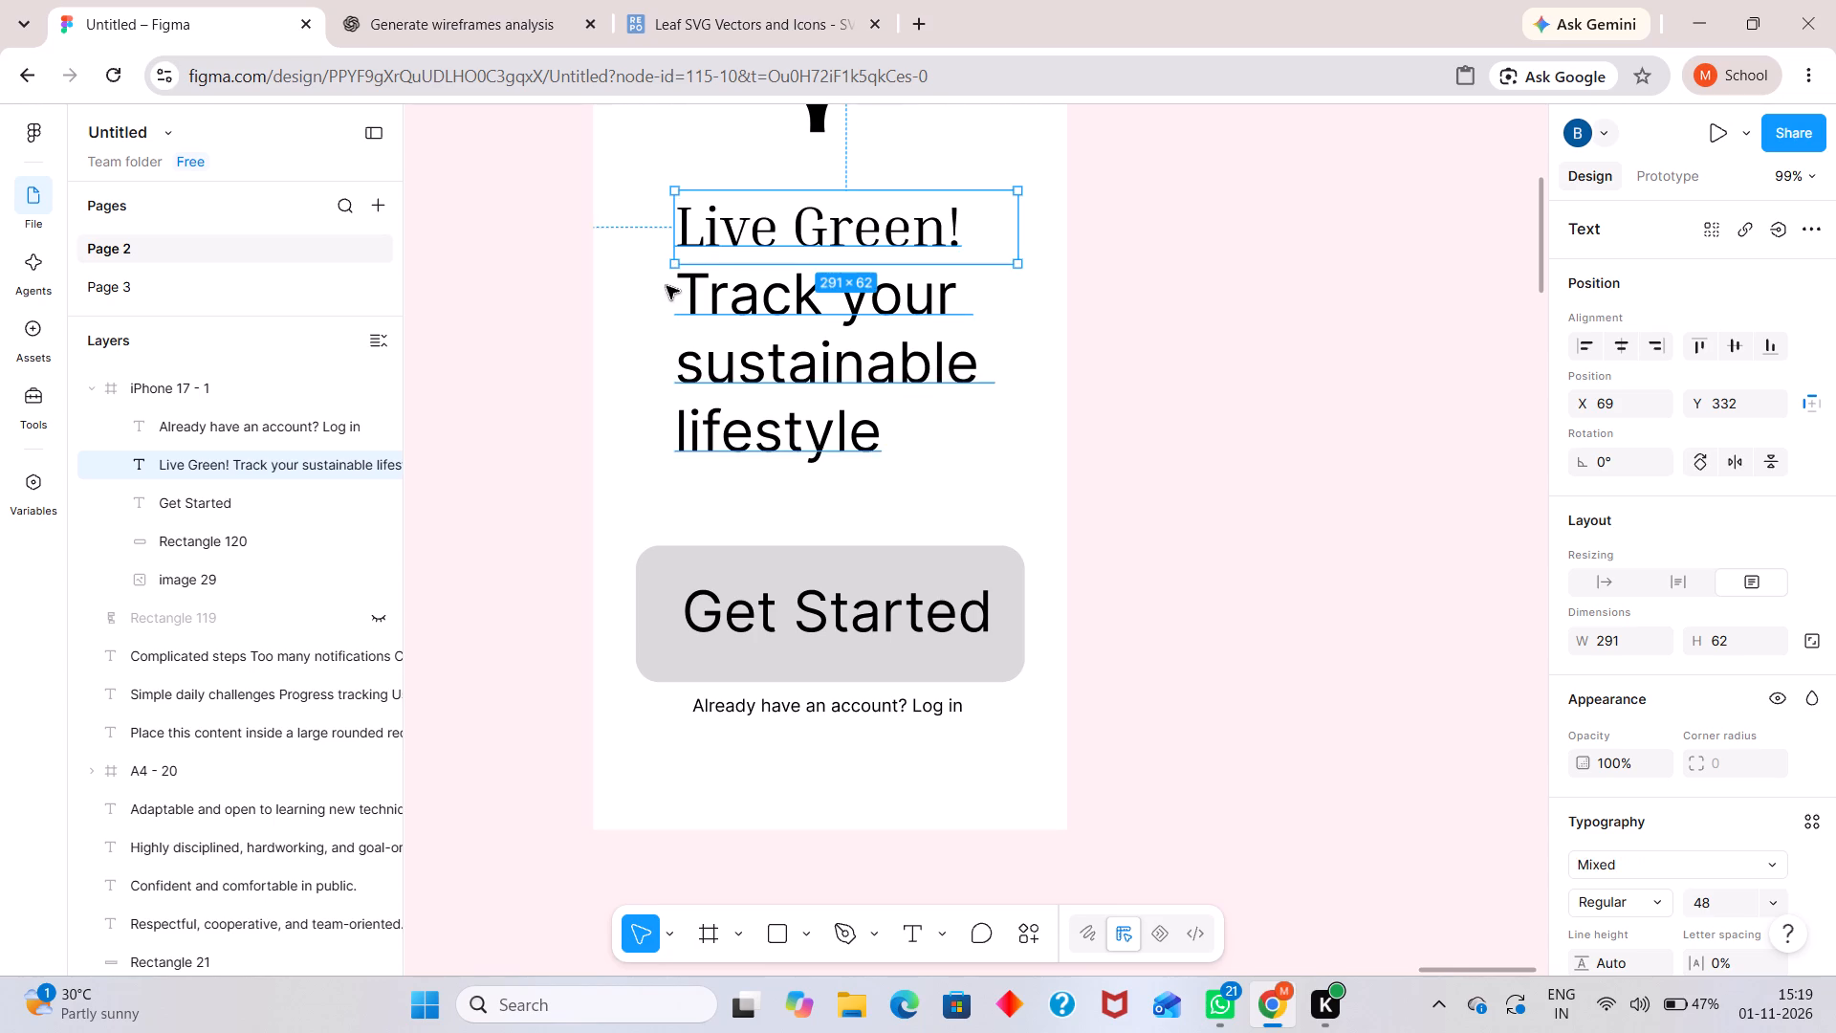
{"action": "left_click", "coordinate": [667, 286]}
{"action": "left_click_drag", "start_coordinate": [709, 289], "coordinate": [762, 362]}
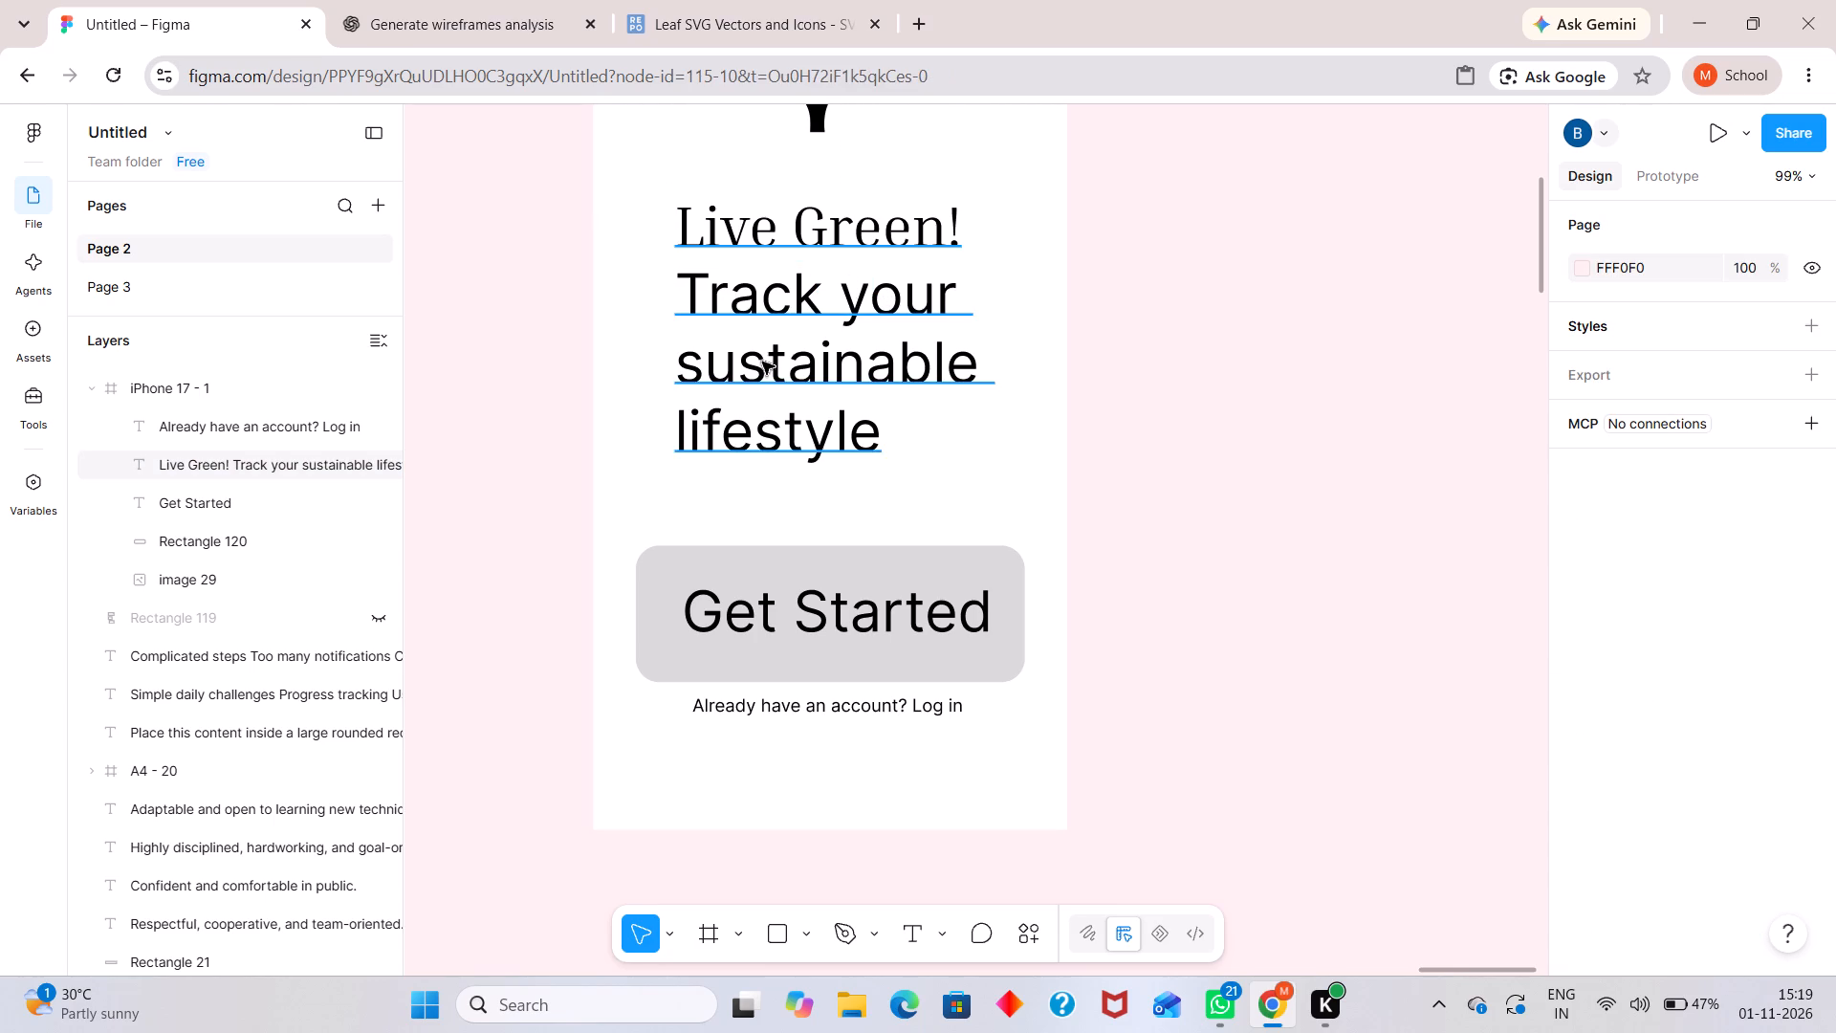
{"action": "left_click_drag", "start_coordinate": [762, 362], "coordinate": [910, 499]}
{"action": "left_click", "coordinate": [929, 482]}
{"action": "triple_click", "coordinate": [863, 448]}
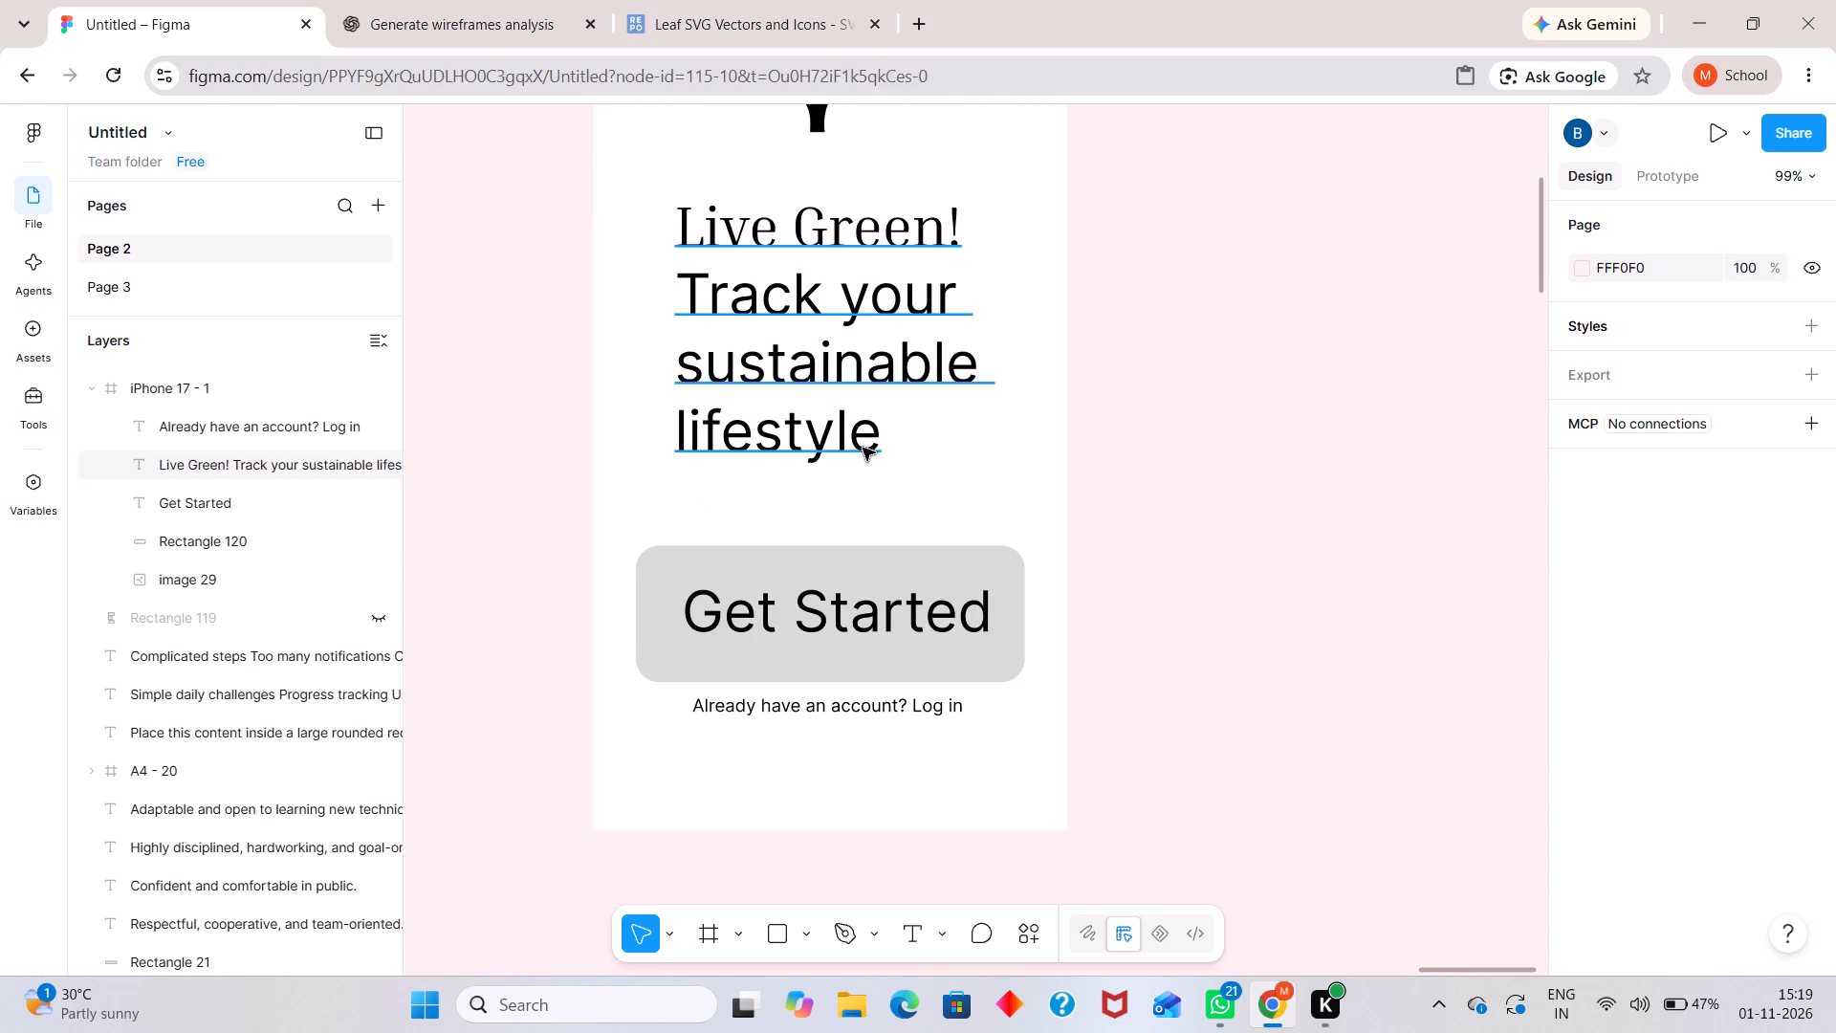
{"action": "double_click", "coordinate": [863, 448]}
Delete the words "Track your" from the text below "Live Green!".
{"action": "double_click", "coordinate": [945, 246]}
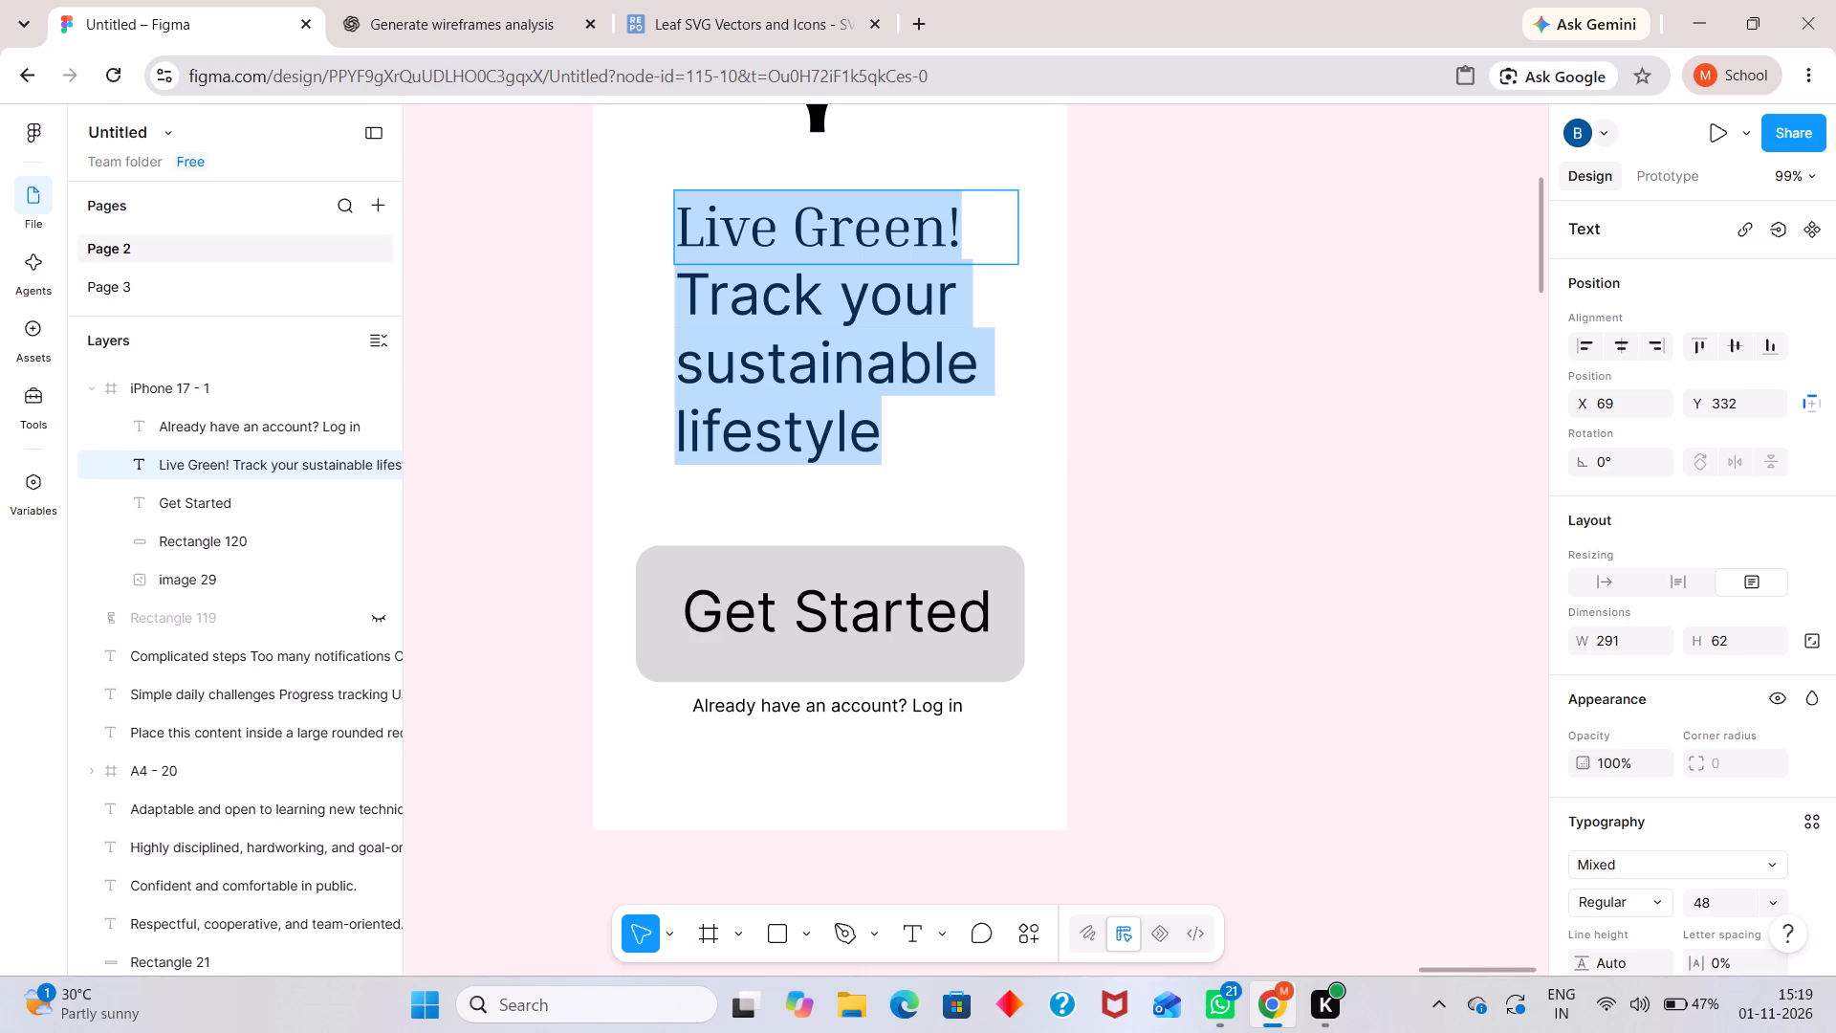
{"action": "left_click", "coordinate": [947, 246]}
{"action": "left_click", "coordinate": [993, 221]}
{"action": "key", "text": "Down"}
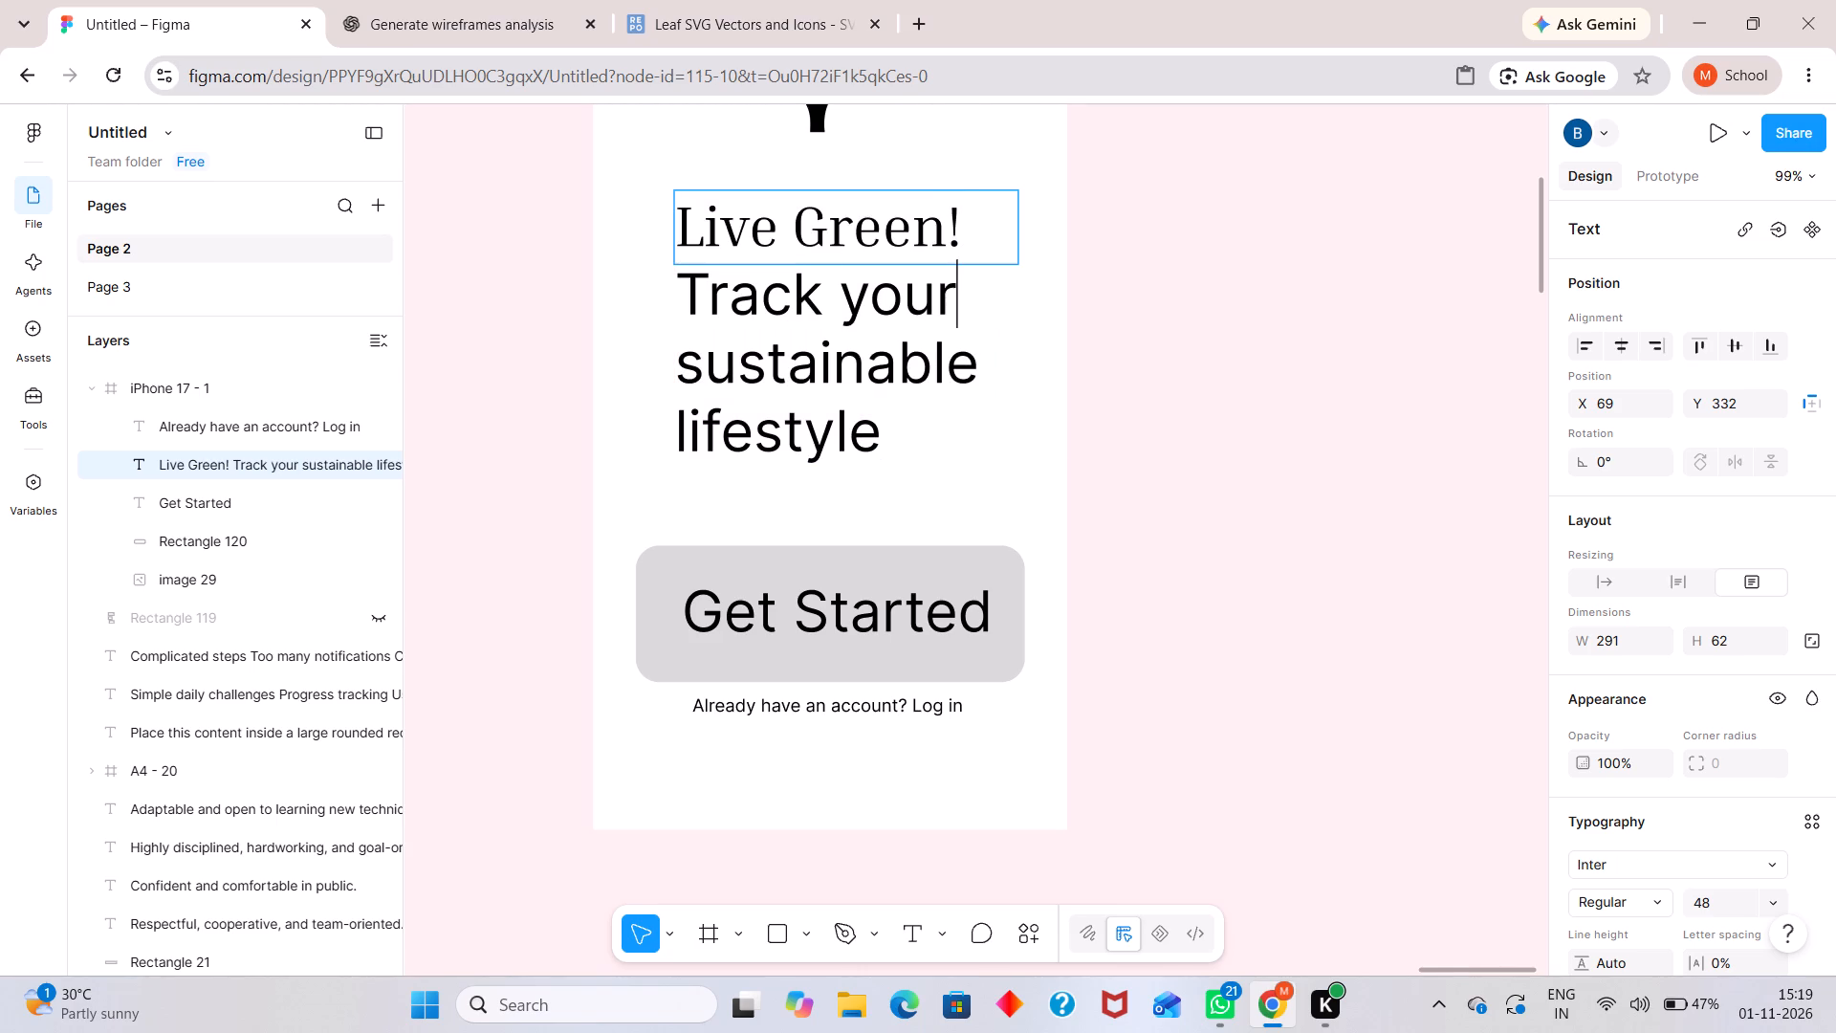
{"action": "key", "text": "ctrl+c"}
{"action": "key", "text": "BackSpace"}
{"action": "key", "text": "BackSpace"}
{"action": "key", "text": "BackSpace"}
{"action": "key", "text": "BackSpace"}
{"action": "key", "text": "BackSpace"}
{"action": "key", "text": "BackSpace"}
{"action": "key", "text": "BackSpace"}
{"action": "key", "text": "BackSpace"}
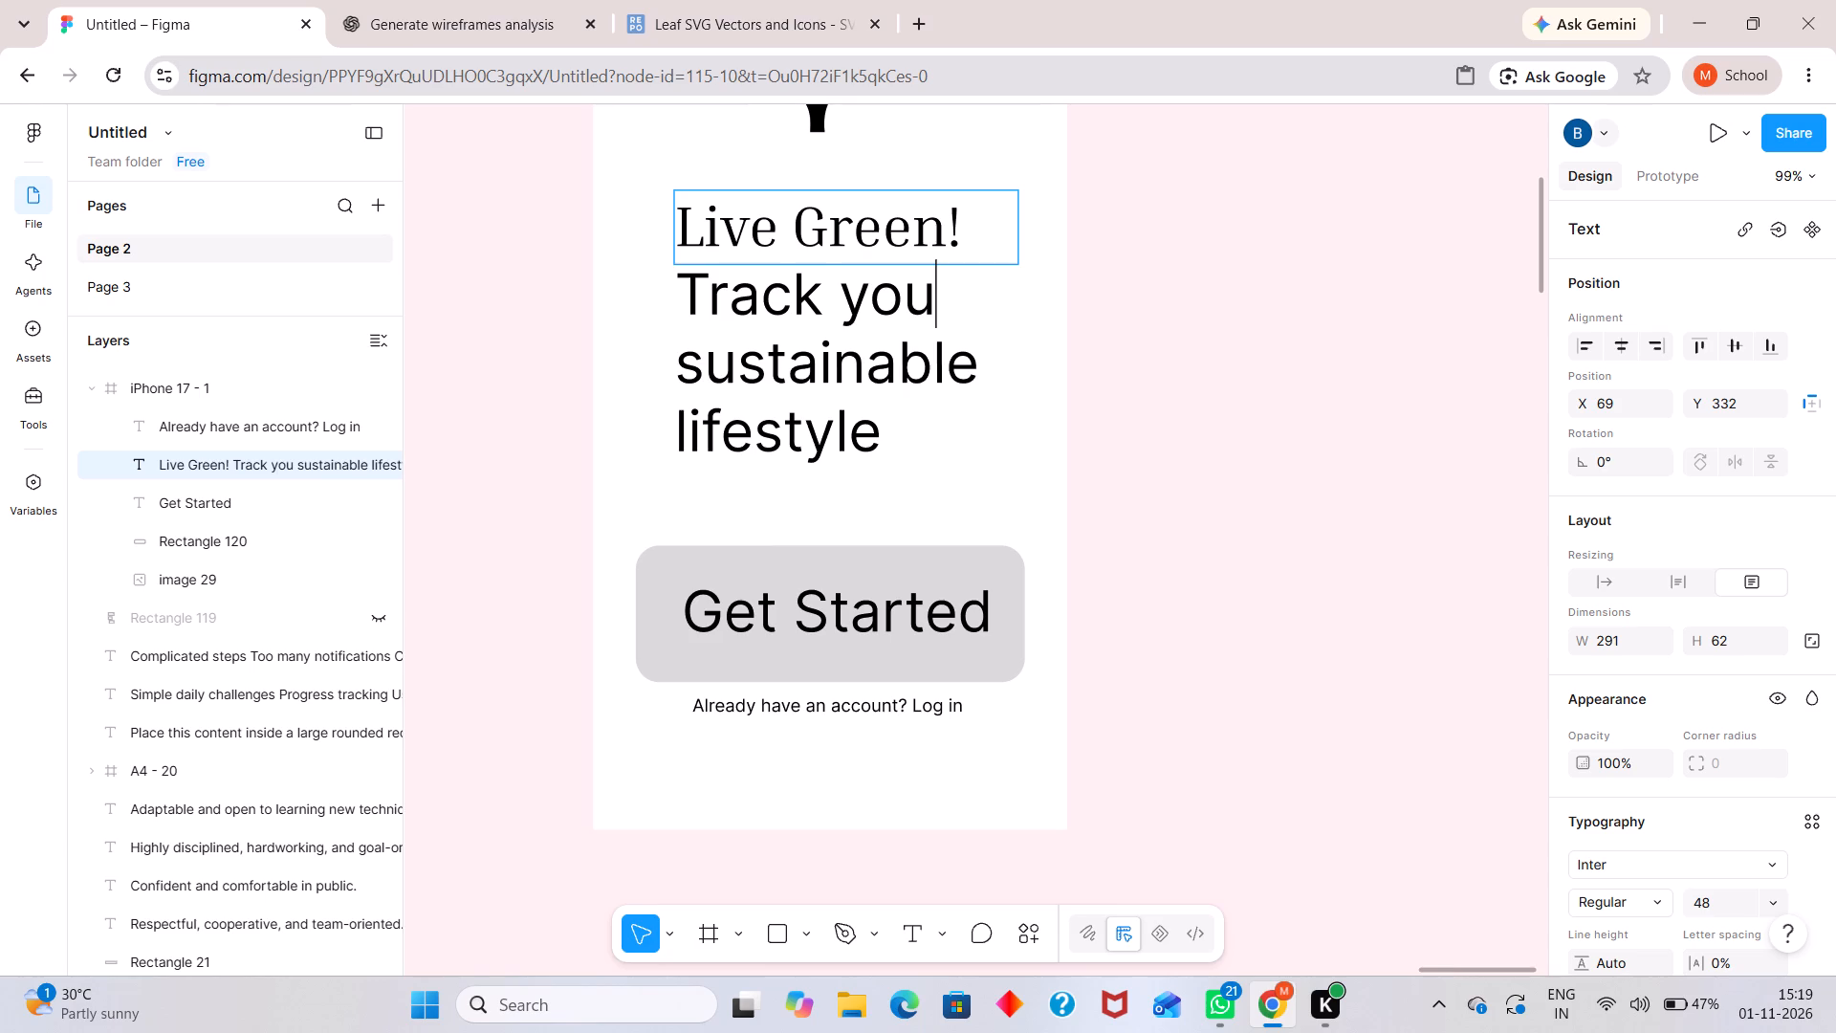
{"action": "key", "text": "BackSpace"}
{"action": "key", "text": "BackSpace"}
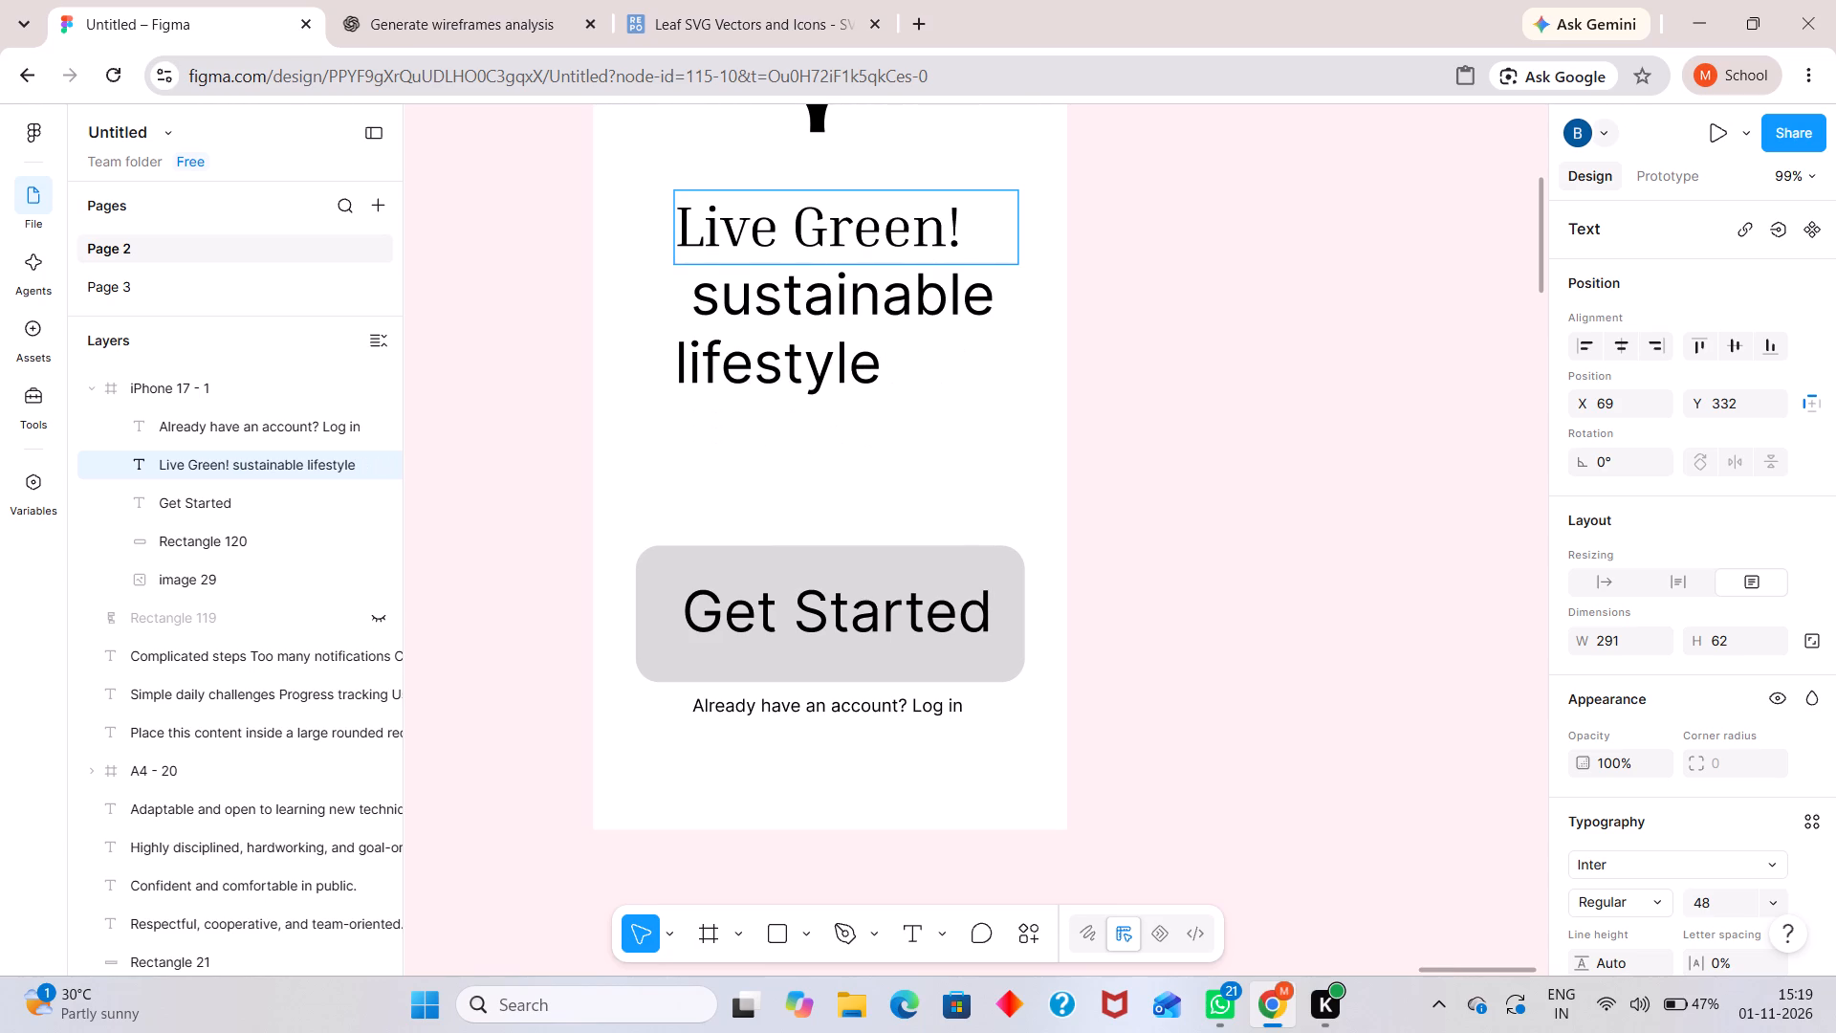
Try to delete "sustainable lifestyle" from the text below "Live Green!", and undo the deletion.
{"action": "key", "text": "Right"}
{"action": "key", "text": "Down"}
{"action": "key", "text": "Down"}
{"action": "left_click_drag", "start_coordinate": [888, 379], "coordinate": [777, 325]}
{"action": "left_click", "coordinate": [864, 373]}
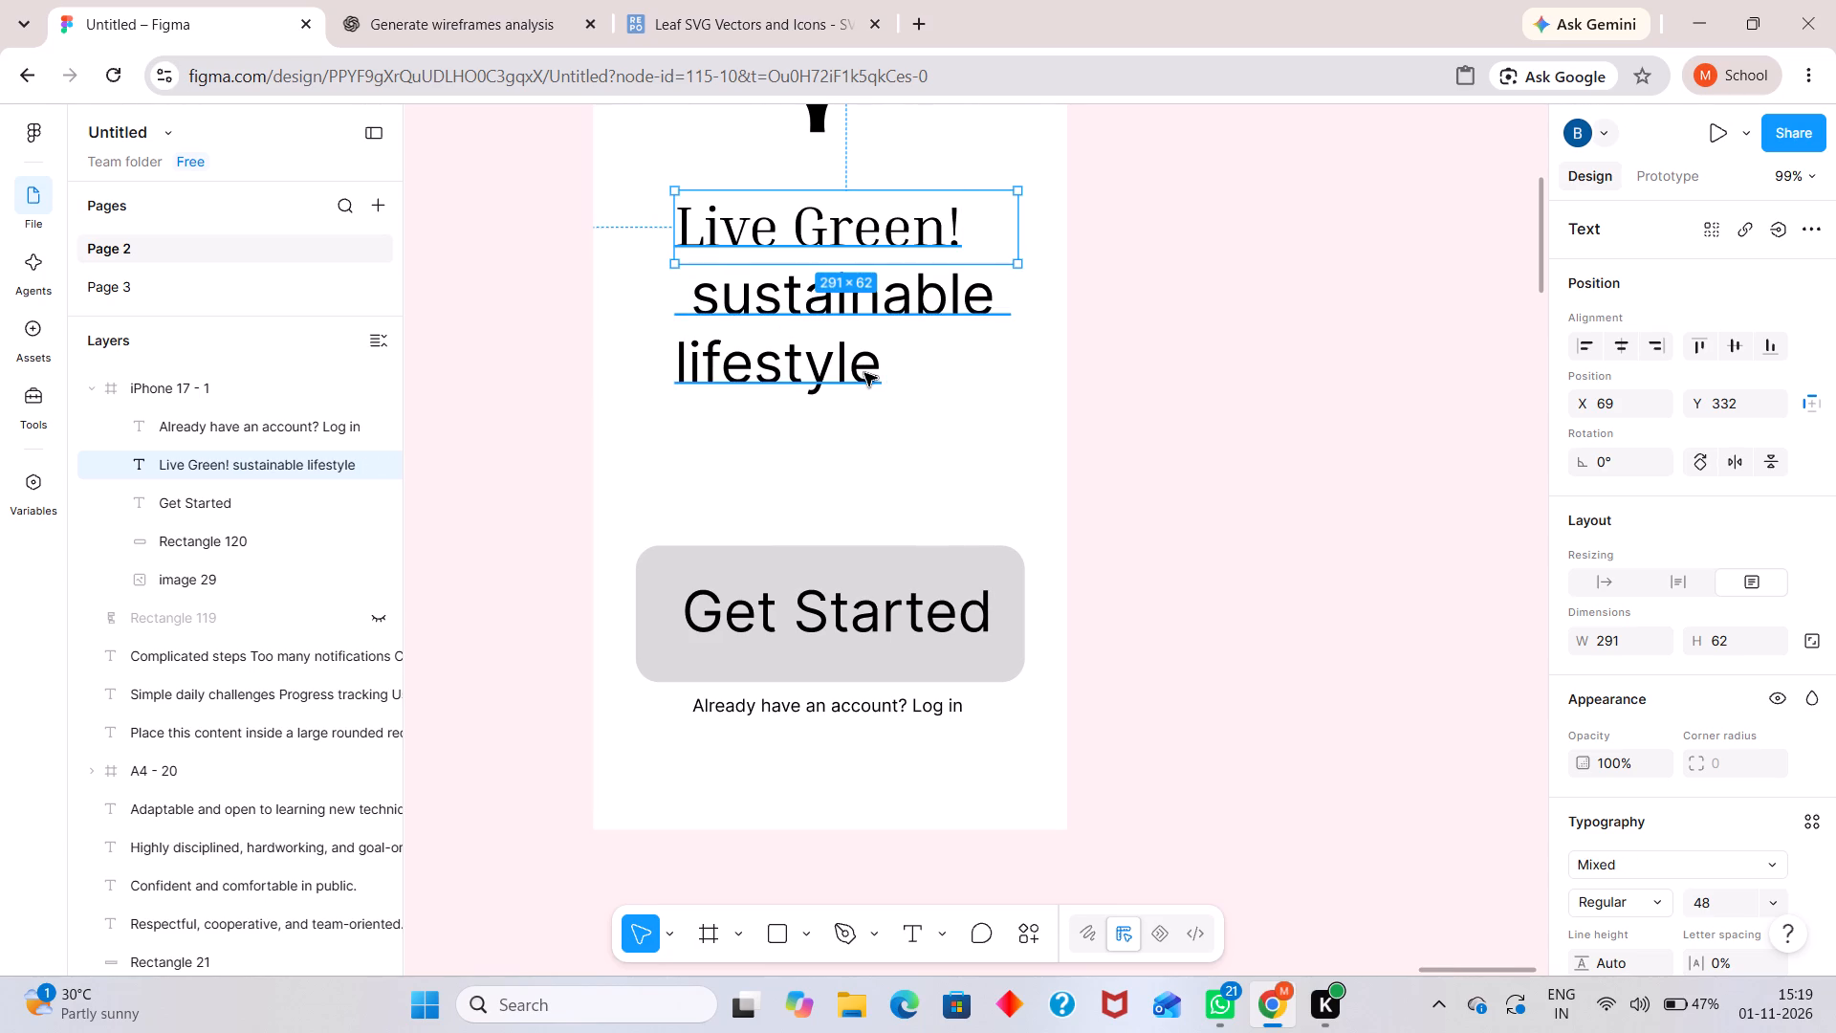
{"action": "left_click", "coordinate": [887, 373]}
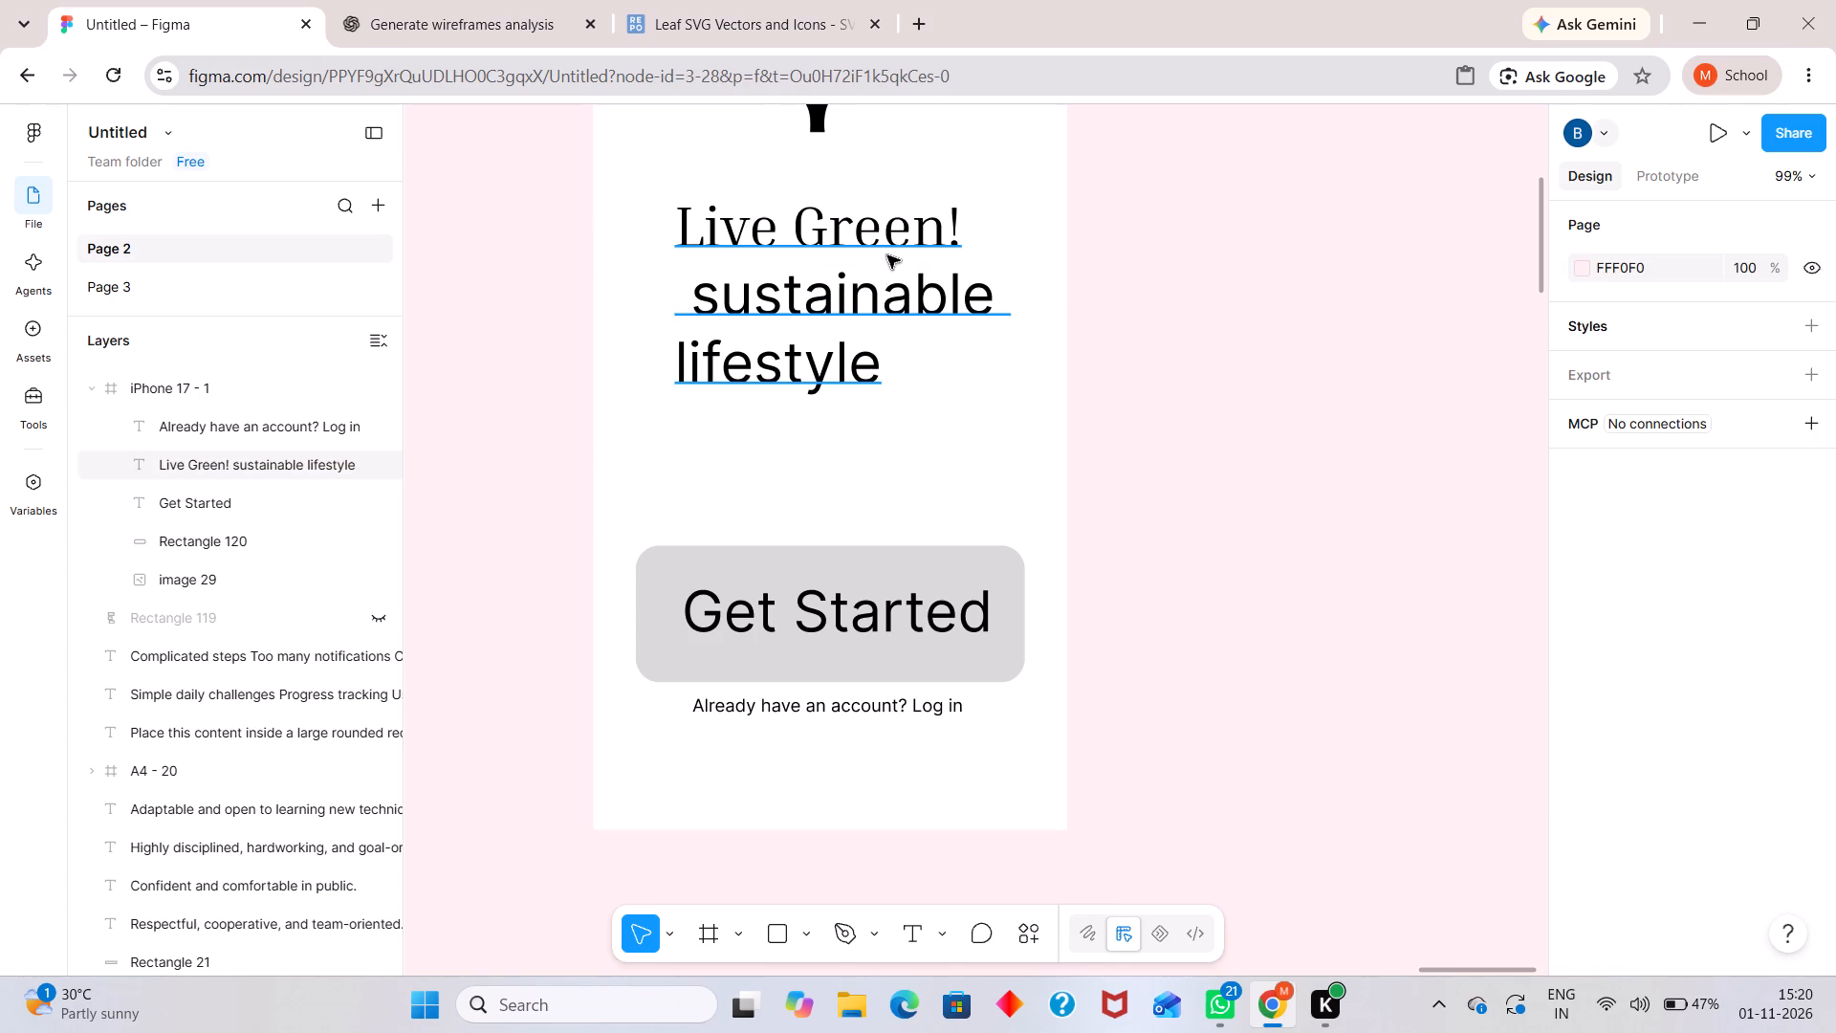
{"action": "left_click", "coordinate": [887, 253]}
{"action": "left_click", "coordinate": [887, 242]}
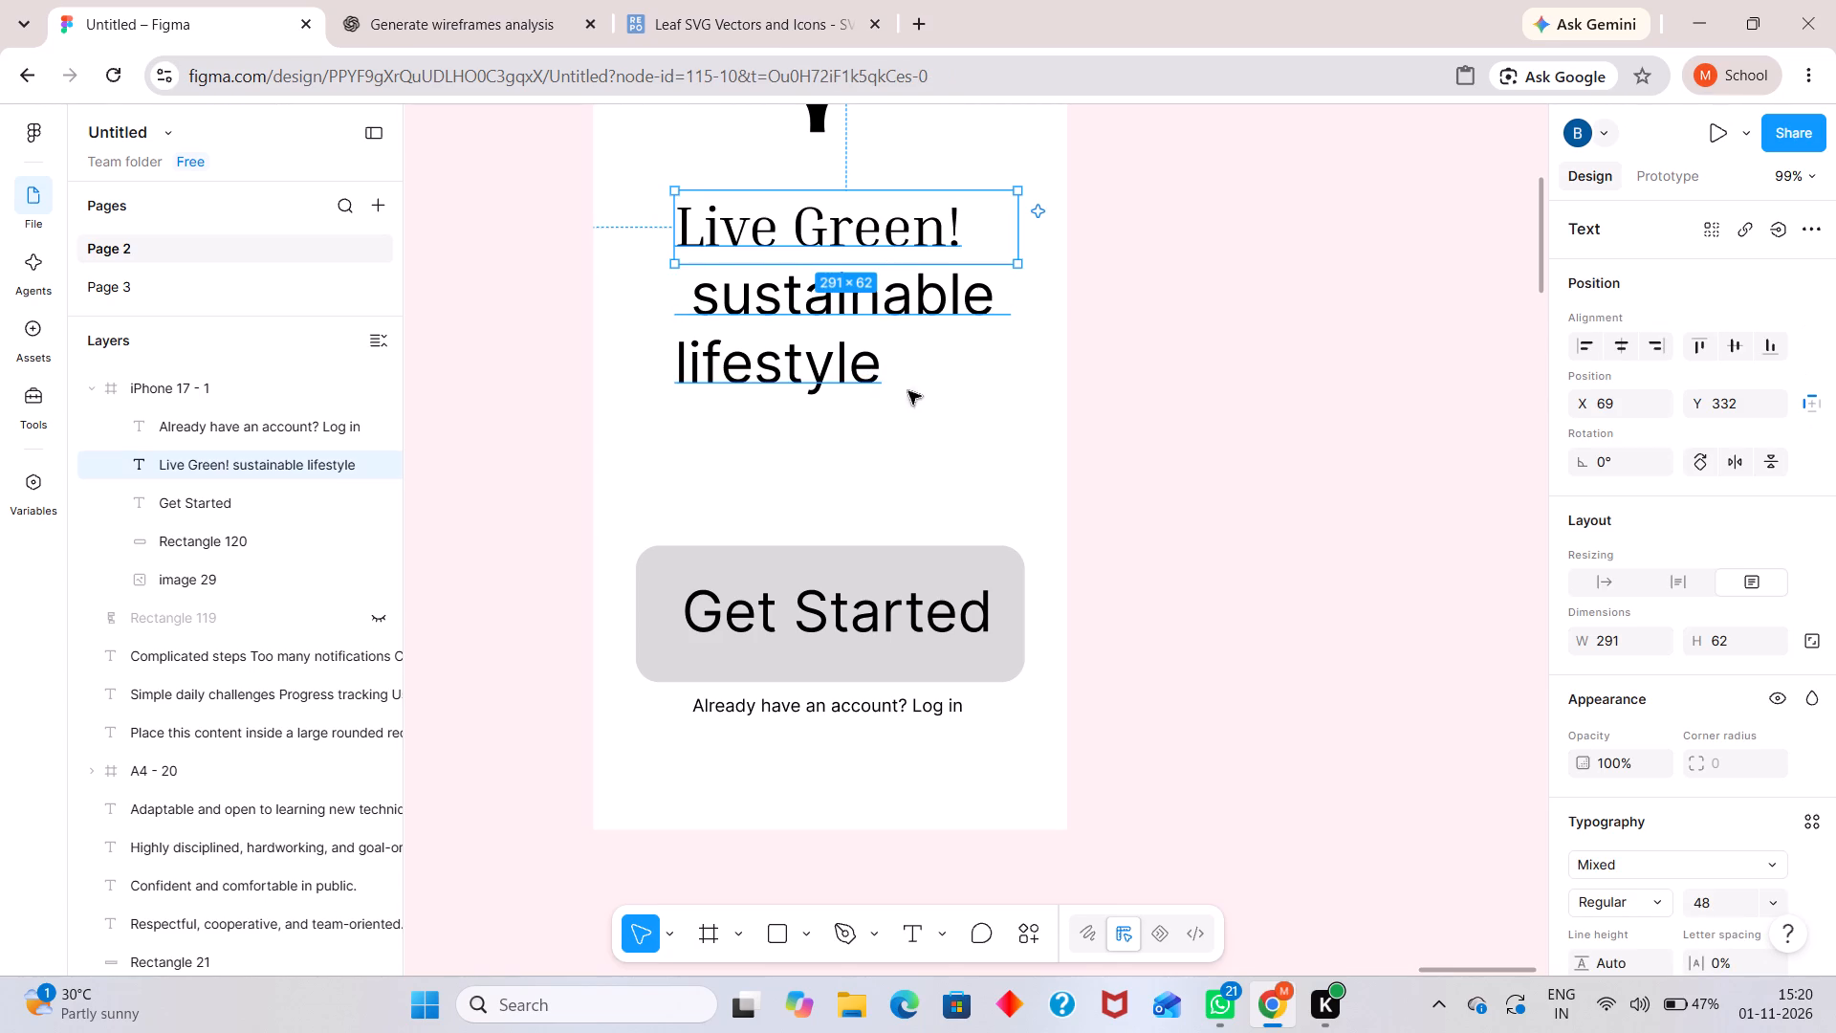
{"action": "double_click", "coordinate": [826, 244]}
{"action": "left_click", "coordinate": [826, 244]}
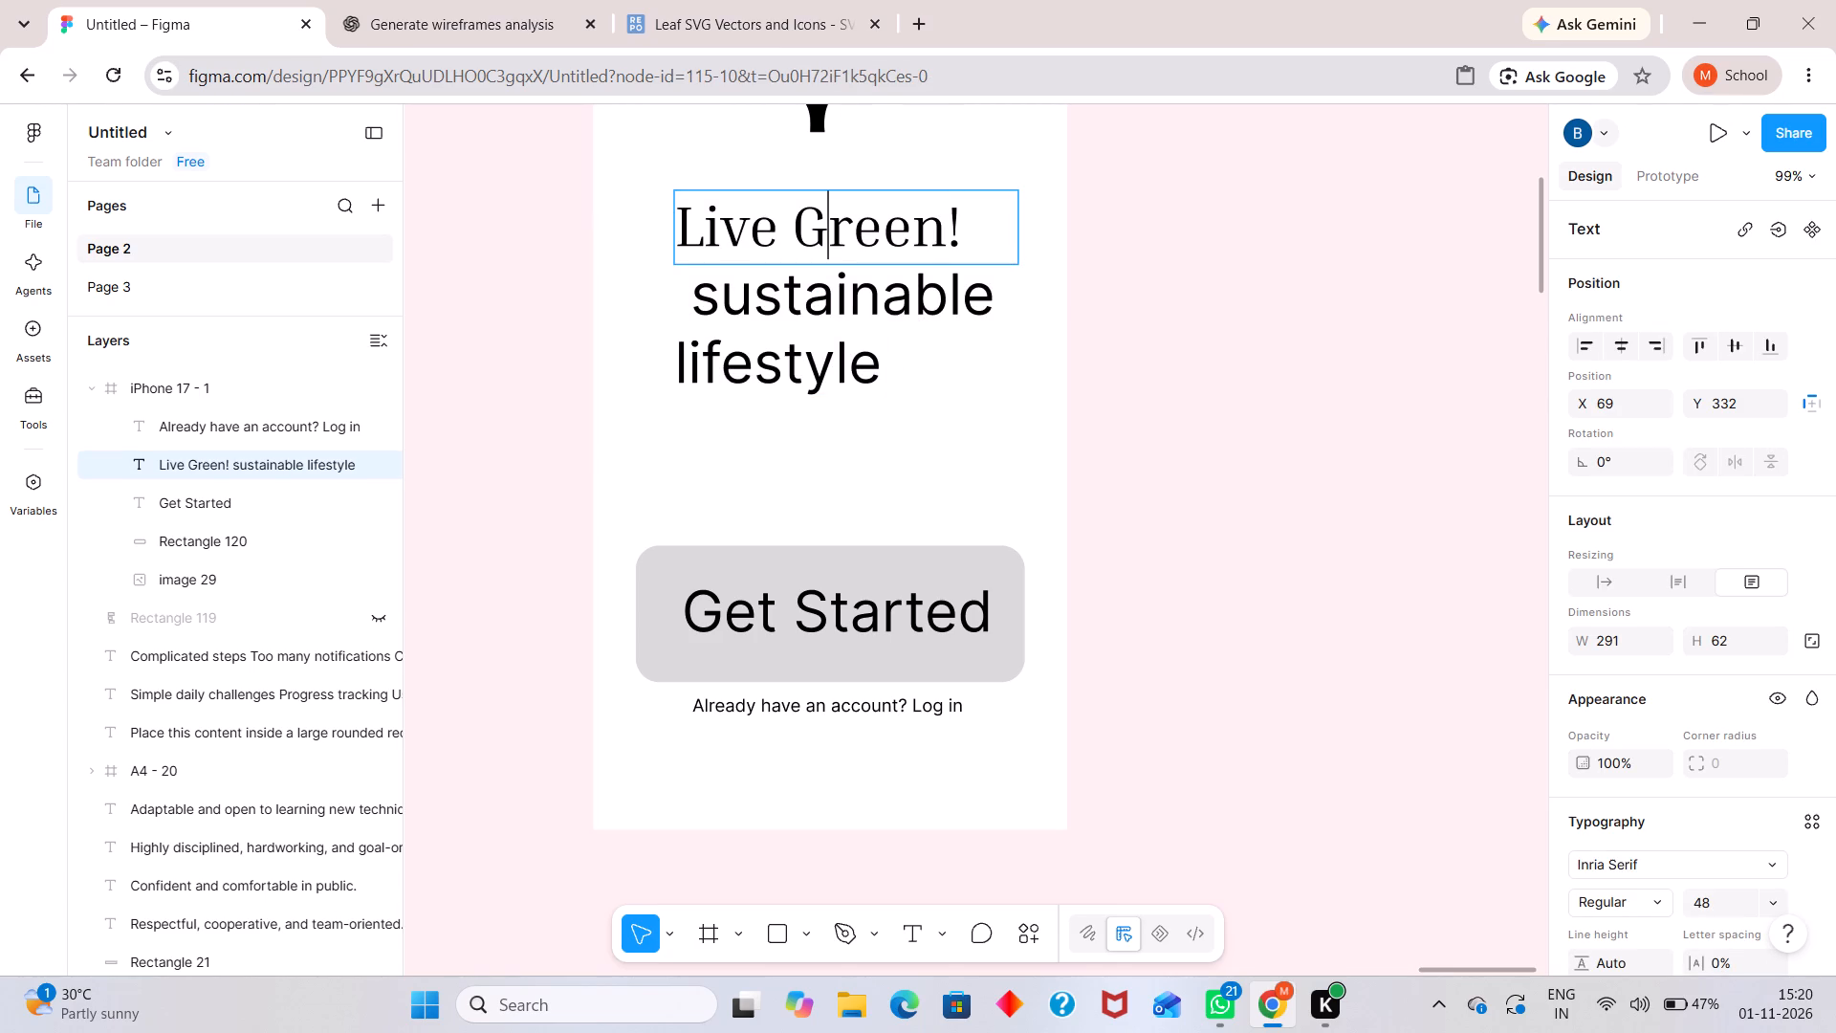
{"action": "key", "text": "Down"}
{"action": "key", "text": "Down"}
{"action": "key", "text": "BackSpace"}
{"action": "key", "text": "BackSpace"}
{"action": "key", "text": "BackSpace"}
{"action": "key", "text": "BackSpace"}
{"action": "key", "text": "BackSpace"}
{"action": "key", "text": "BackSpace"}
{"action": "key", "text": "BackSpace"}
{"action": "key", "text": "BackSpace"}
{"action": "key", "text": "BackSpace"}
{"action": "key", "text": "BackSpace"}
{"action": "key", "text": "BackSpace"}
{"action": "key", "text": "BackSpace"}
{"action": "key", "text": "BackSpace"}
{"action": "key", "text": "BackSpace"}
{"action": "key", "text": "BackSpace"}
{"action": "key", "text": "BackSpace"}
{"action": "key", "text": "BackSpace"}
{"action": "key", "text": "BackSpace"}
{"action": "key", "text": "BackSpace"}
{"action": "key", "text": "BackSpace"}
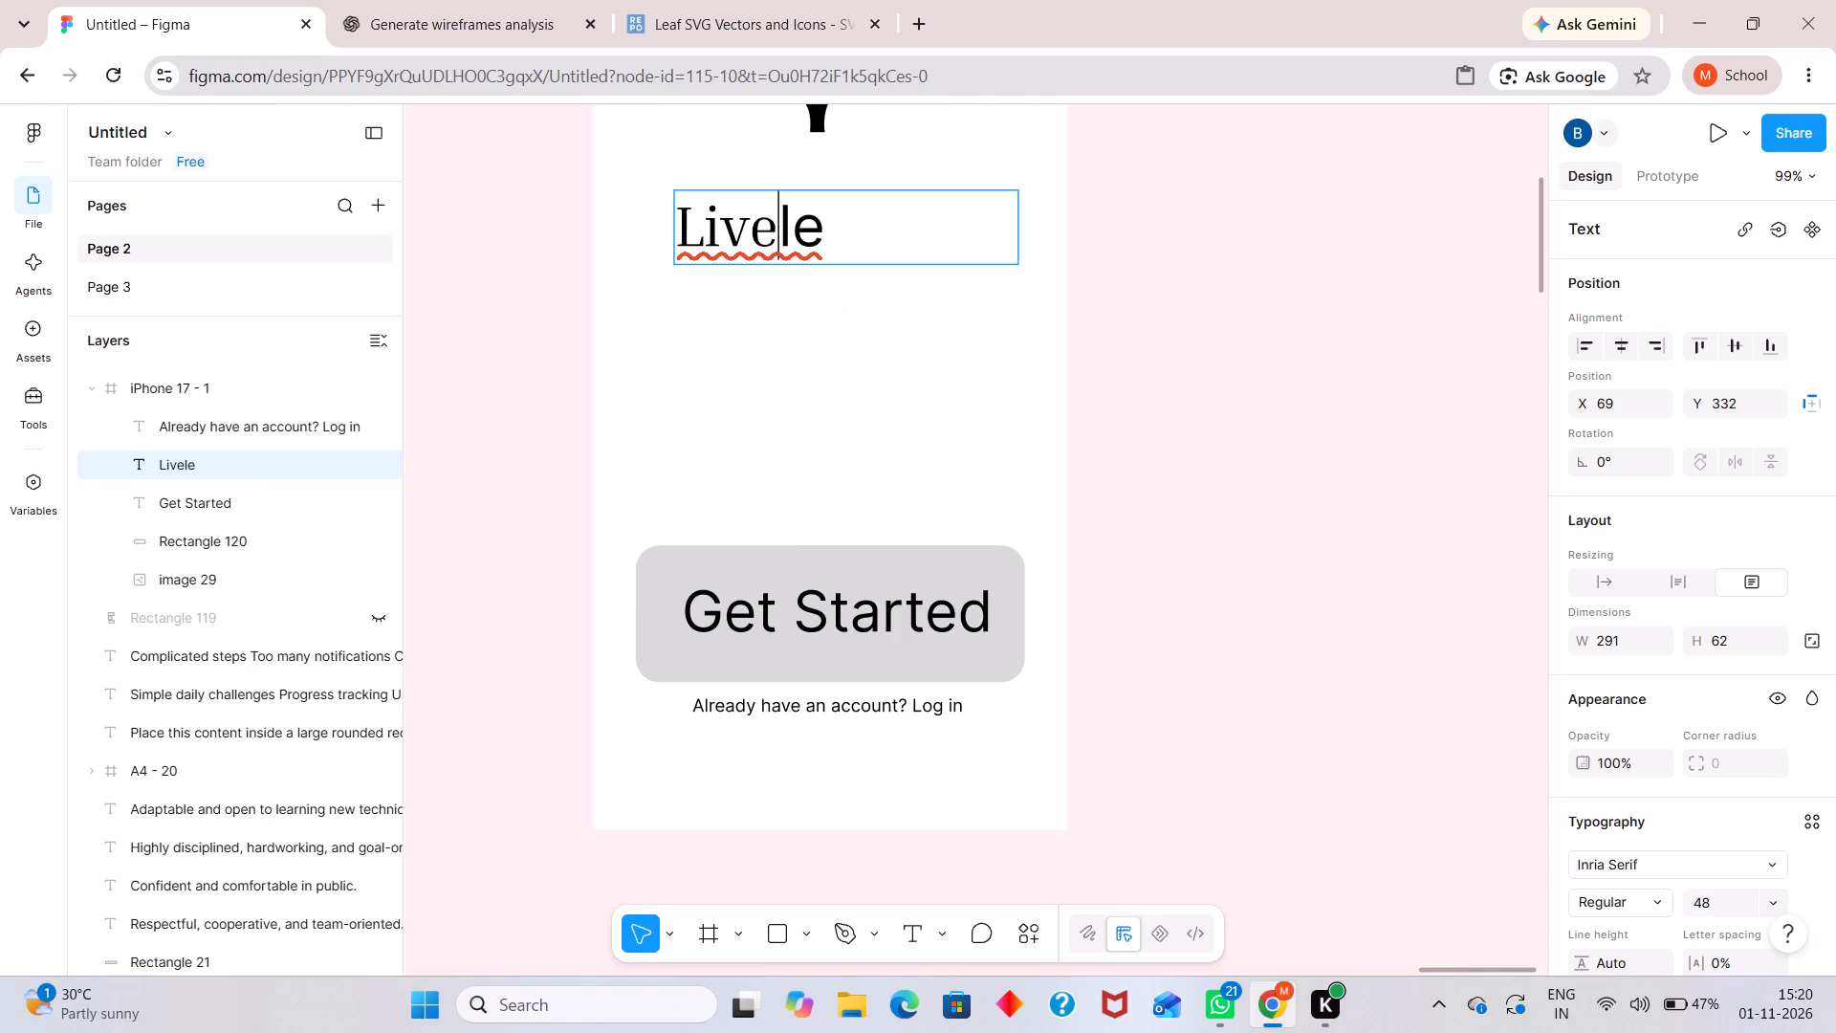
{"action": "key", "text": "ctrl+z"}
Delete "sustainable lifestyle" from the text so the heading reads only "Live Green!".
{"action": "left_click", "coordinate": [826, 244]}
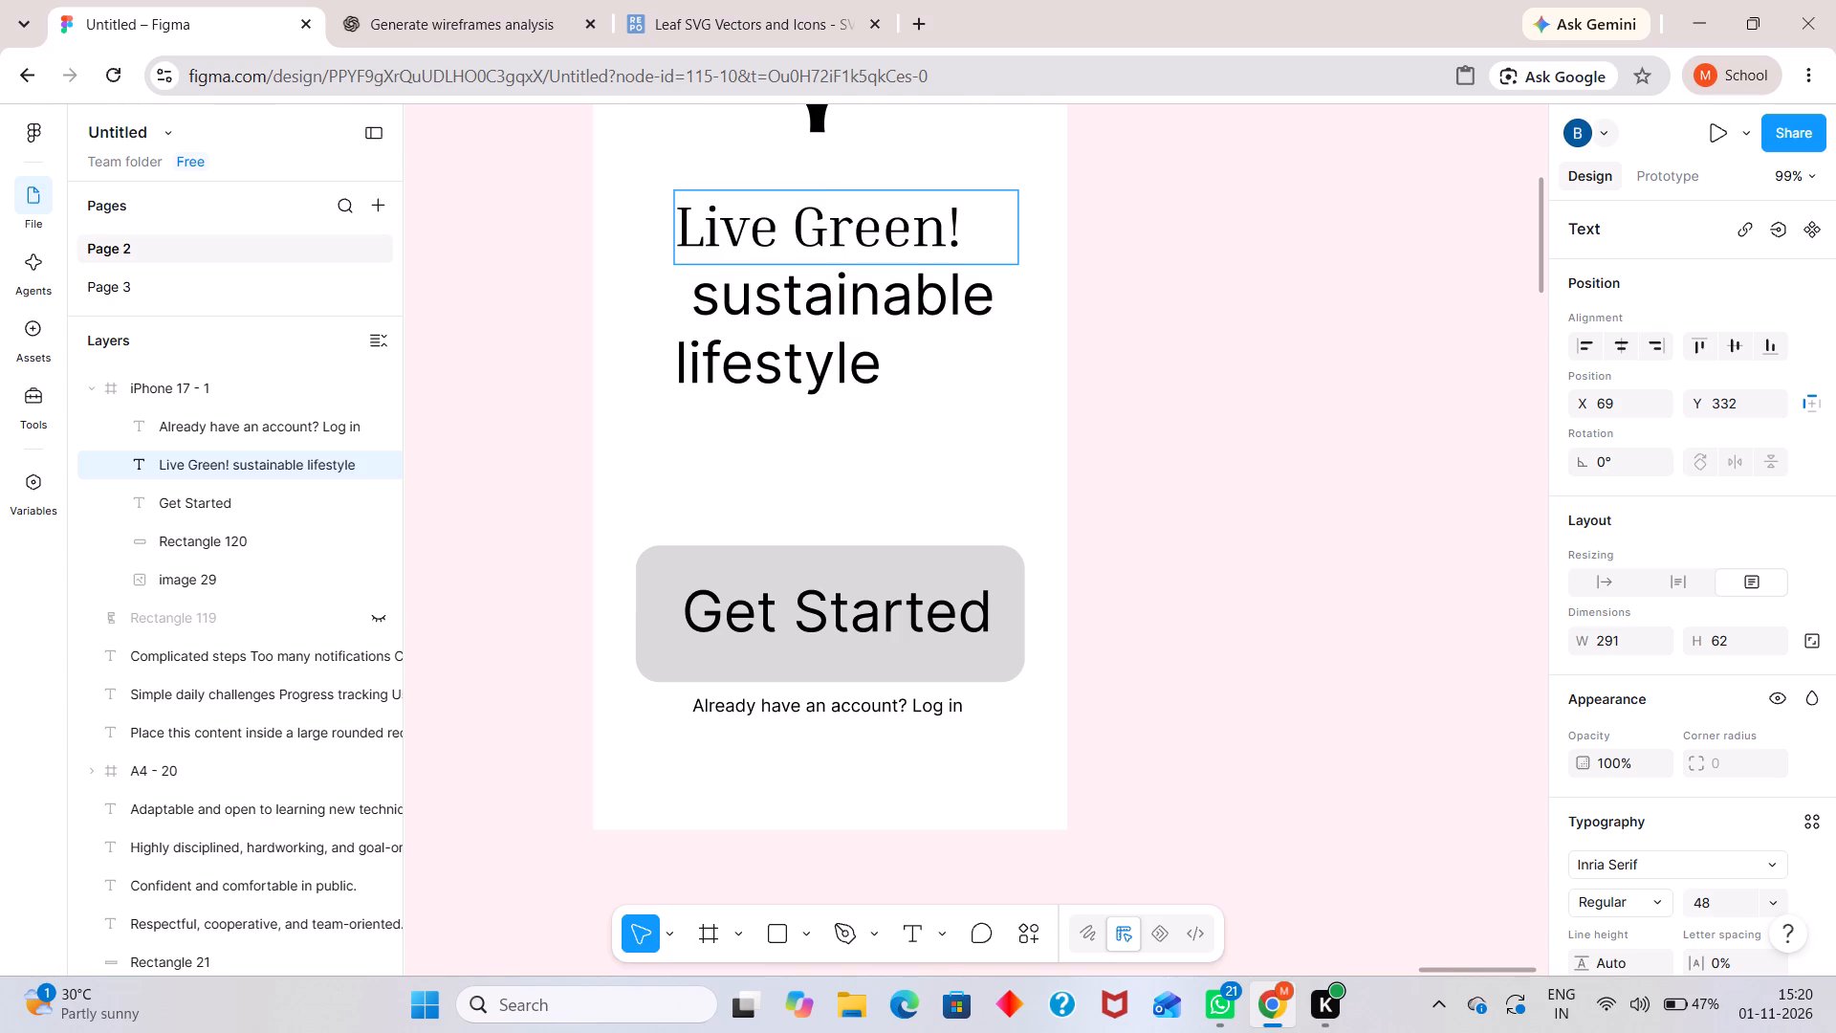
{"action": "key", "text": "Down"}
{"action": "key", "text": "Down"}
{"action": "key", "text": "BackSpace"}
{"action": "key", "text": "BackSpace"}
{"action": "key", "text": "BackSpace"}
{"action": "key", "text": "BackSpace"}
{"action": "key", "text": "BackSpace"}
{"action": "key", "text": "BackSpace"}
{"action": "key", "text": "BackSpace"}
{"action": "key", "text": "BackSpace"}
{"action": "key", "text": "BackSpace"}
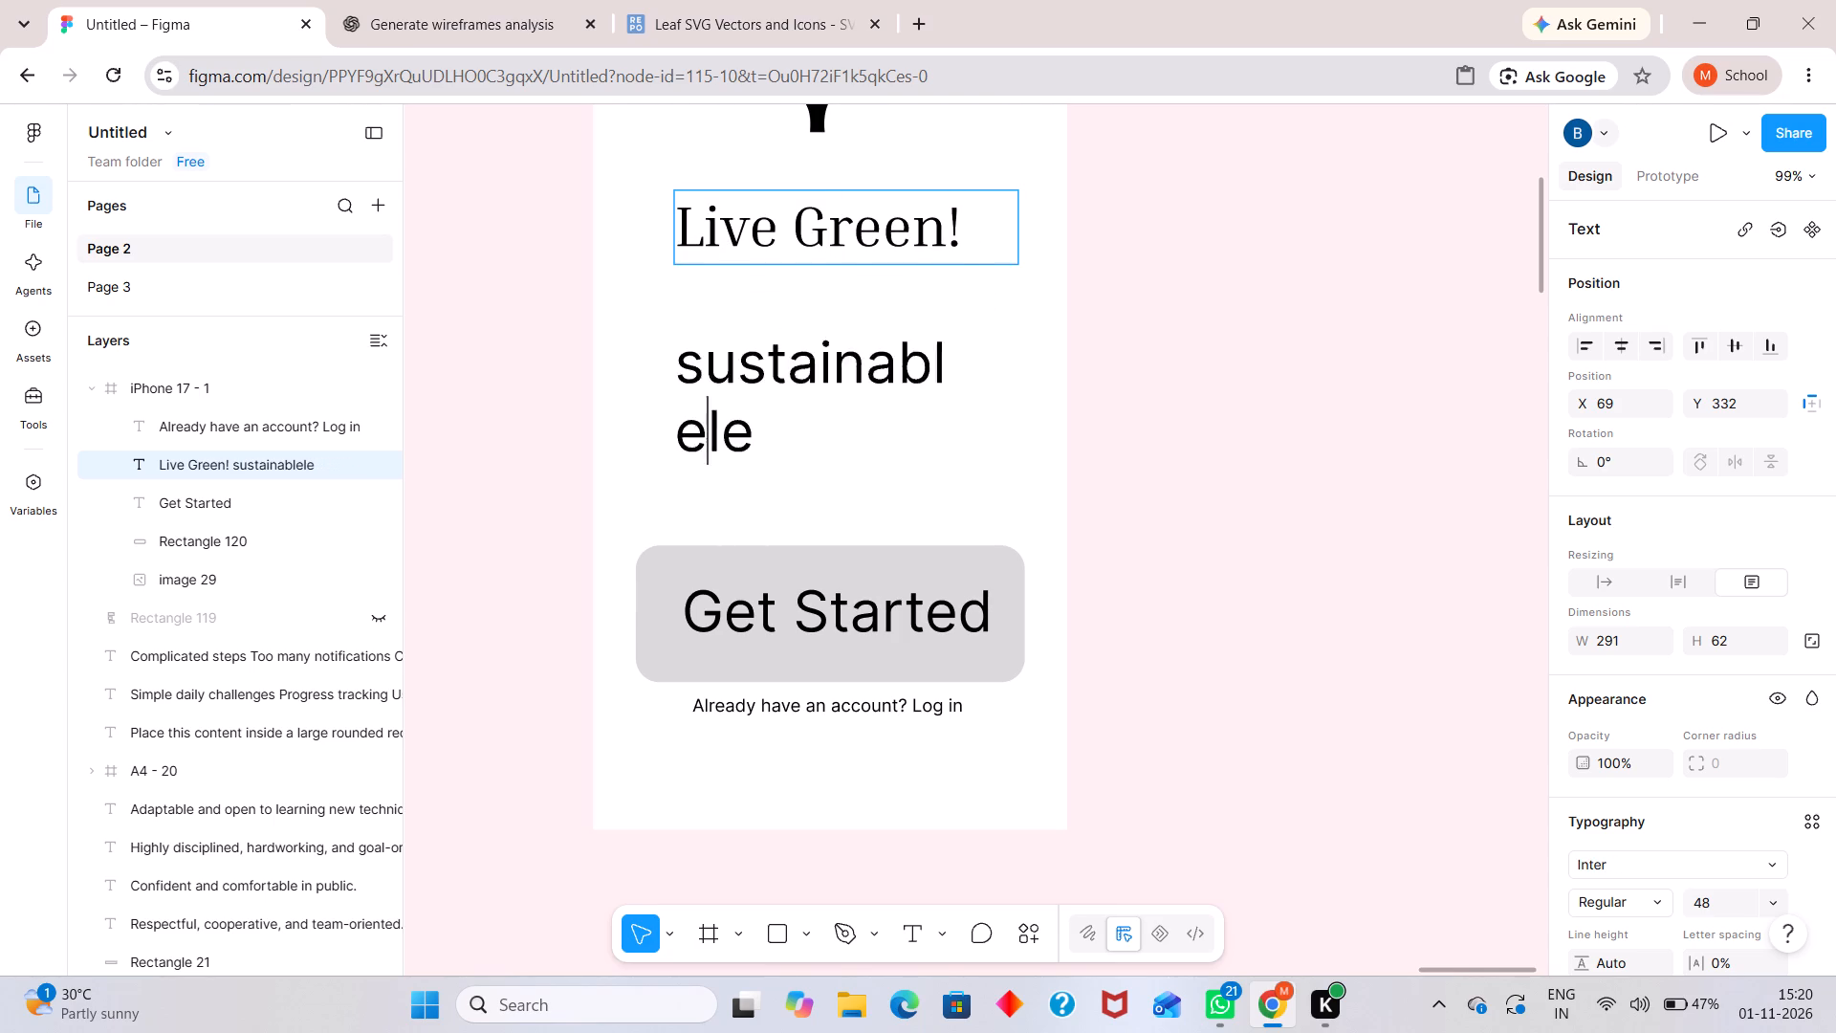
{"action": "key", "text": "BackSpace"}
{"action": "key", "text": "BackSpace"}
{"action": "key", "text": "BackSpace"}
{"action": "key", "text": "BackSpace"}
{"action": "key", "text": "BackSpace"}
{"action": "key", "text": "BackSpace"}
{"action": "key", "text": "BackSpace"}
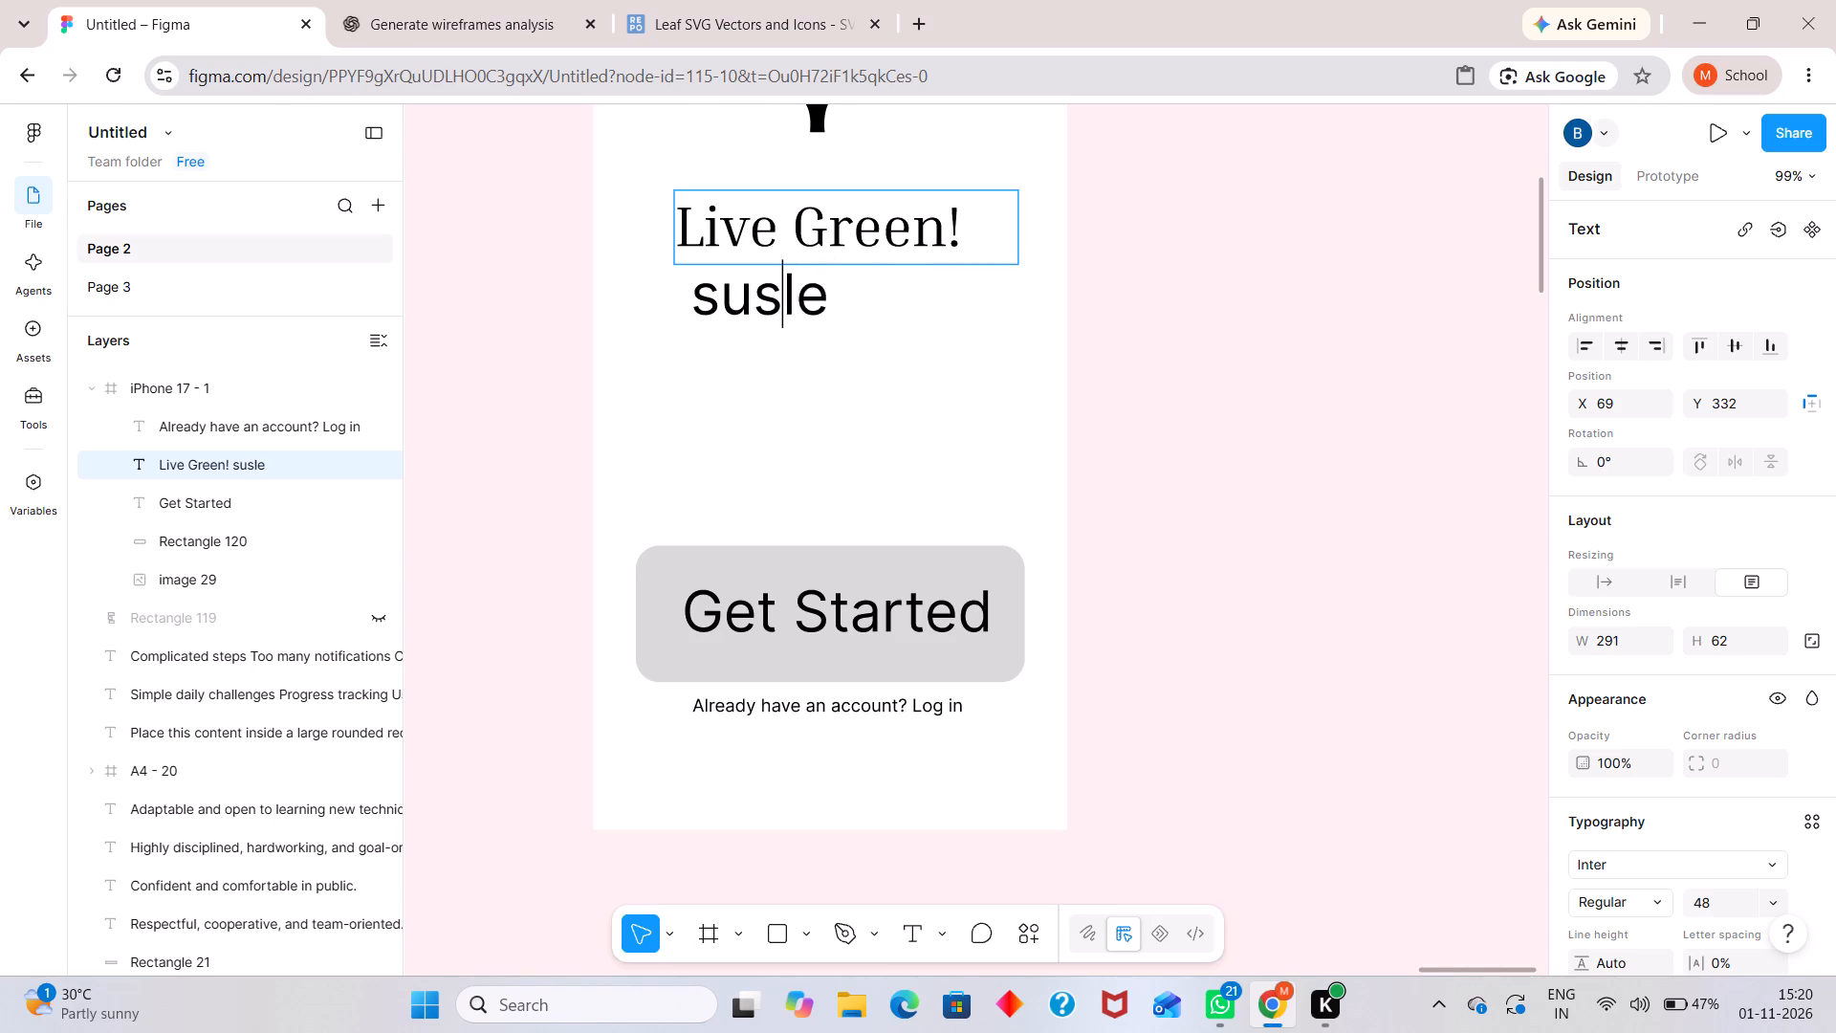
{"action": "key", "text": "BackSpace"}
{"action": "key", "text": "BackSpace"}
{"action": "key", "text": "Right"}
{"action": "key", "text": "Right"}
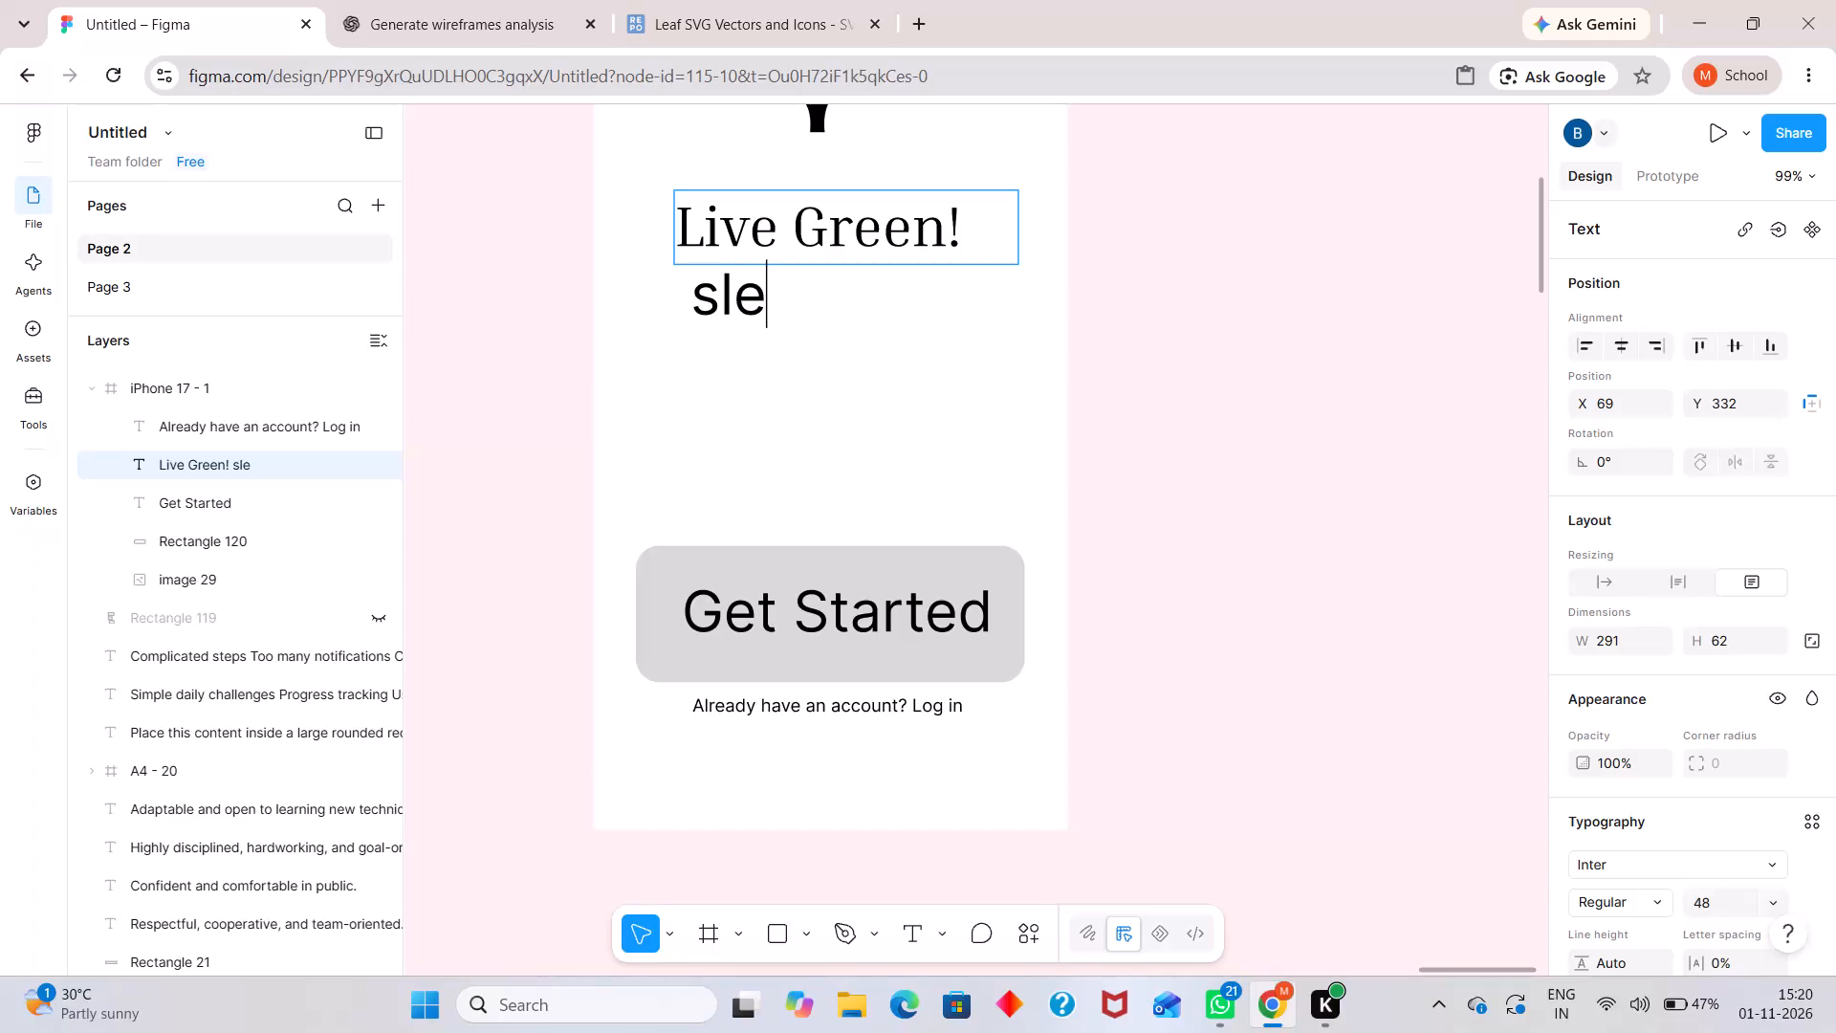
{"action": "key", "text": "BackSpace"}
{"action": "key", "text": "BackSpace"}
{"action": "key", "text": "BackSpace"}
{"action": "key", "text": "BackSpace"}
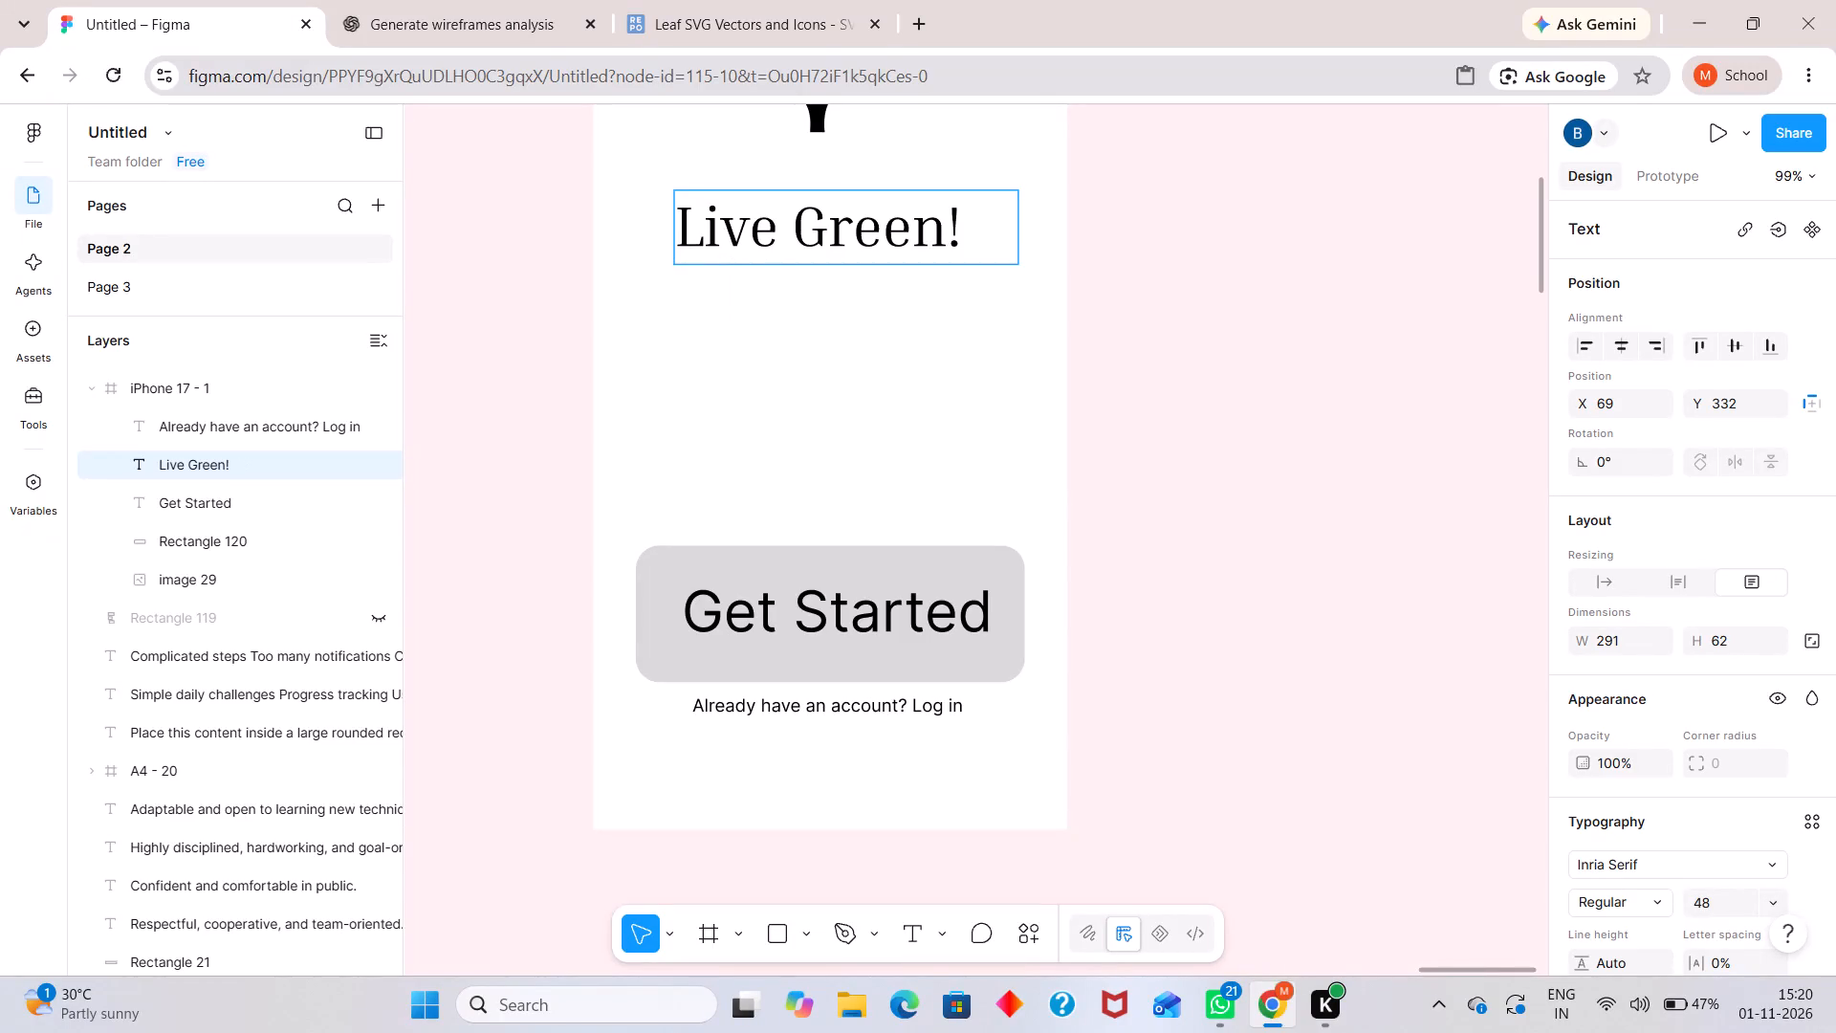
{"action": "key", "text": "Escape"}
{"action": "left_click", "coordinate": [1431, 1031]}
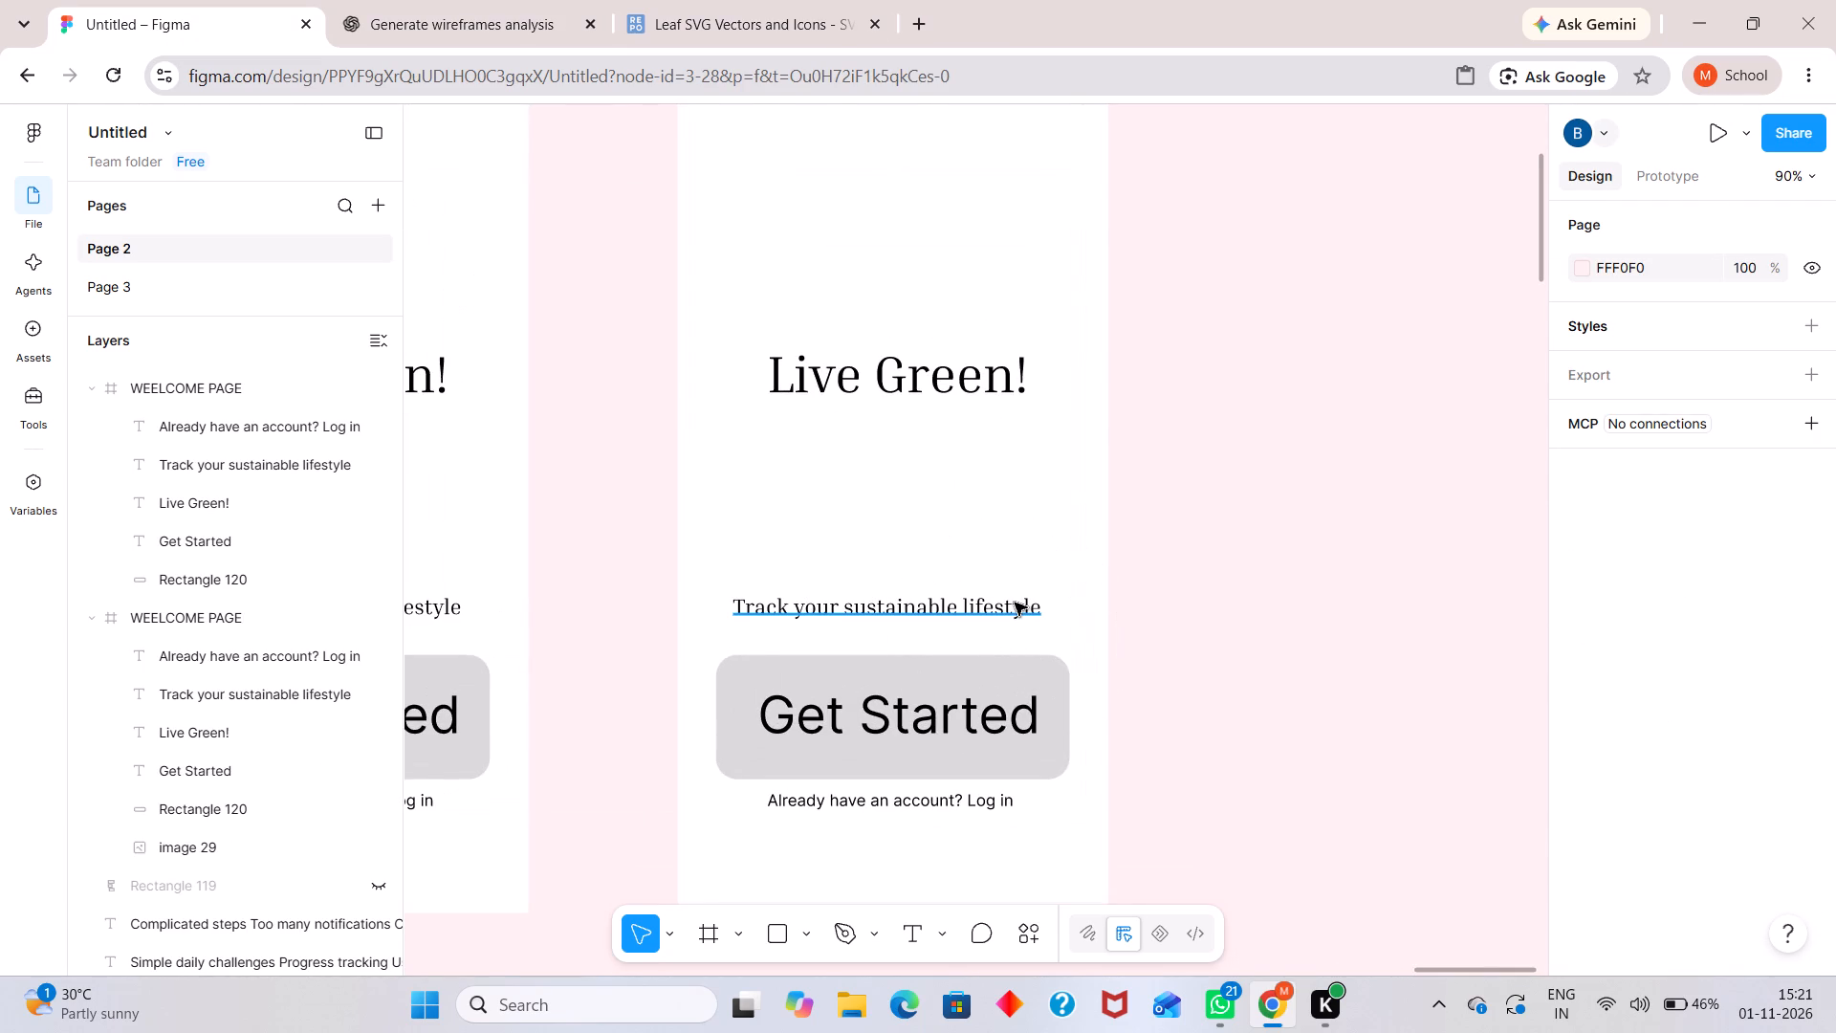
{"action": "left_click", "coordinate": [1015, 603]}
{"action": "key", "text": "BackSpace"}
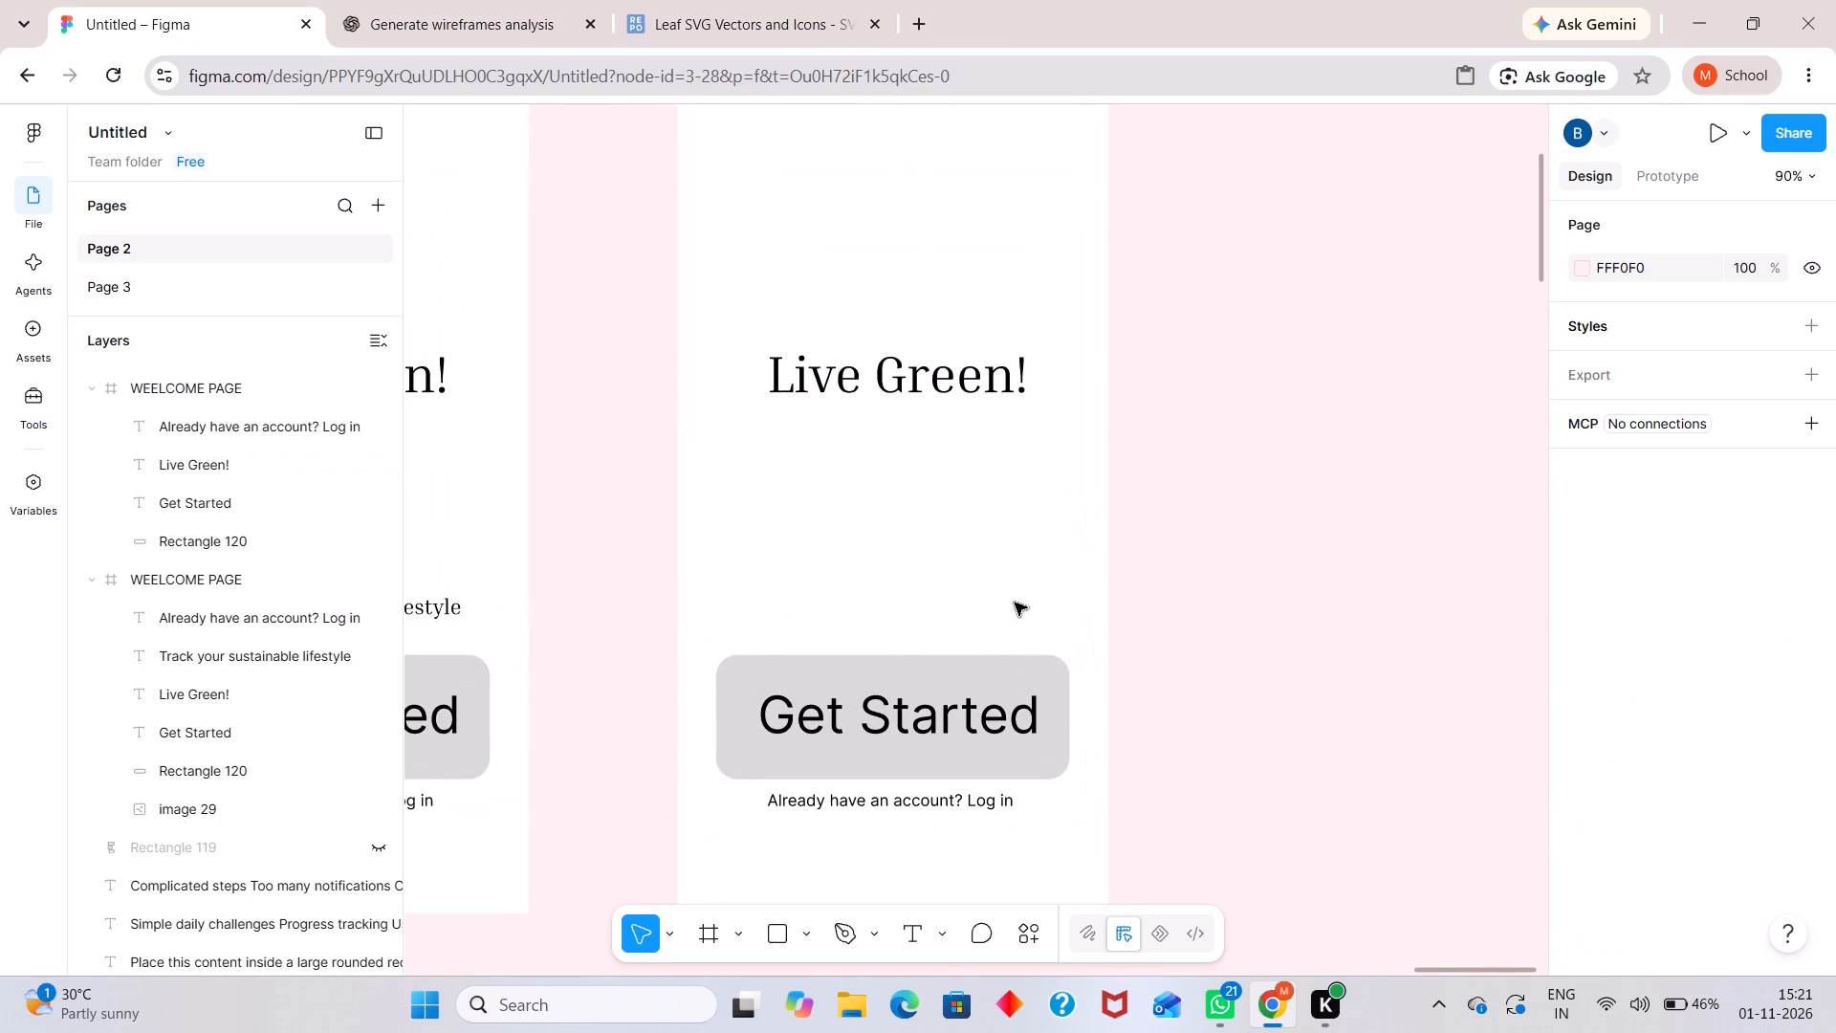
{"action": "left_click", "coordinate": [957, 806]}
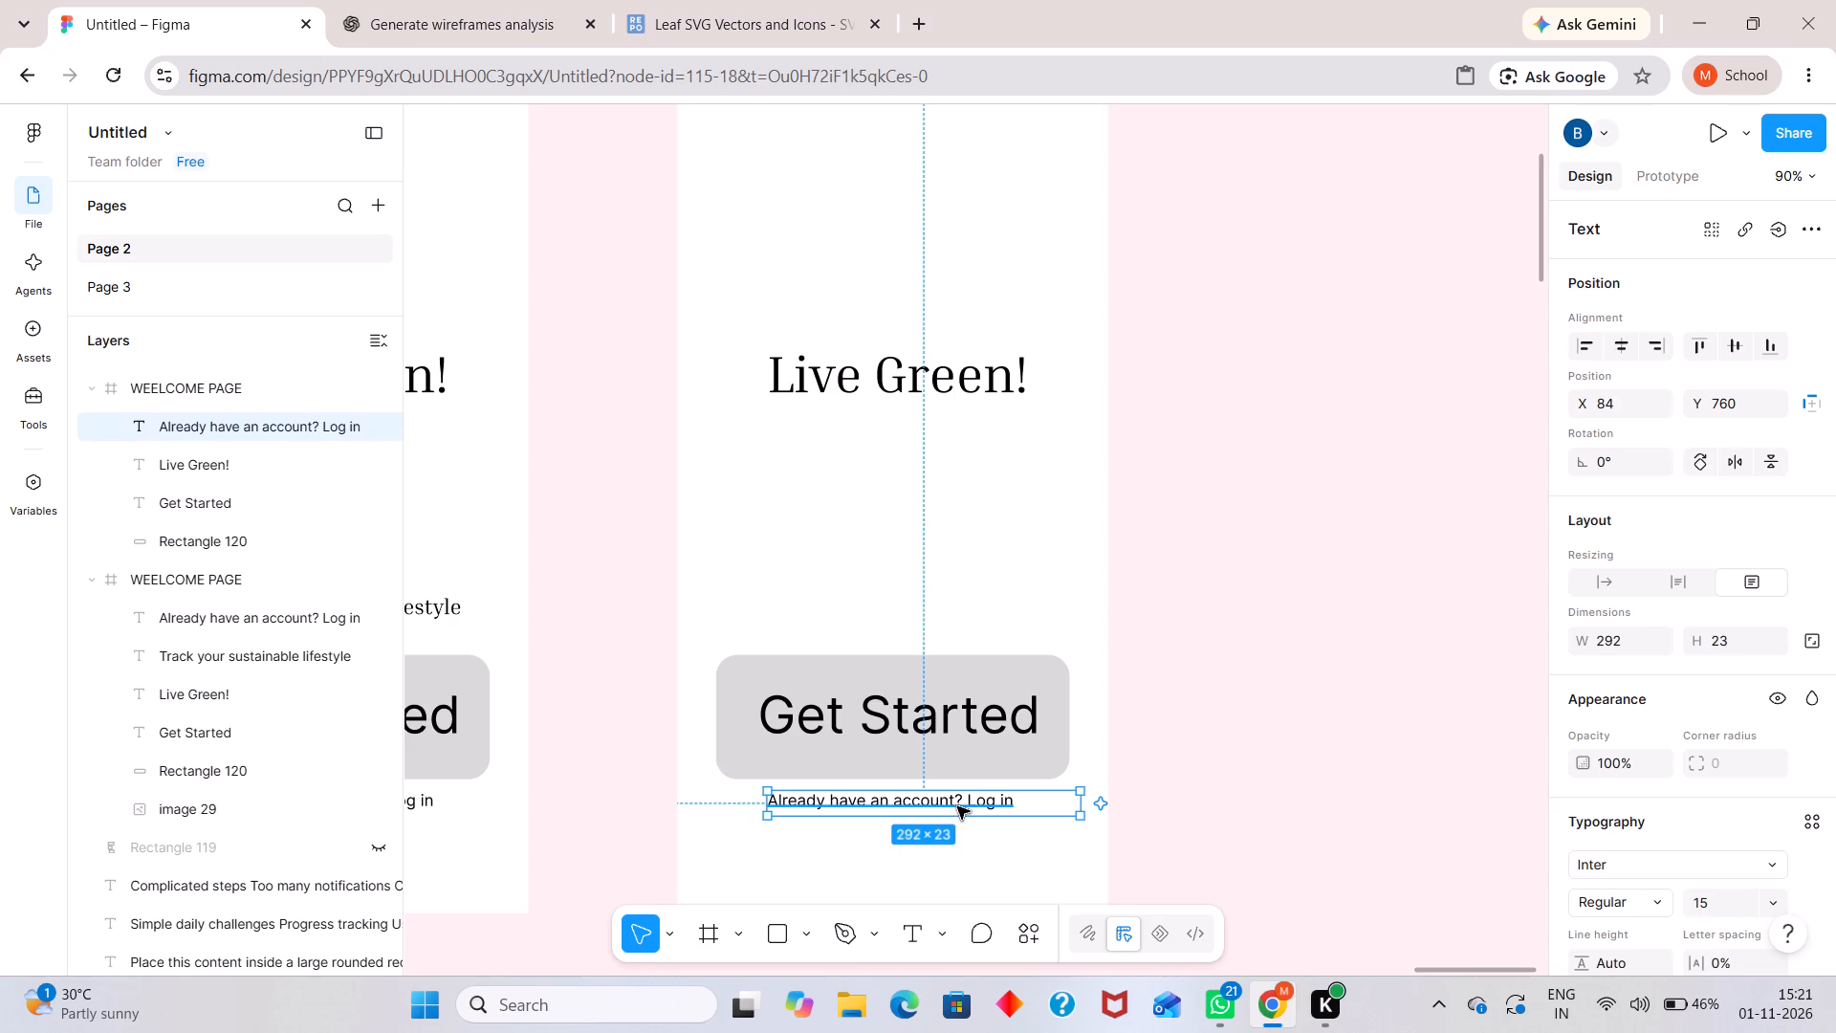
{"action": "key", "text": "BackSpace"}
{"action": "left_click", "coordinate": [968, 722]}
{"action": "key", "text": "BackSpace"}
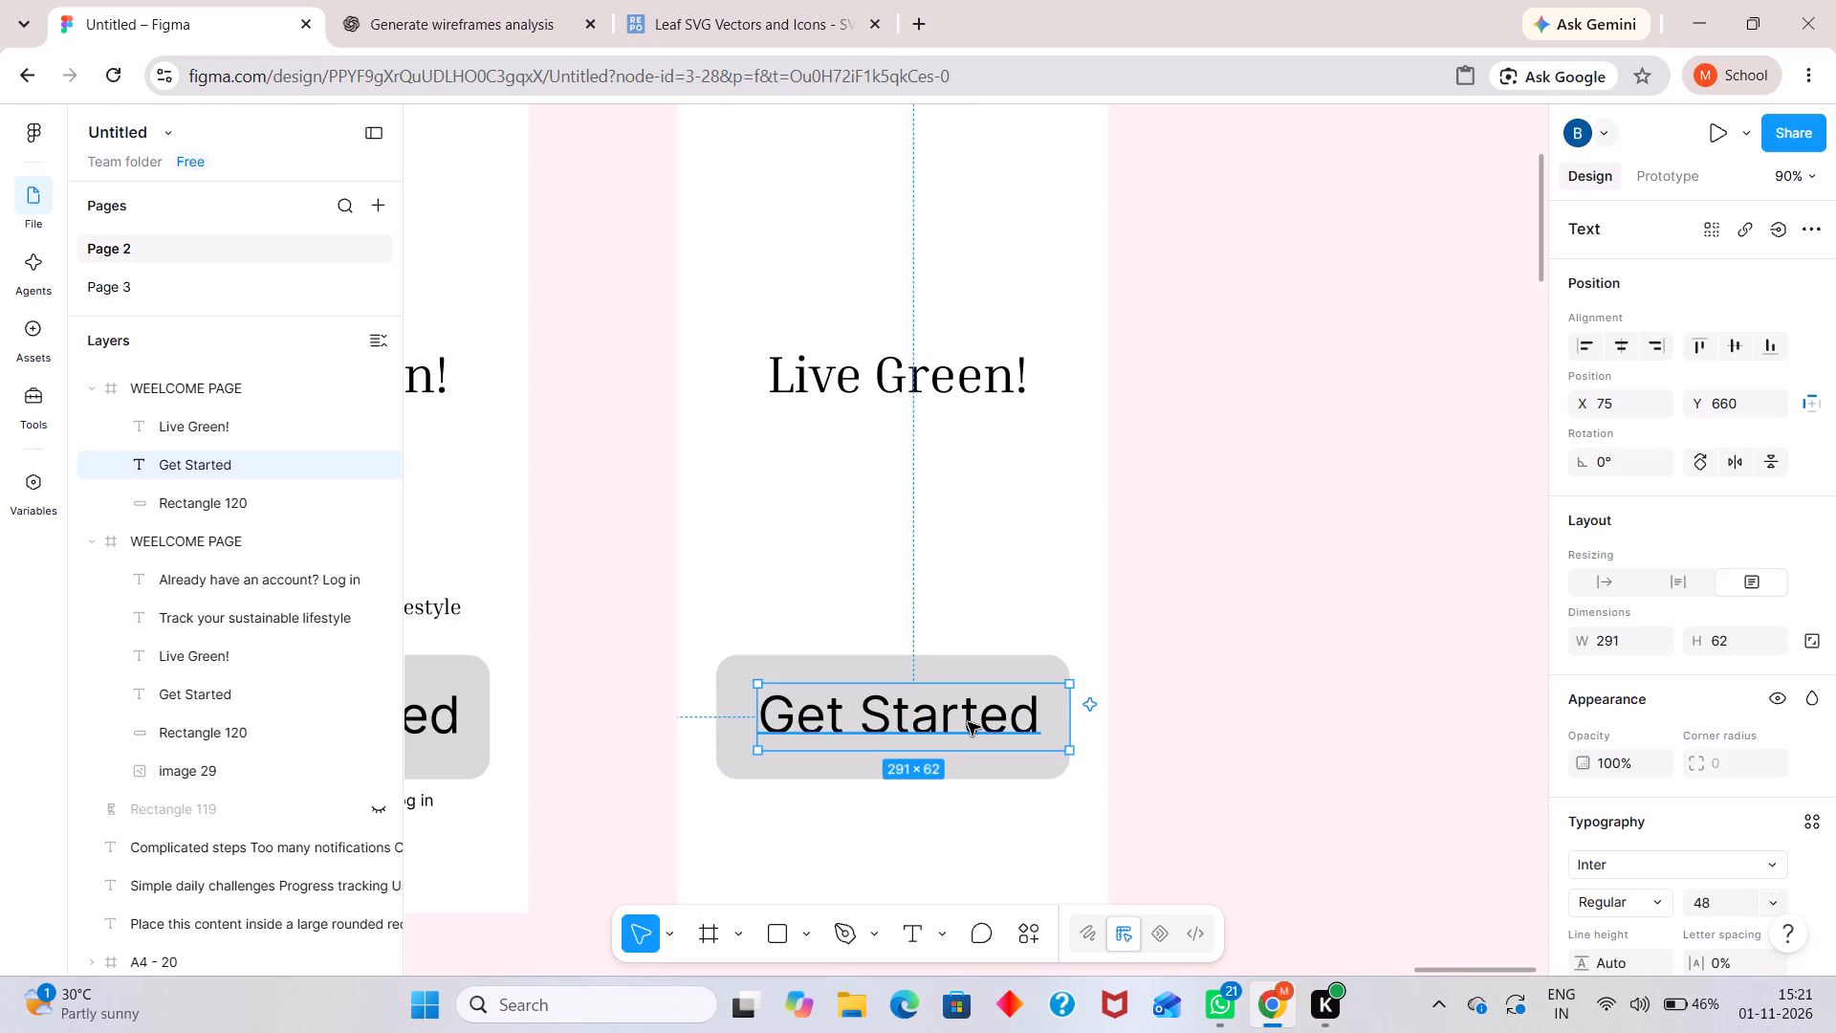
{"action": "left_click", "coordinate": [968, 720]}
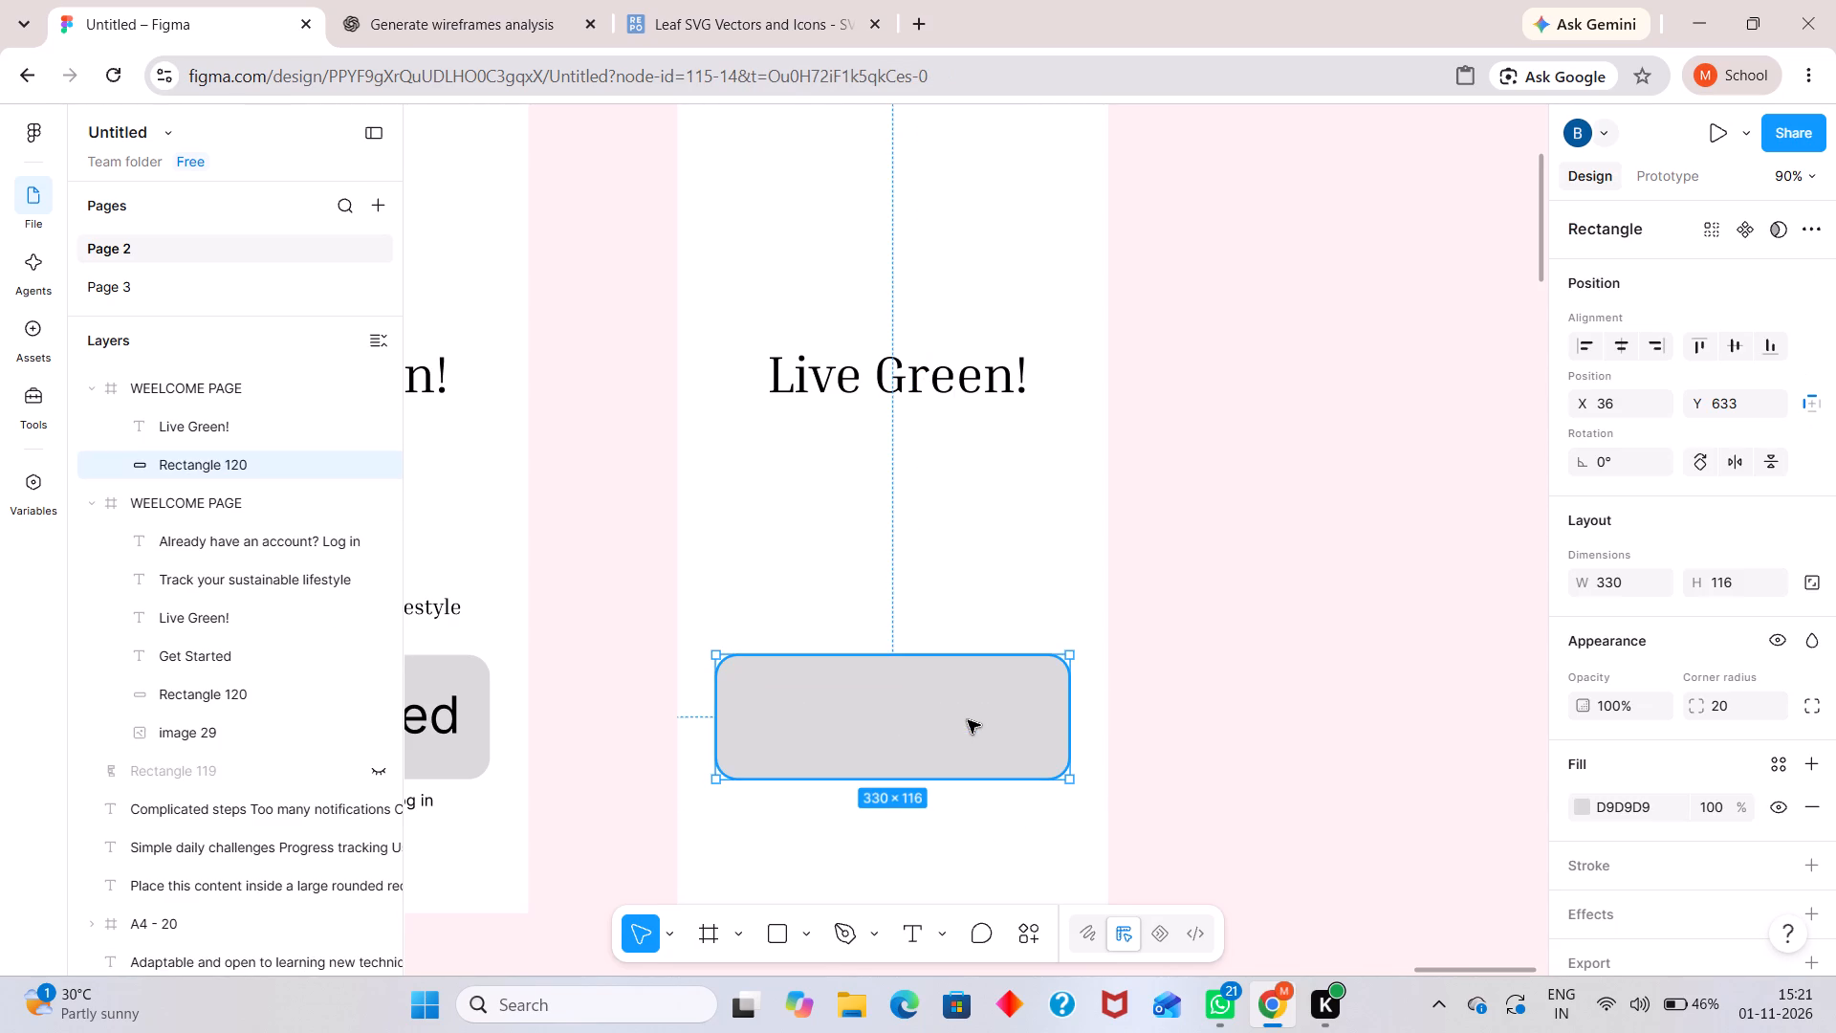
Replace the "Live Green!" heading in the duplicated frame with "SIGN-UP".
{"action": "scroll", "coordinate": [968, 720], "scroll_direction": "down", "scroll_amount": 5, "text": "ctrl"}
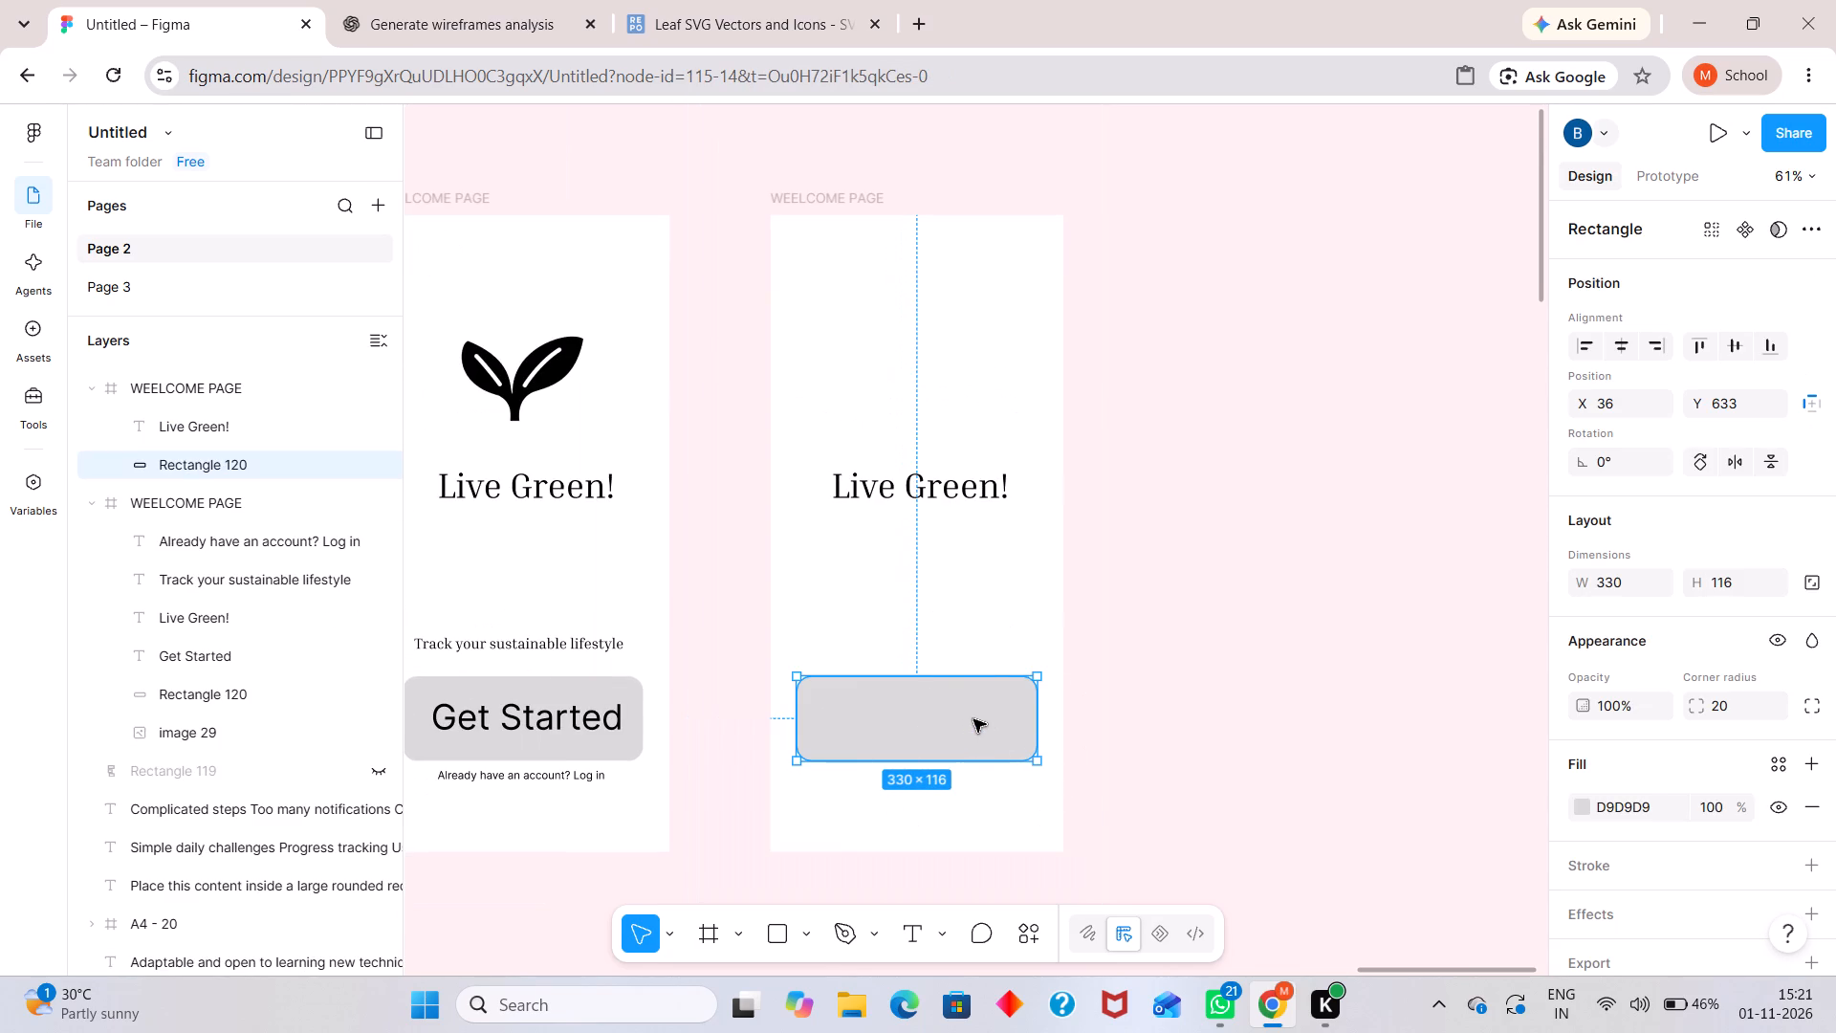
{"action": "double_click", "coordinate": [895, 489]}
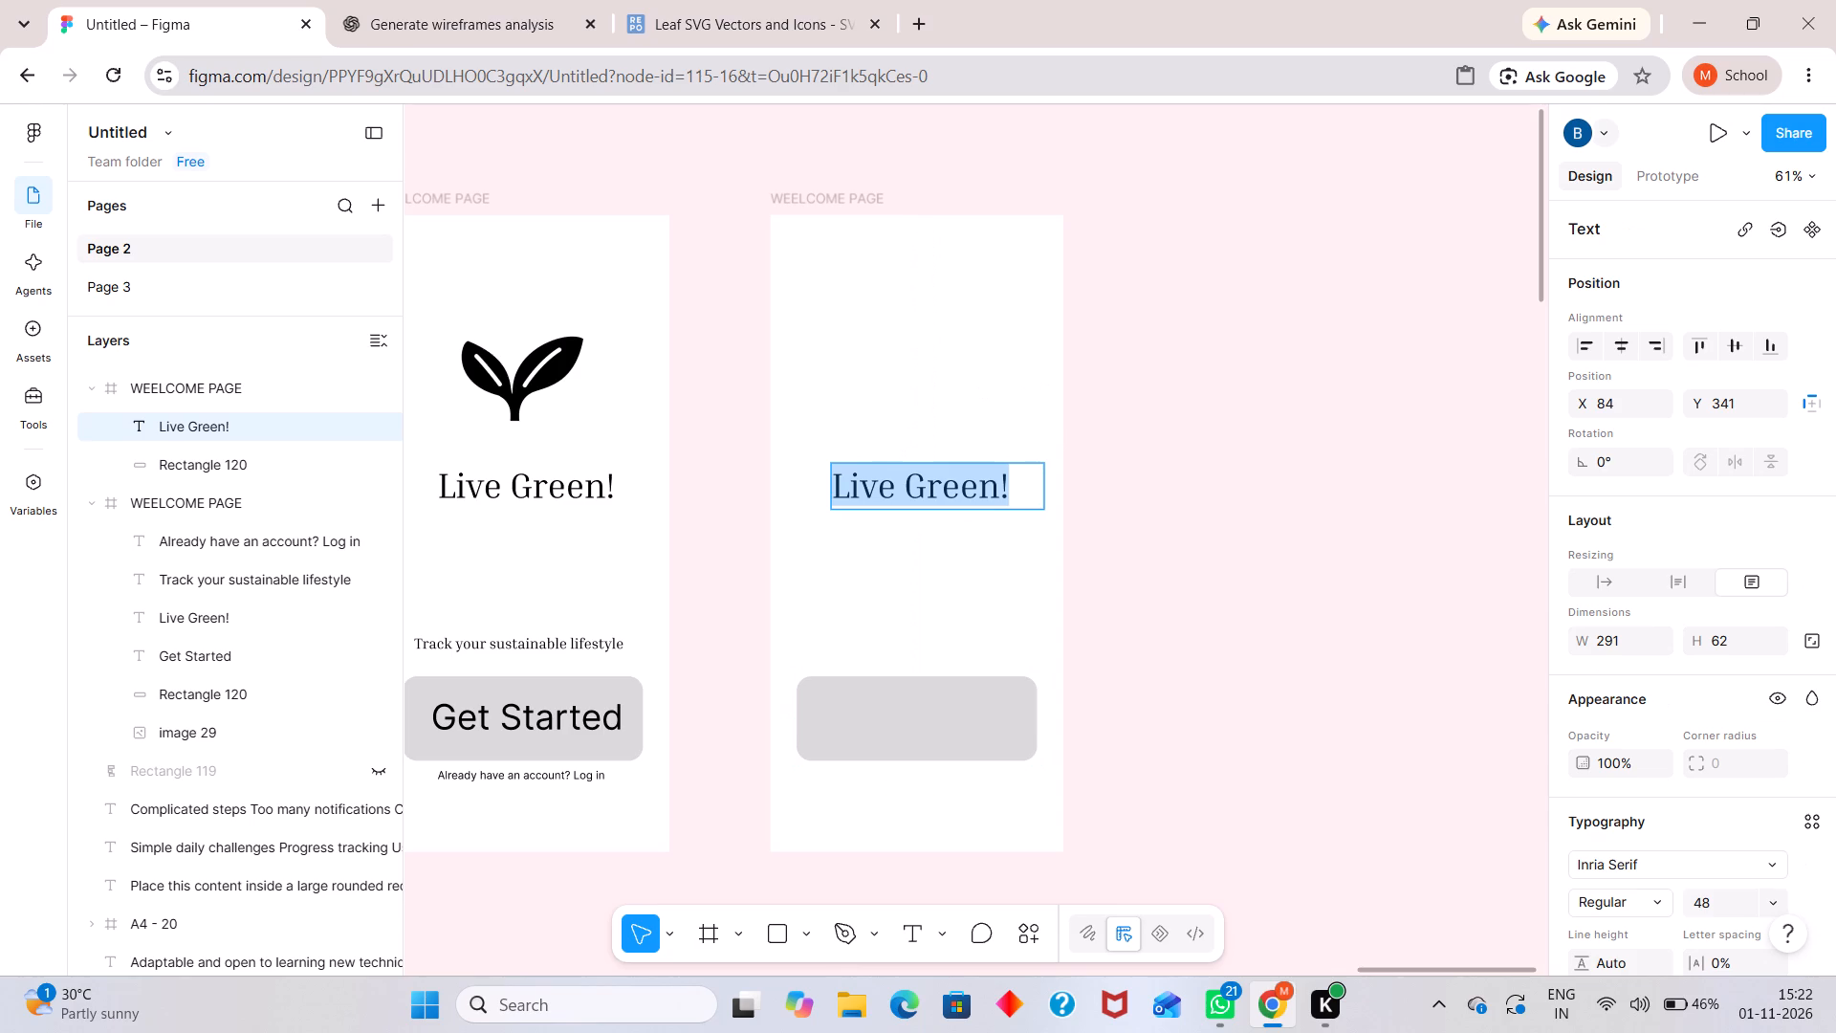
{"action": "type", "text": "SIGNN"}
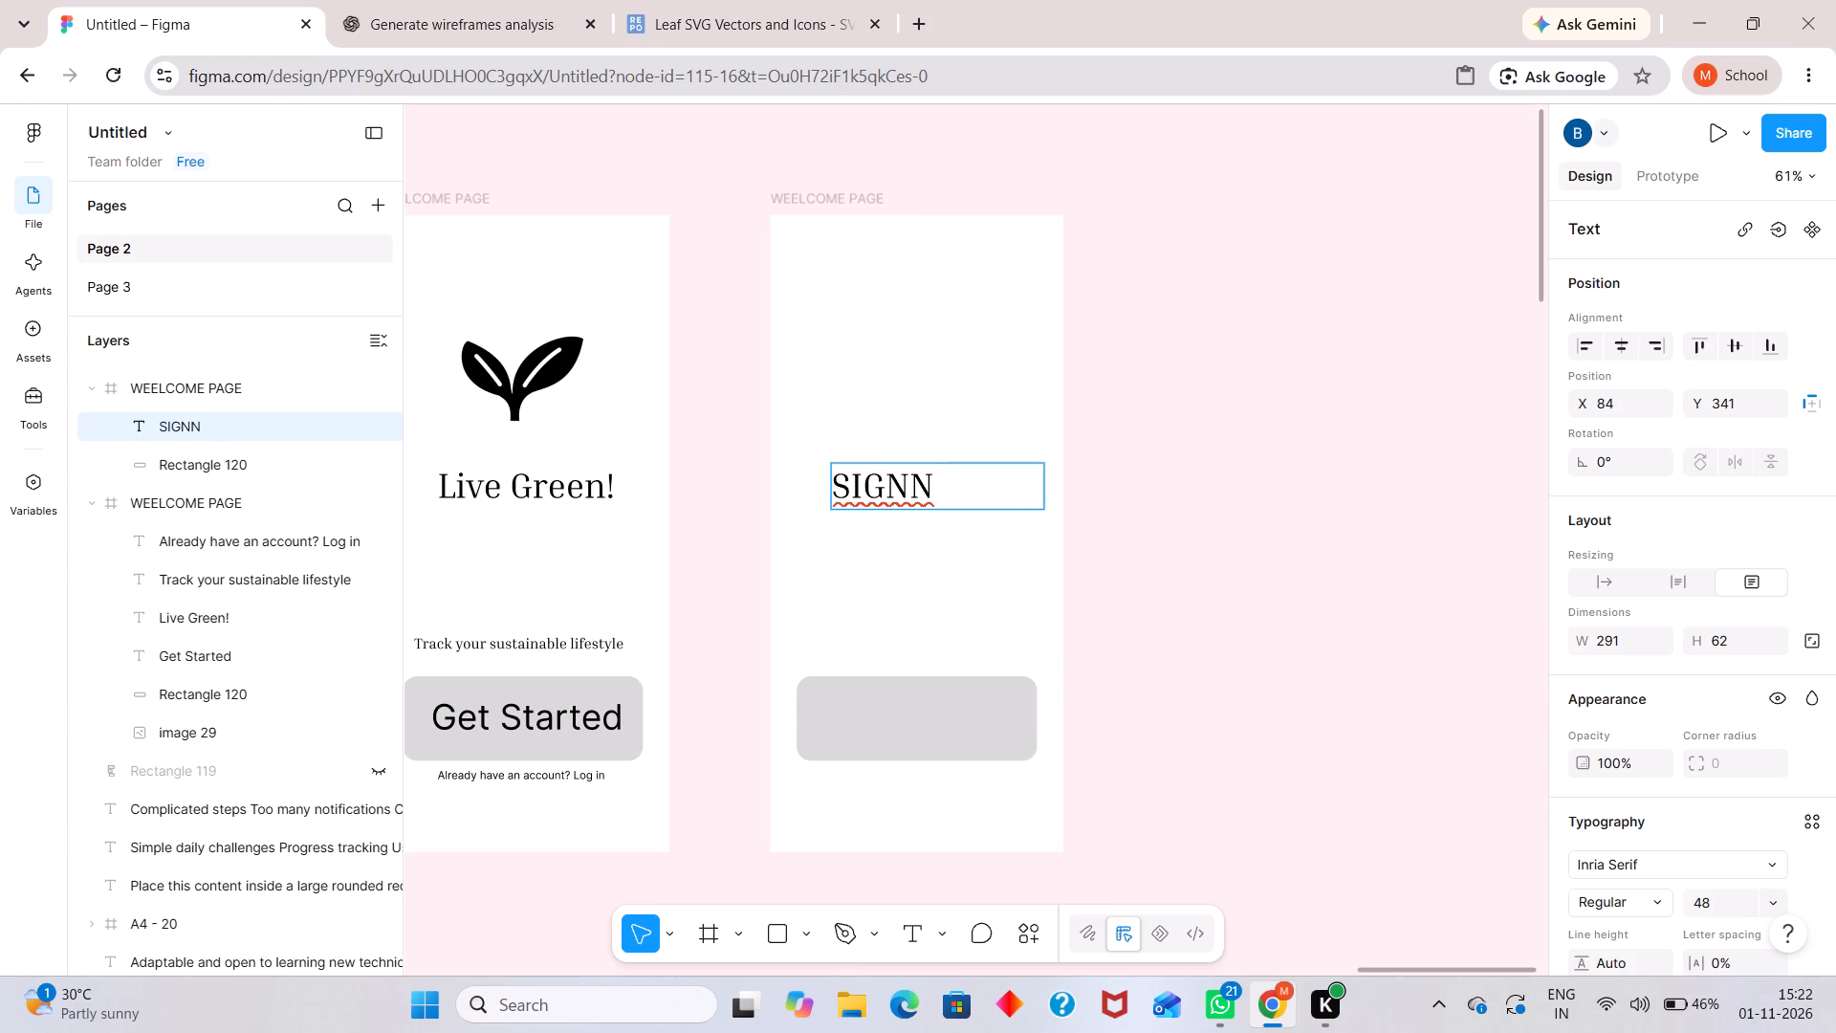
{"action": "key", "text": "BackSpace"}
{"action": "key", "text": "minus"}
{"action": "type", "text": "UP"}
{"action": "key", "text": "Escape"}
{"action": "key", "text": "Escape"}
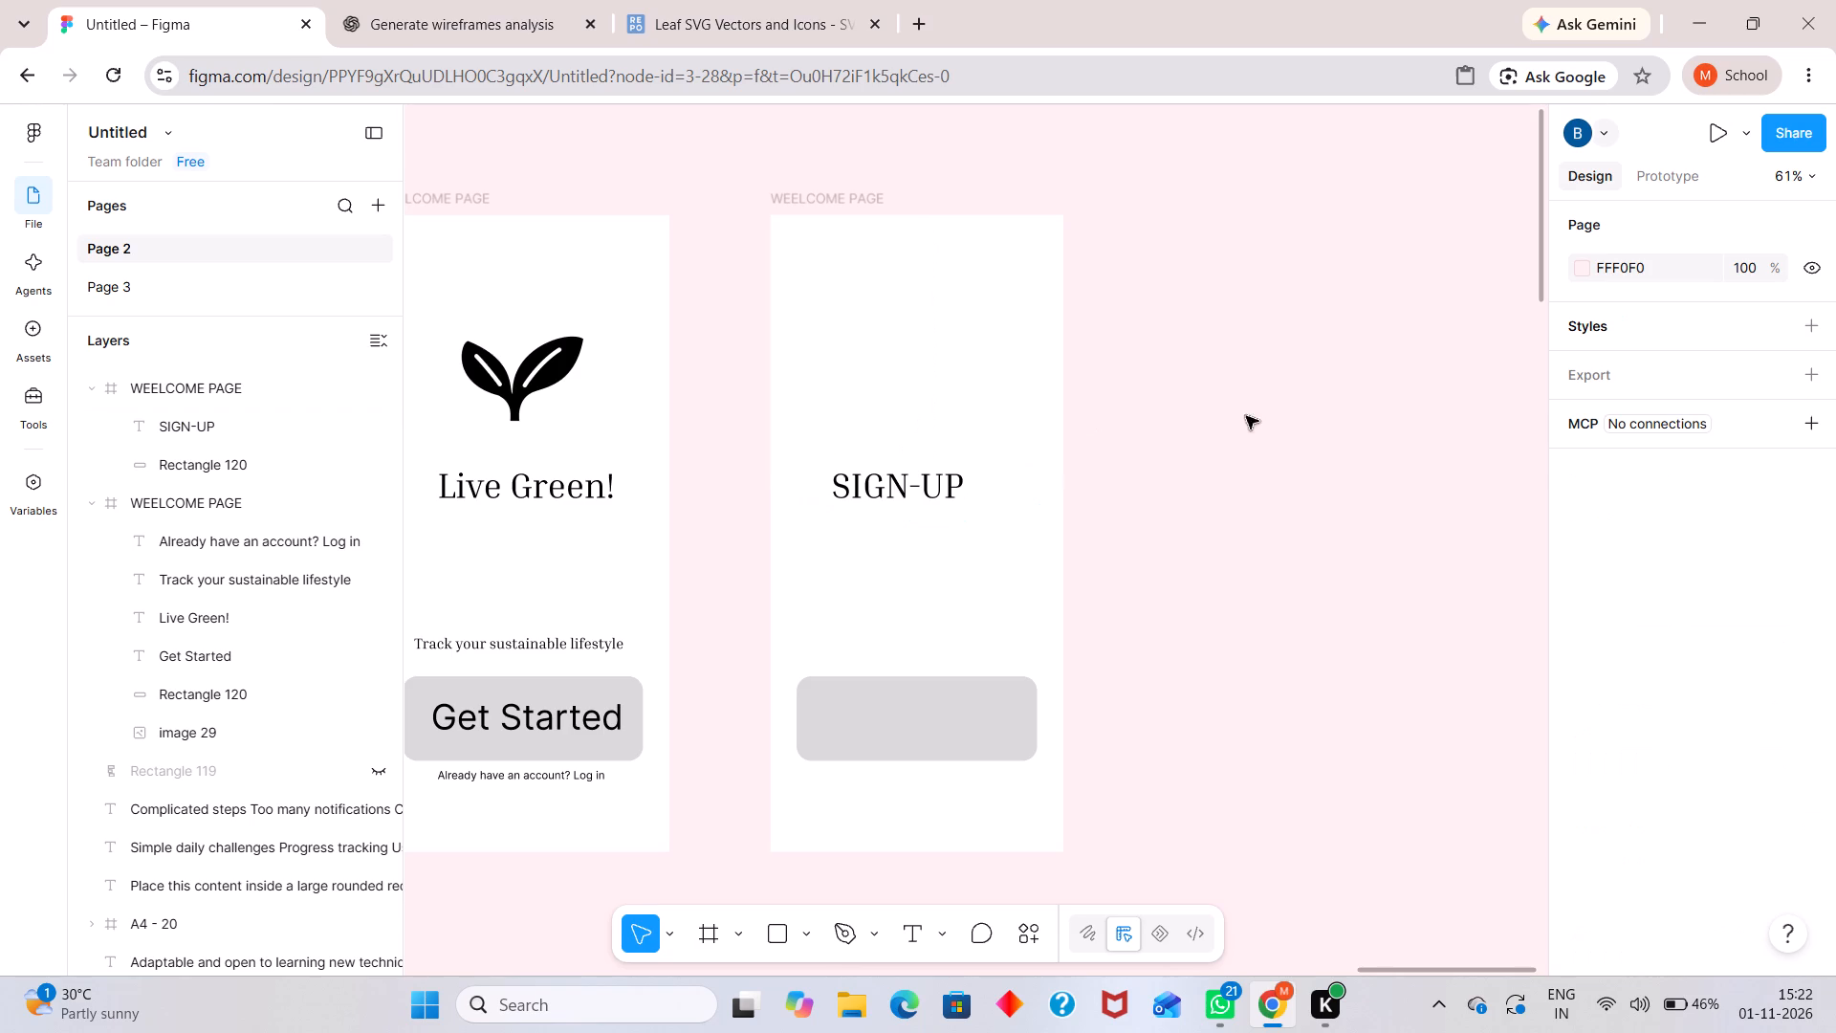
Move the "SIGN-UP" heading to the top of its frame, at about X 100, Y 47.
{"action": "left_click_drag", "start_coordinate": [904, 493], "coordinate": [941, 278]}
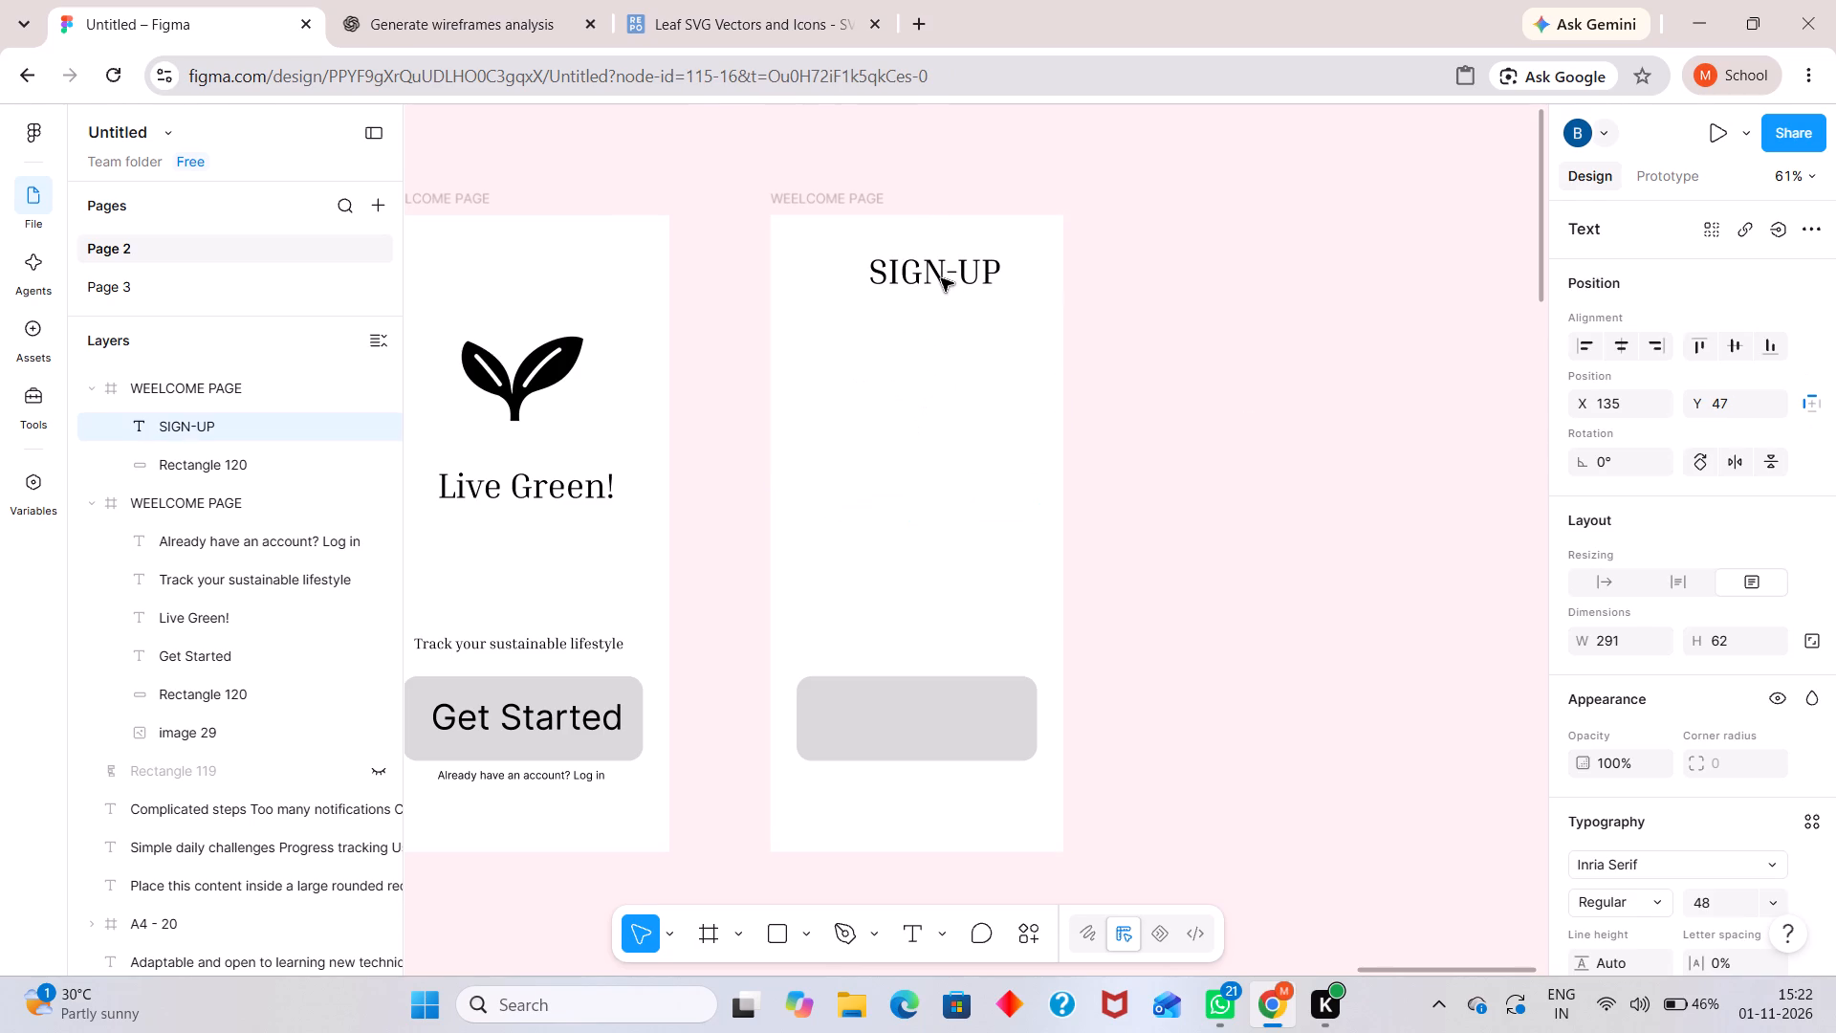
{"action": "left_click_drag", "start_coordinate": [941, 278], "coordinate": [915, 278]}
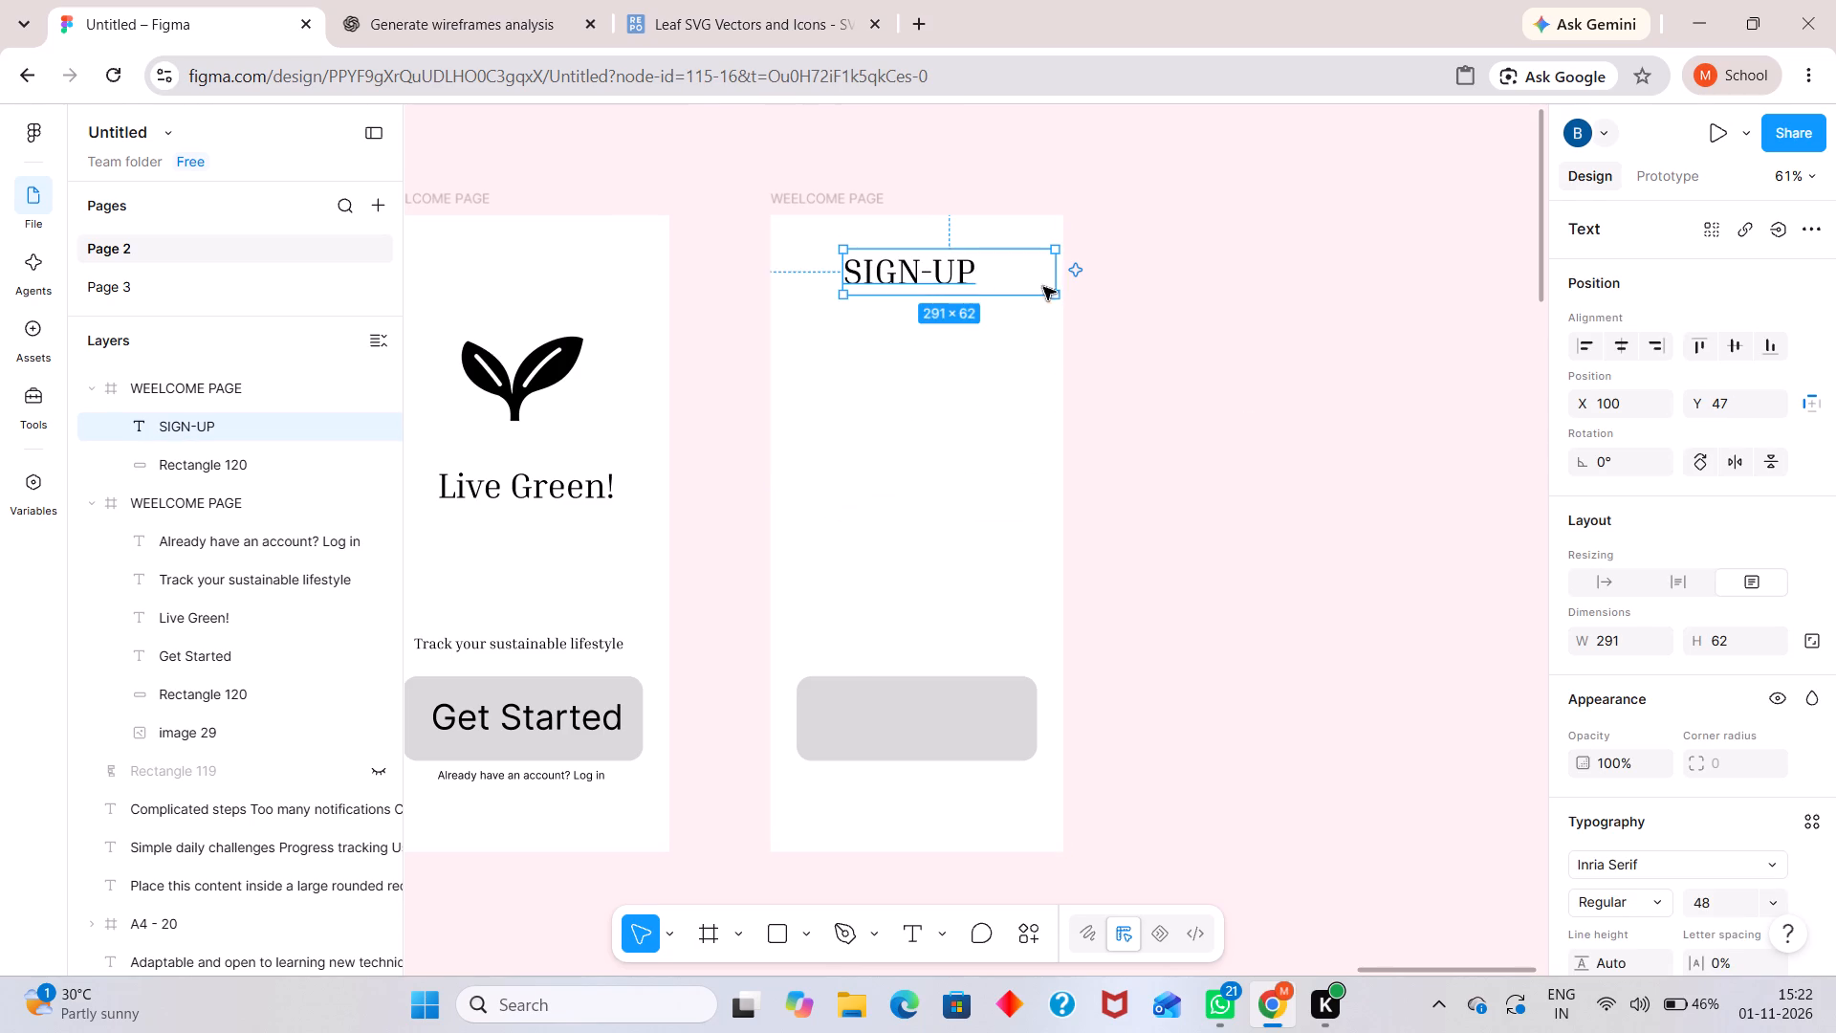
{"action": "left_click", "coordinate": [1120, 287]}
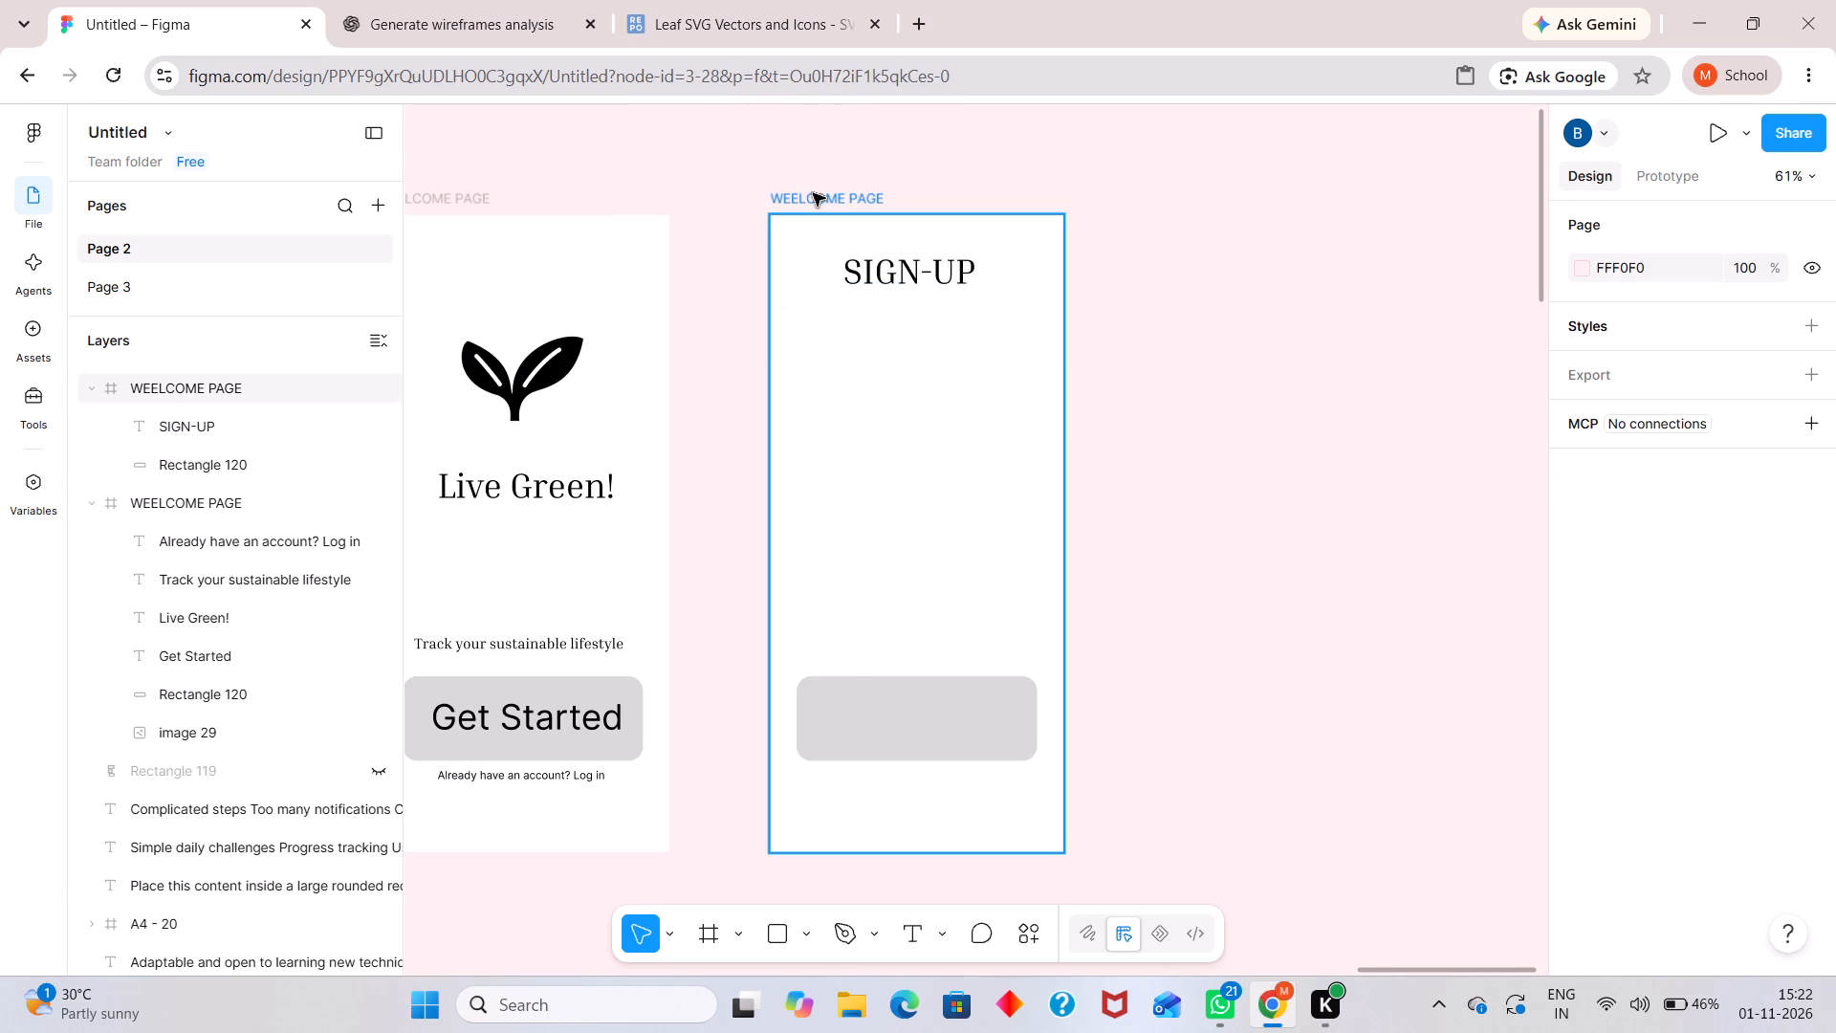
Rename the duplicated frame as "SIGN UP PAGE".
{"action": "double_click", "coordinate": [813, 193]}
{"action": "type", "text": "SIGN UP"}
{"action": "key", "text": "space"}
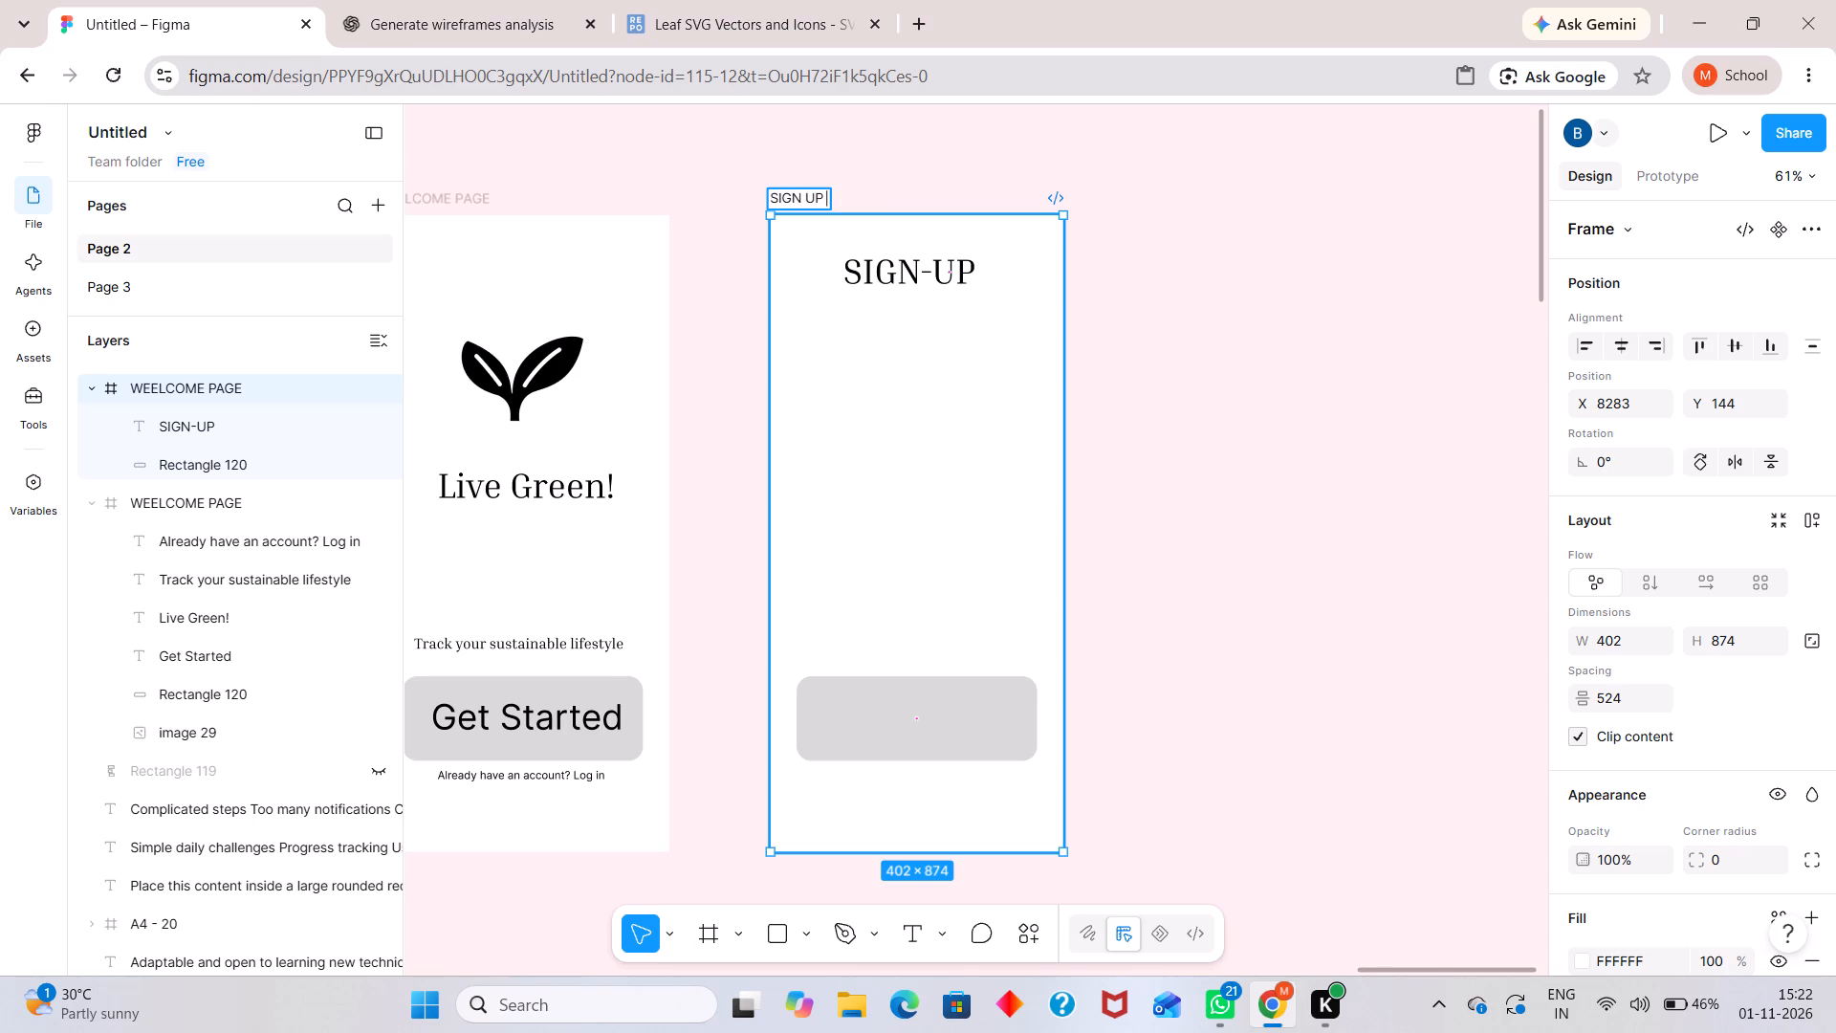
{"action": "type", "text": "PAGE"}
{"action": "key", "text": "Return"}
{"action": "left_click", "coordinate": [1291, 390]}
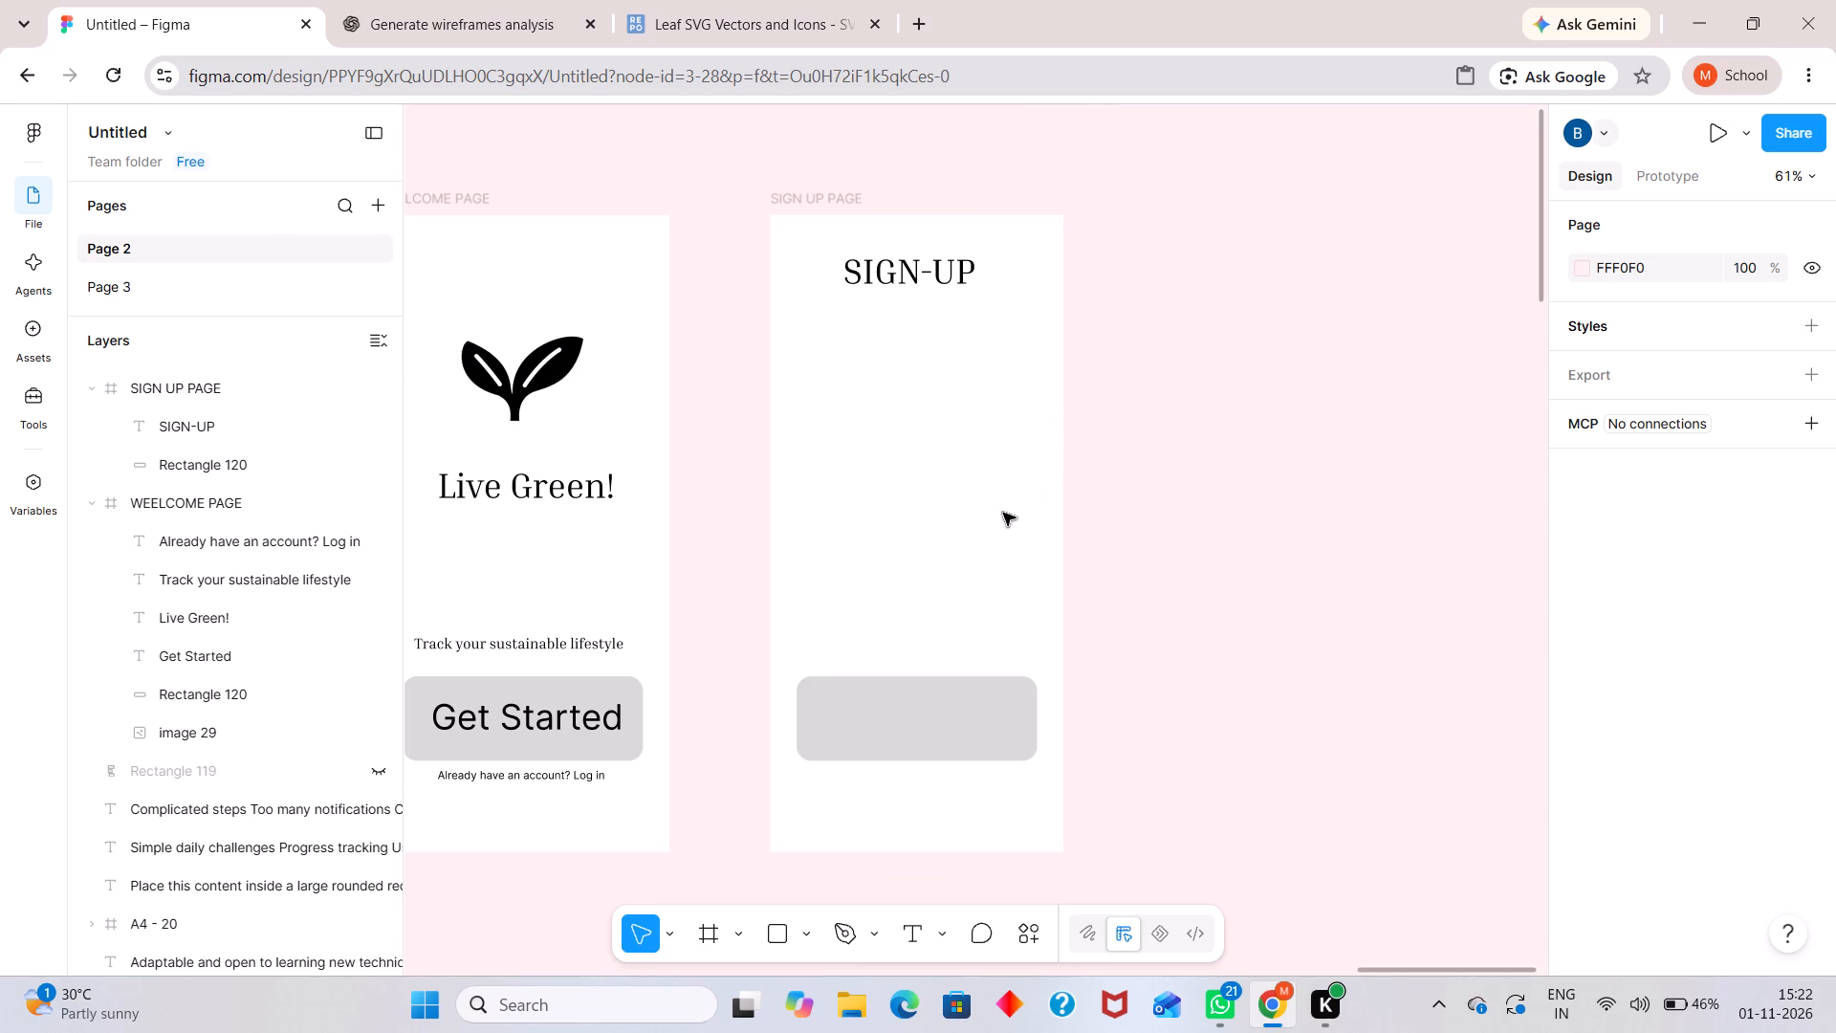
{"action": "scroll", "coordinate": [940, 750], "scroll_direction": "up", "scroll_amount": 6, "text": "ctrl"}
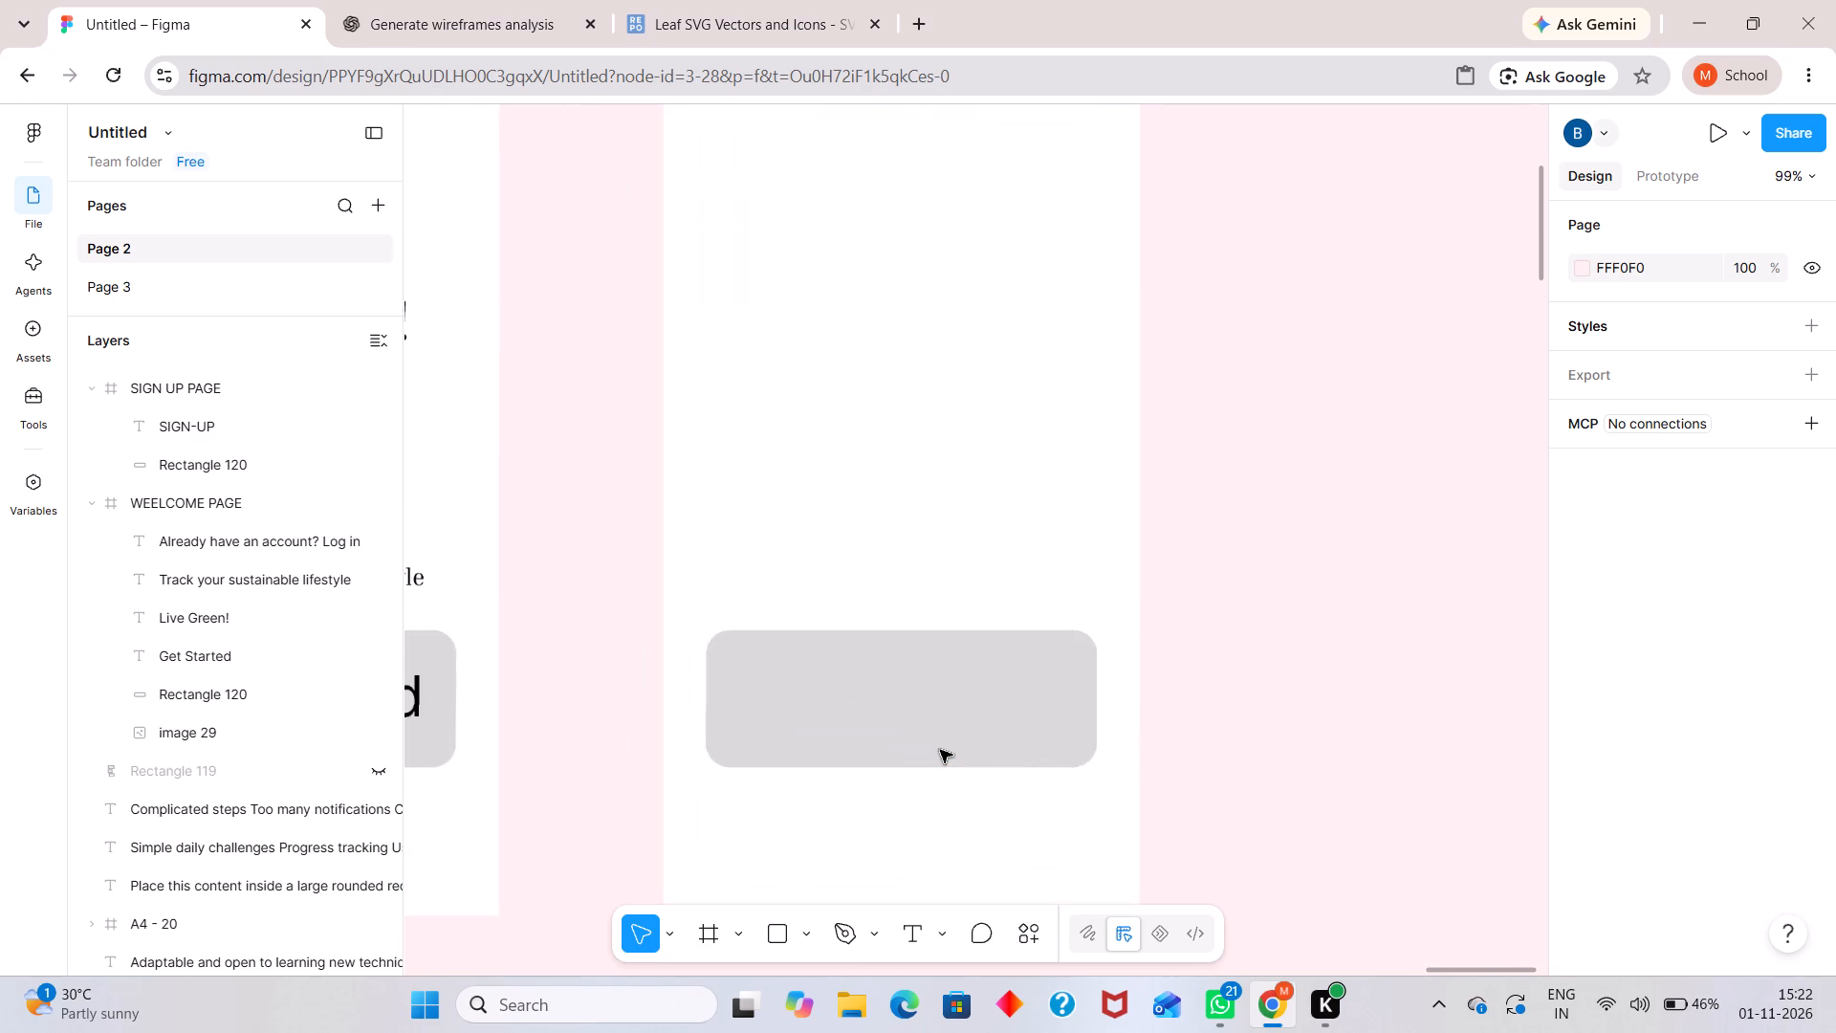
Reduce the height of the grey rounded rectangle in the sign-up frame to 72, keeping its 330 width.
{"action": "left_click", "coordinate": [940, 714]}
{"action": "left_click_drag", "start_coordinate": [972, 766], "coordinate": [972, 762]}
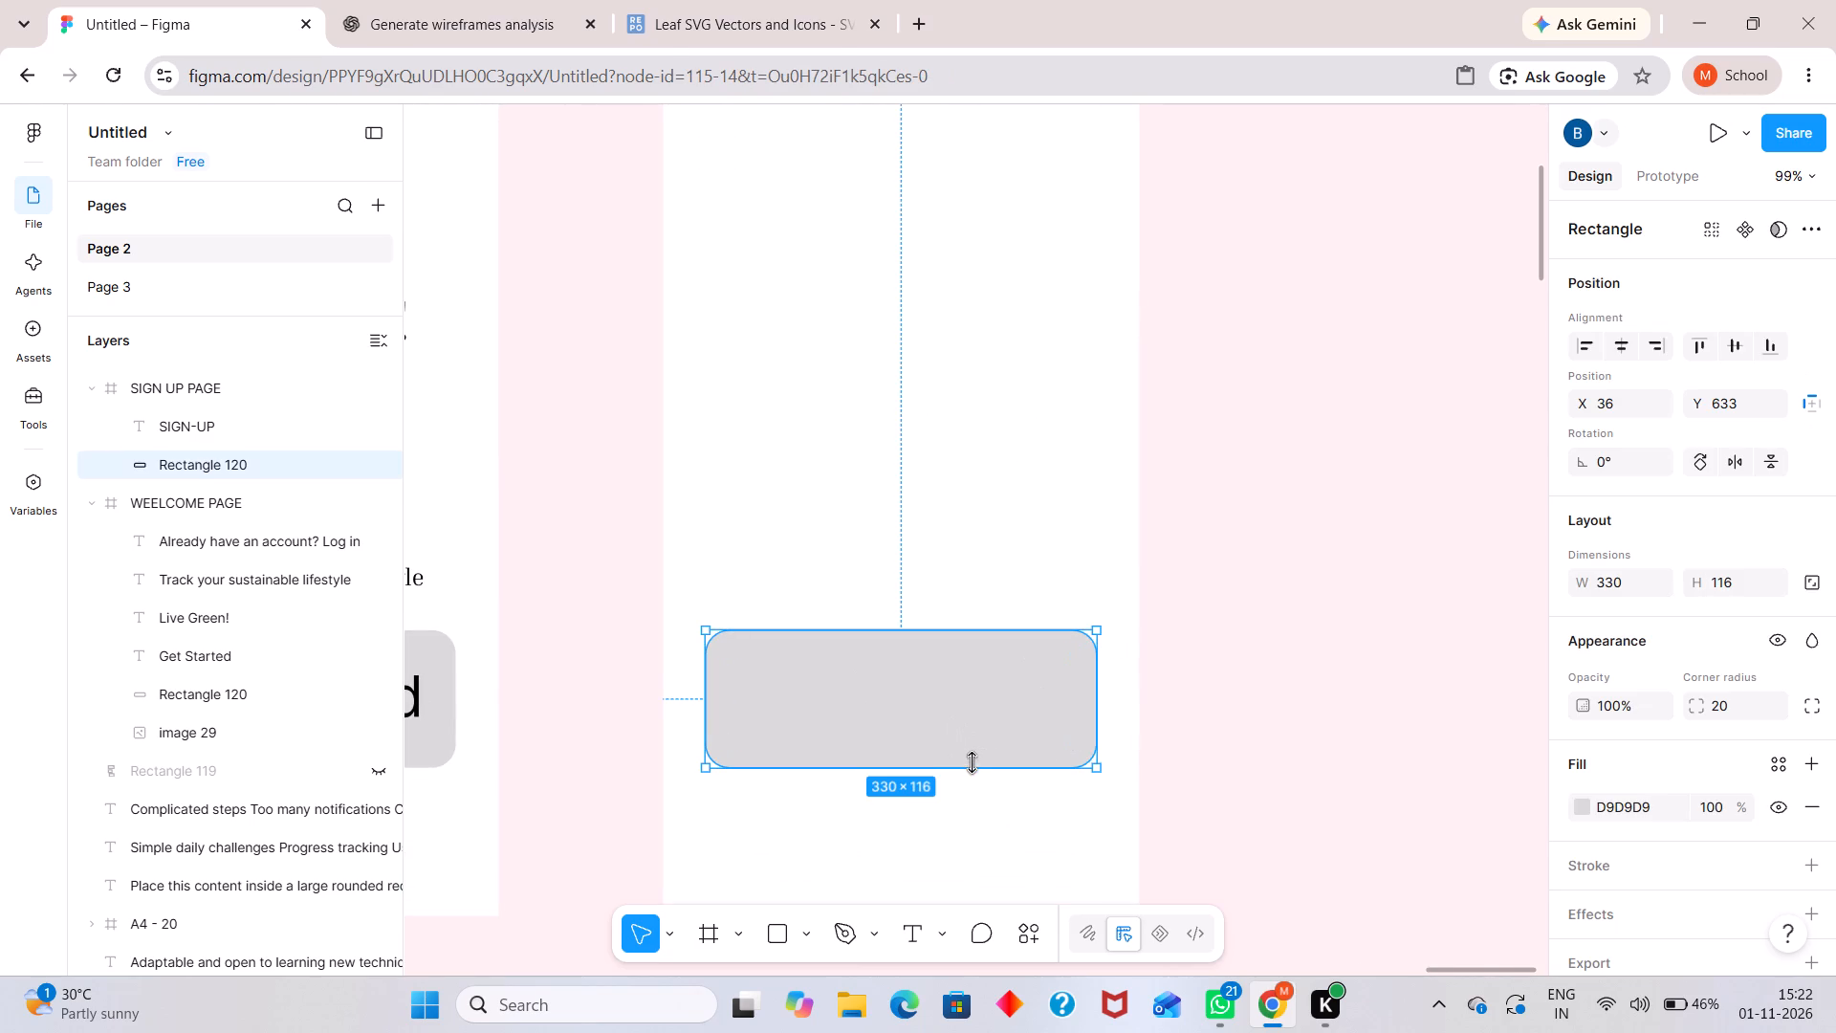
{"action": "left_click_drag", "start_coordinate": [972, 762], "coordinate": [972, 735]}
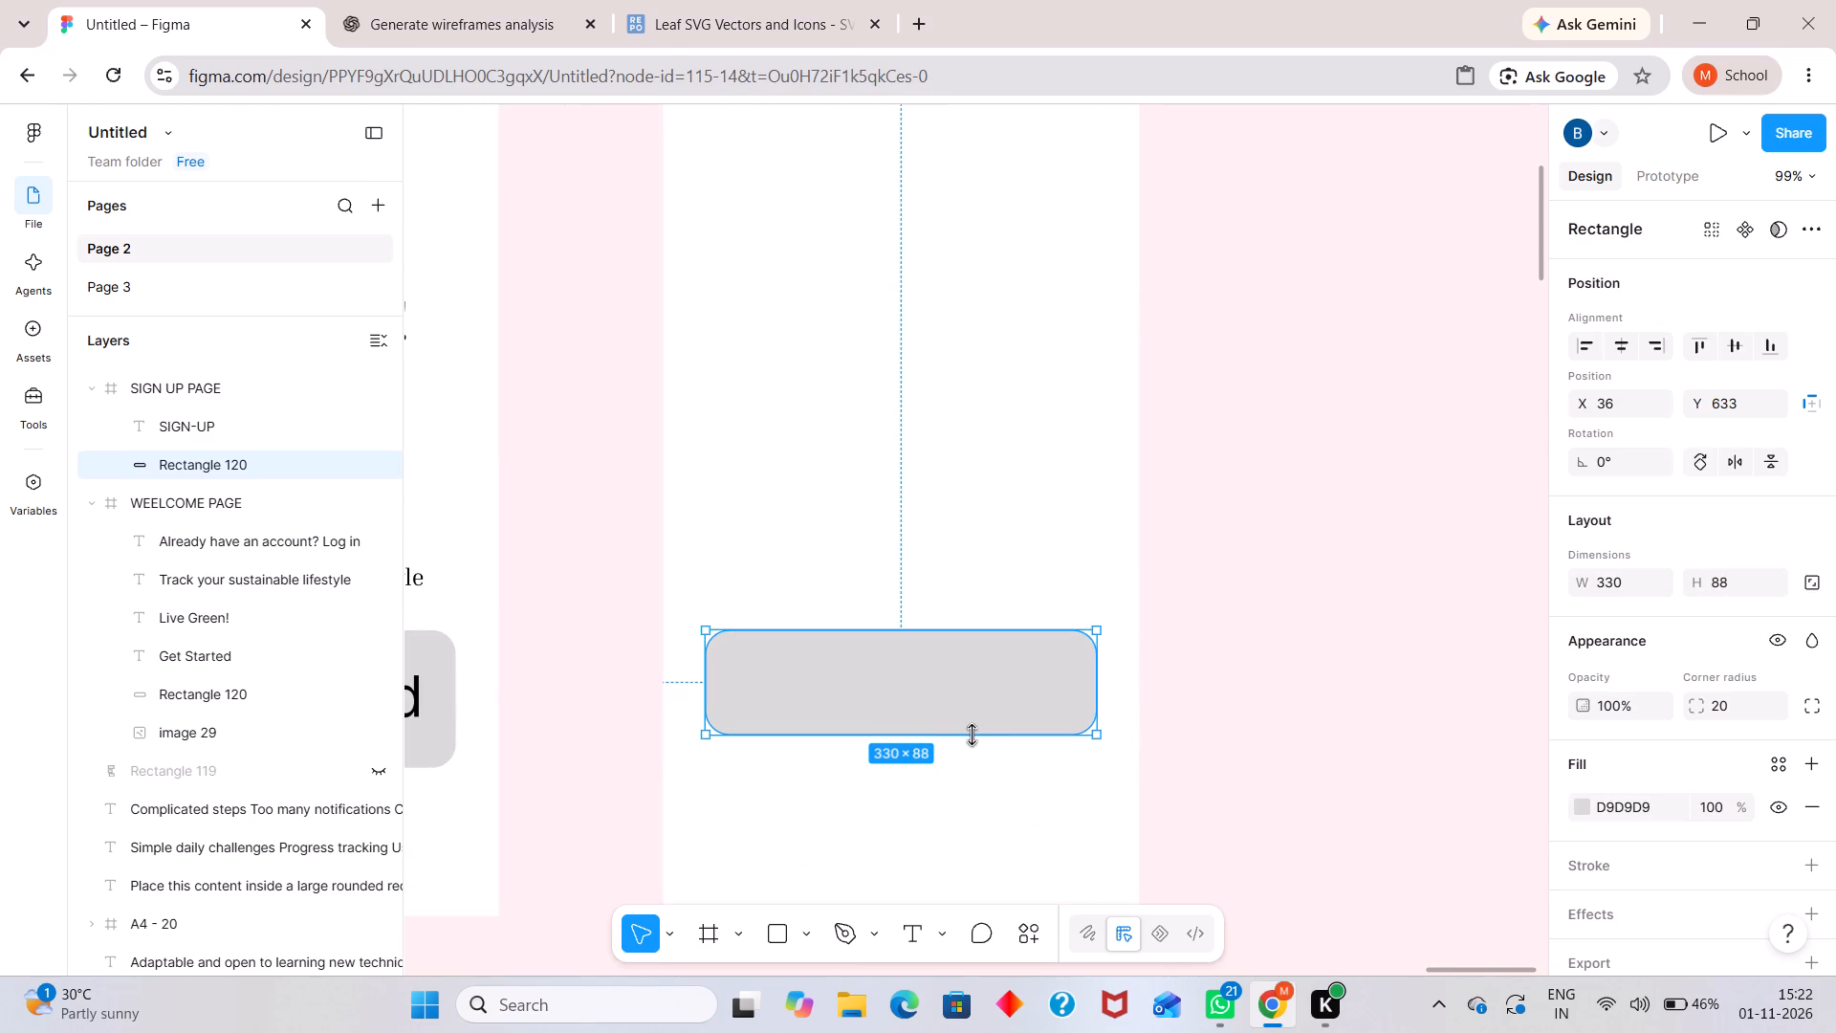
{"action": "left_click_drag", "start_coordinate": [972, 735], "coordinate": [972, 715]}
{"action": "left_click", "coordinate": [1231, 672]}
Move the grey rectangle up beneath the "SIGN-UP" heading, at about X 25, Y 278.
{"action": "scroll", "coordinate": [1231, 672], "scroll_direction": "down", "scroll_amount": 2, "text": "ctrl"}
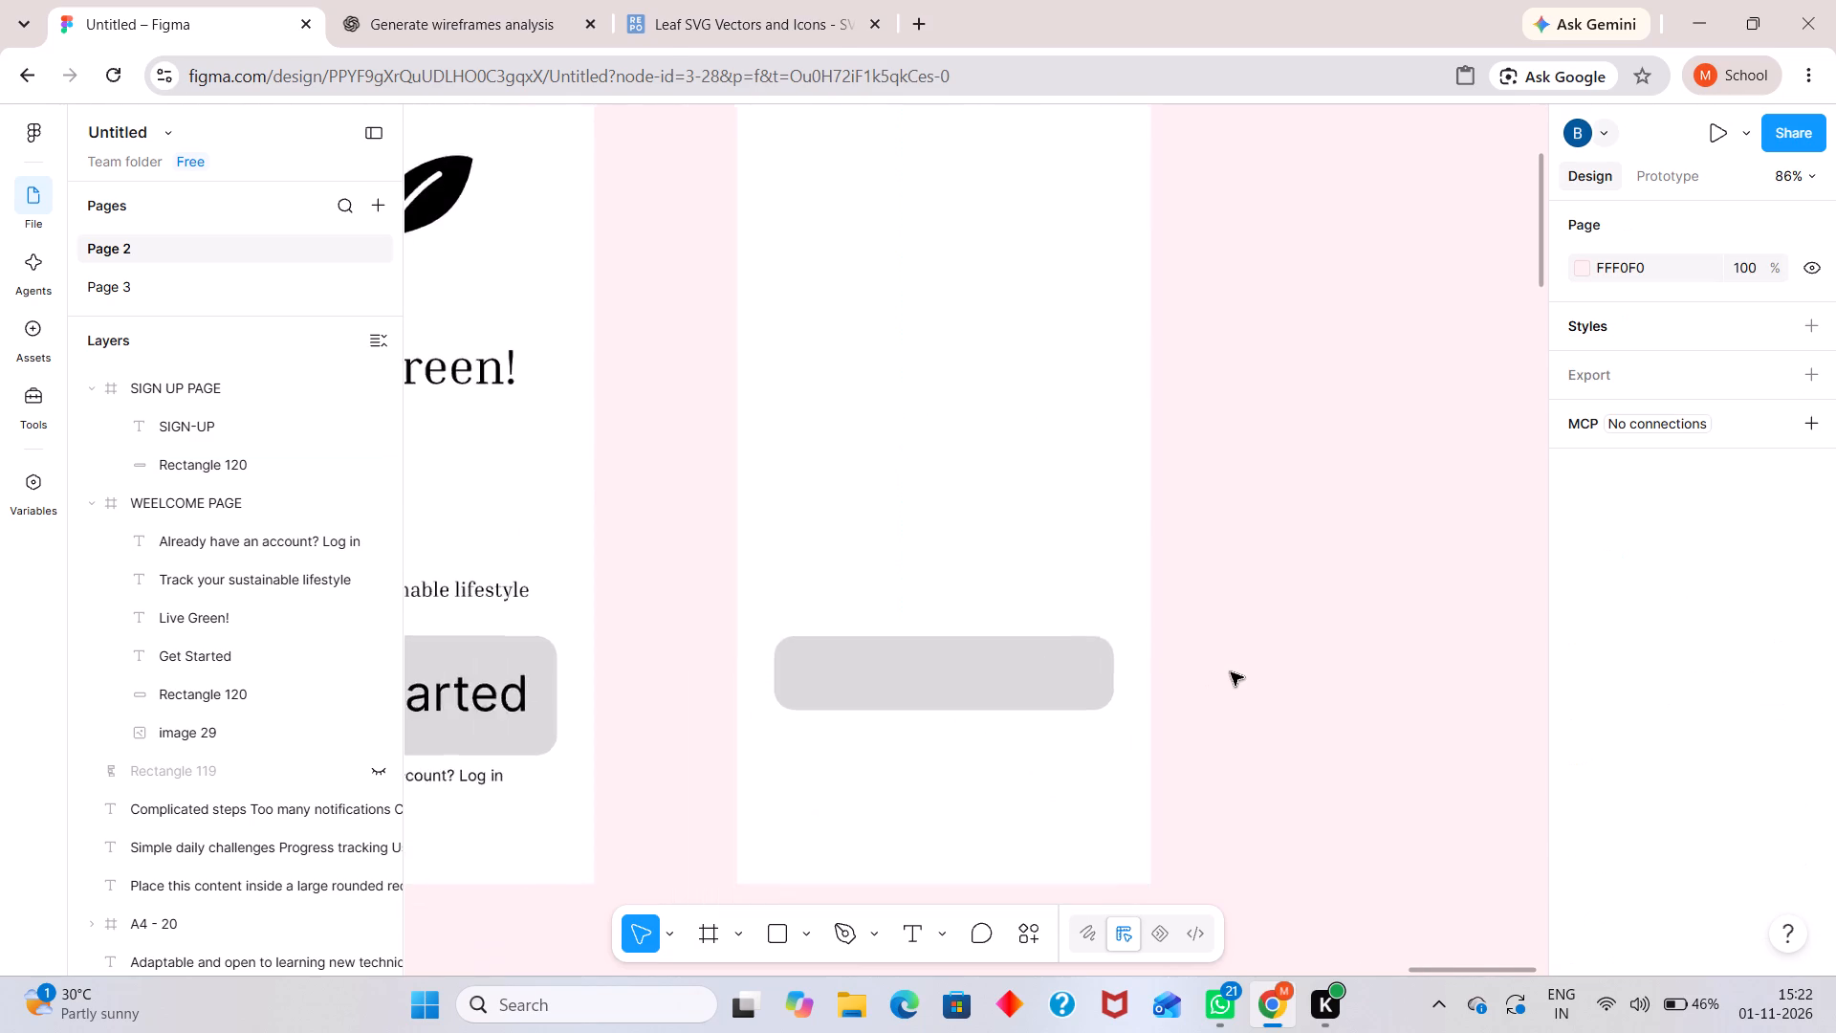
{"action": "scroll", "coordinate": [1231, 672], "scroll_direction": "down", "scroll_amount": 2, "text": "ctrl"}
{"action": "left_click_drag", "start_coordinate": [974, 681], "coordinate": [968, 326]}
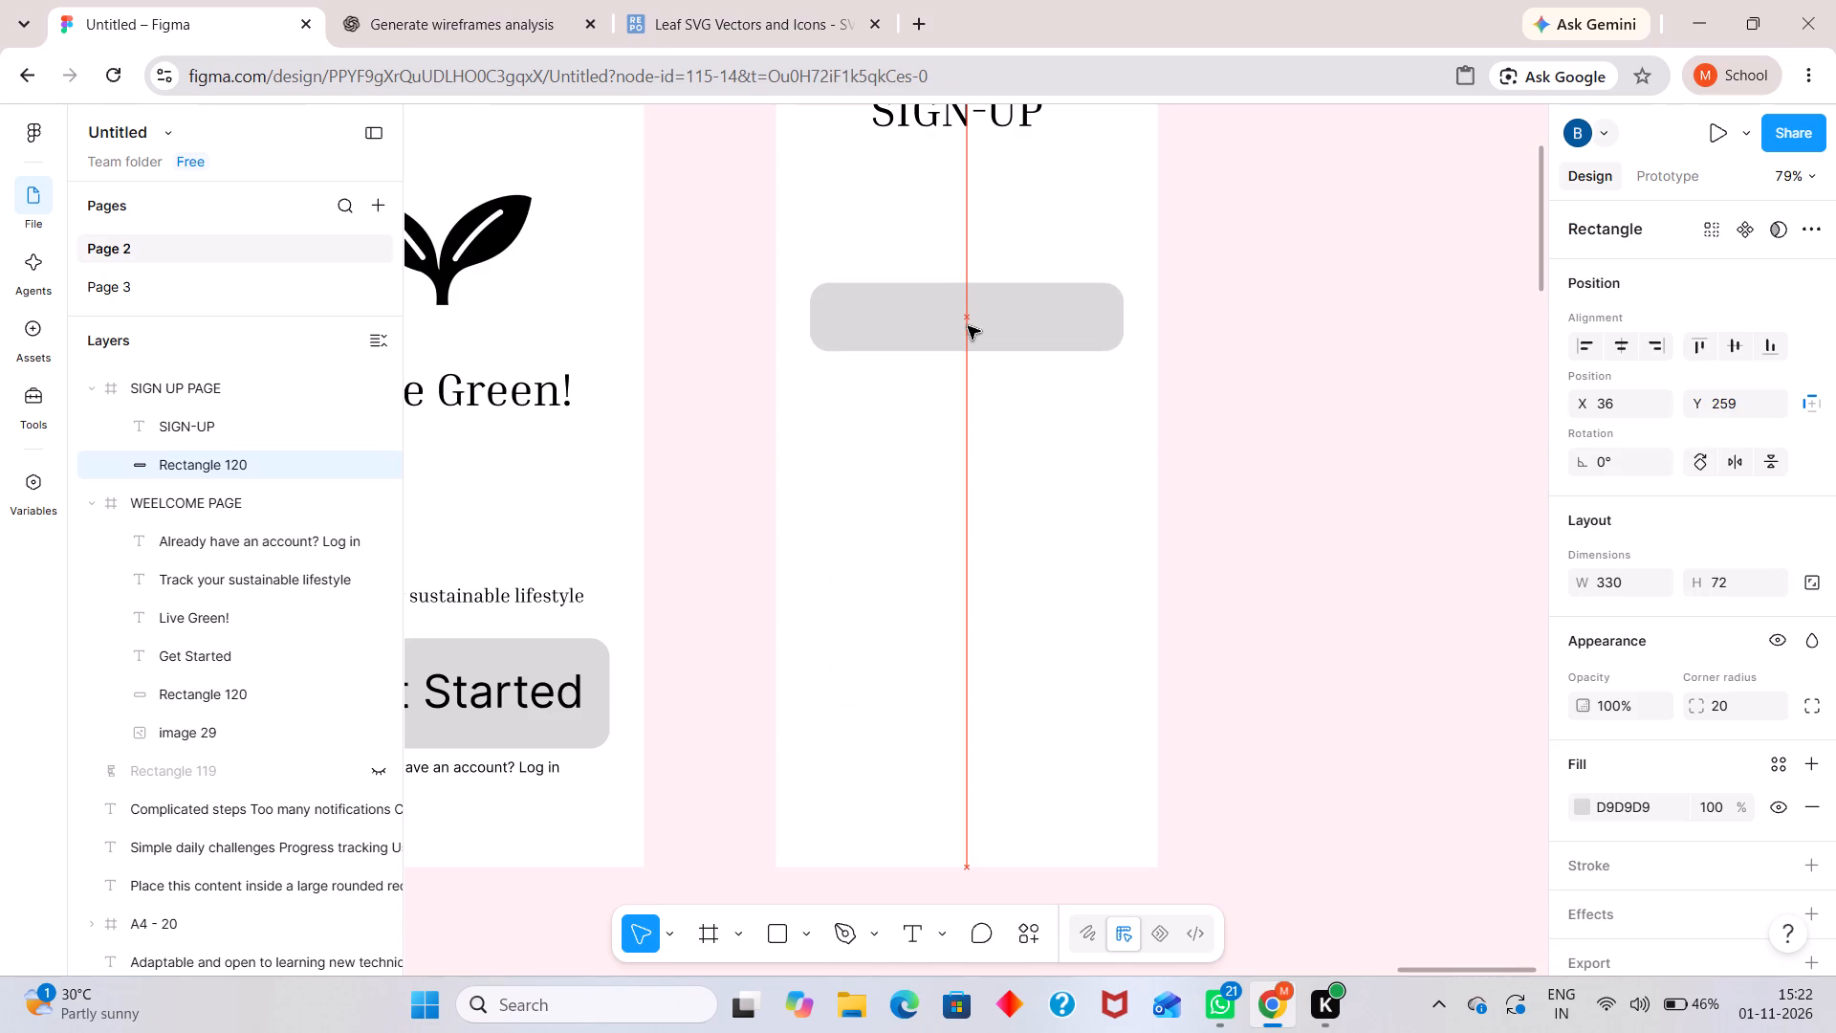
{"action": "left_click_drag", "start_coordinate": [968, 326], "coordinate": [963, 344]}
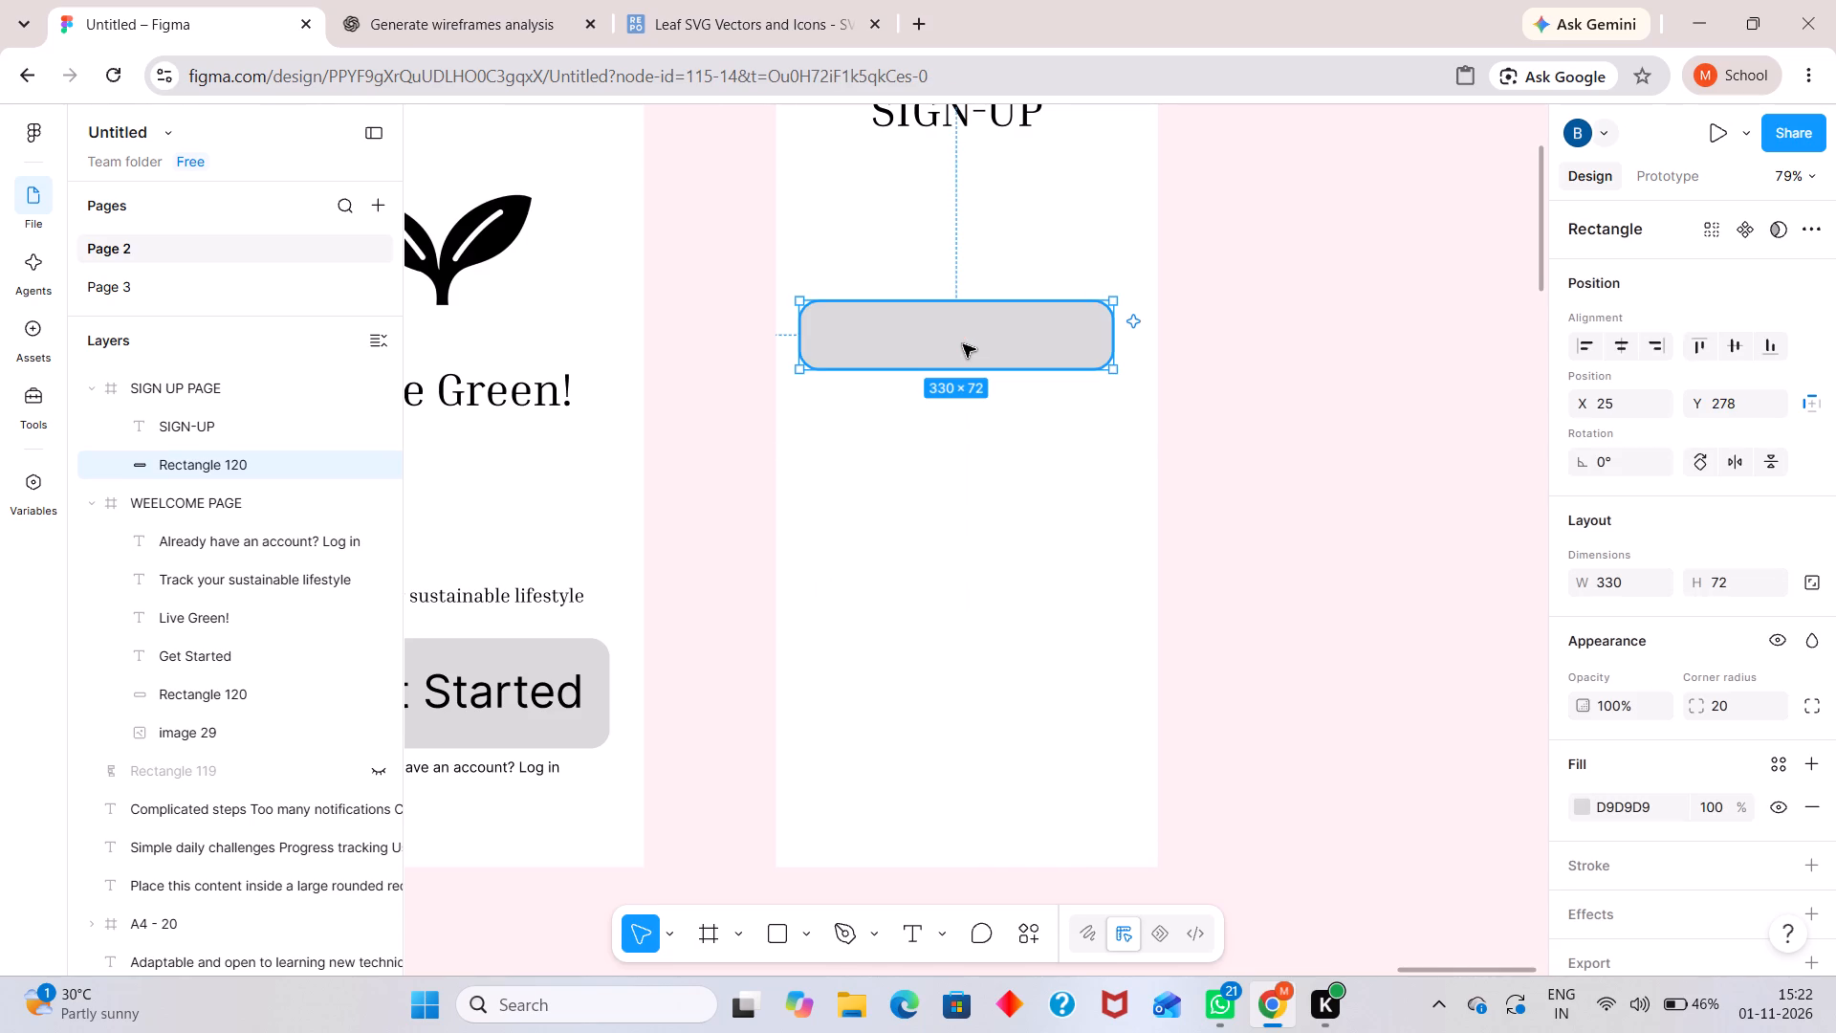
Check the Sign Up wireframe in ChatGPT, then copy Figma's "Get Started" text above the sign-up rectangle, at about X 22, Y 179.
{"action": "left_click", "coordinate": [433, 26]}
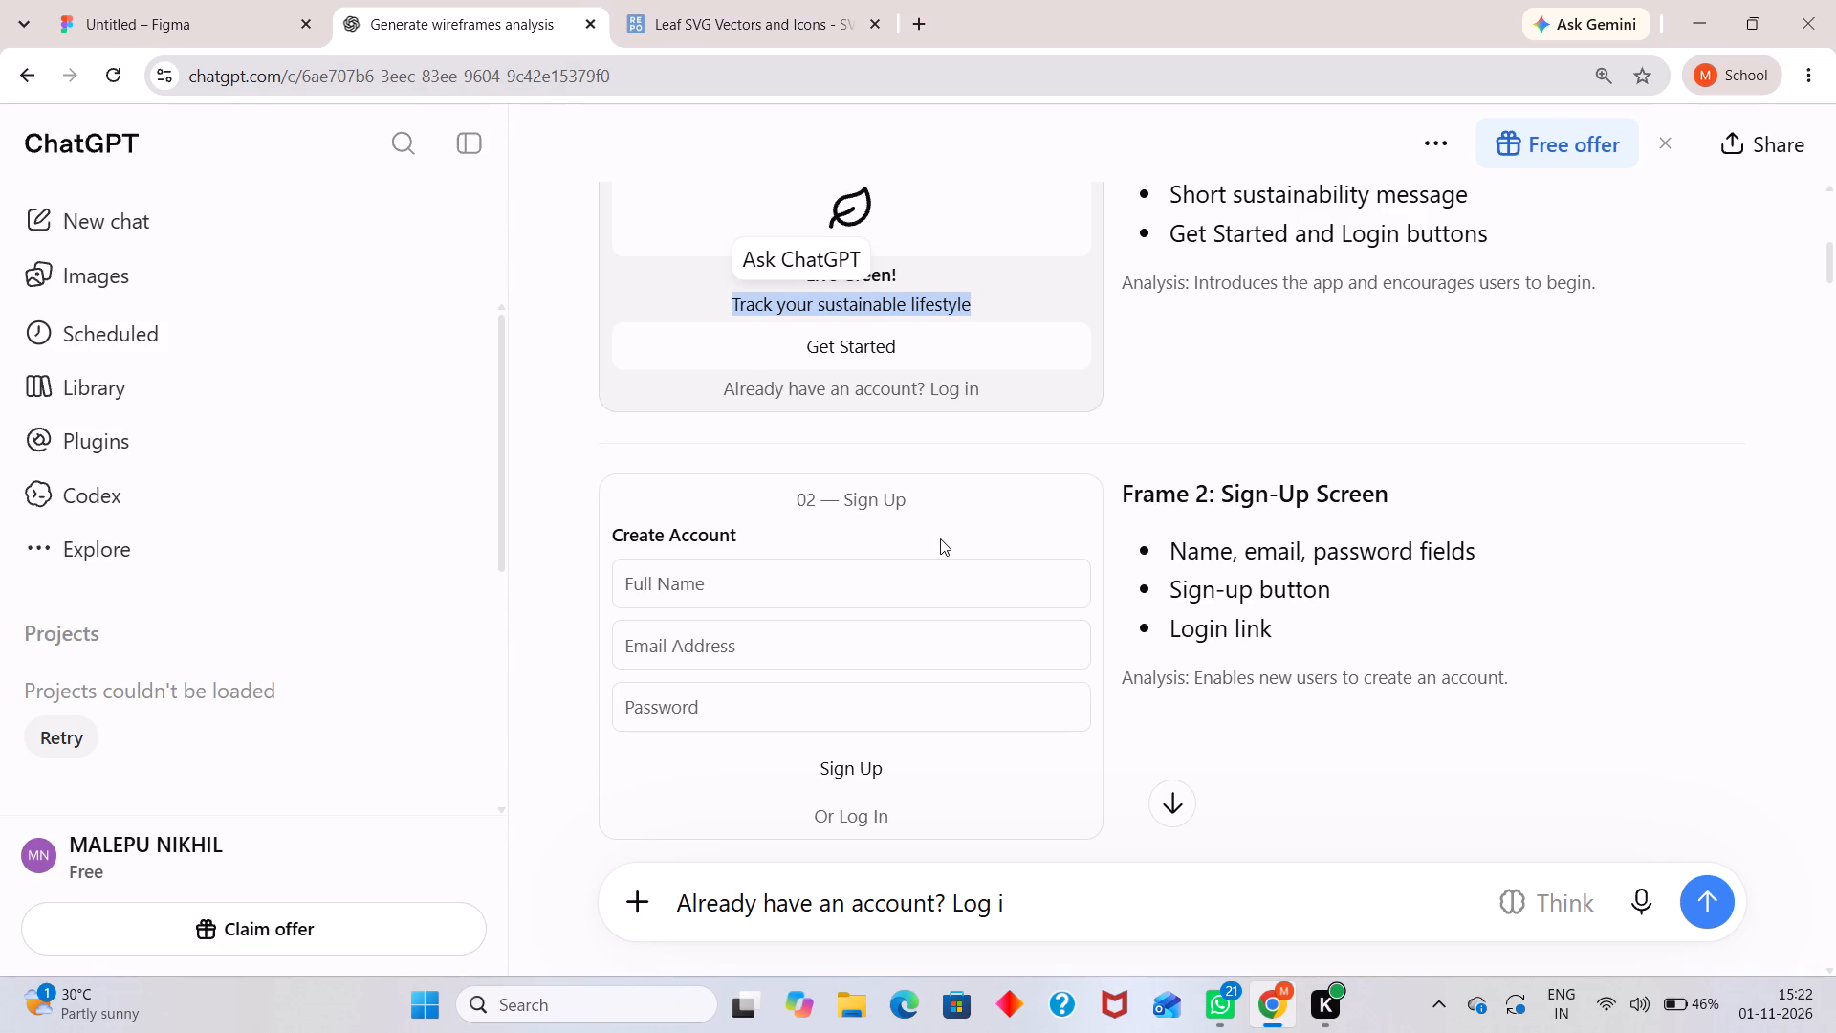
{"action": "scroll", "coordinate": [940, 538], "scroll_direction": "down", "scroll_amount": 1}
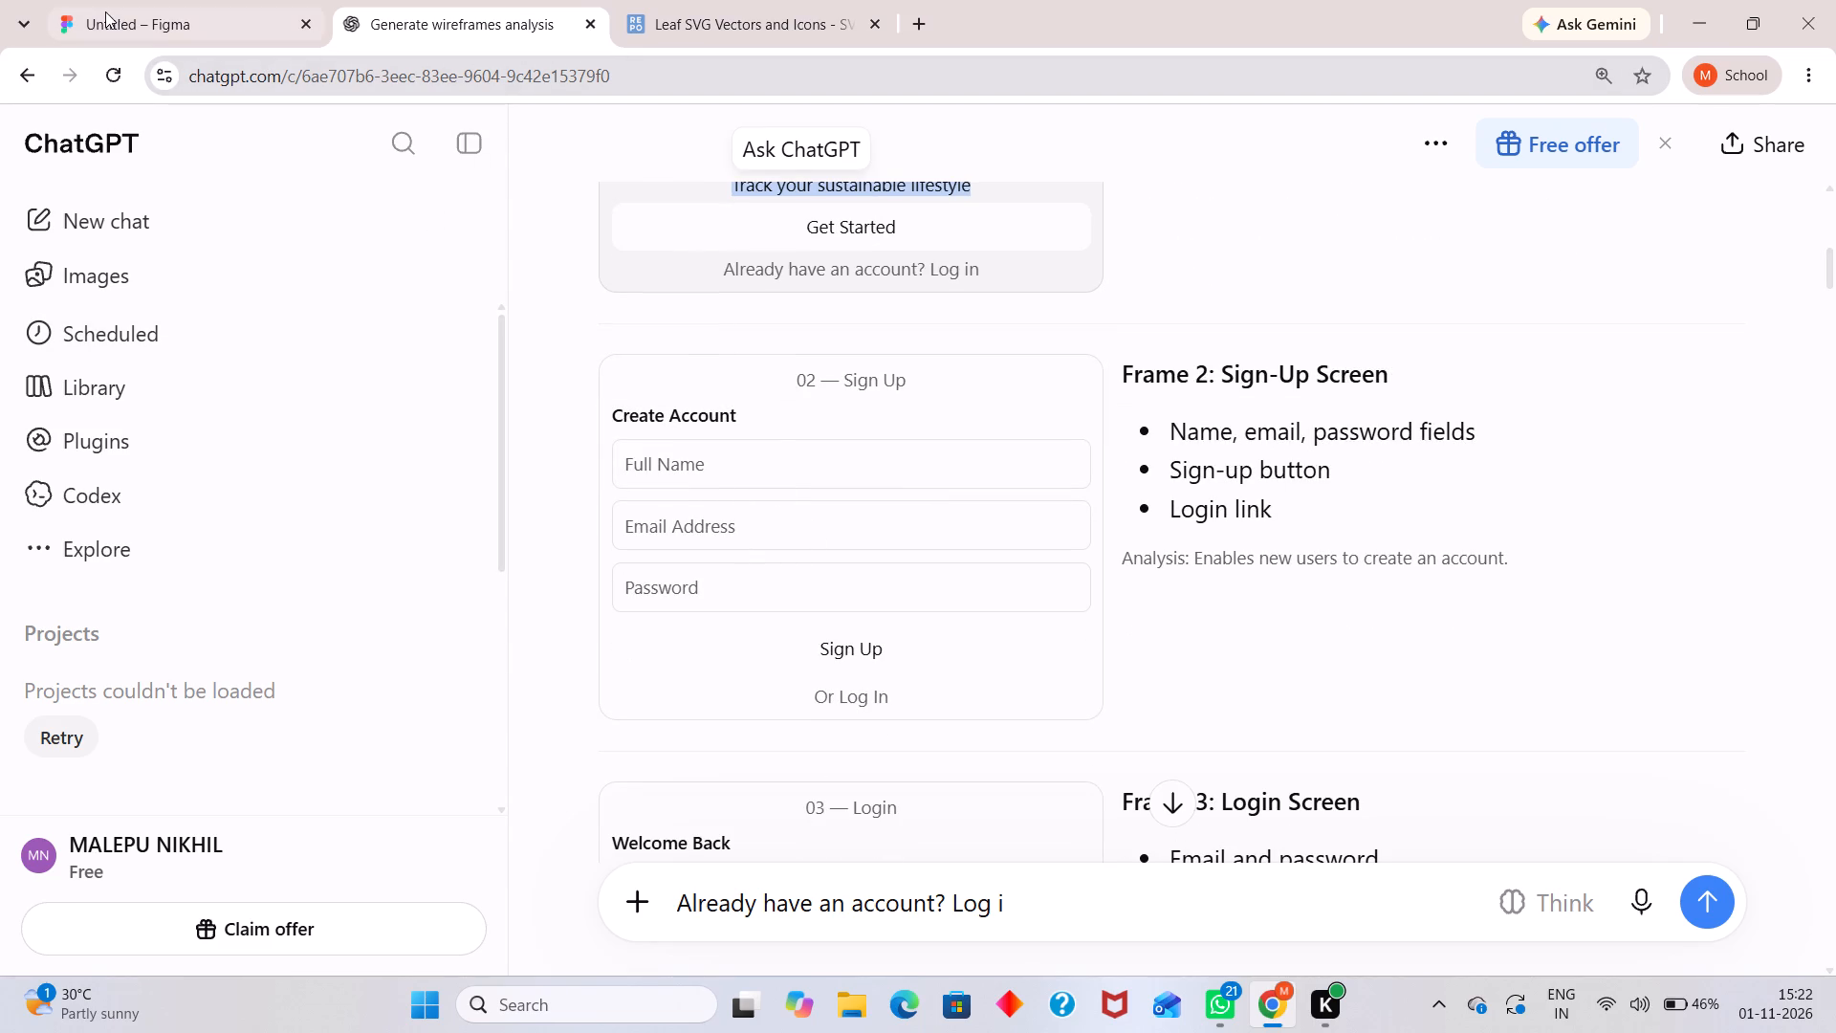
{"action": "left_click", "coordinate": [192, 34]}
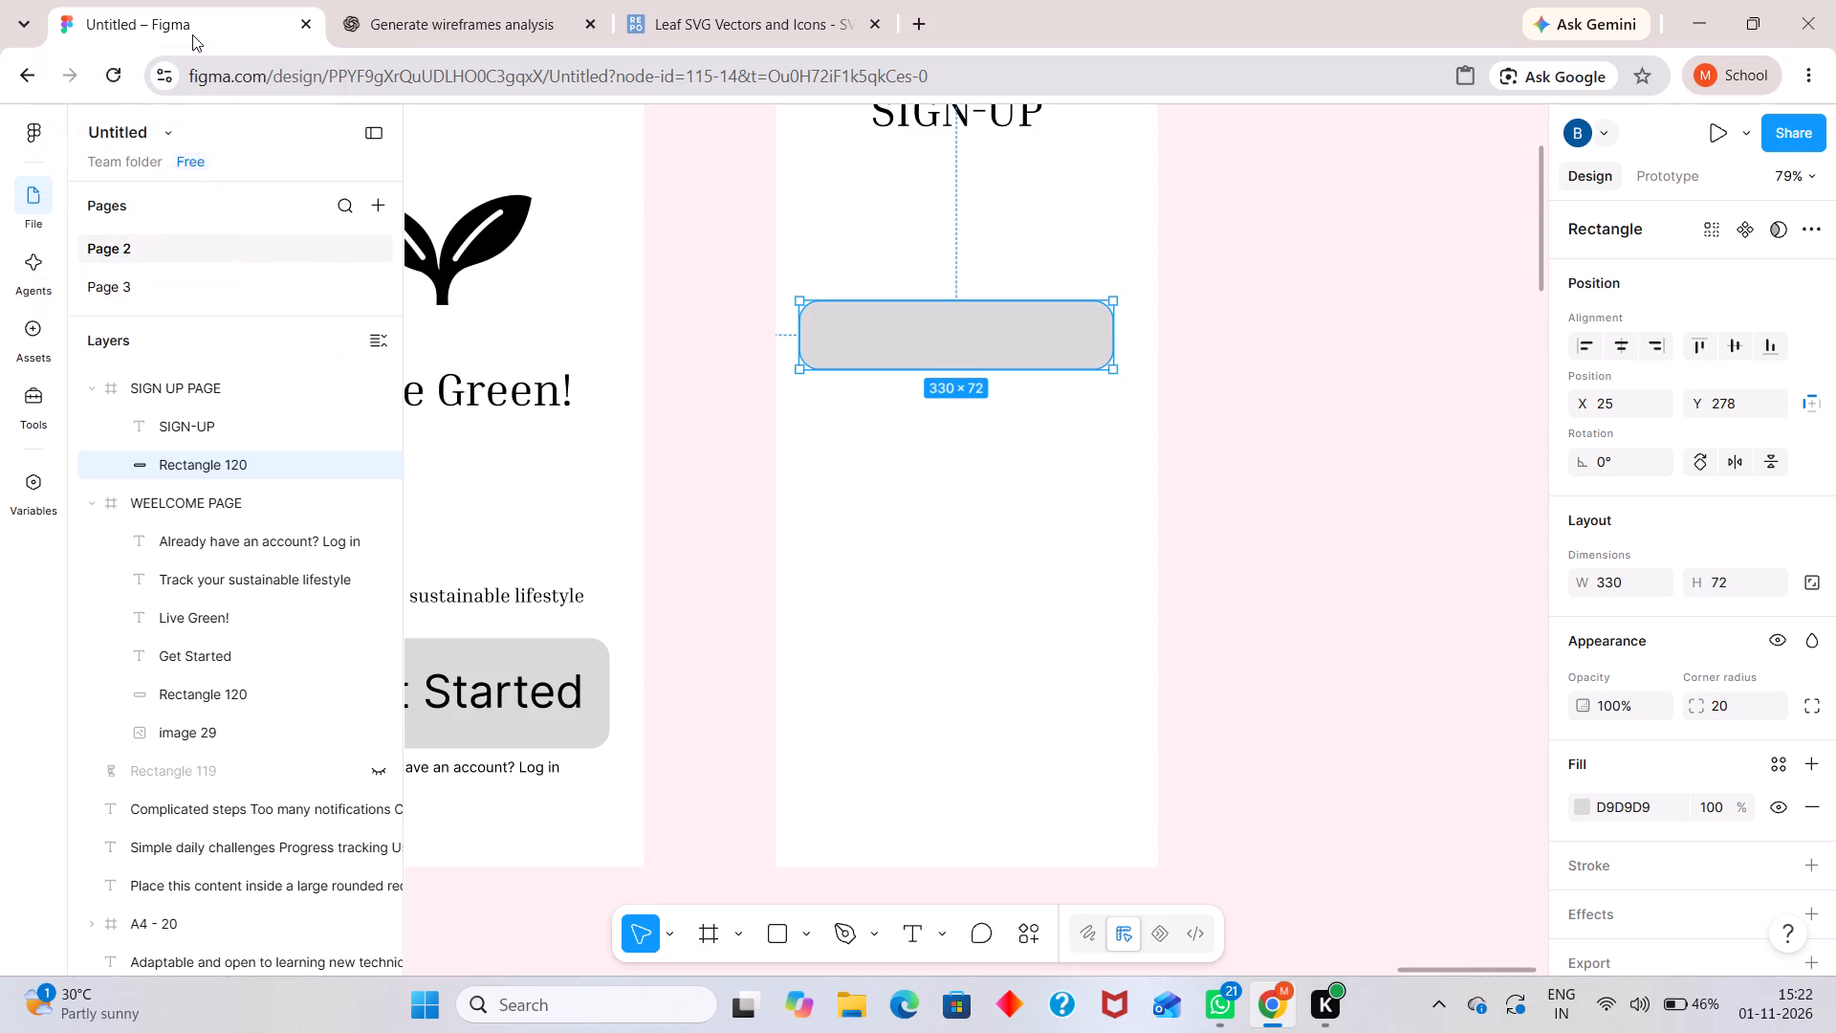
{"action": "scroll", "coordinate": [925, 559], "scroll_direction": "down", "scroll_amount": 2}
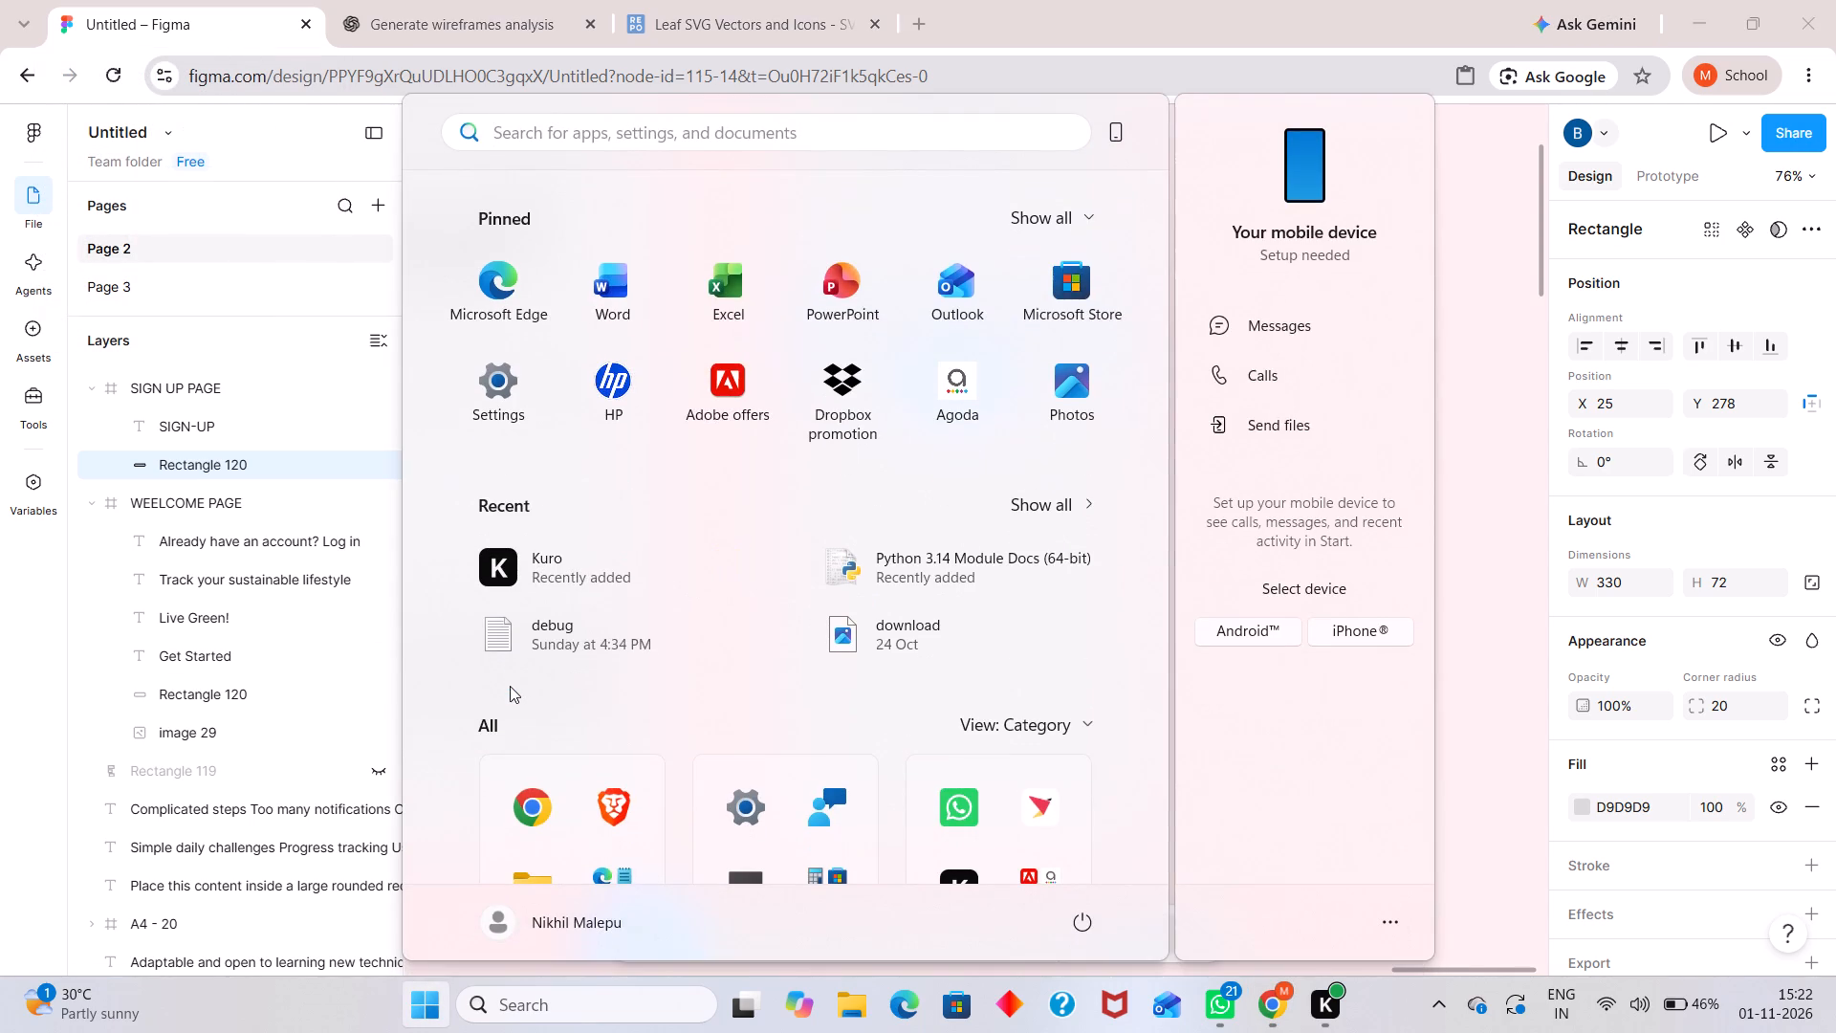
{"action": "left_click_drag", "start_coordinate": [510, 686], "coordinate": [636, 597], "text": "alt"}
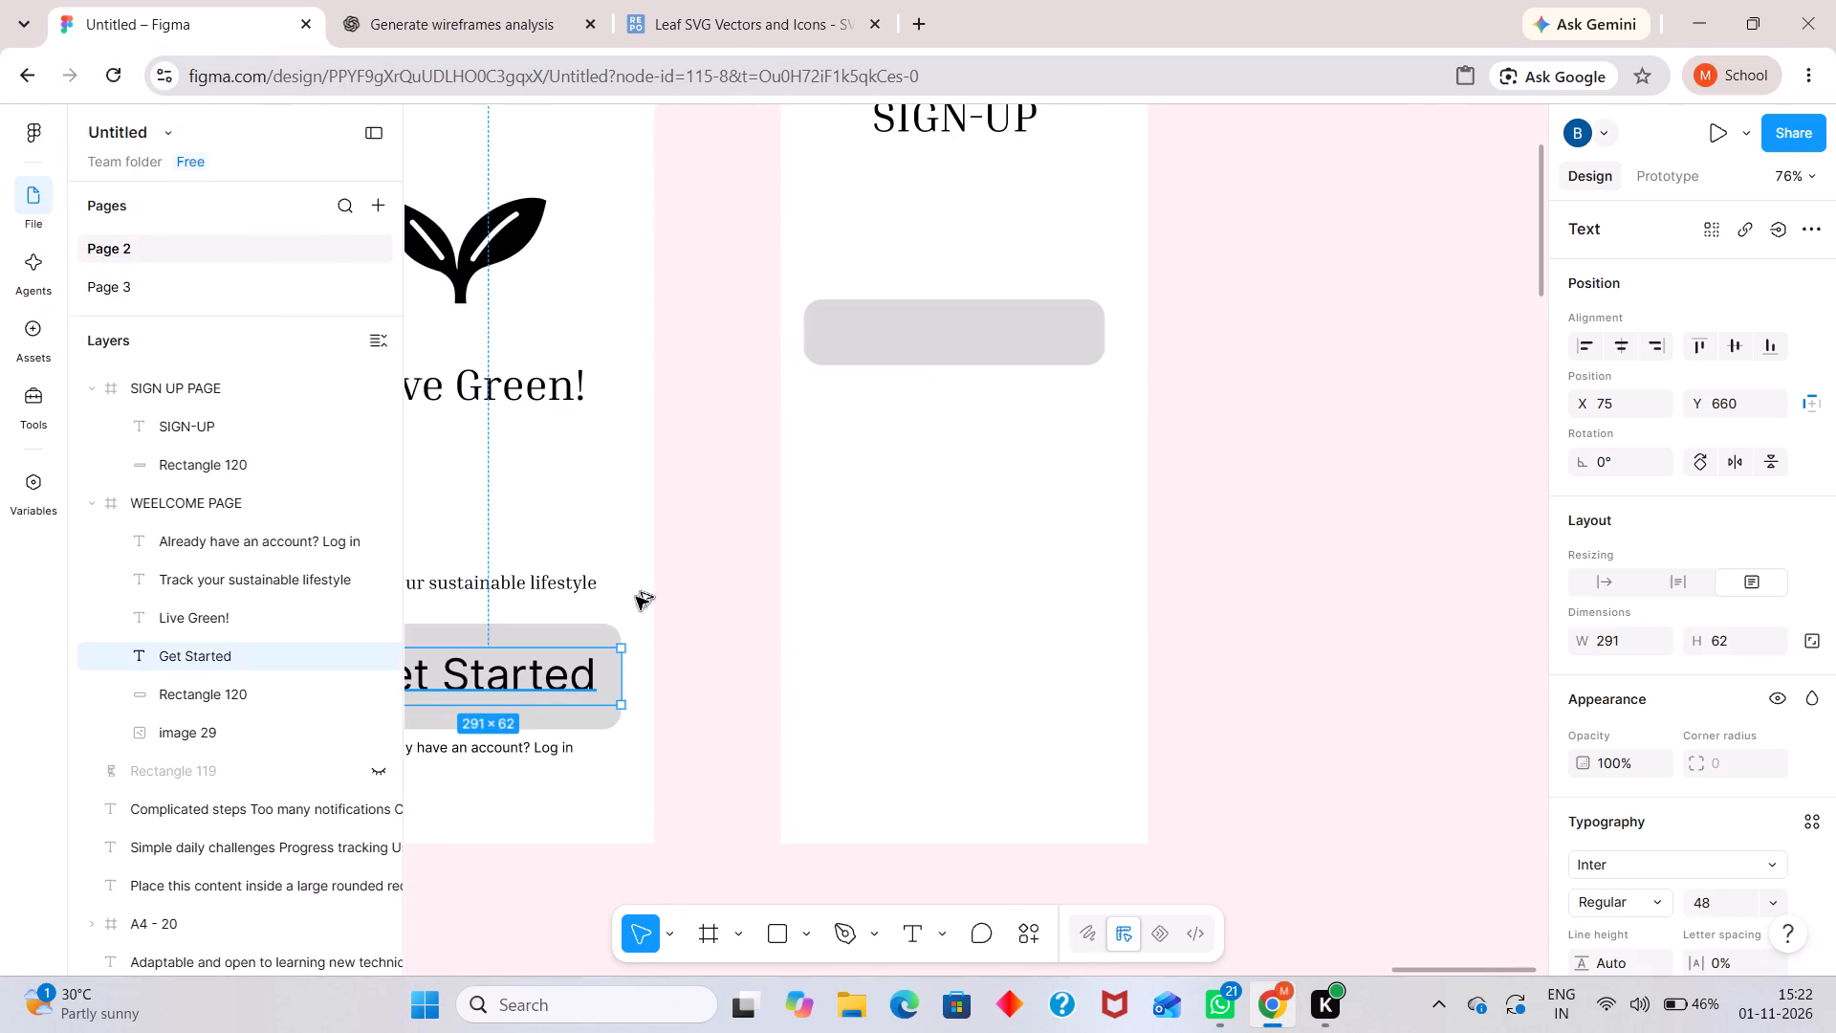
{"action": "left_click_drag", "start_coordinate": [636, 597], "coordinate": [955, 253], "text": "alt"}
Replace the copied "Get Started" text above the rectangle with "Create Account" in title case.
{"action": "double_click", "coordinate": [955, 253]}
{"action": "type", "text": "CRESTE"}
{"action": "key", "text": "space"}
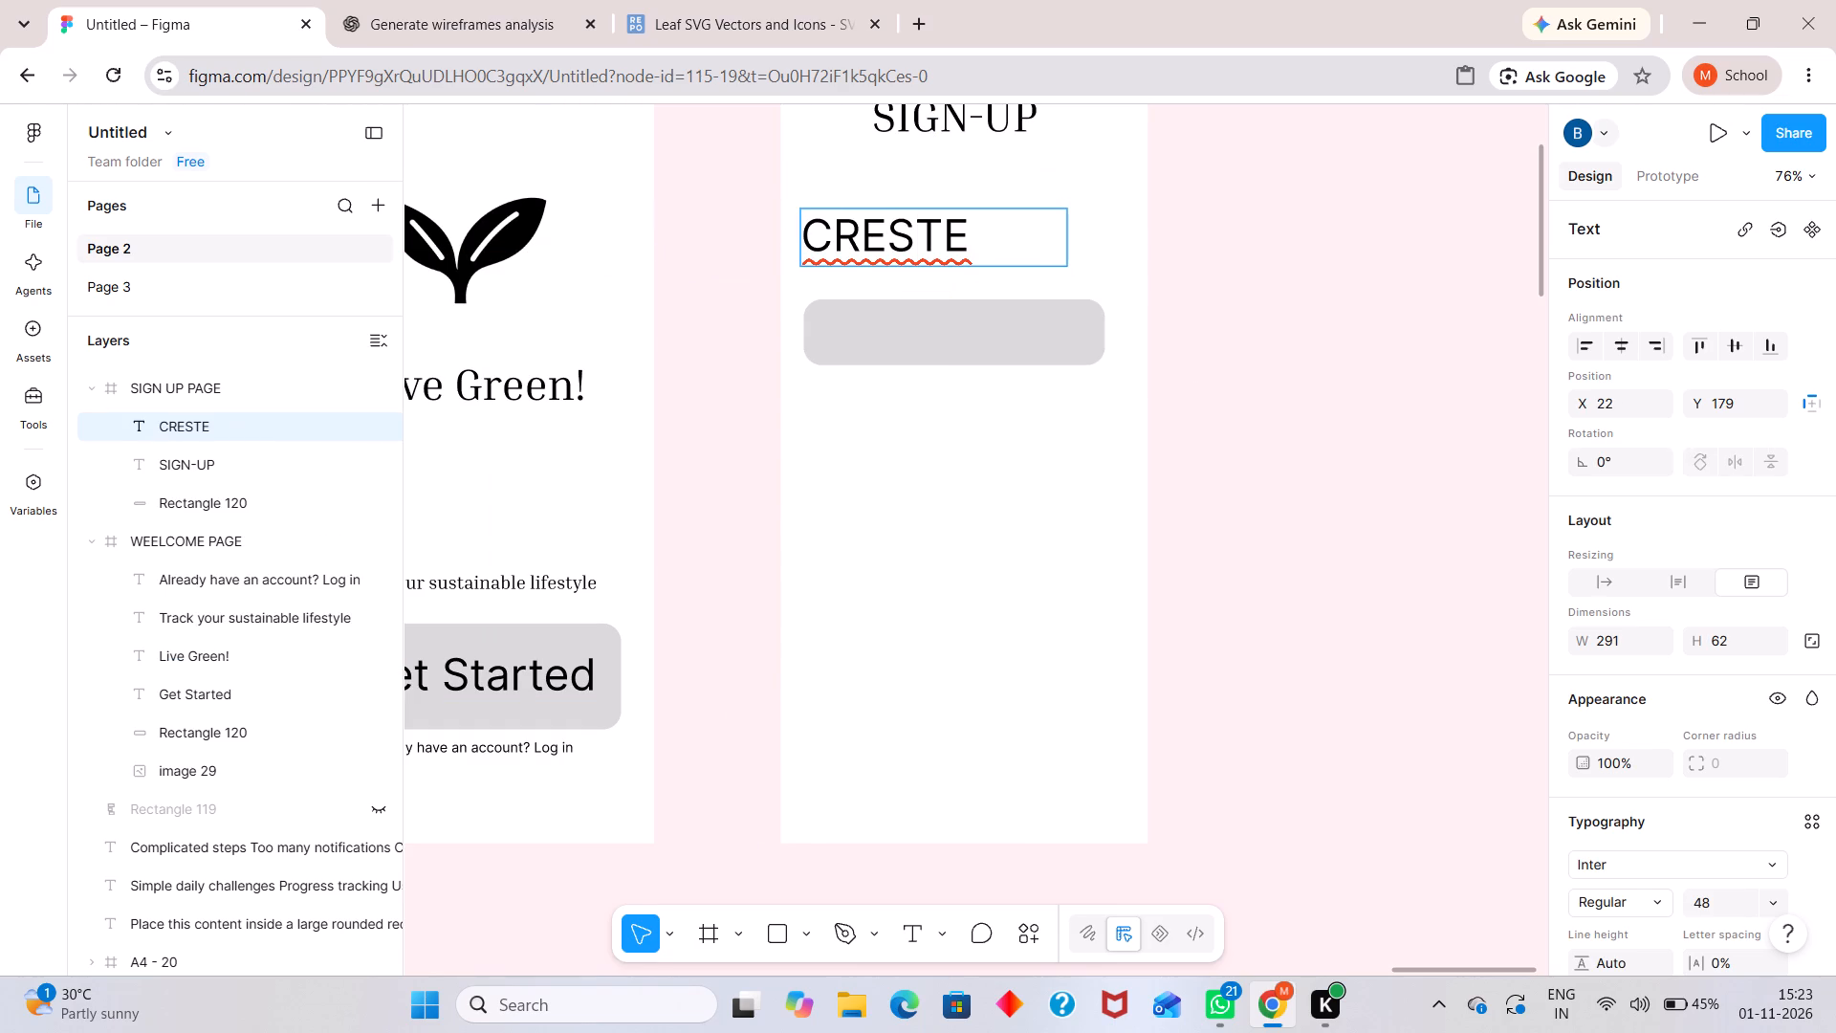
{"action": "key", "text": "BackSpace"}
{"action": "key", "text": "BackSpace"}
{"action": "key", "text": "BackSpace"}
{"action": "key", "text": "BackSpace"}
{"action": "type", "text": "ATE ACCOU"}
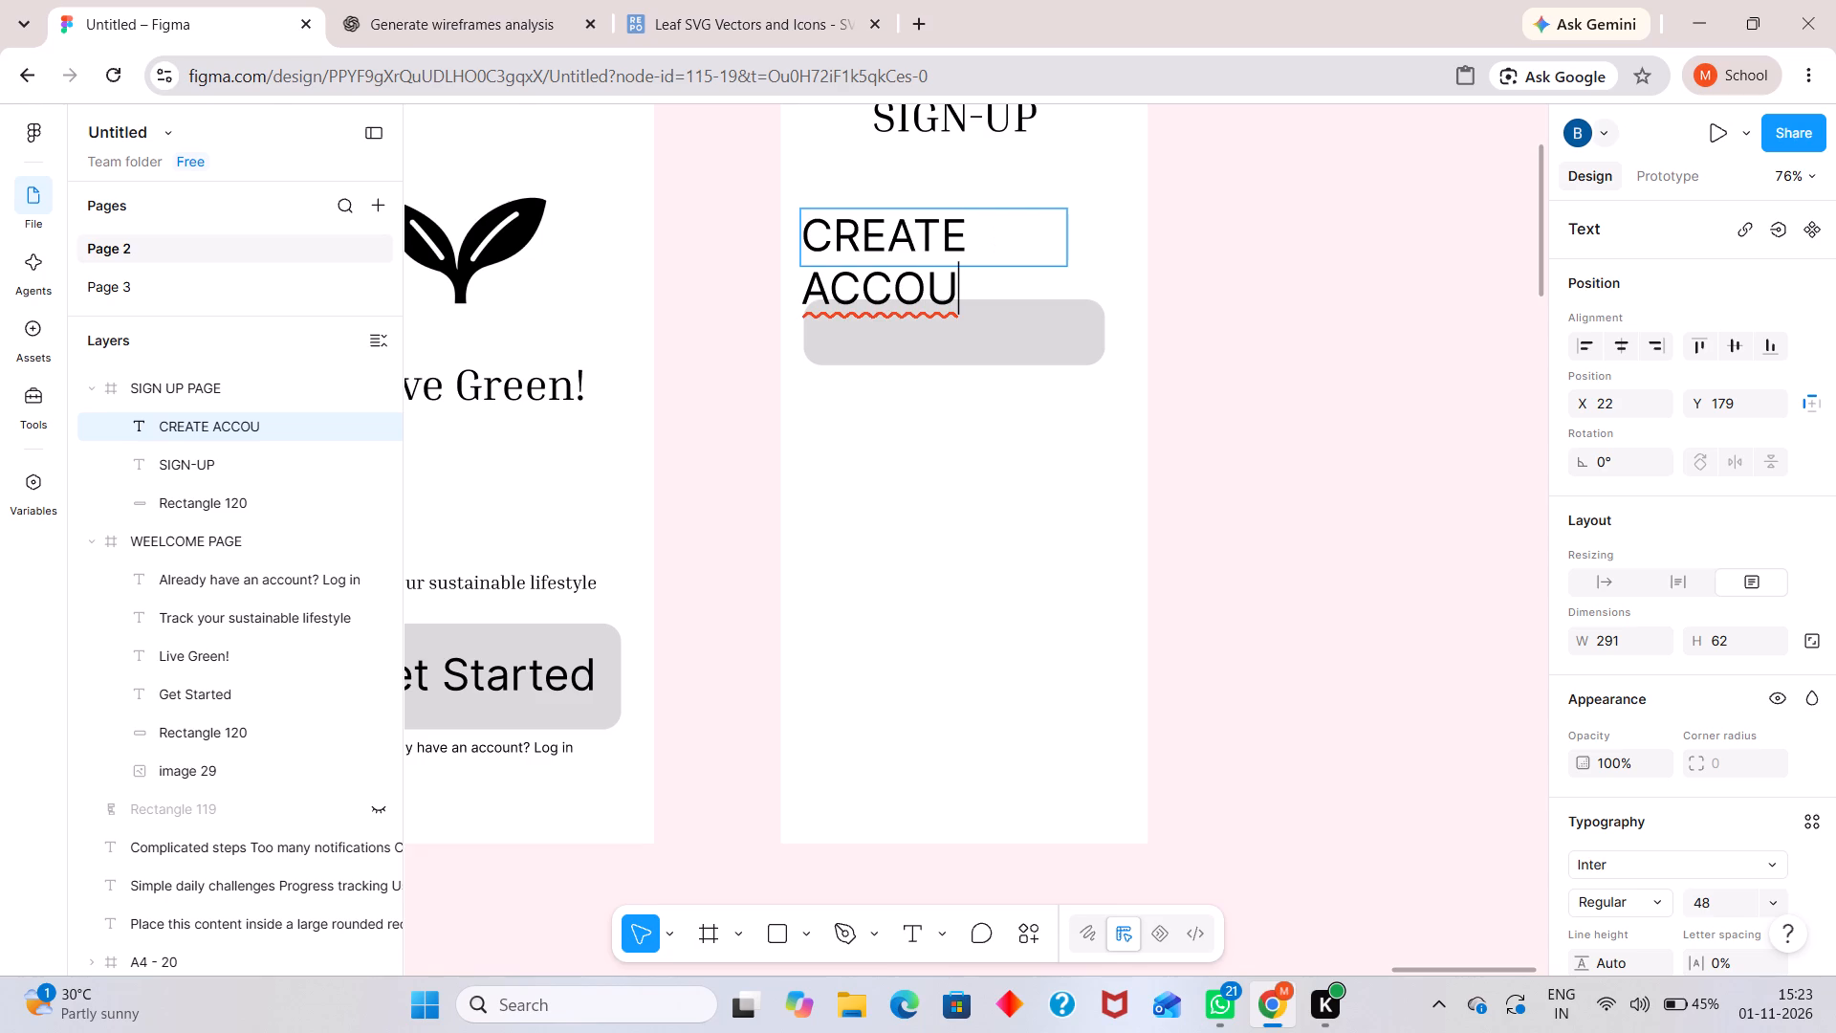
{"action": "key", "text": "ctrl+a"}
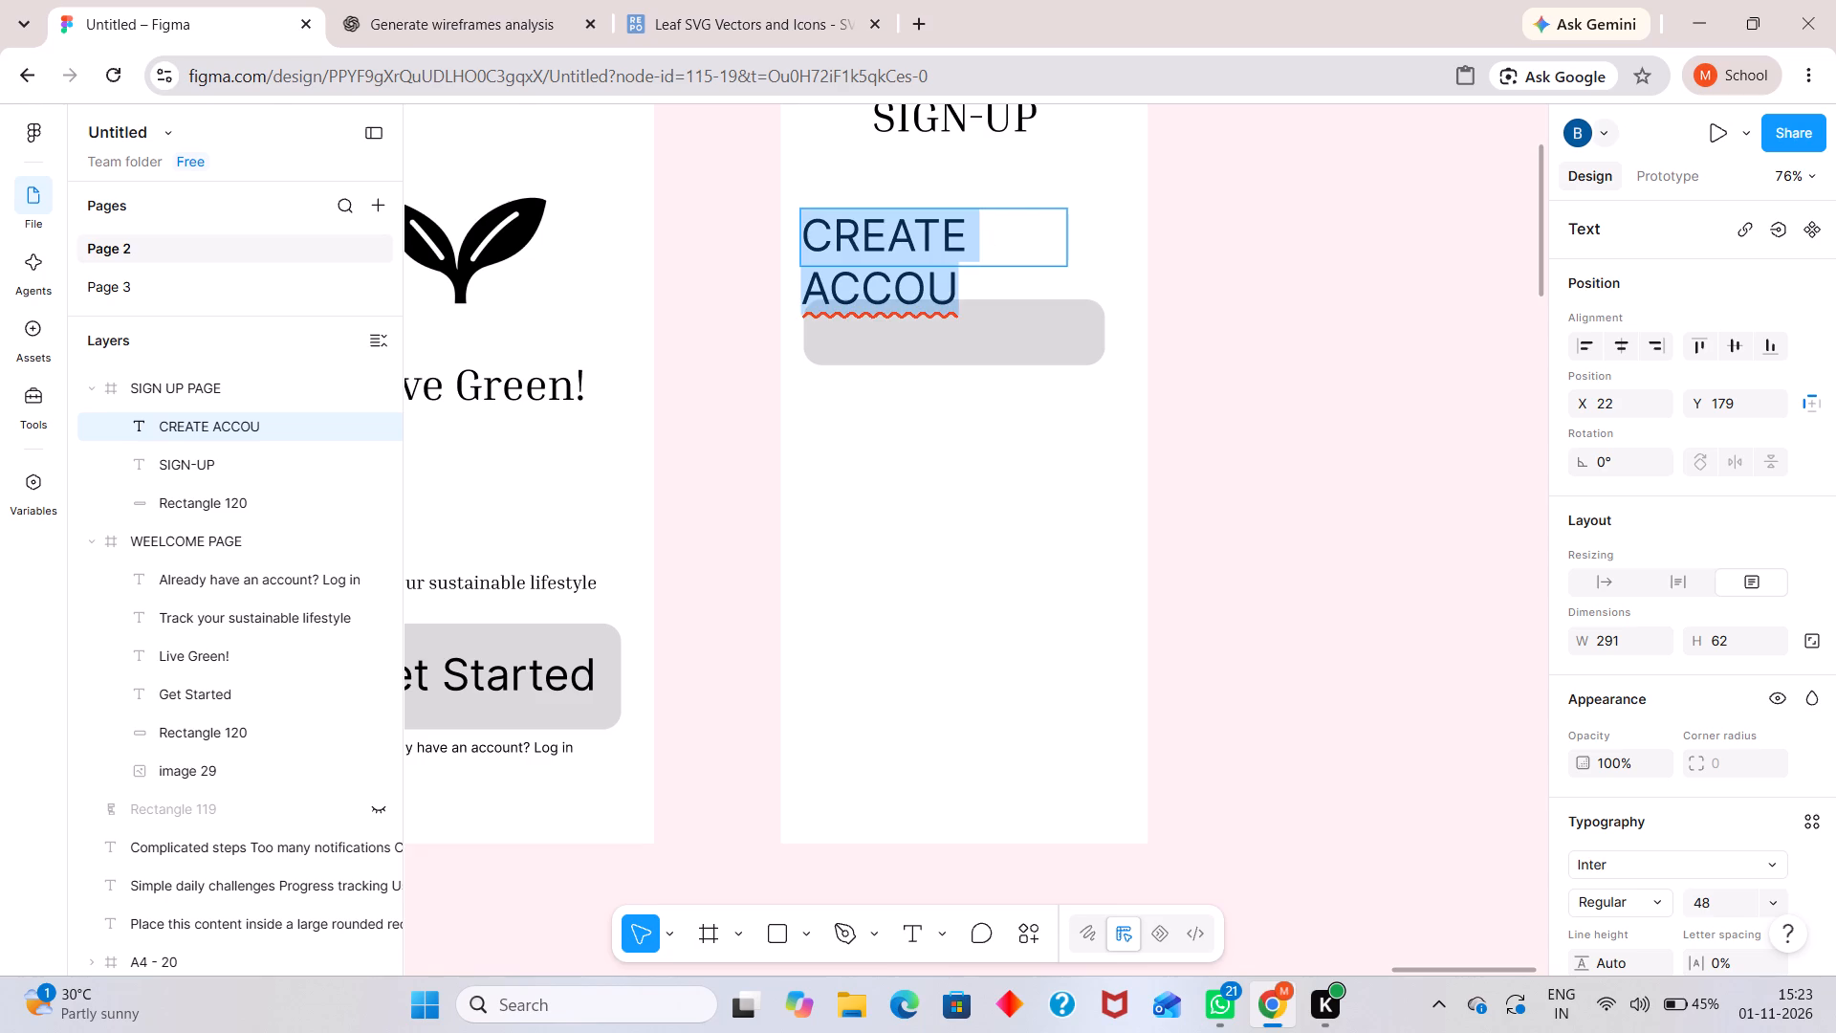
{"action": "key", "text": "c"}
{"action": "key", "text": "BackSpace"}
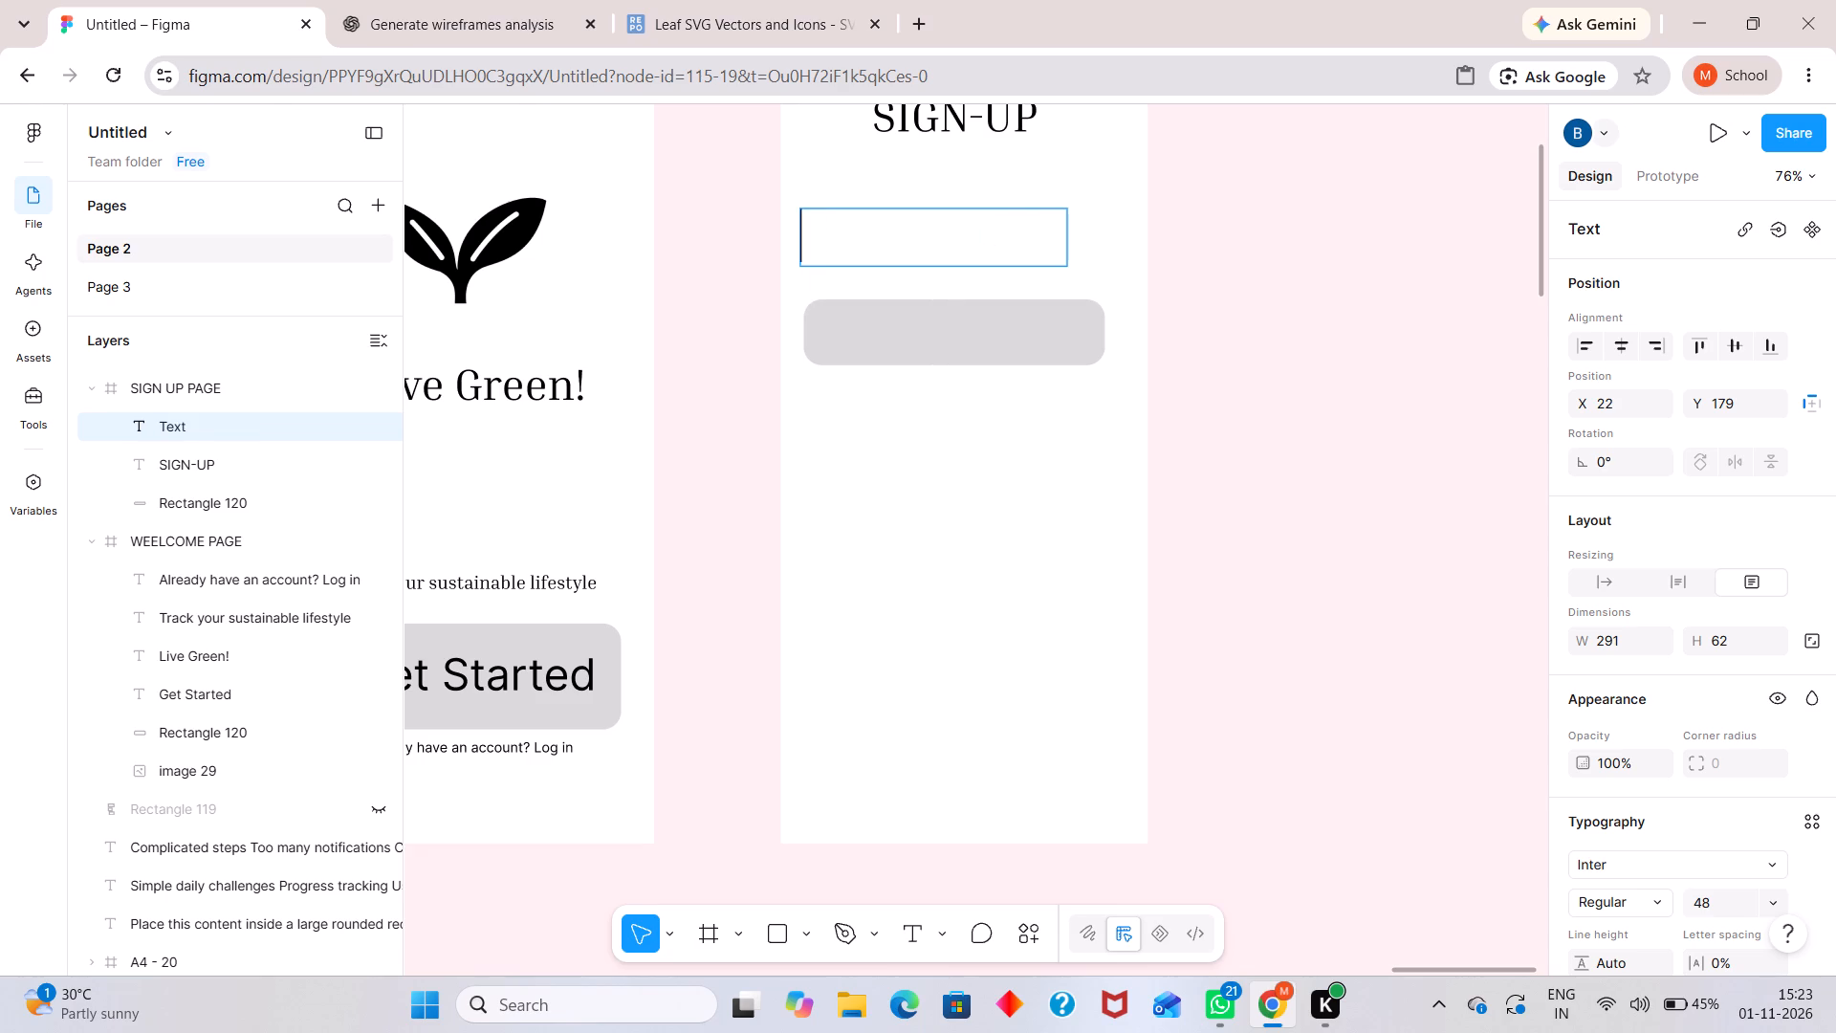
{"action": "type", "text": "Cf"}
{"action": "key", "text": "BackSpace"}
{"action": "type", "text": "reate"}
{"action": "key", "text": "space"}
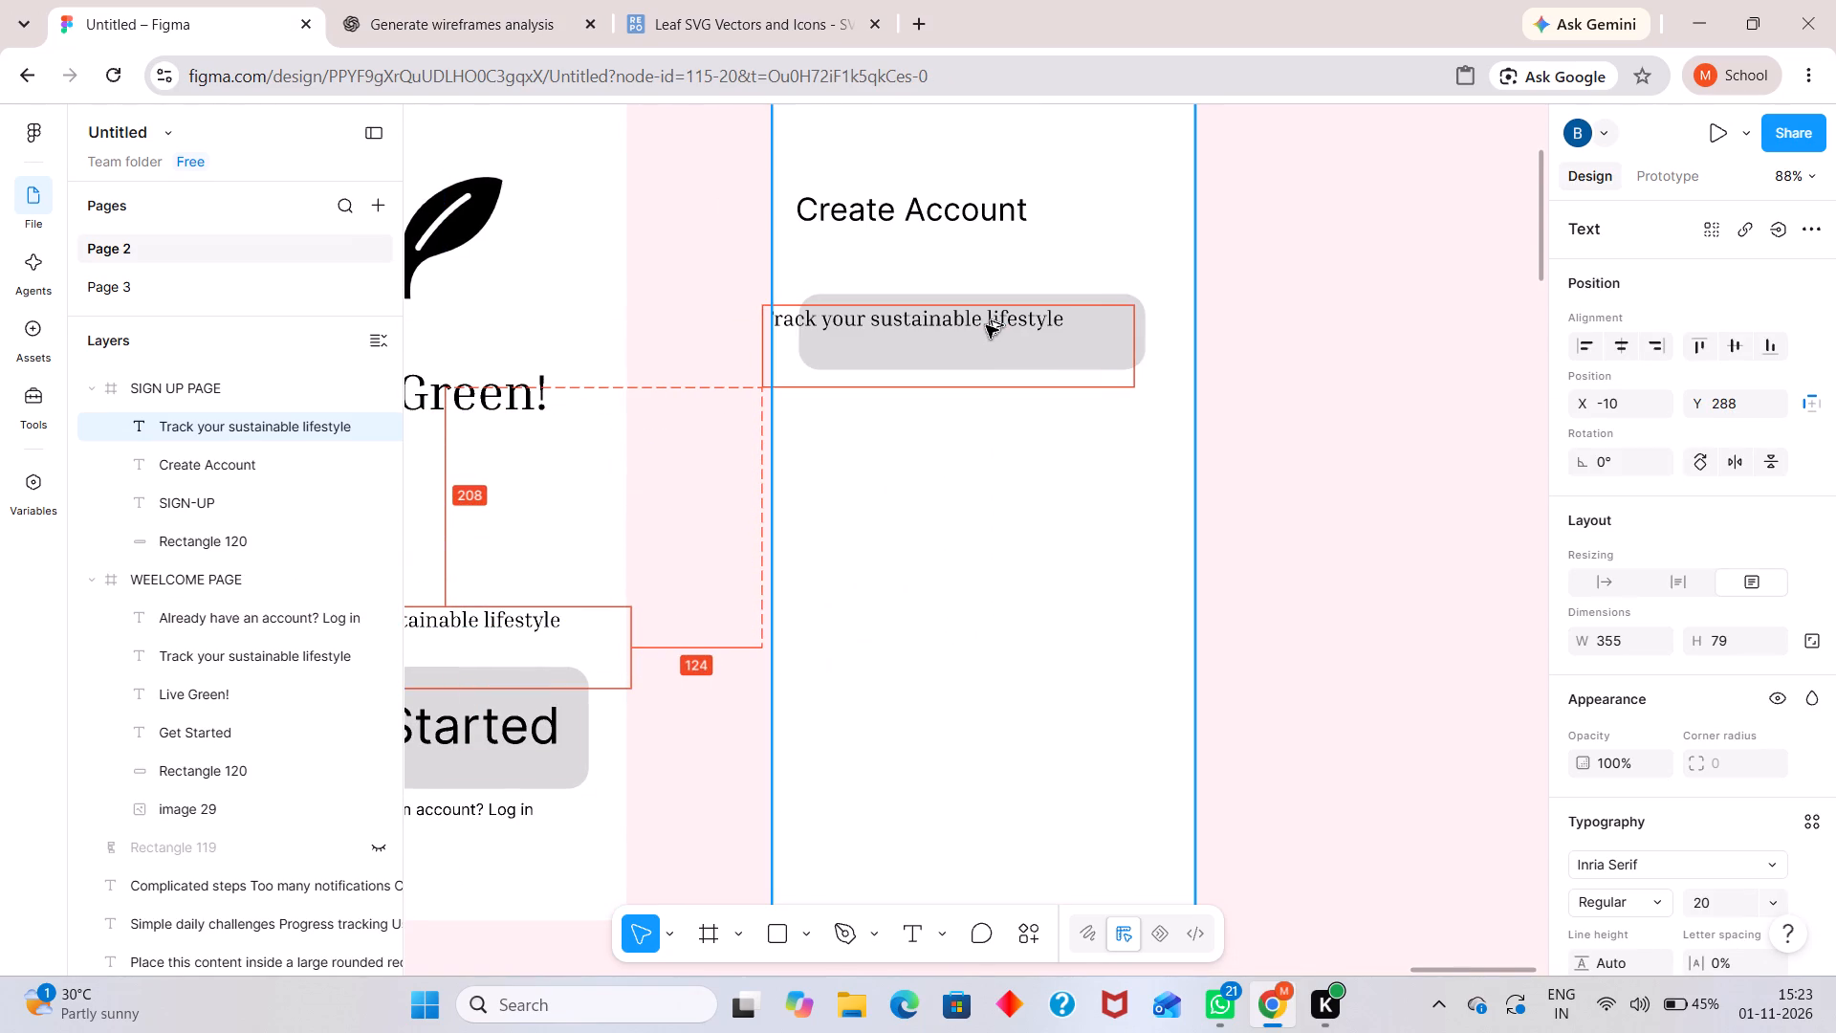
Position the copied tagline on the grey rectangle at about X 52, Y 293, and replace its text with "Name".
{"action": "left_click_drag", "start_coordinate": [986, 325], "coordinate": [1040, 335], "text": "alt"}
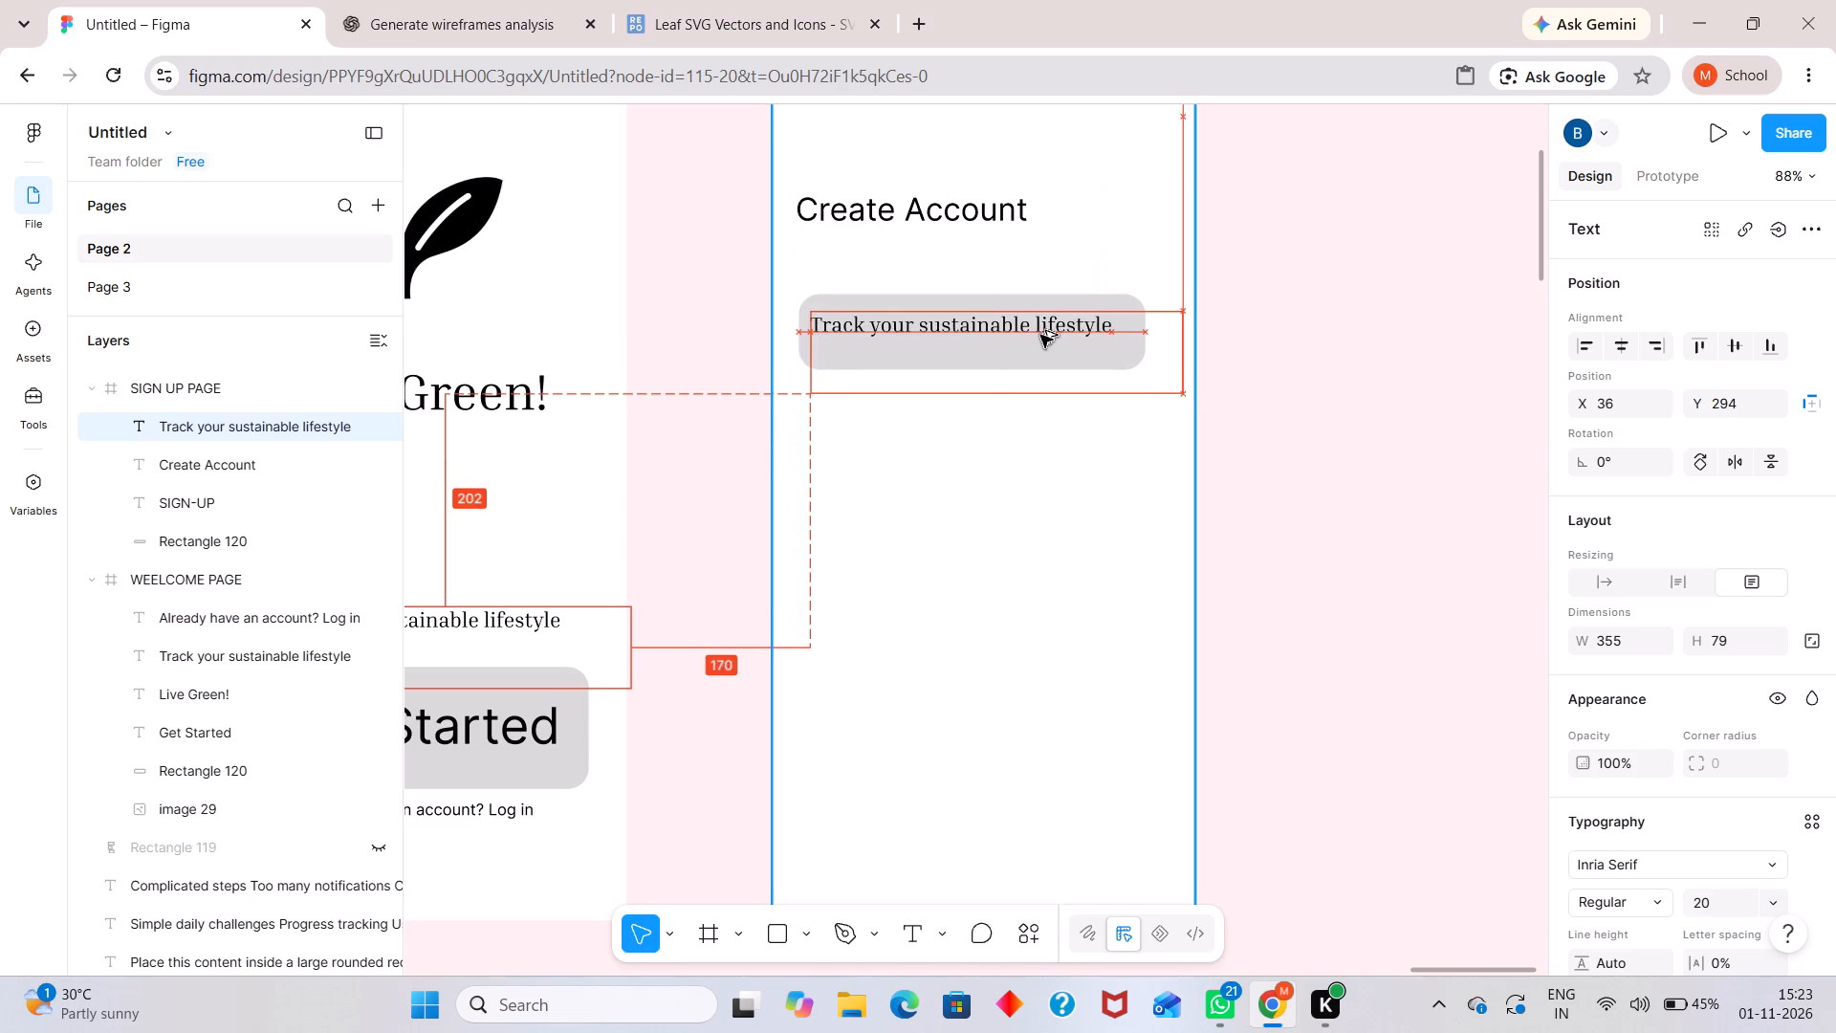
{"action": "left_click_drag", "start_coordinate": [1040, 335], "coordinate": [1051, 335], "text": "alt"}
{"action": "double_click", "coordinate": [1051, 335]}
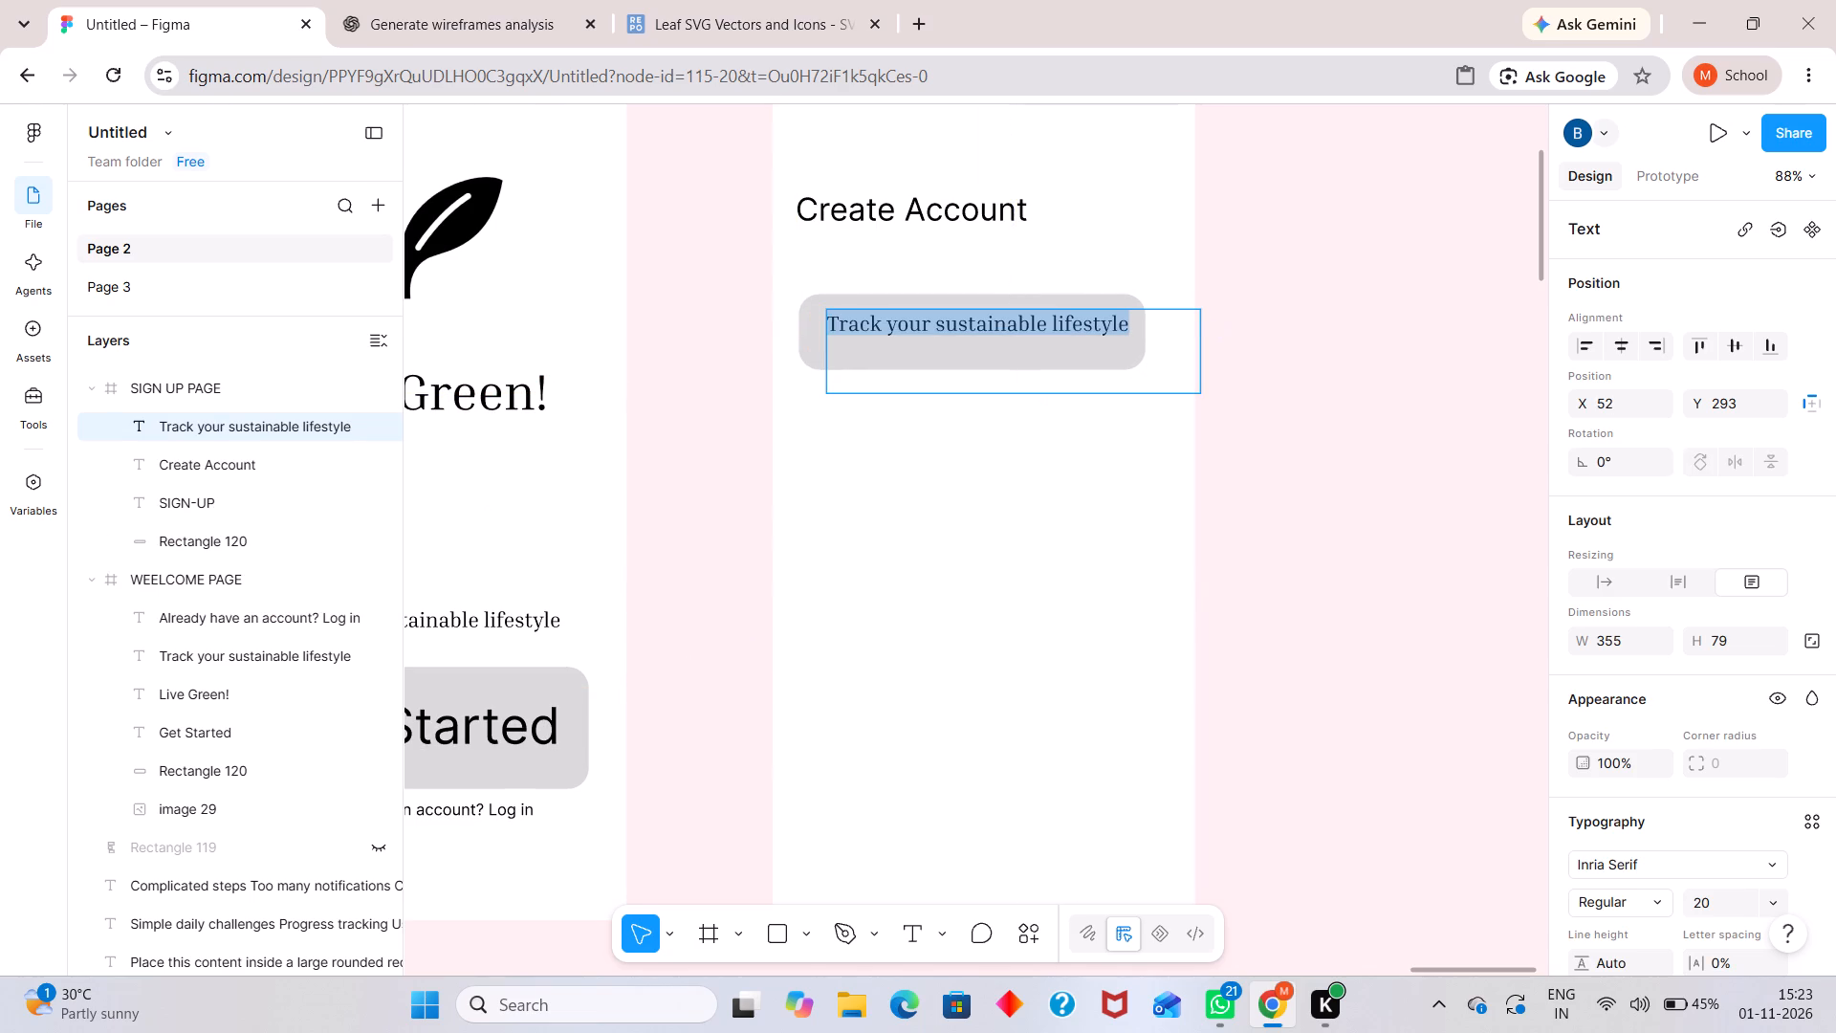
{"action": "type", "text": "Name"}
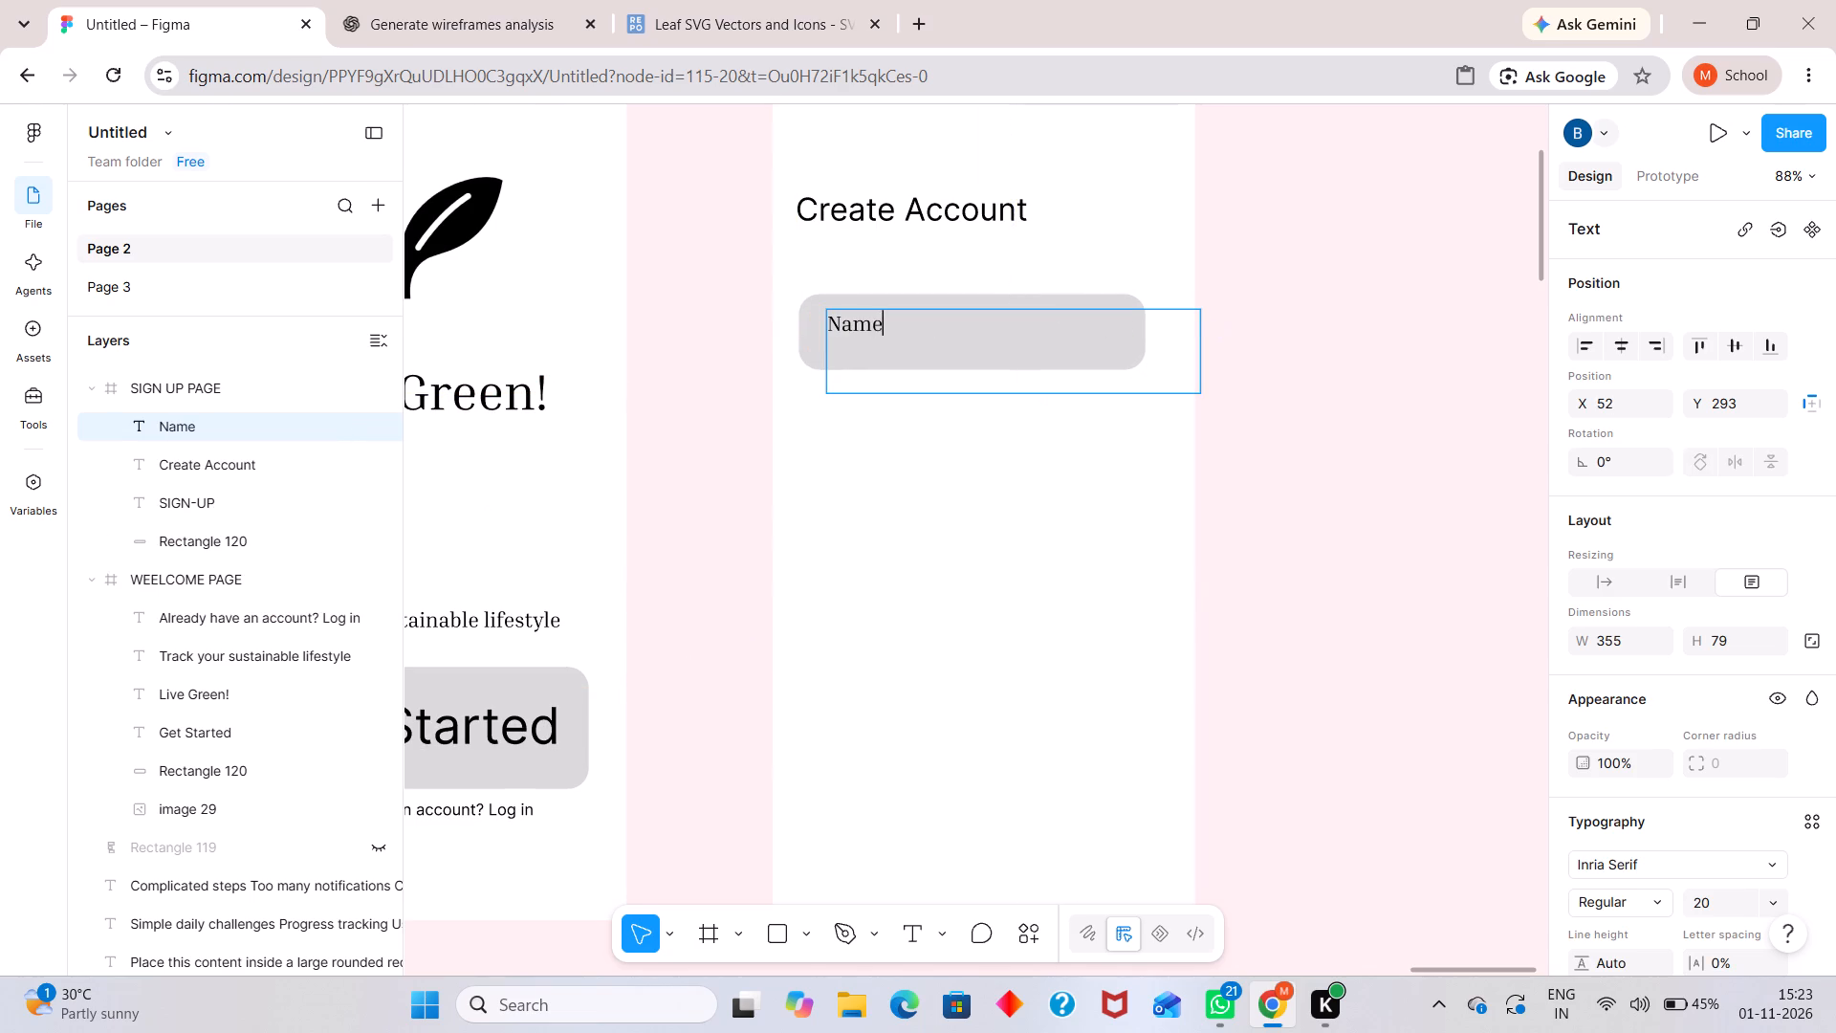
{"action": "key", "text": "Escape"}
{"action": "key", "text": "Escape"}
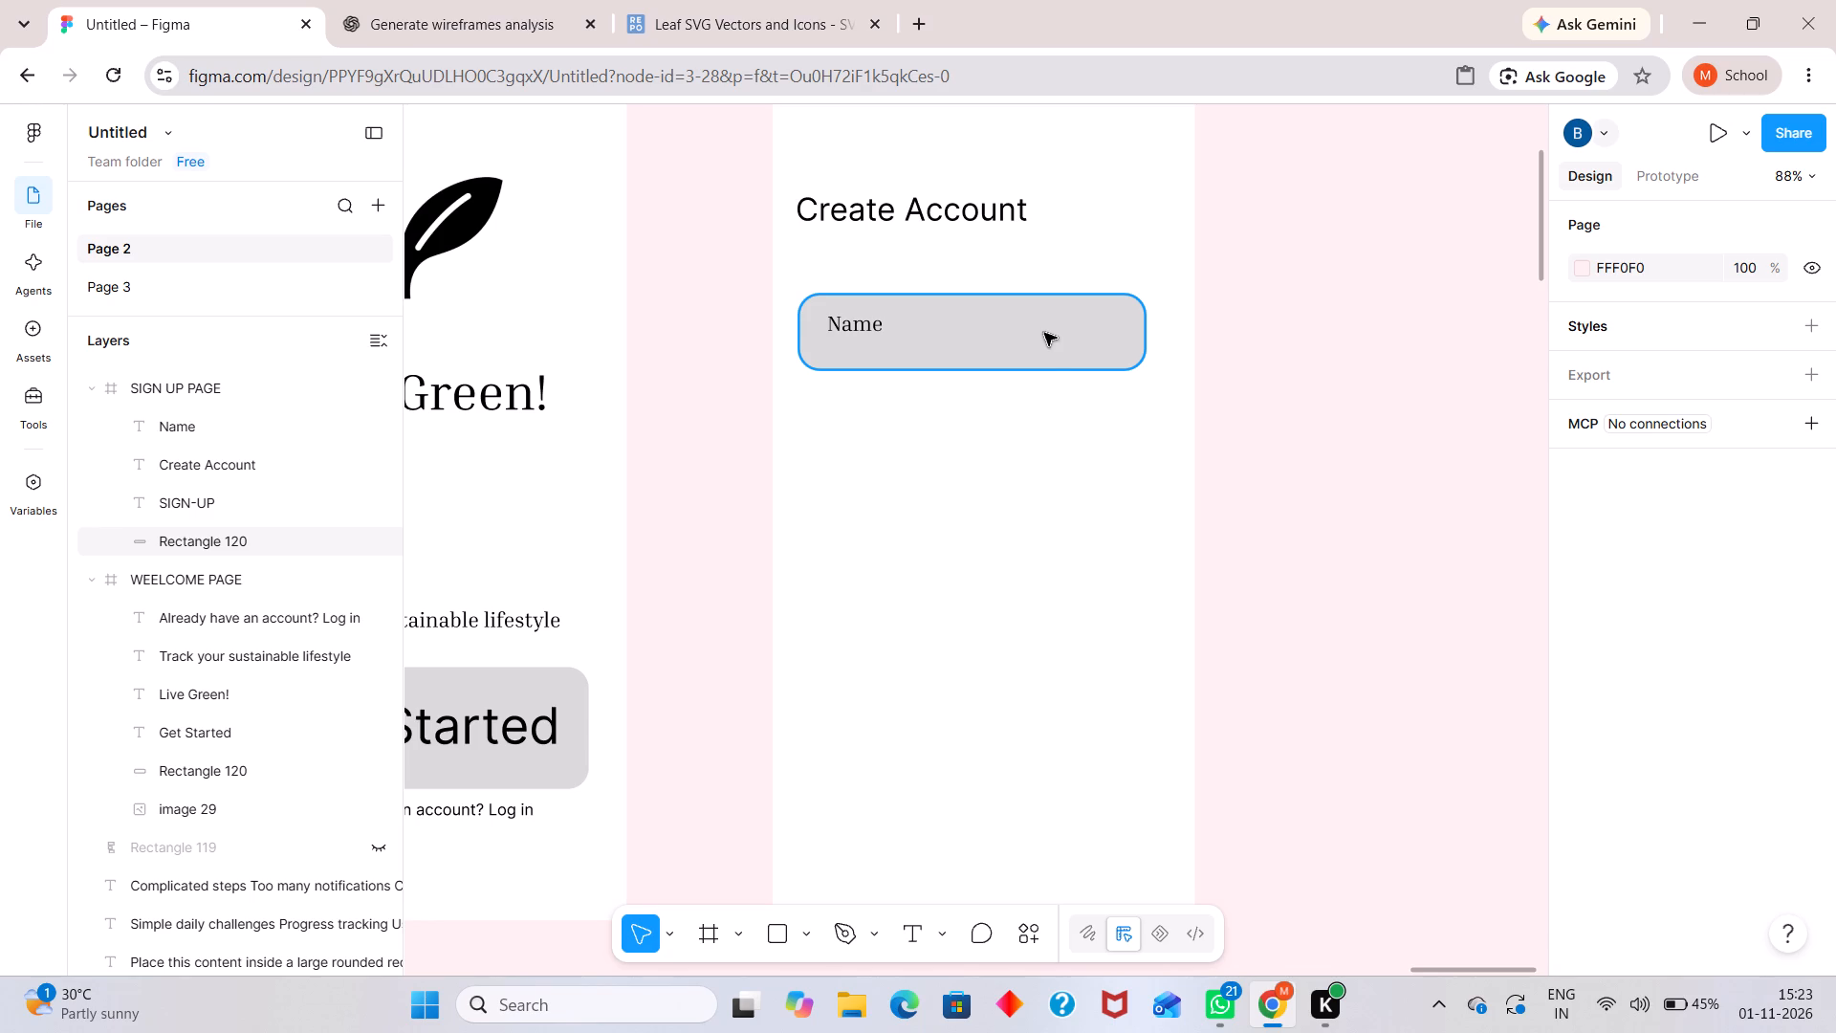
Duplicate the grey field rectangle and place the copy below the "Name" field, at about X 22, Y 474.
{"action": "left_click_drag", "start_coordinate": [1044, 333], "coordinate": [1038, 538], "text": "alt"}
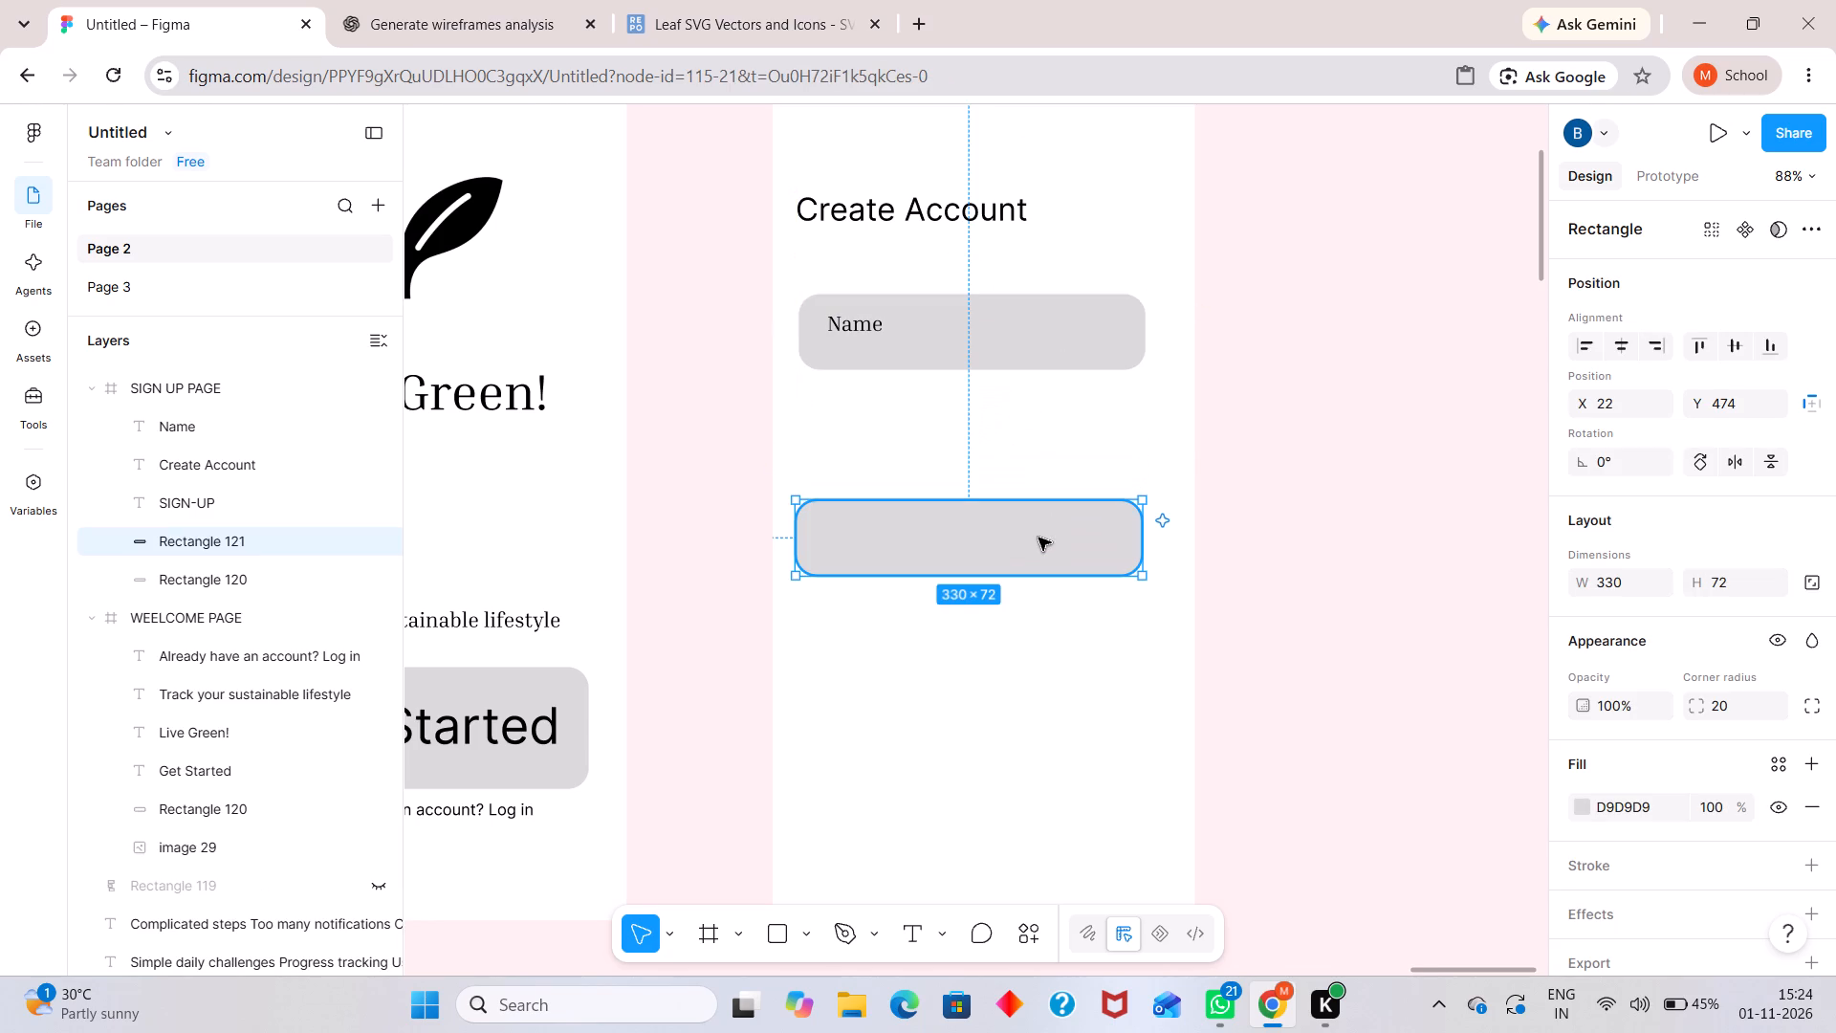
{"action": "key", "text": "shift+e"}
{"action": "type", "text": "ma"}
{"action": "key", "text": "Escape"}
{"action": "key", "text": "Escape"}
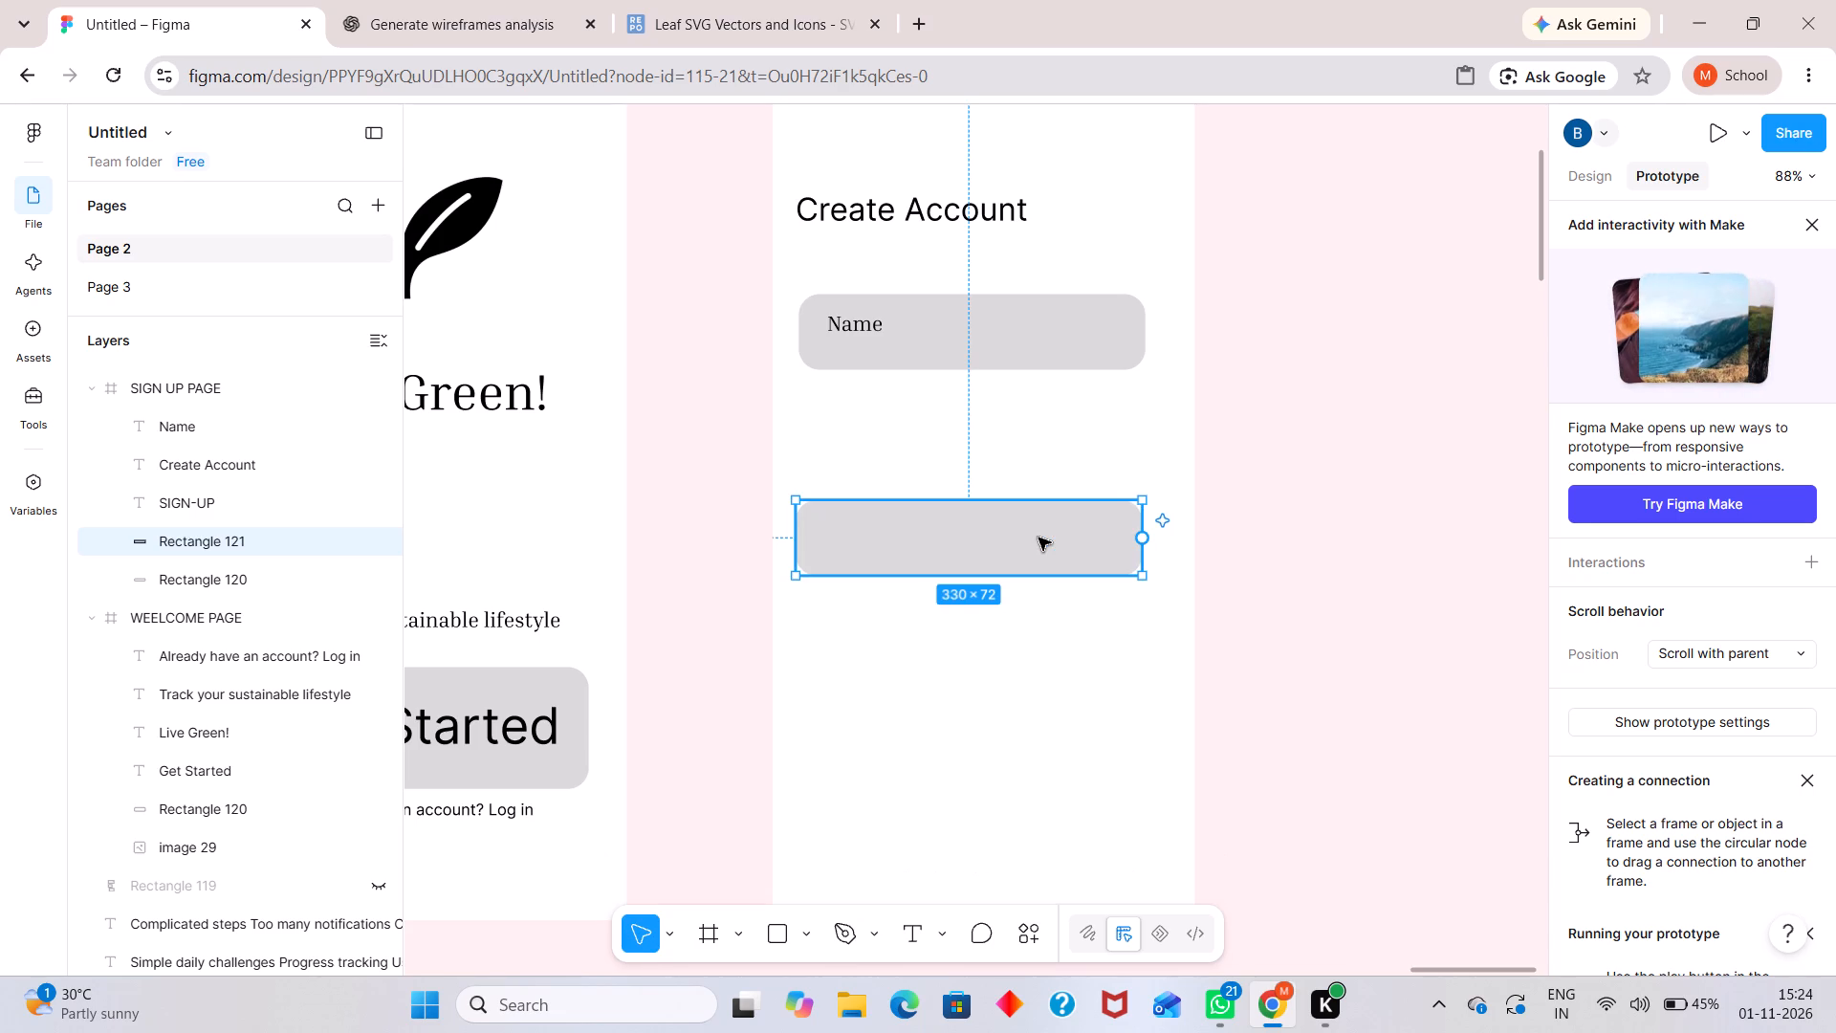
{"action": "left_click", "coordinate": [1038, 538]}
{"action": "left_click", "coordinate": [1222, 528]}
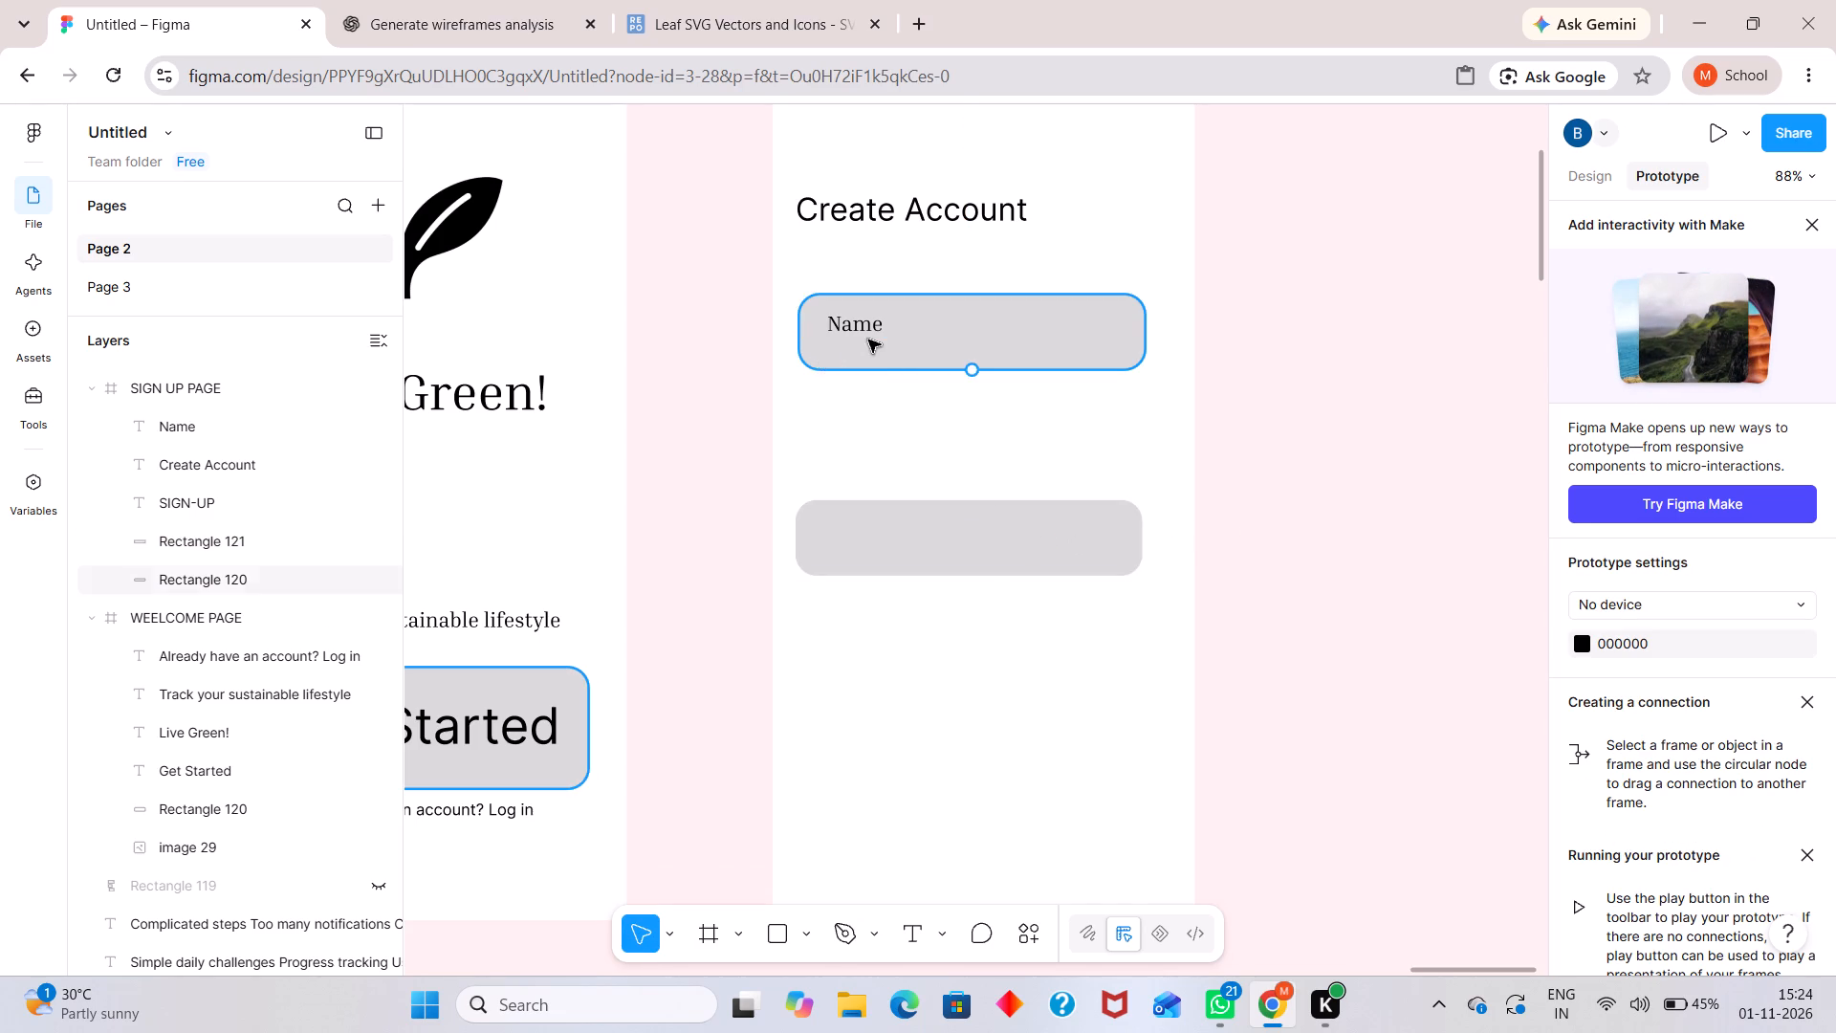
Move the "Name" text toward the middle of the first field rectangle, at about X 124, Y 302.
{"action": "left_click_drag", "start_coordinate": [864, 328], "coordinate": [939, 346]}
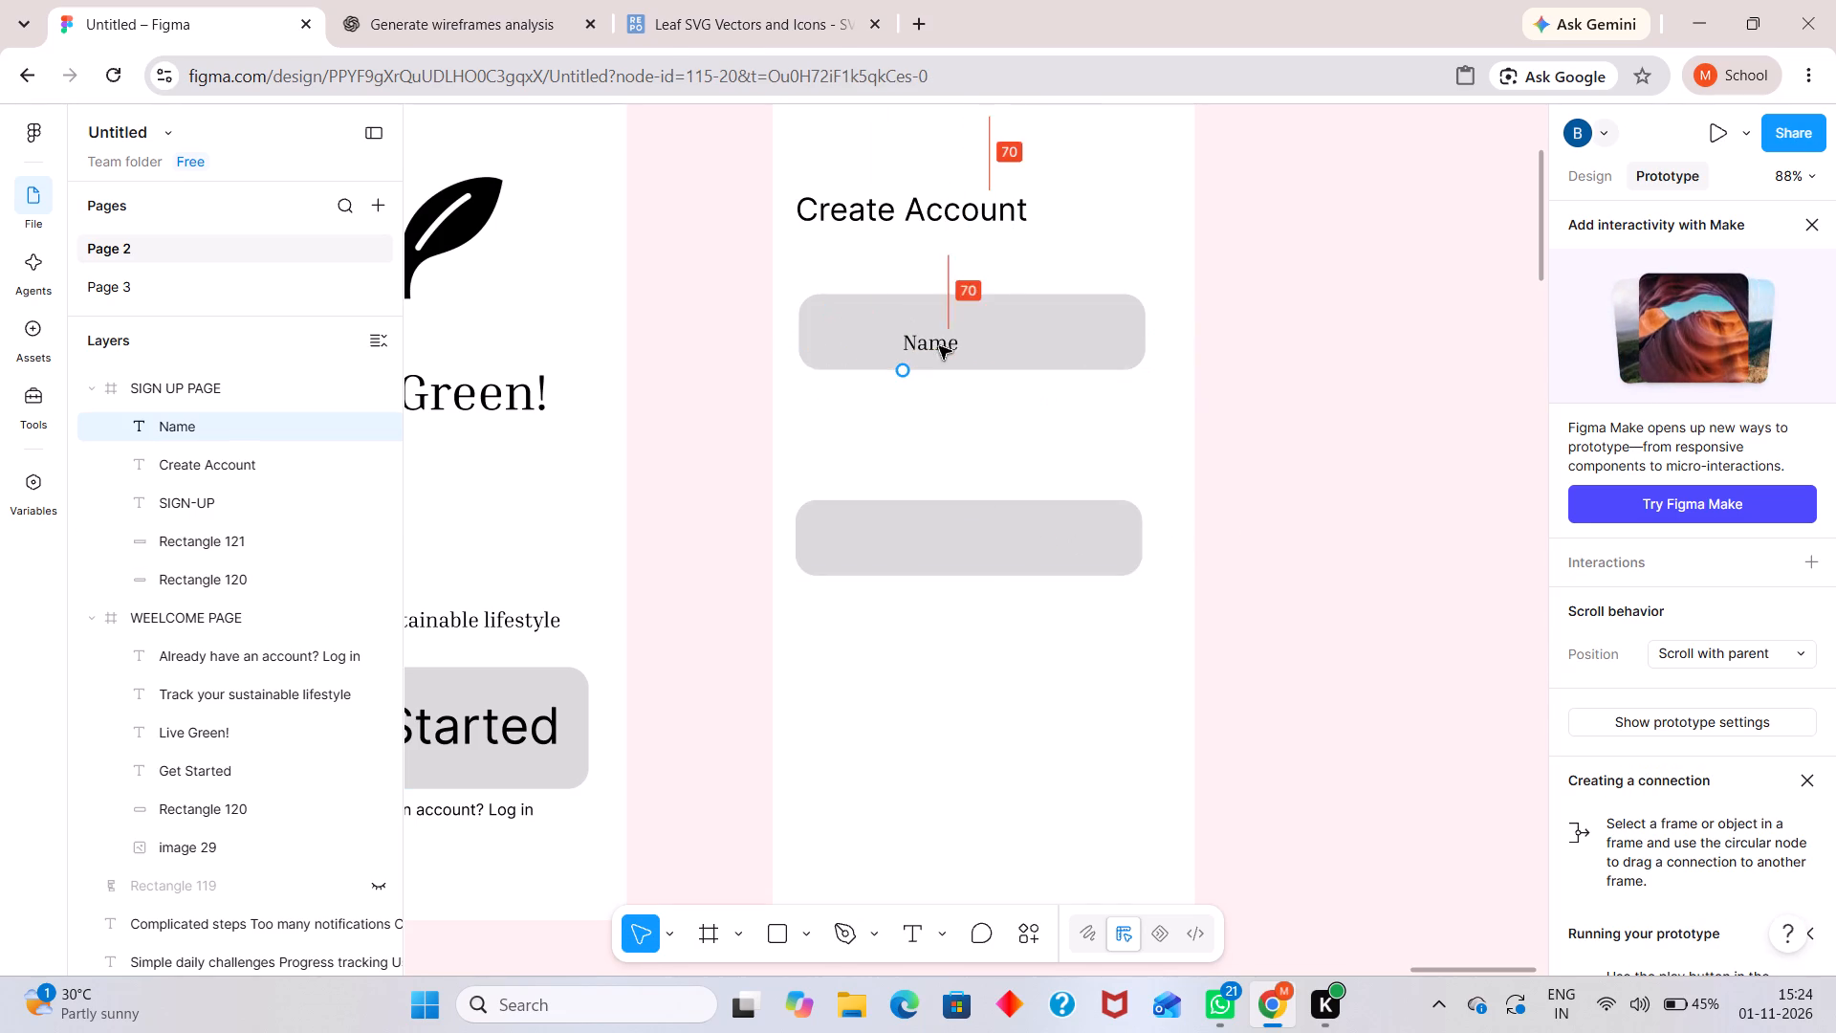
{"action": "left_click_drag", "start_coordinate": [939, 346], "coordinate": [939, 338]}
Dismiss the Figma Make promotion and the prototype tips, and switch back to the design properties.
{"action": "double_click", "coordinate": [939, 338]}
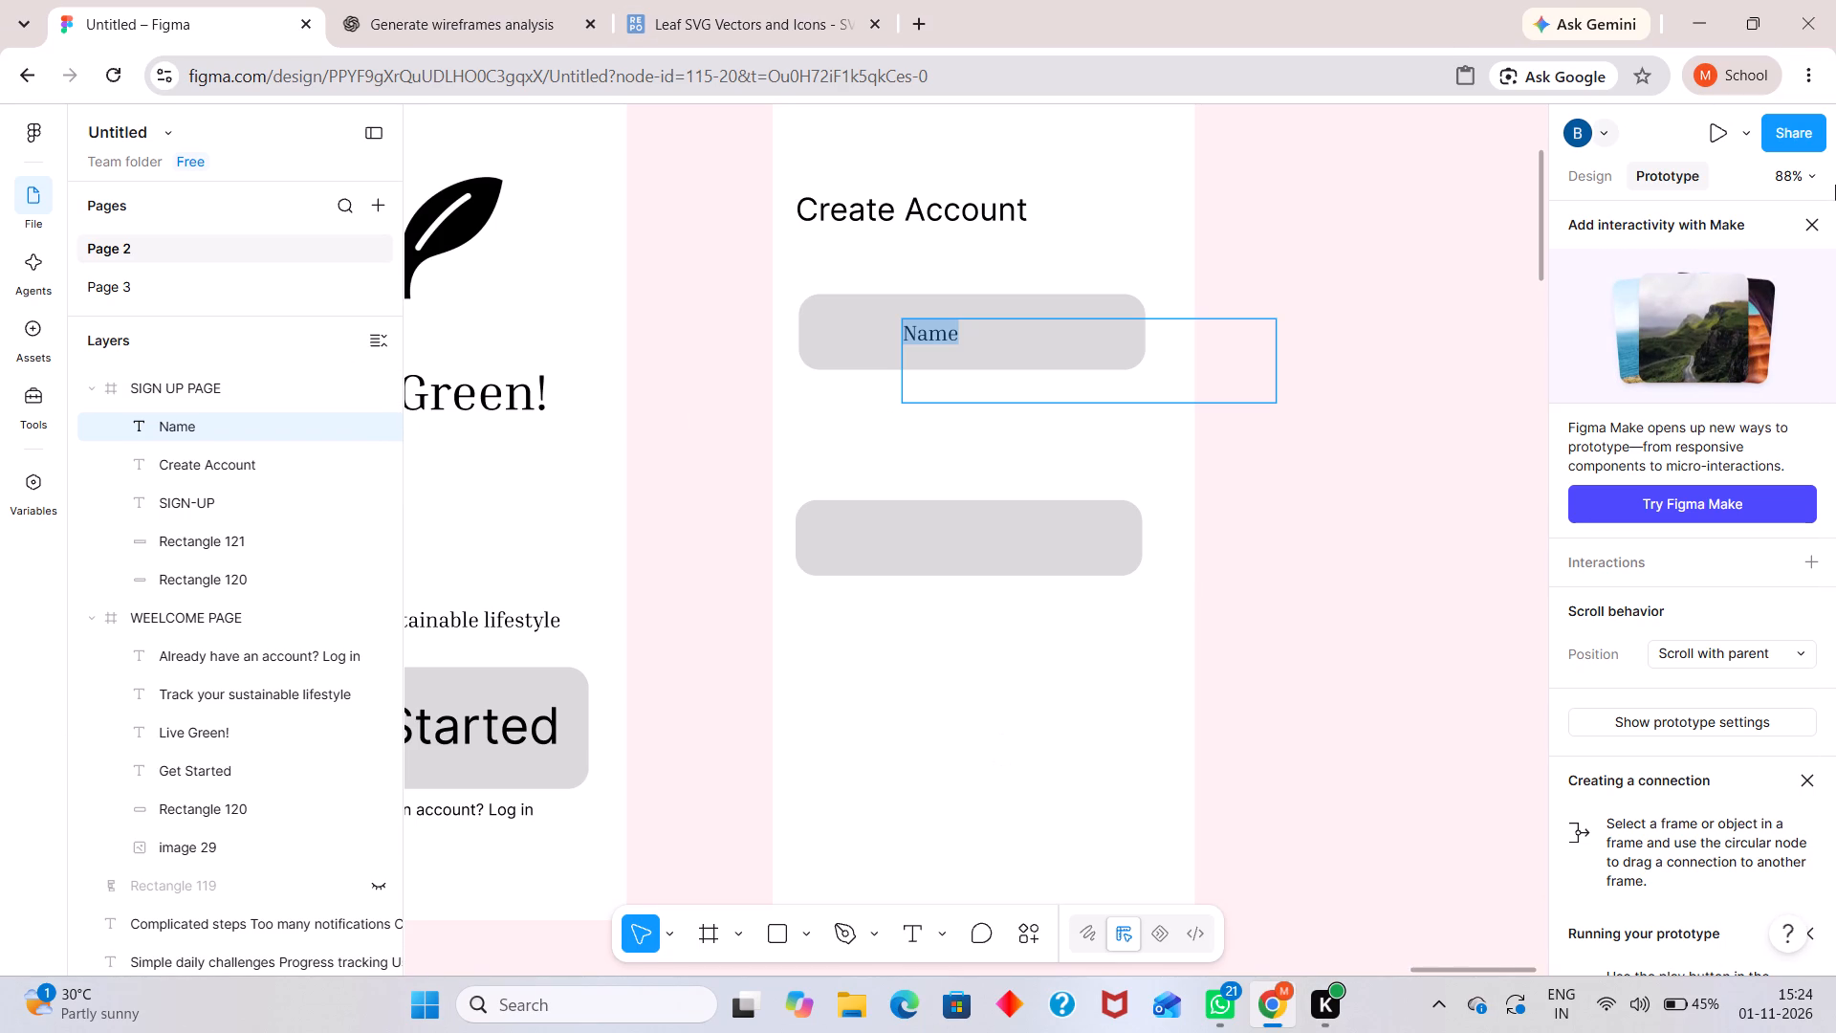
{"action": "left_click", "coordinate": [1818, 224]}
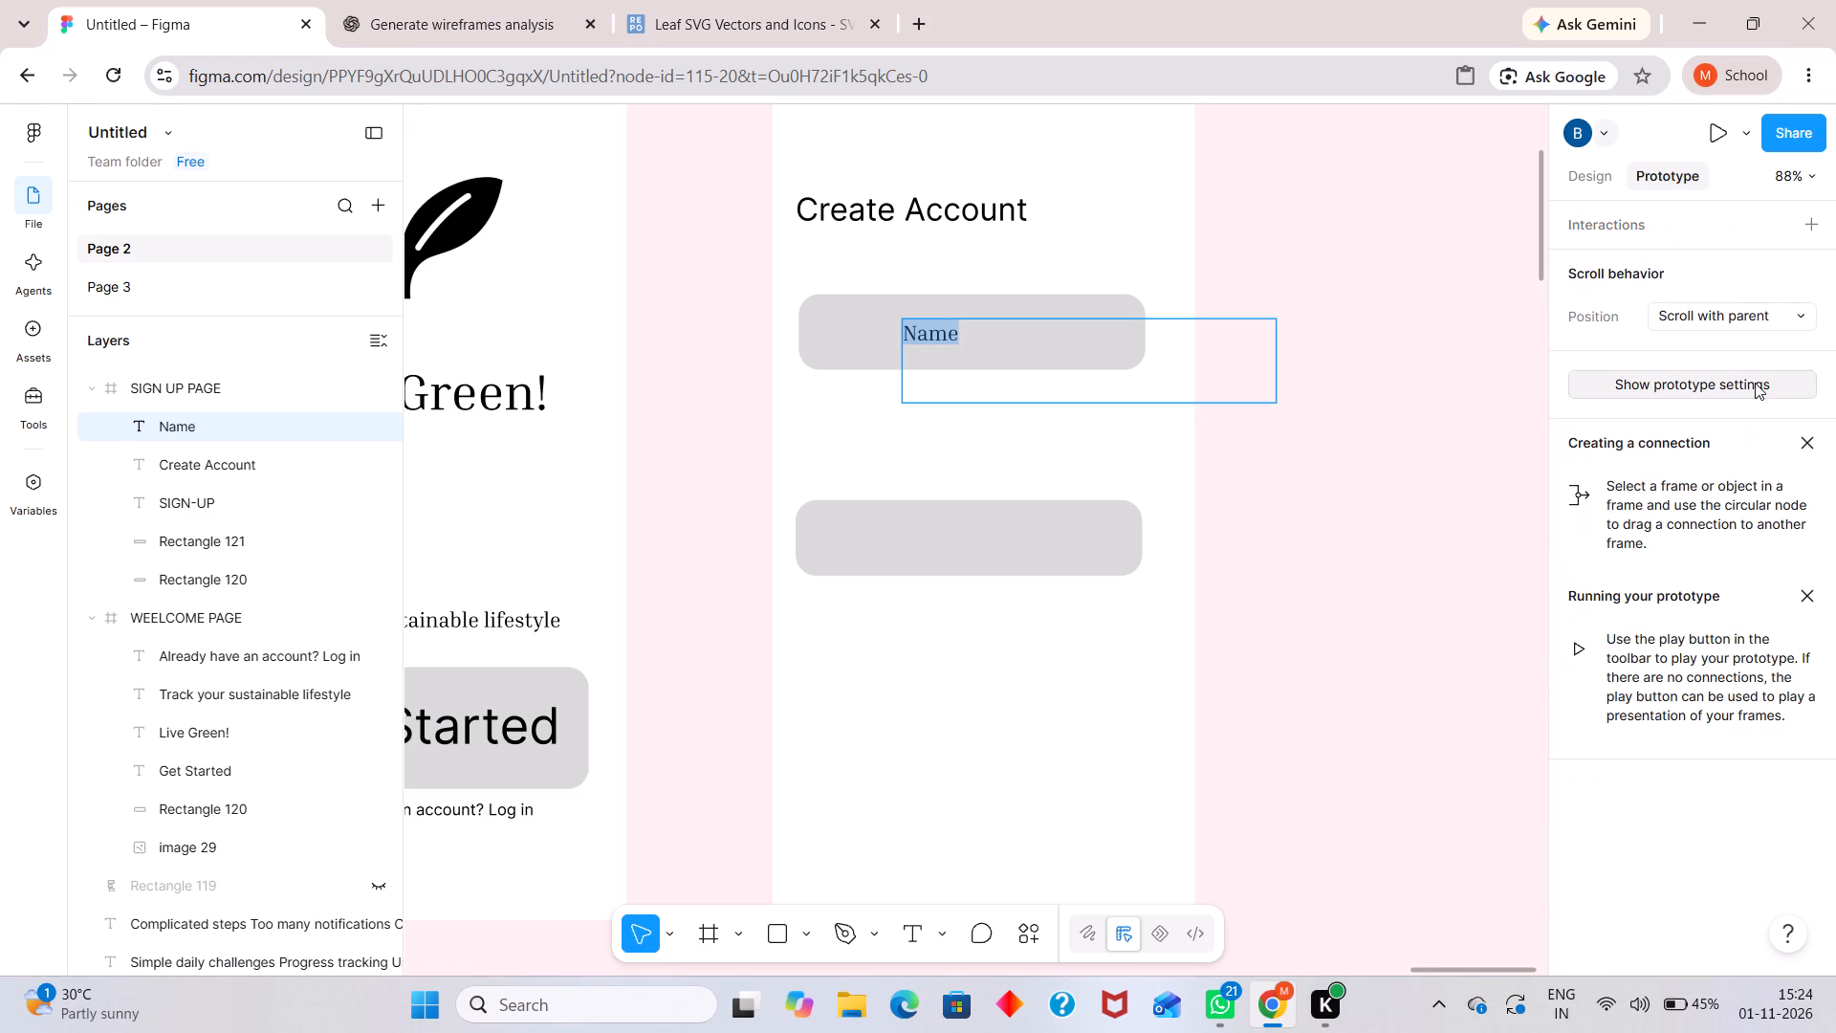
{"action": "left_click", "coordinate": [1401, 216]}
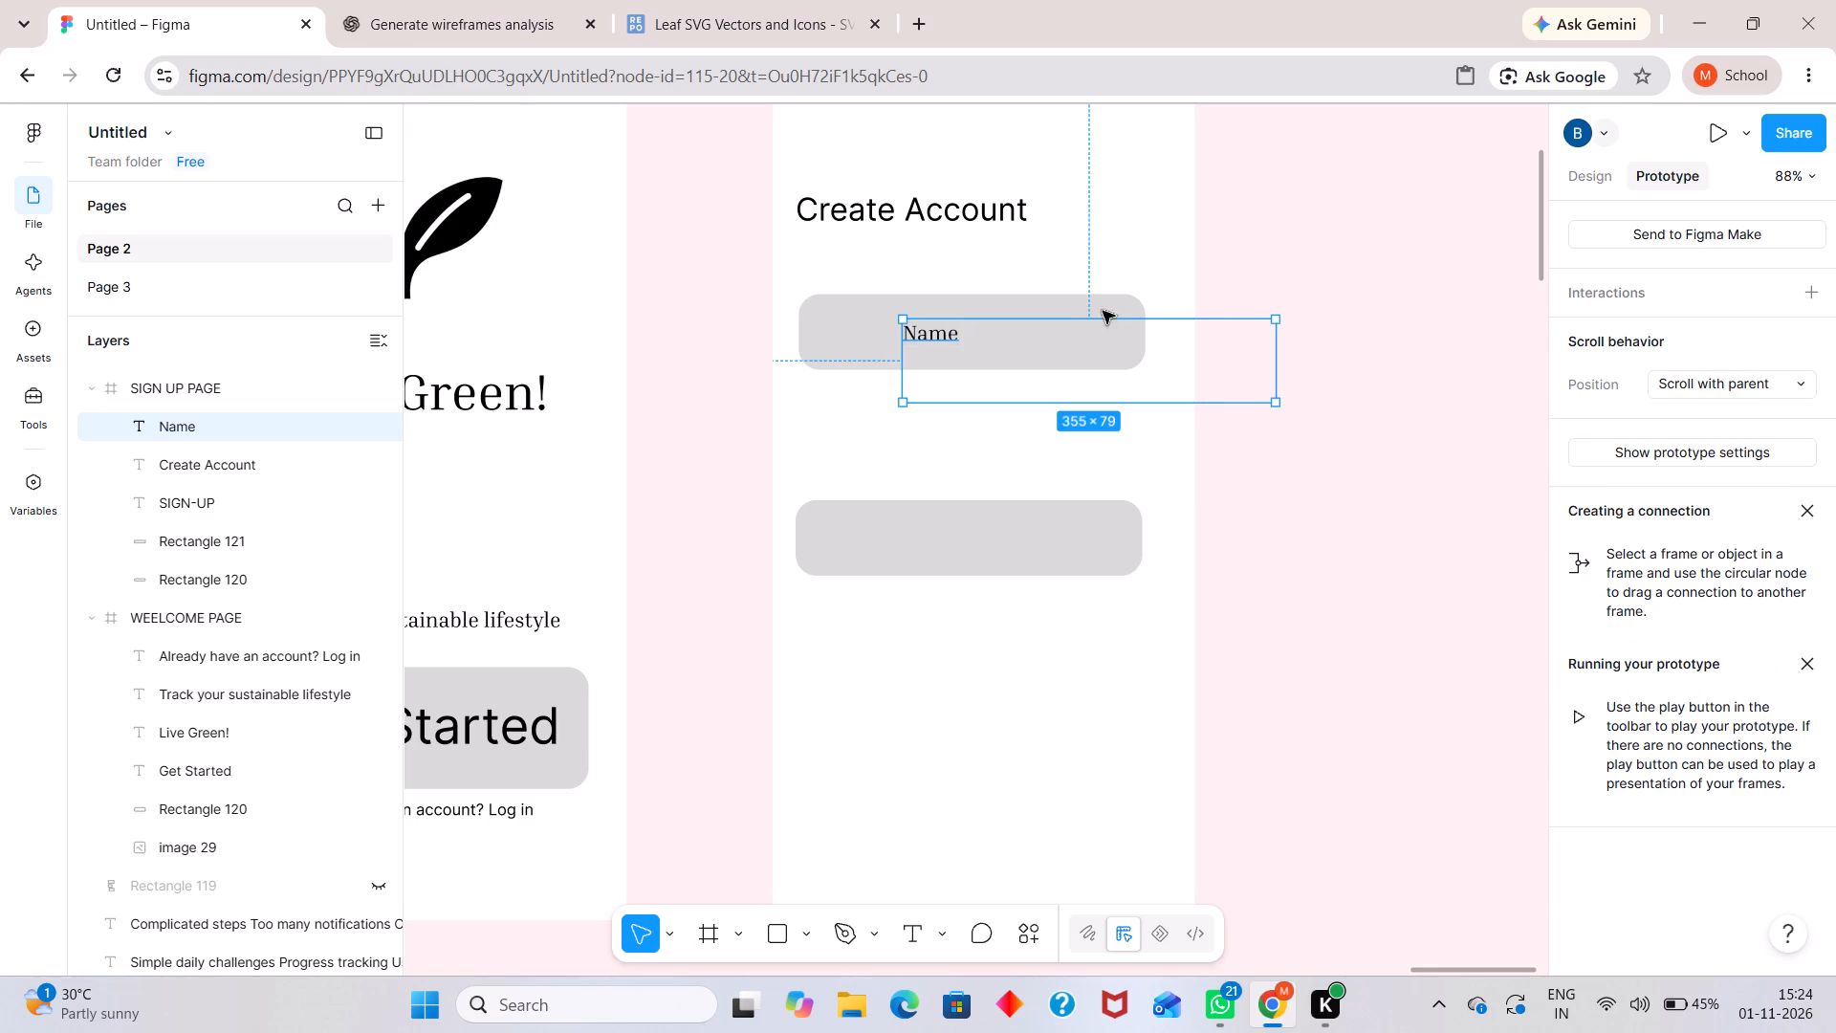
{"action": "left_click", "coordinate": [1260, 208]}
{"action": "left_click", "coordinate": [1260, 208]}
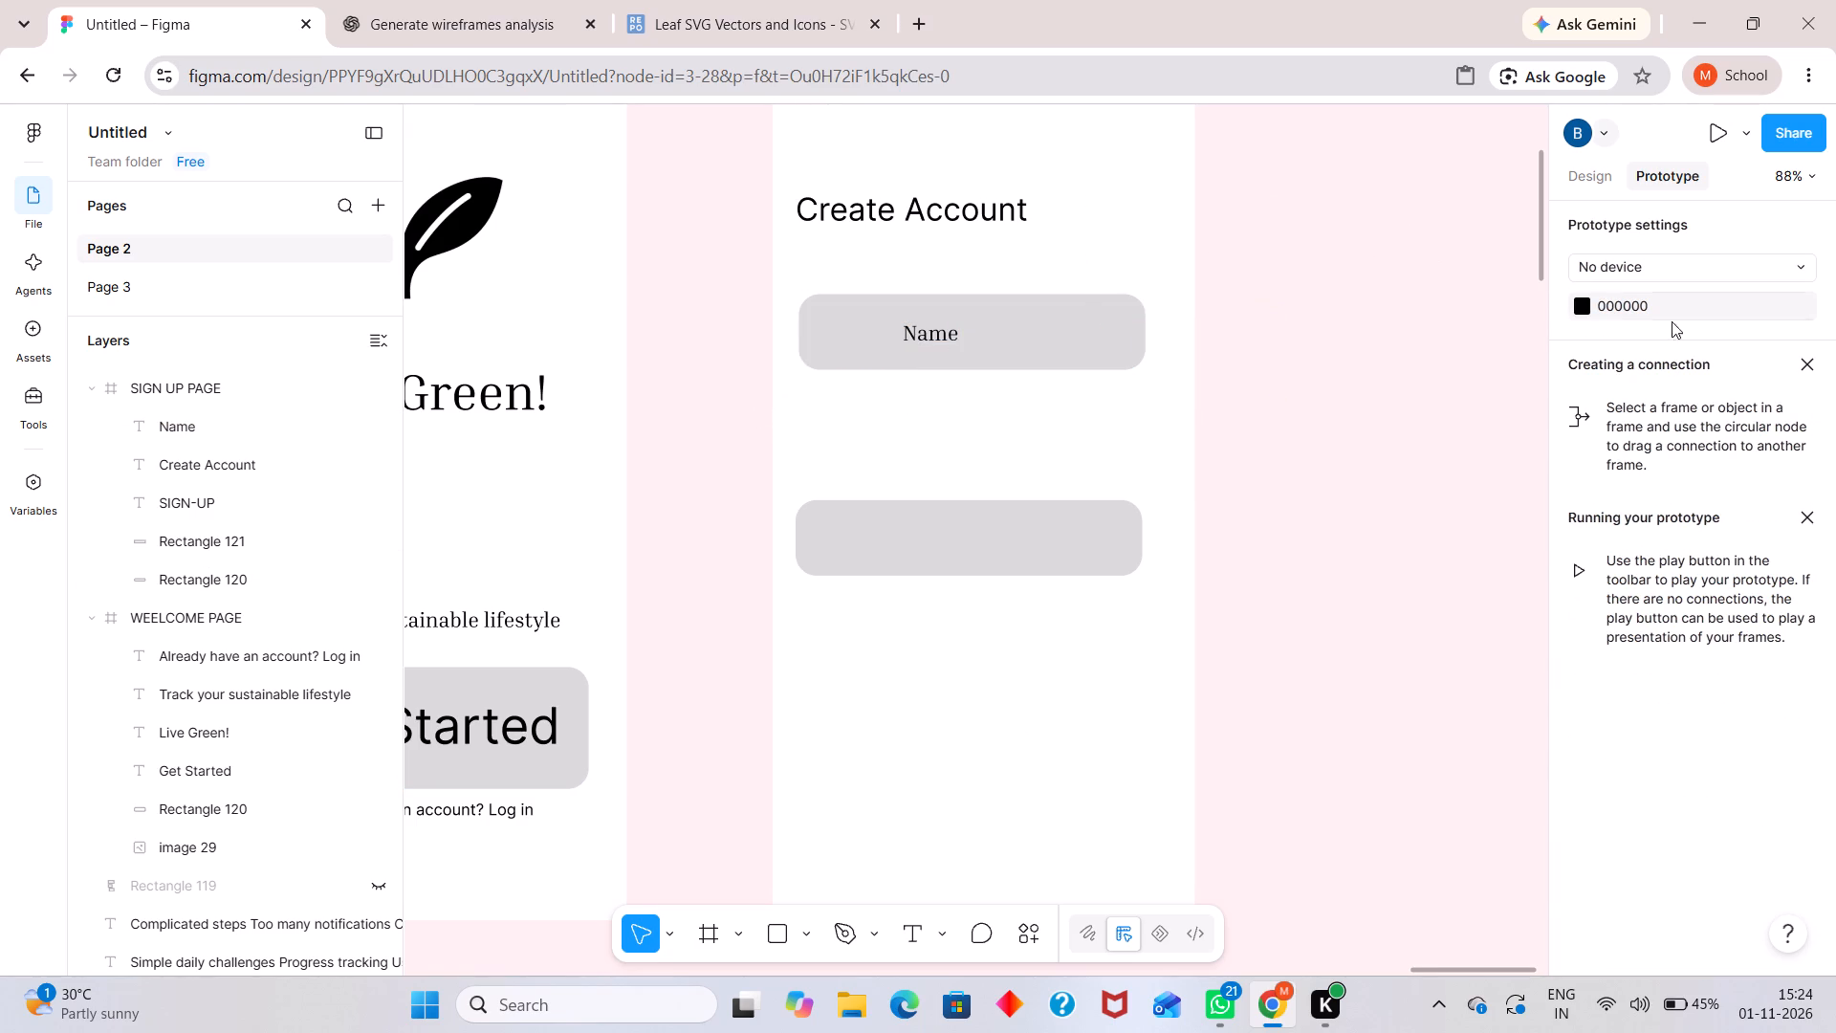
{"action": "left_click", "coordinate": [1792, 355]}
{"action": "left_click", "coordinate": [1798, 362]}
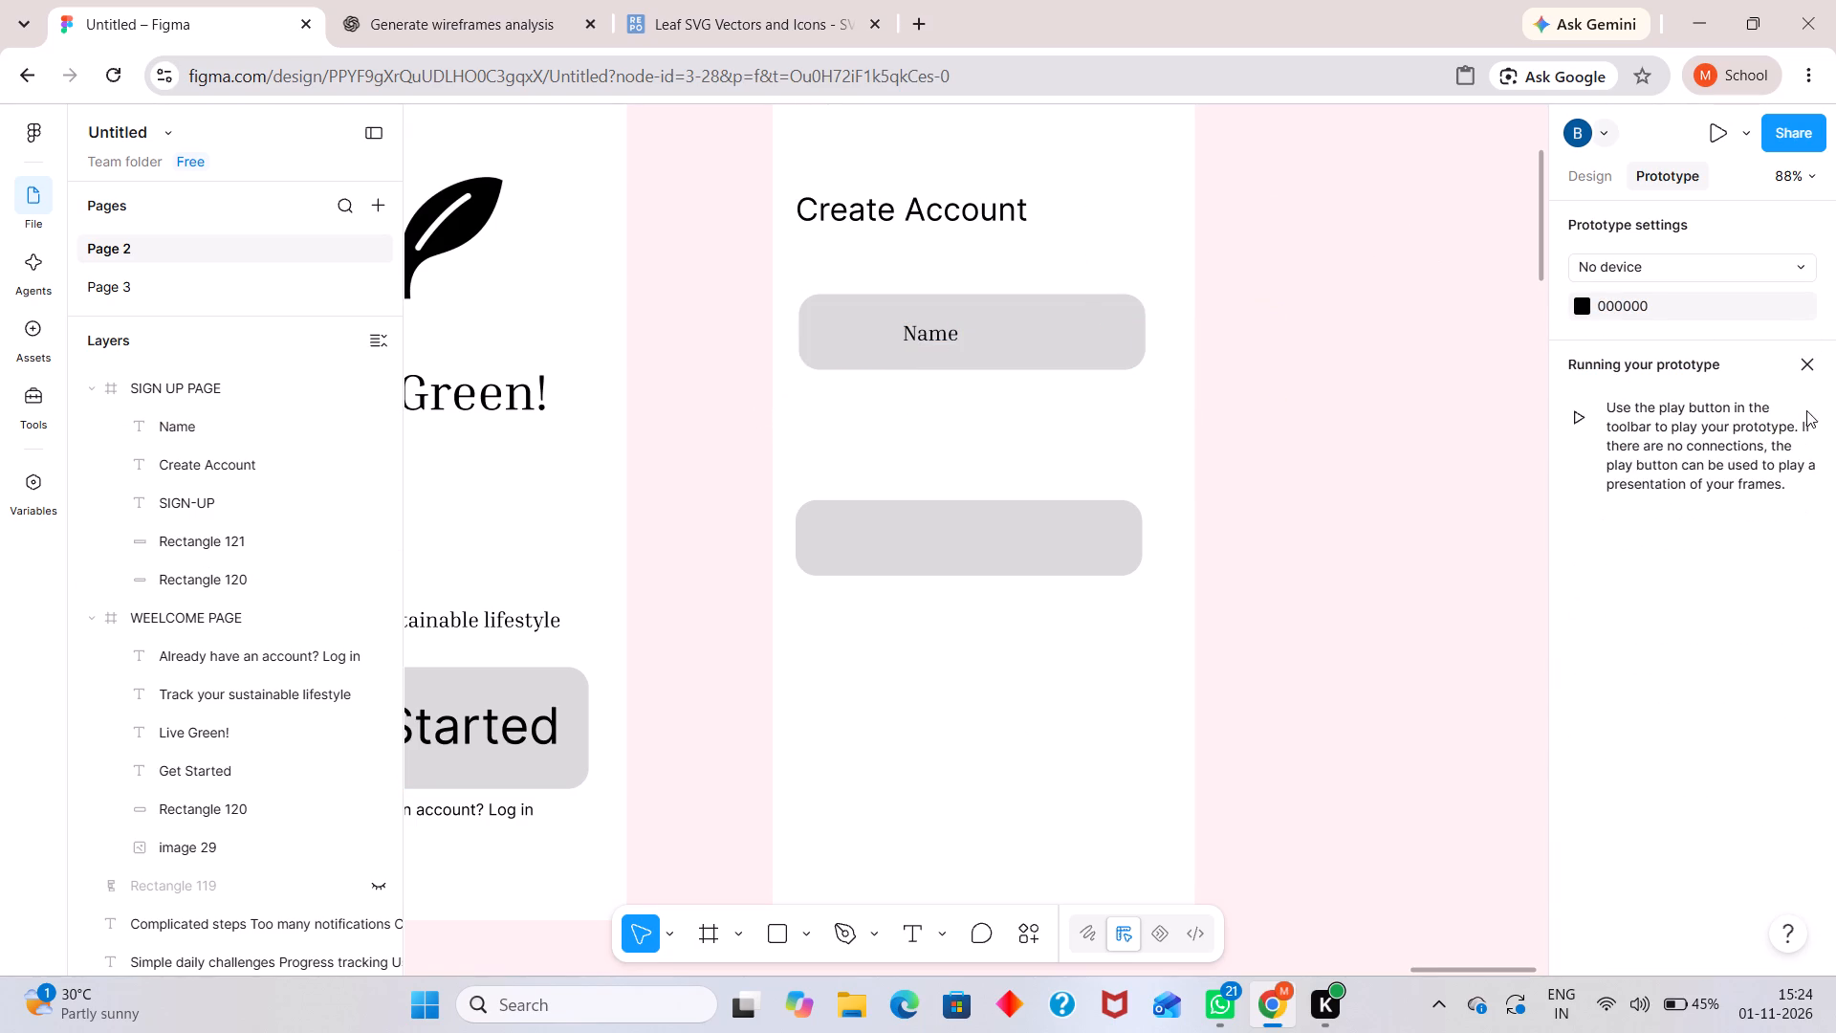
{"action": "left_click", "coordinate": [1806, 366]}
{"action": "left_click", "coordinate": [1614, 185]}
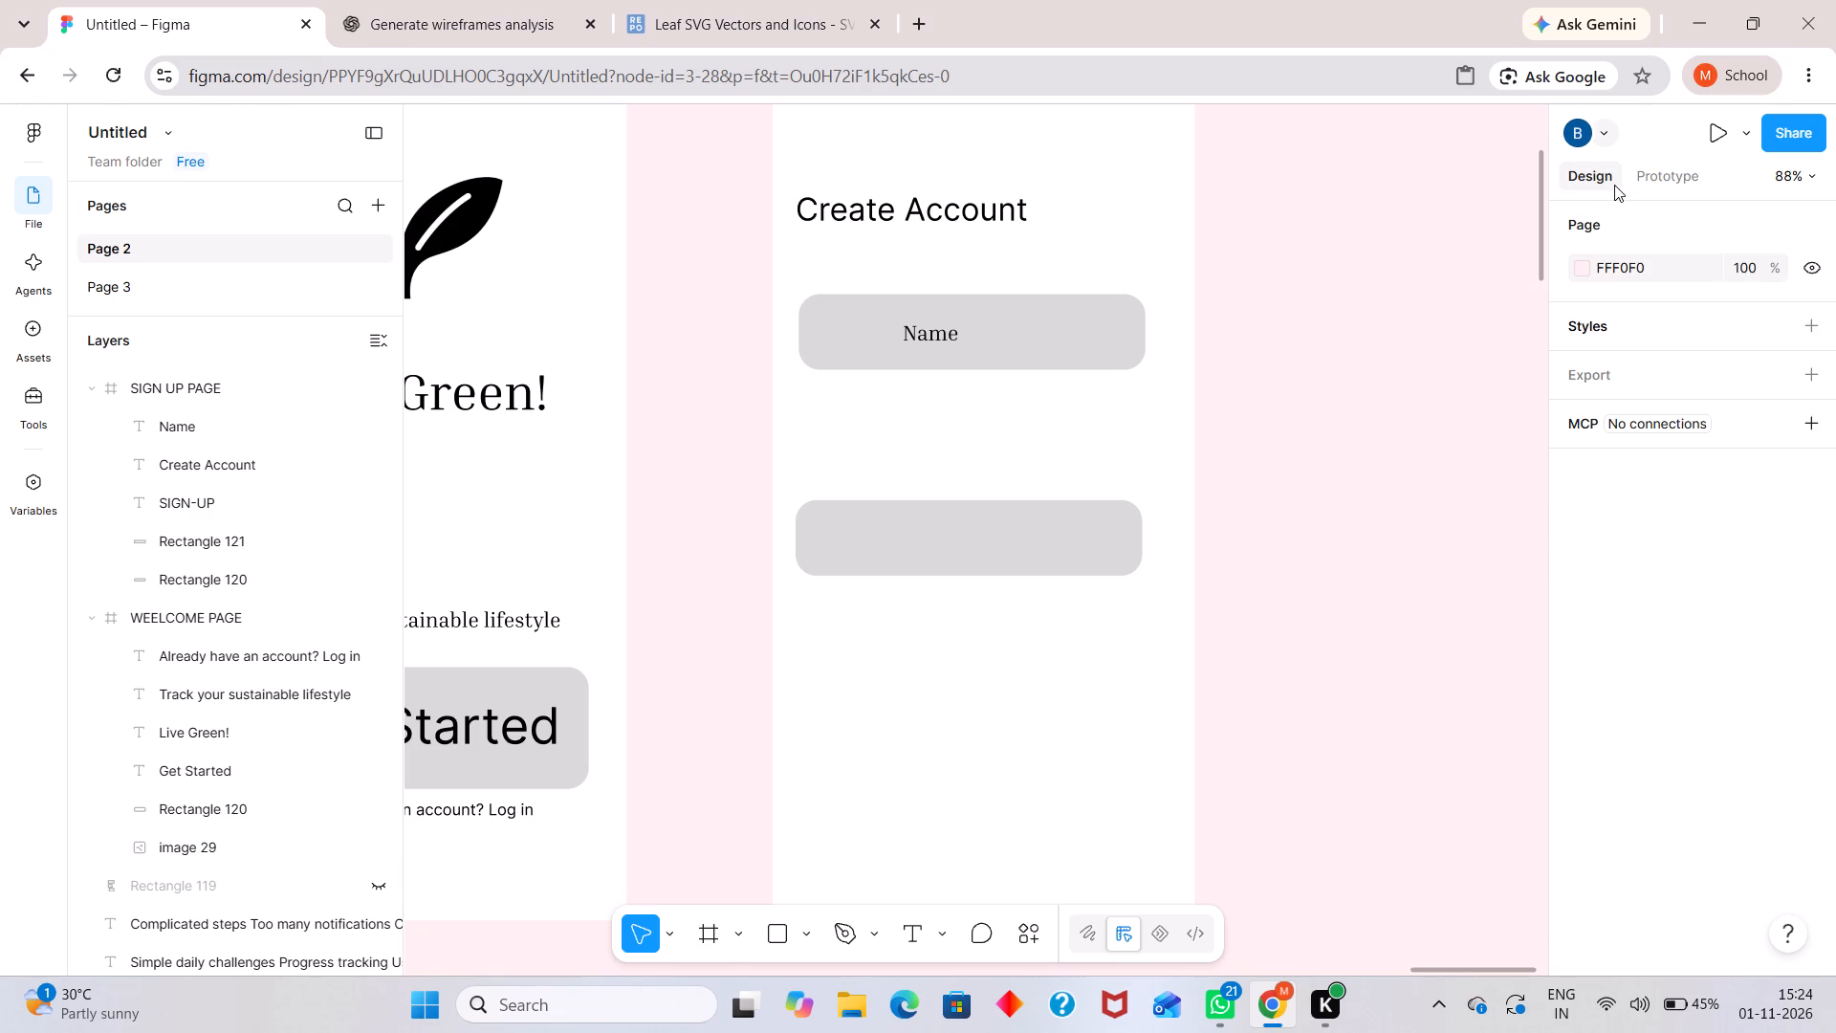
Set the font size of the "Name" text in the first field to 32.
{"action": "left_click", "coordinate": [942, 330]}
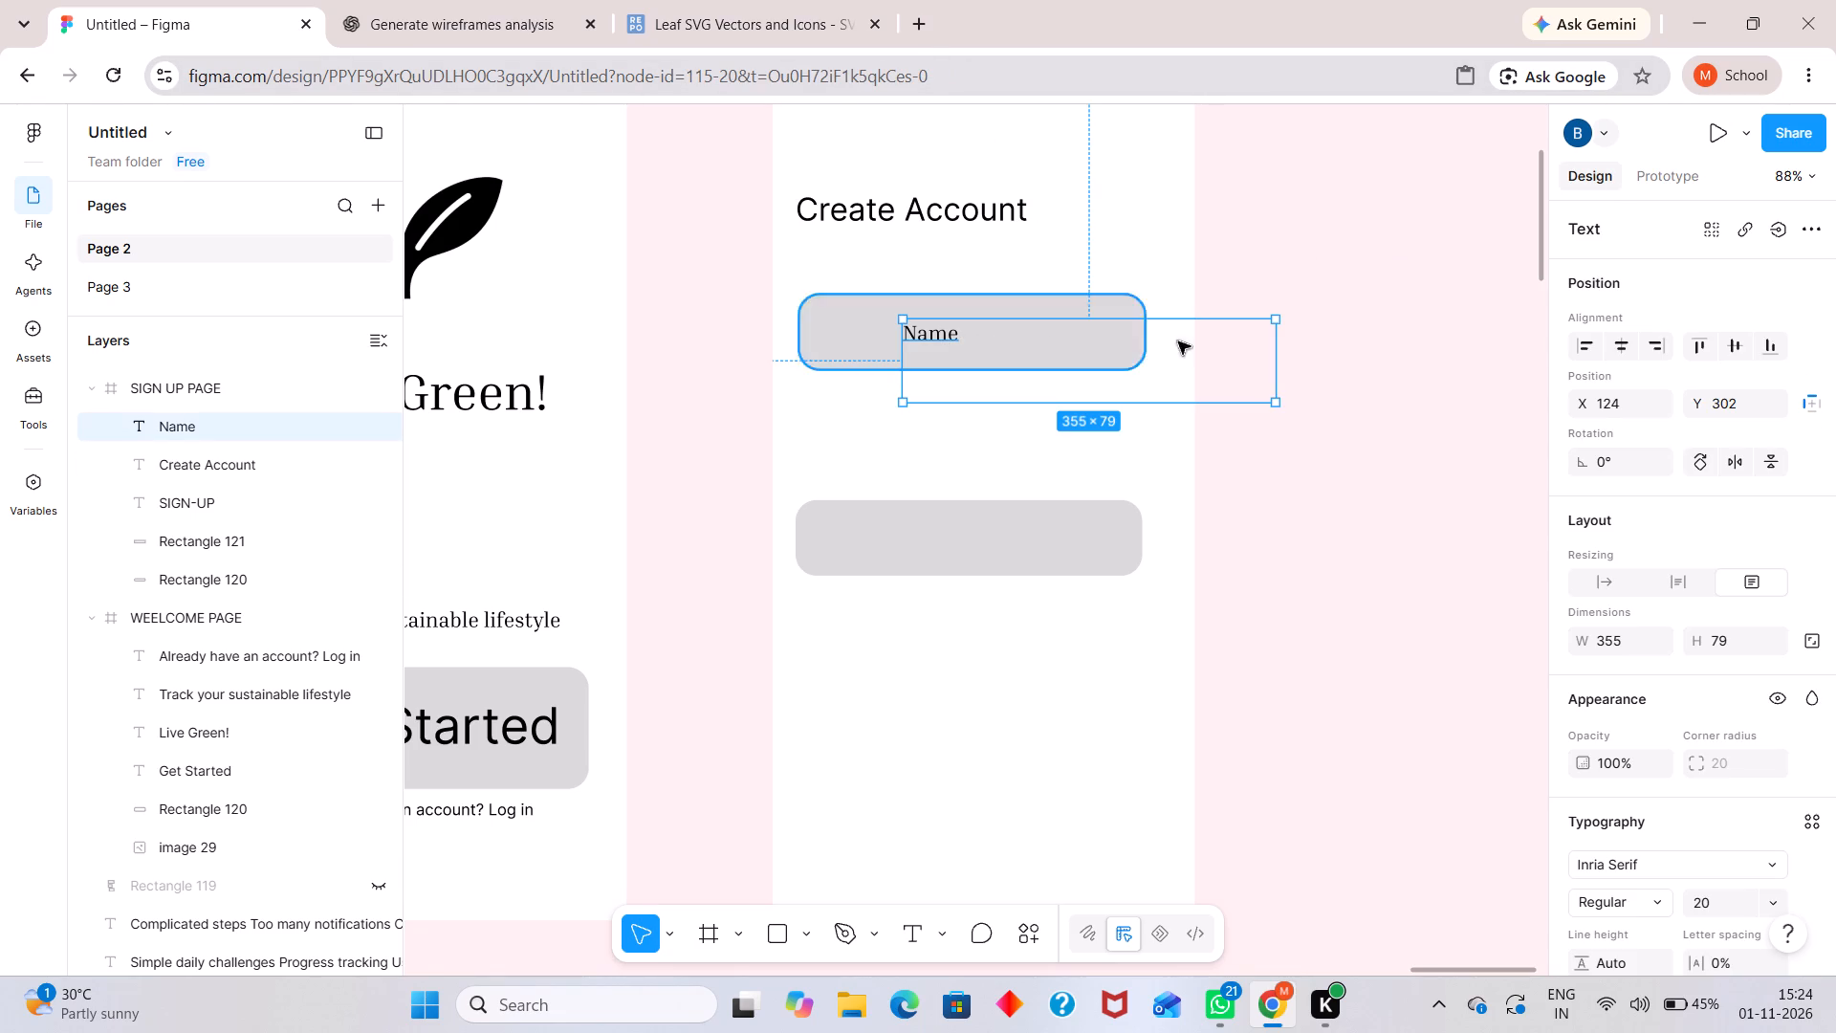
{"action": "scroll", "coordinate": [1709, 525], "scroll_direction": "down", "scroll_amount": 1}
{"action": "scroll", "coordinate": [1614, 583], "scroll_direction": "up", "scroll_amount": 1}
{"action": "scroll", "coordinate": [1620, 549], "scroll_direction": "down", "scroll_amount": 2}
{"action": "scroll", "coordinate": [1648, 540], "scroll_direction": "up", "scroll_amount": 1}
{"action": "scroll", "coordinate": [1652, 554], "scroll_direction": "down", "scroll_amount": 2}
{"action": "scroll", "coordinate": [1652, 557], "scroll_direction": "up", "scroll_amount": 1}
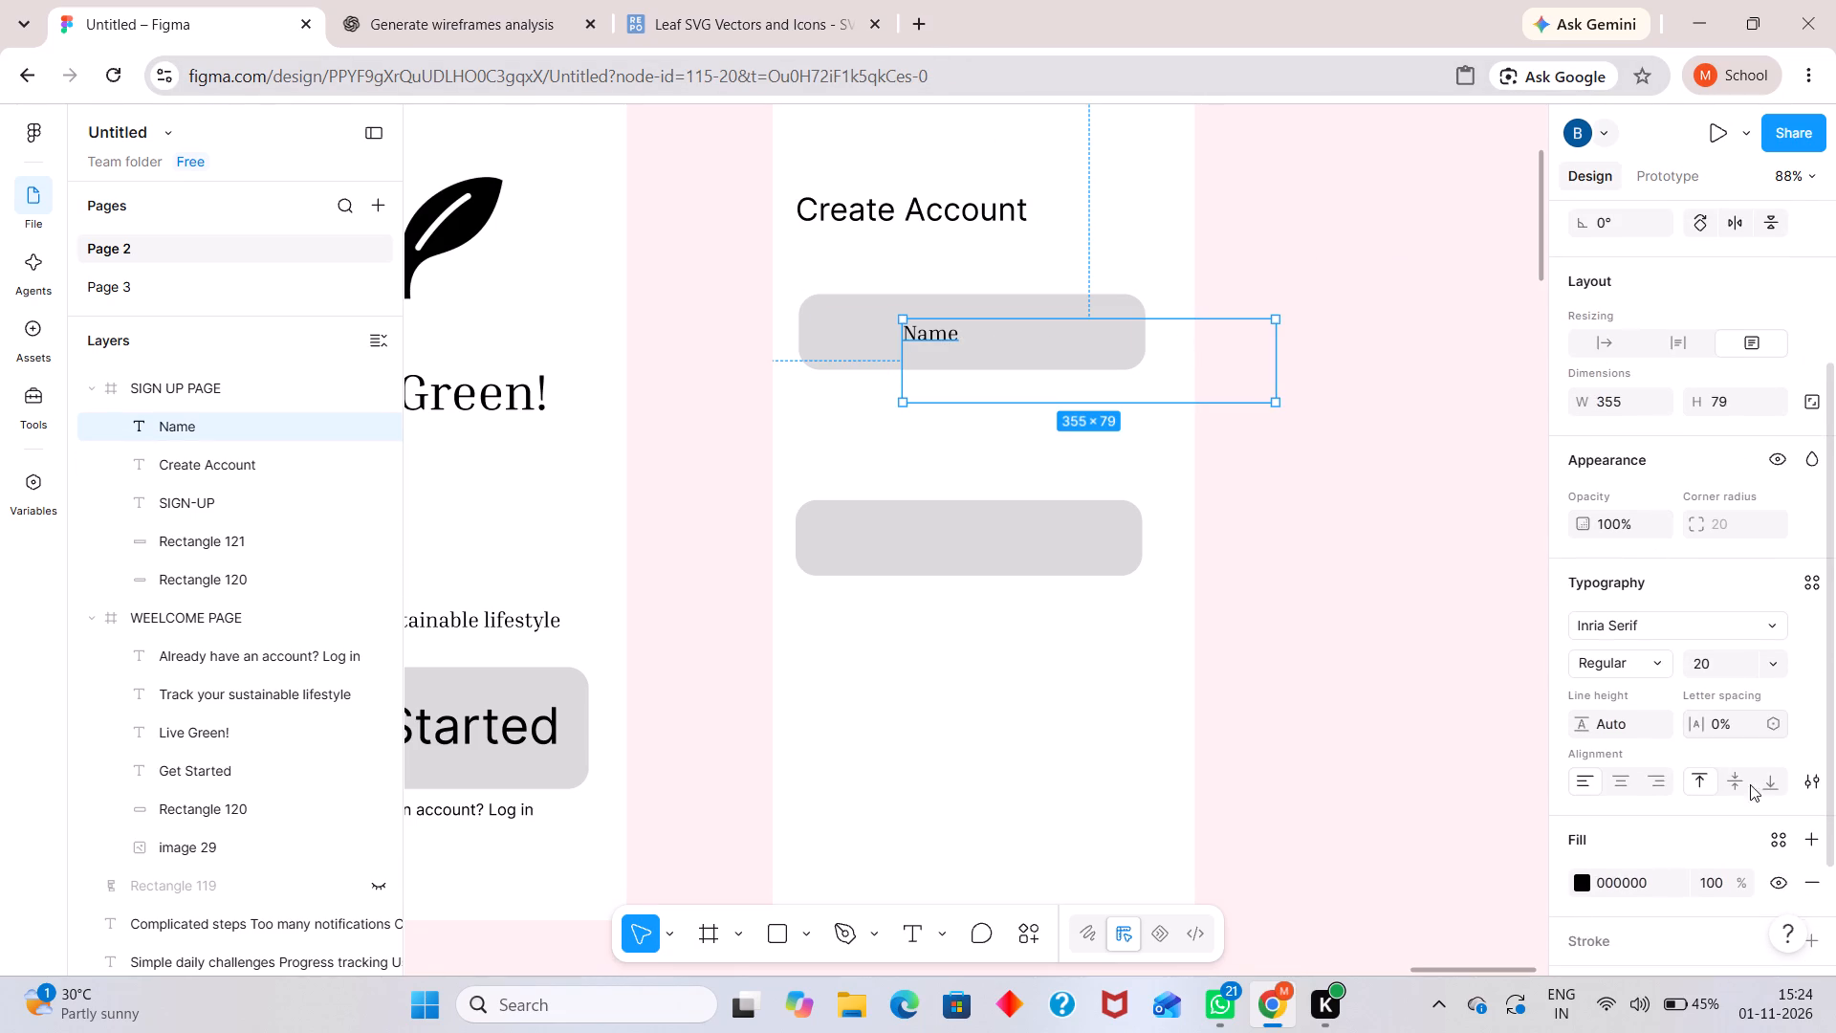
{"action": "double_click", "coordinate": [1720, 652]}
{"action": "type", "text": "320"}
{"action": "key", "text": "BackSpace"}
{"action": "key", "text": "BackSpace"}
{"action": "key", "text": "2"}
{"action": "key", "text": "Return"}
{"action": "left_click", "coordinate": [1387, 518]}
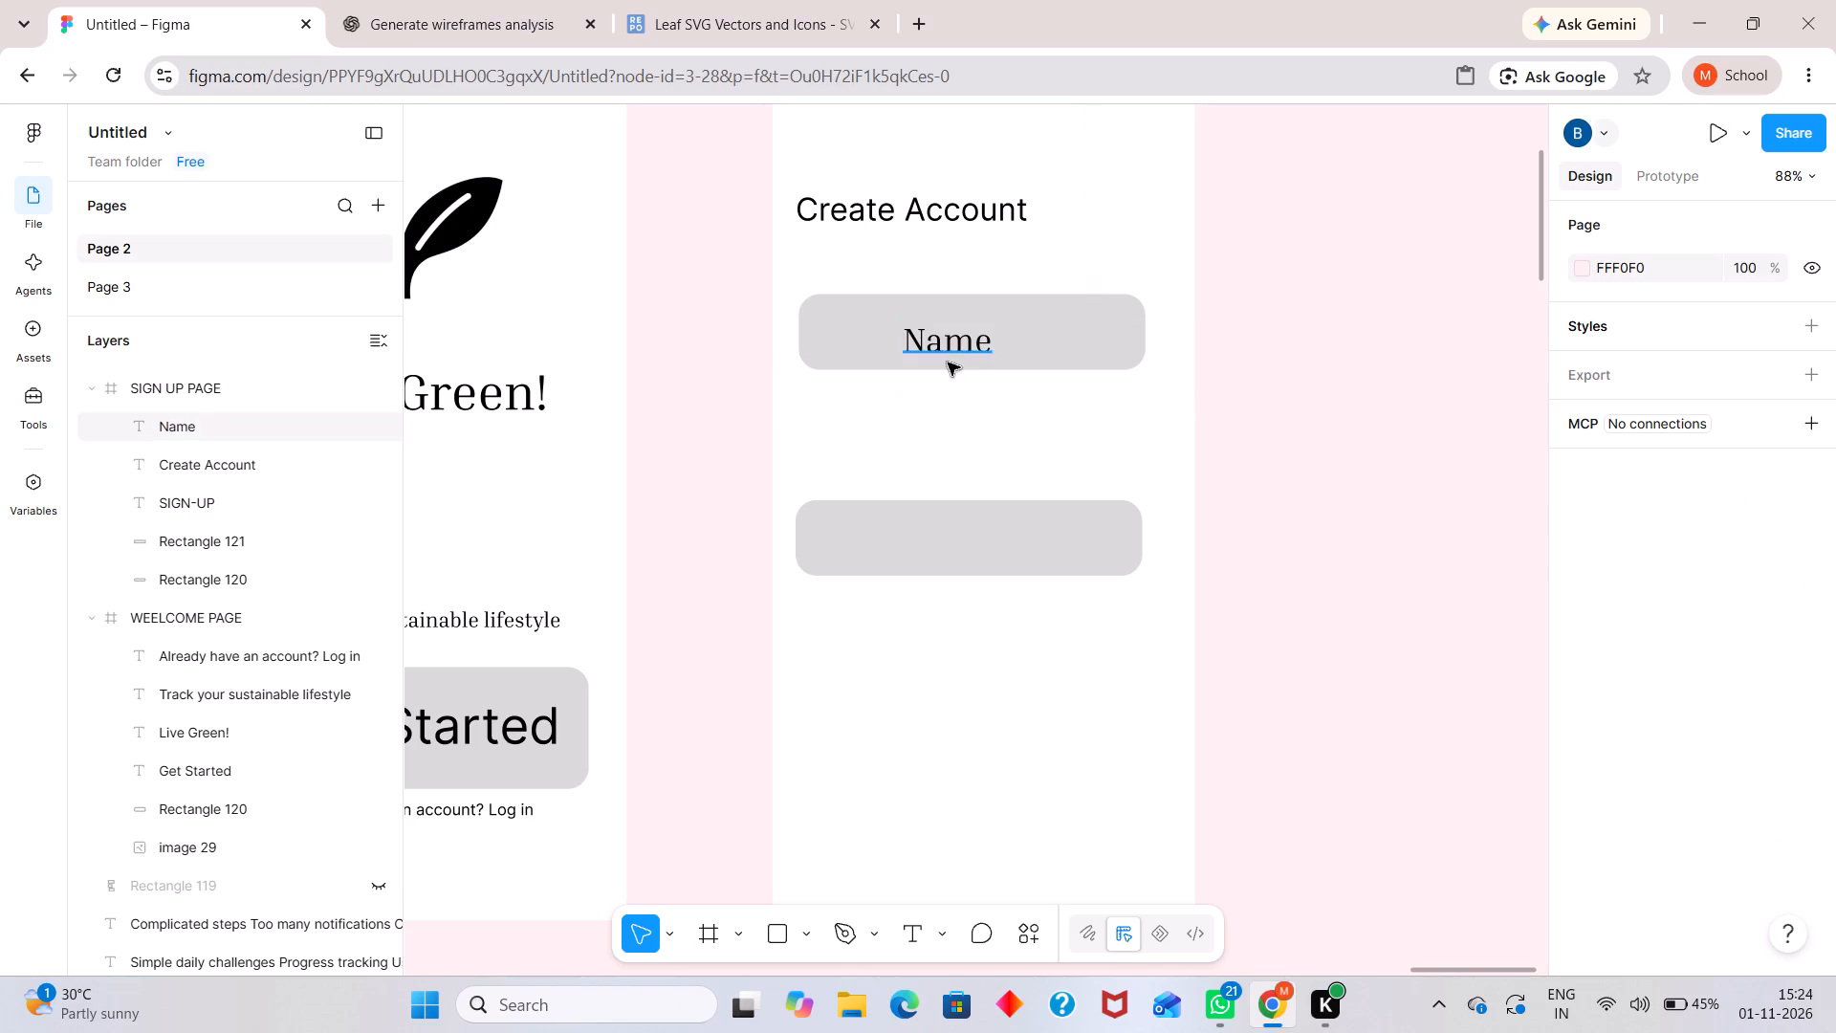
{"action": "left_click", "coordinate": [948, 345]}
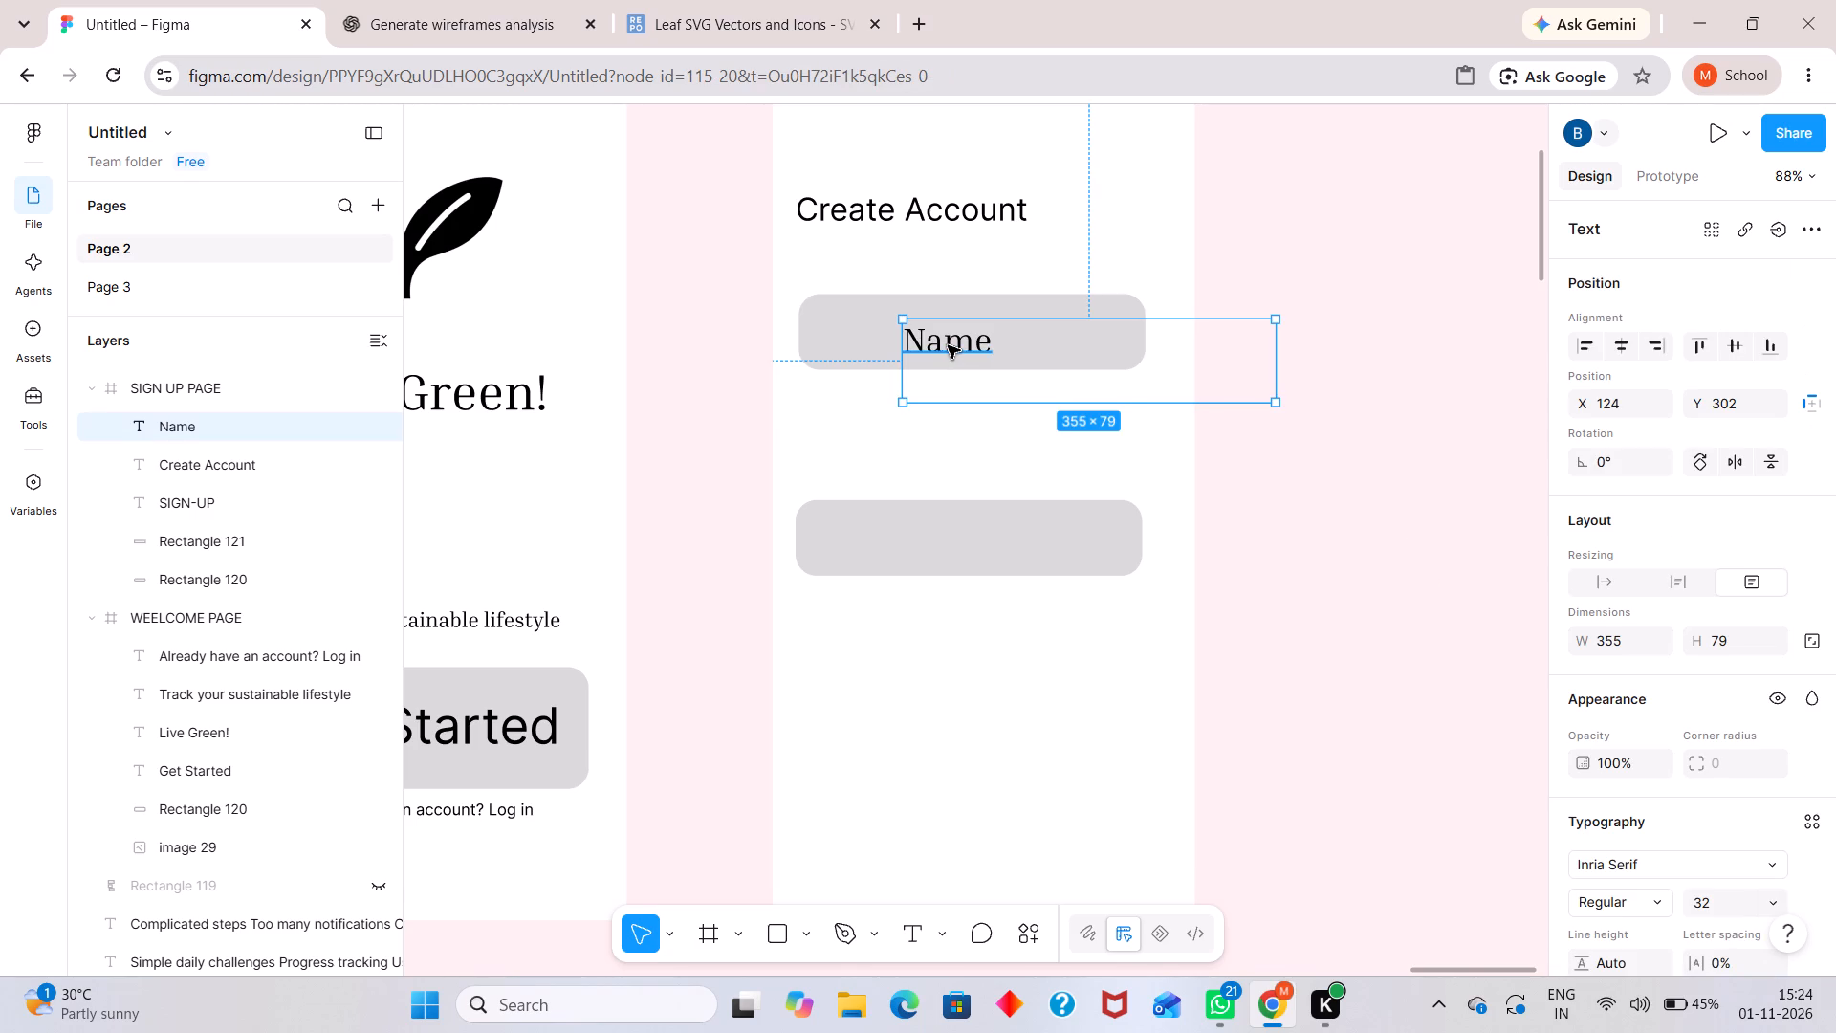
Nudge the "Name" text up inside the first field rectangle, to about Y 295.
{"action": "key", "text": "Up"}
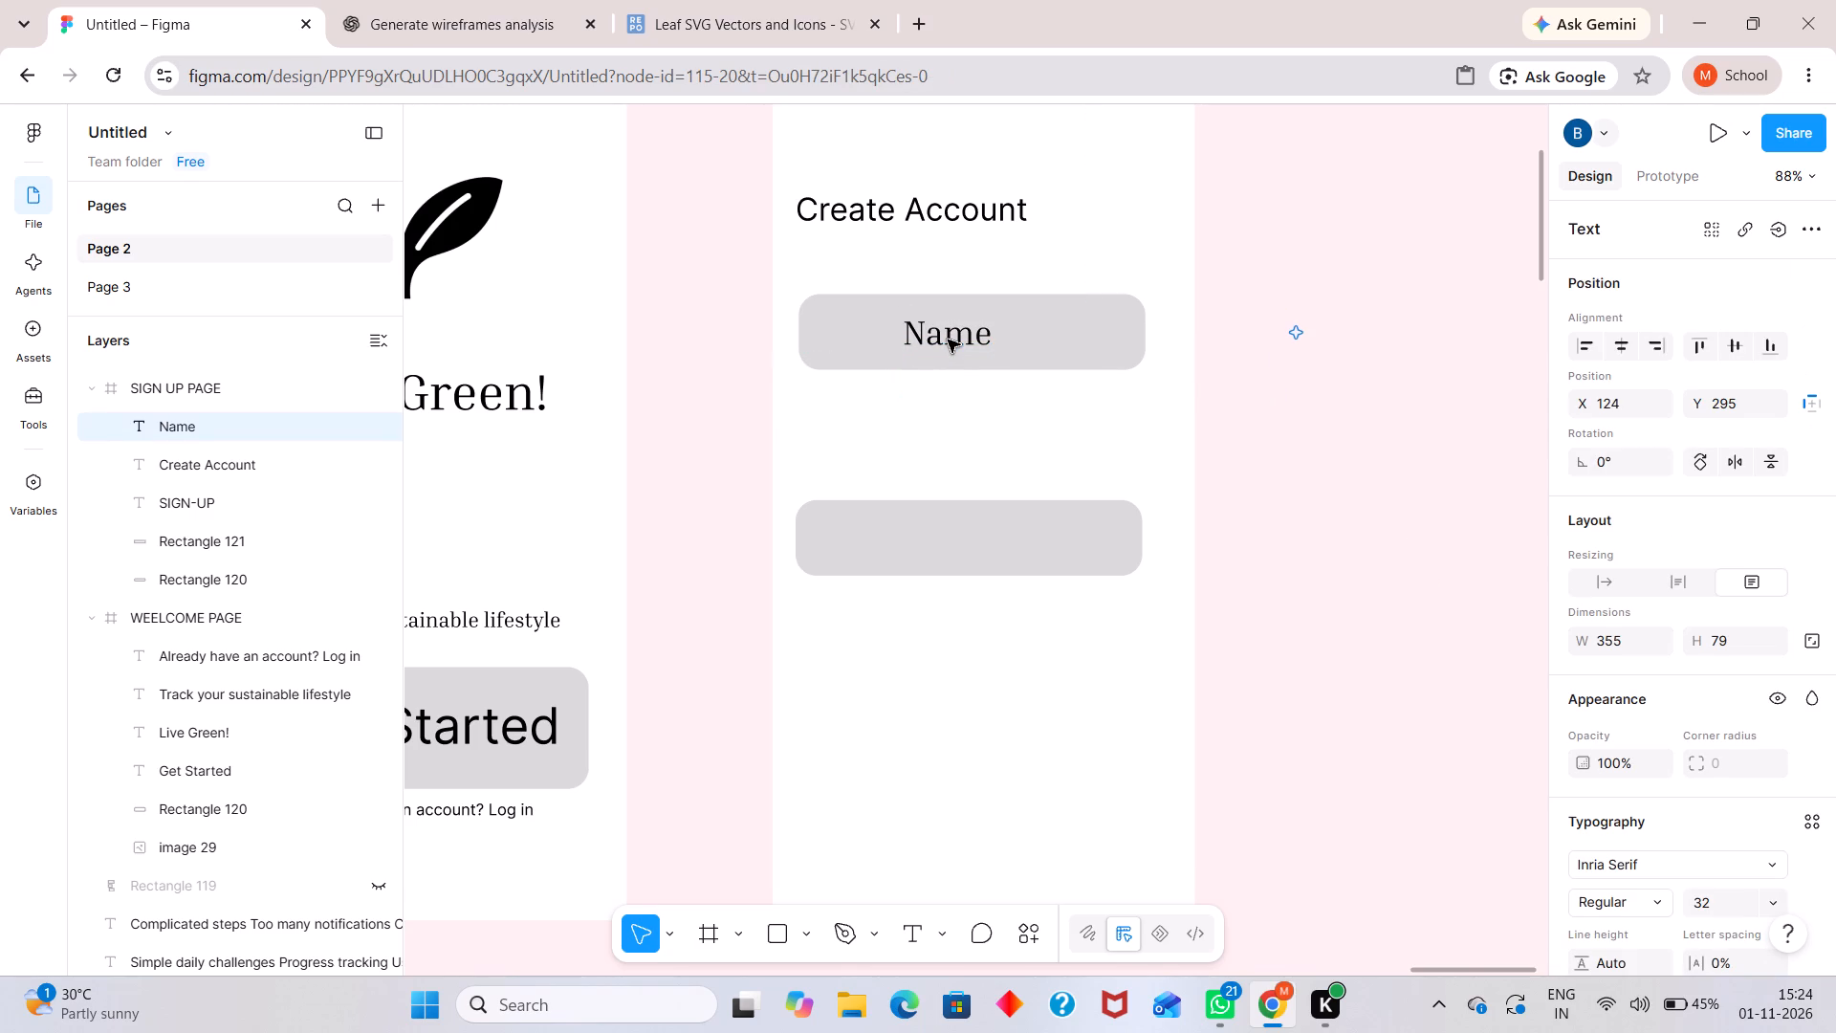
{"action": "key", "text": "Up"}
{"action": "left_click", "coordinate": [948, 340]}
{"action": "left_click", "coordinate": [1371, 271]}
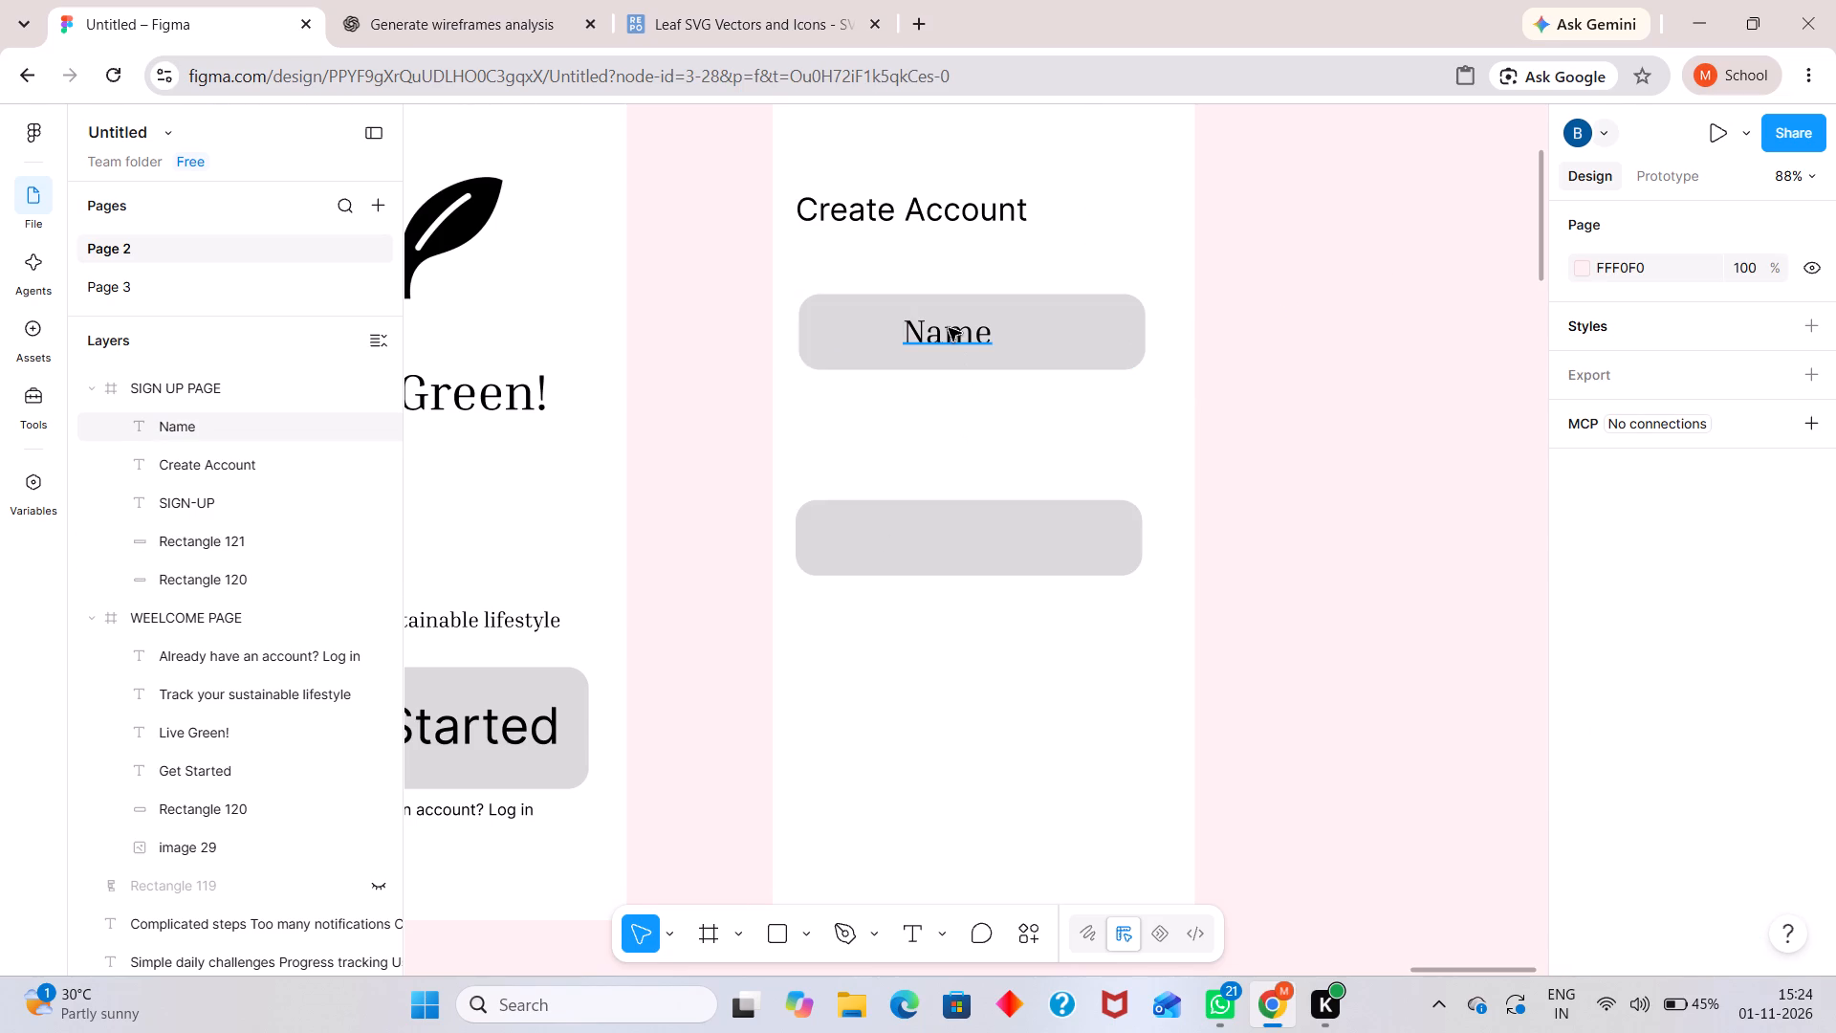
Duplicate the "Name" text into the second field rectangle, at about Y 487, and change the copy to "Email".
{"action": "left_click_drag", "start_coordinate": [949, 328], "coordinate": [955, 531], "text": "alt"}
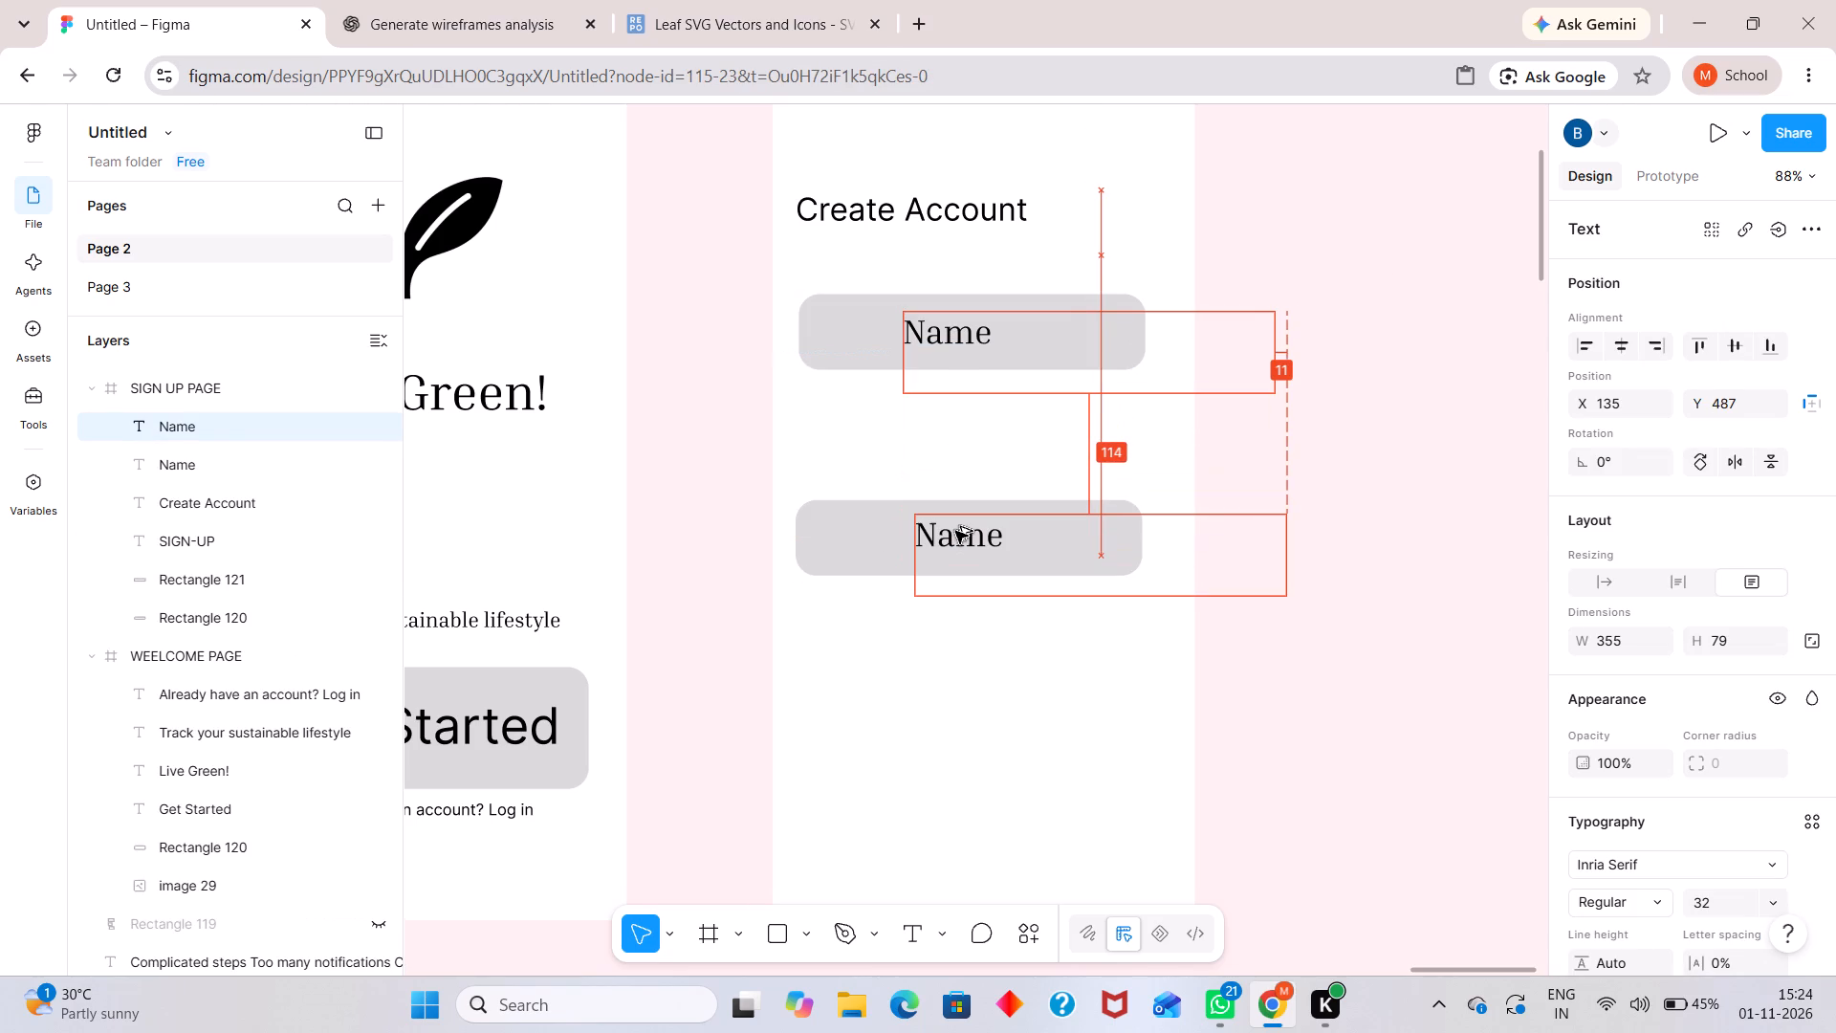
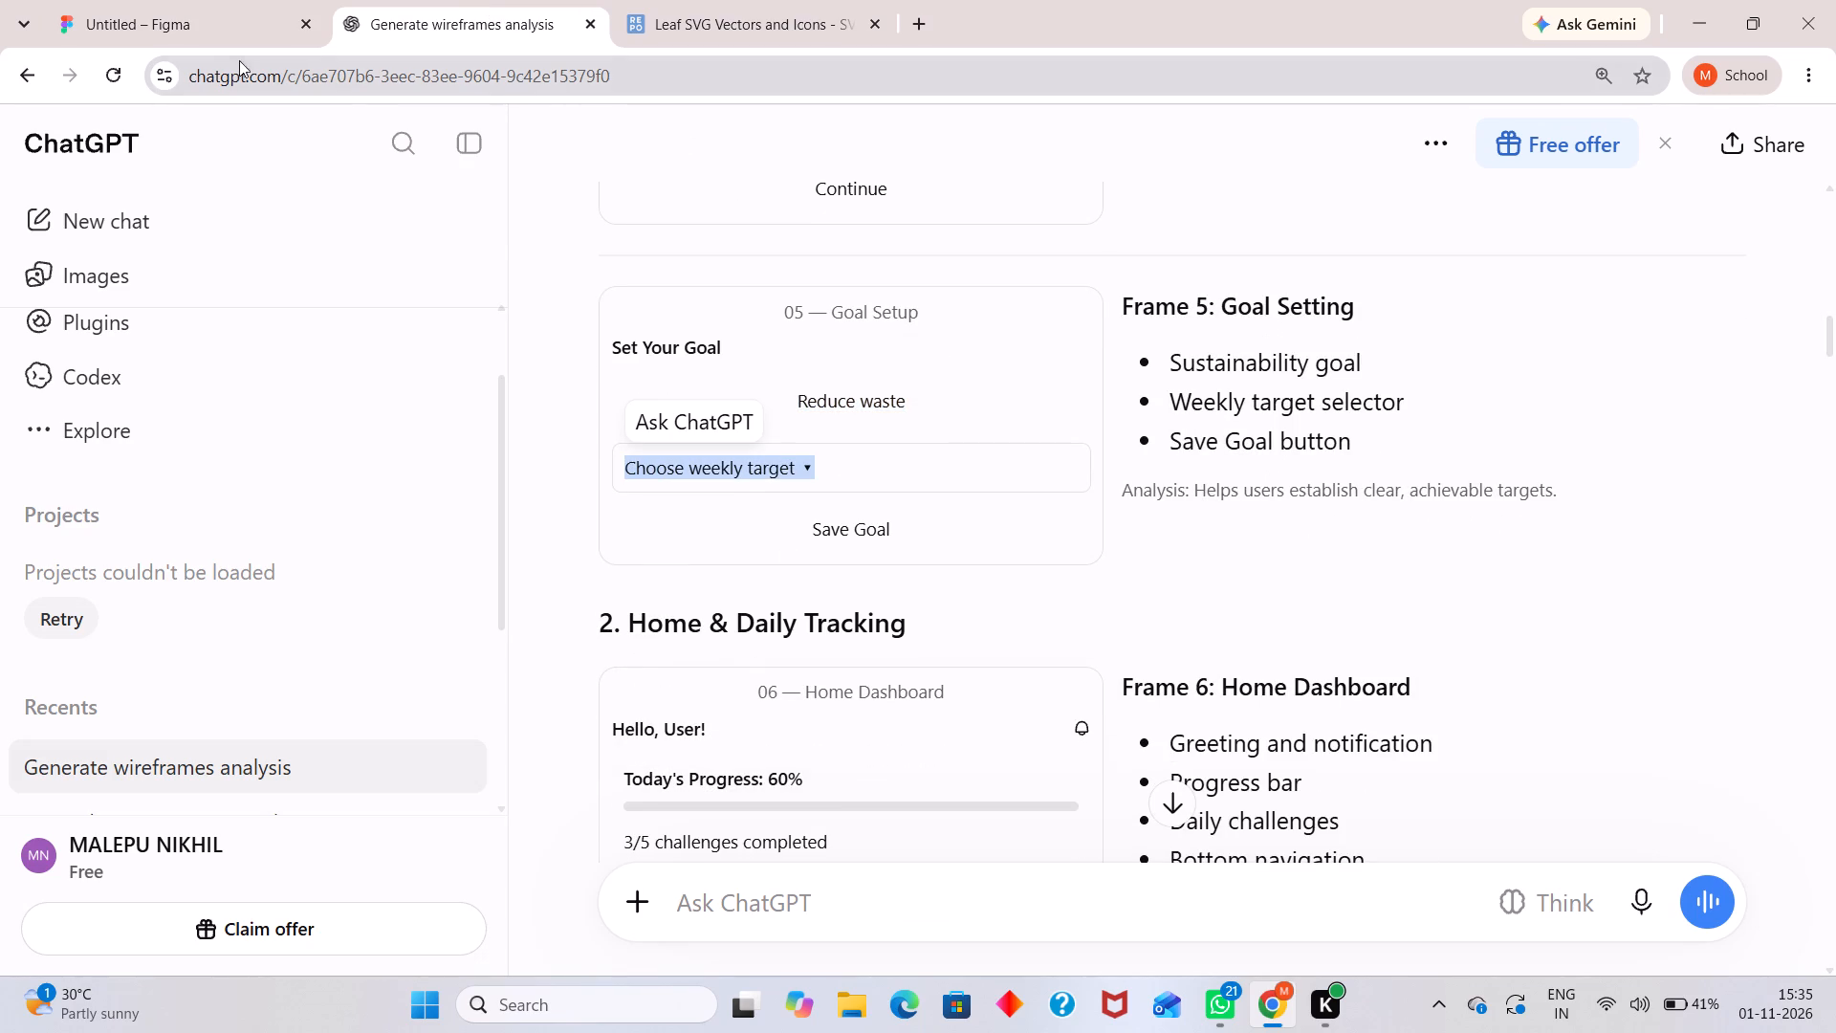
{"action": "left_click", "coordinate": [142, 20]}
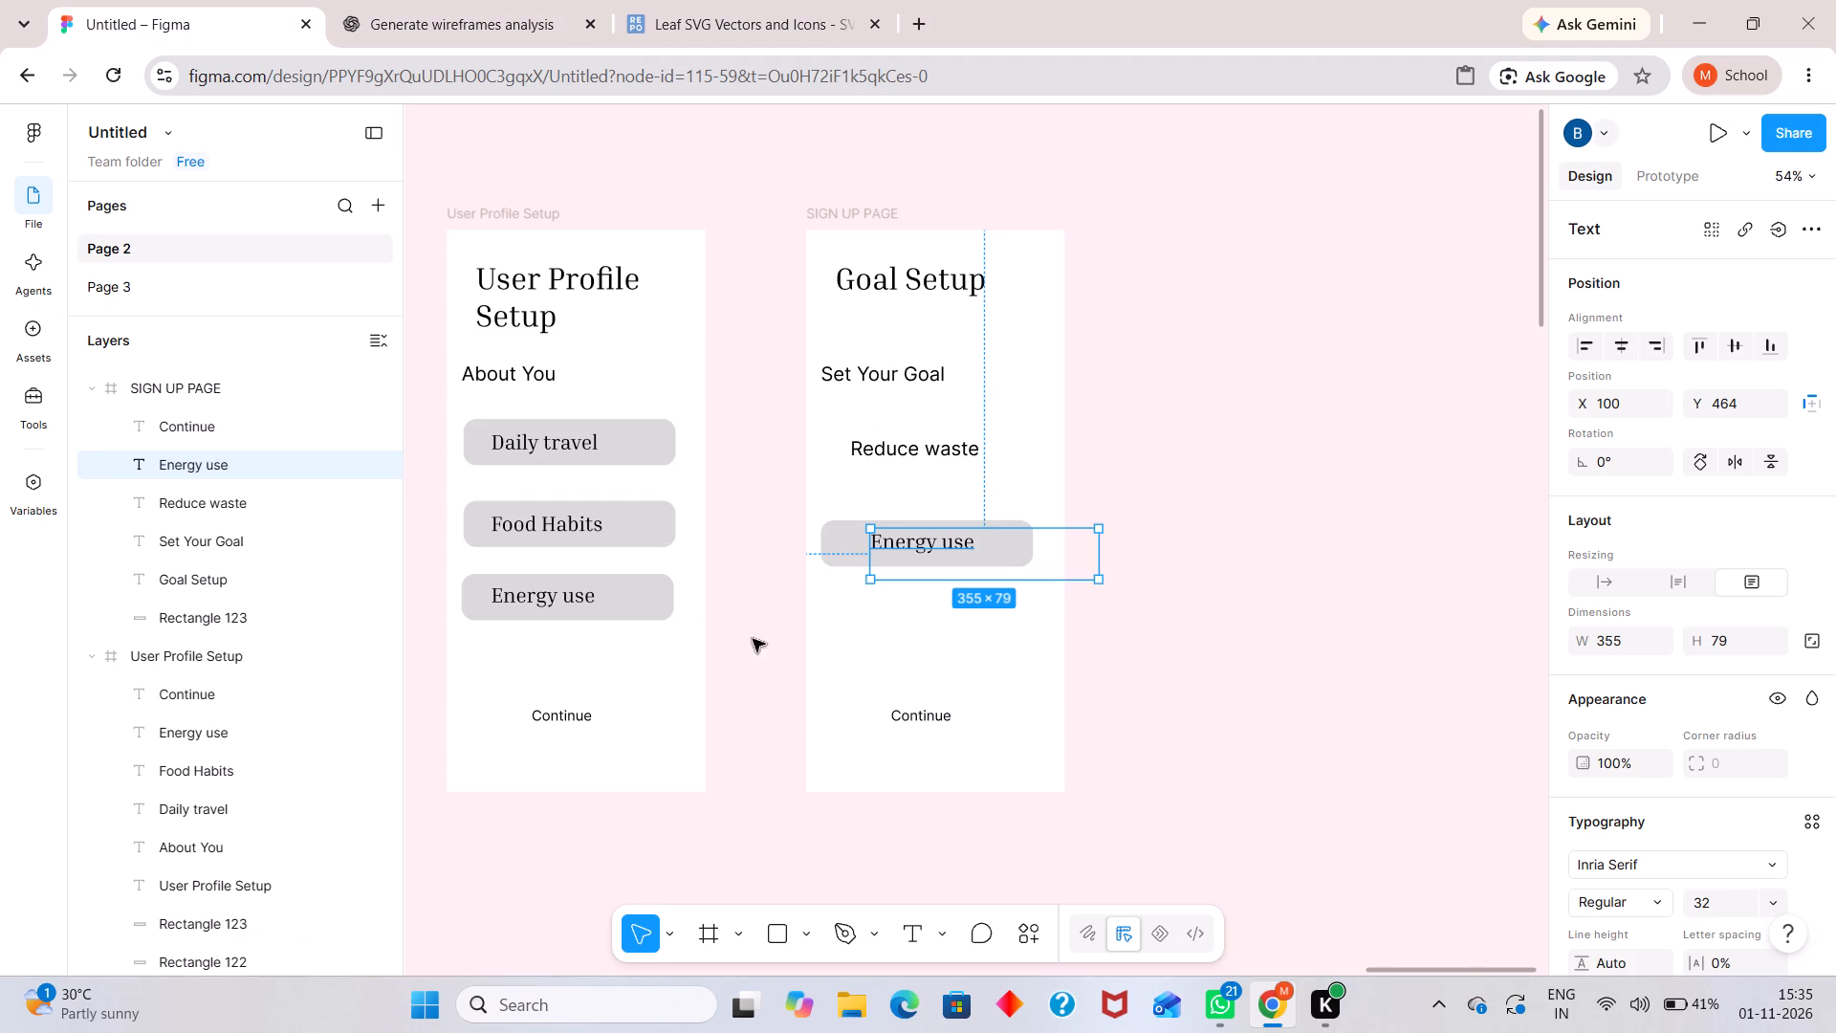
{"action": "double_click", "coordinate": [946, 544]}
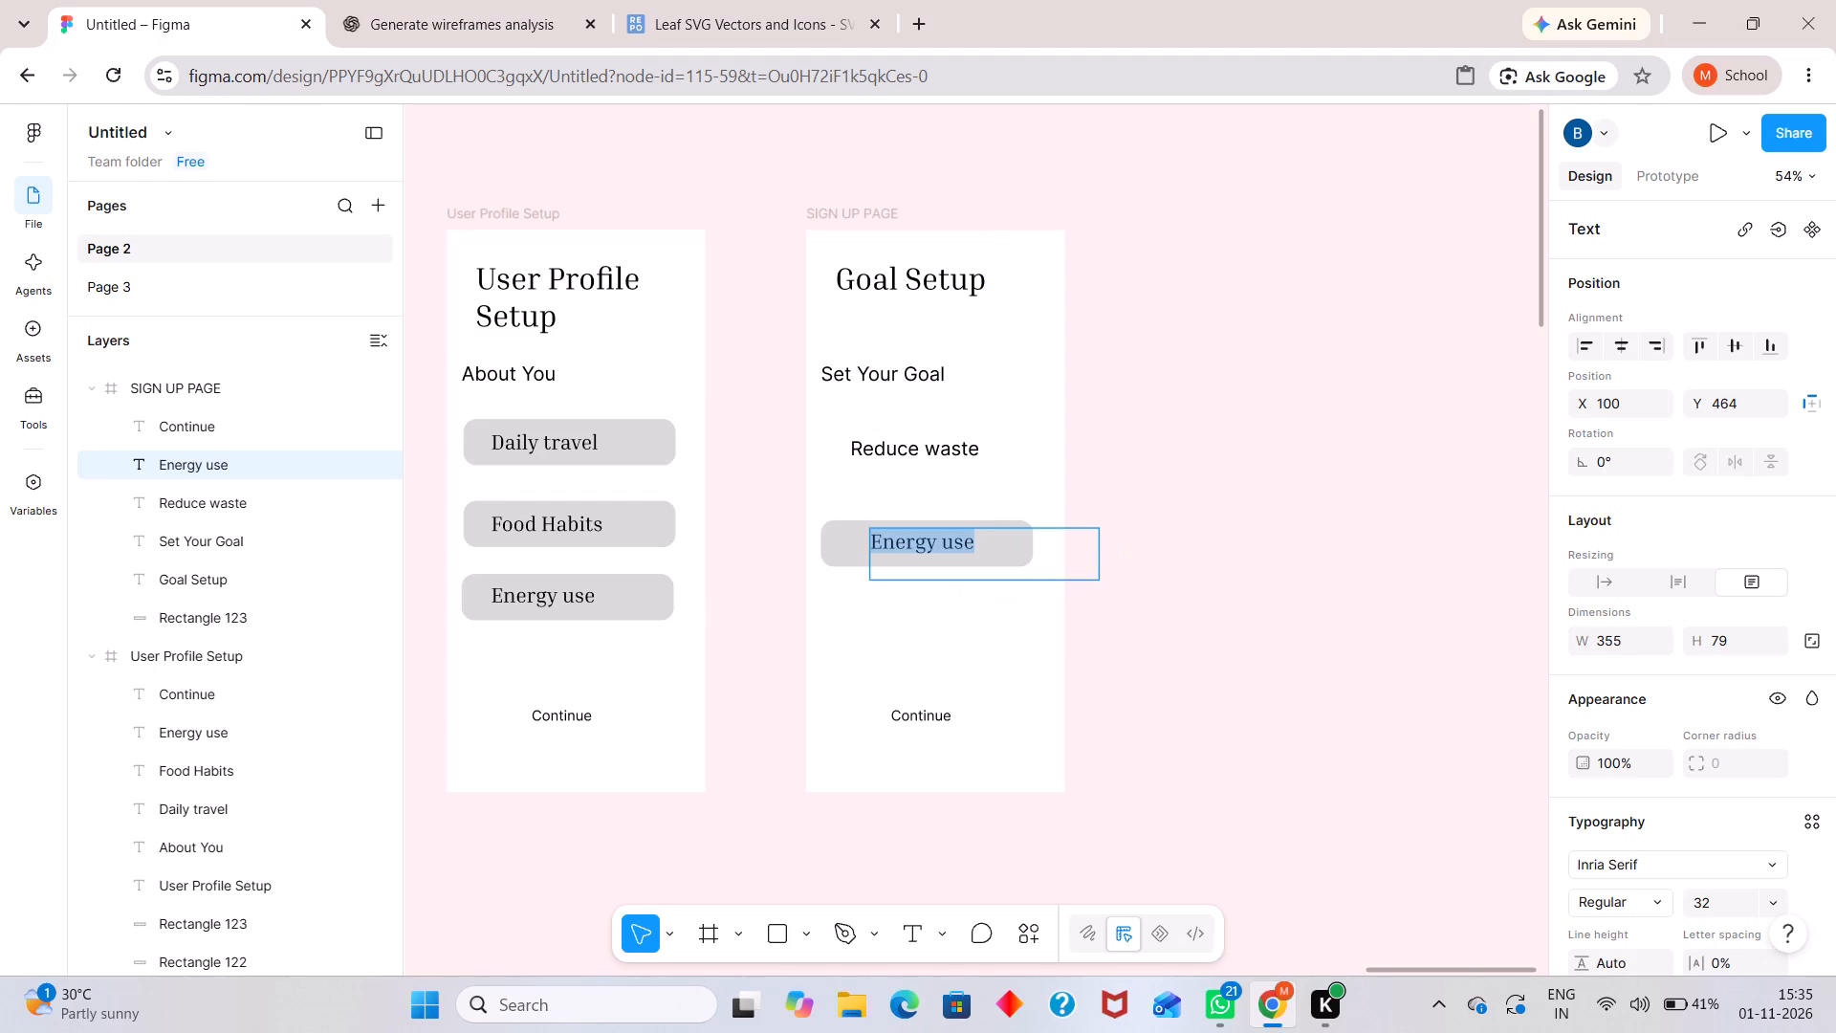
{"action": "key", "text": "ctrl+v"}
{"action": "left_click", "coordinate": [1169, 426]}
{"action": "left_click", "coordinate": [1150, 447]}
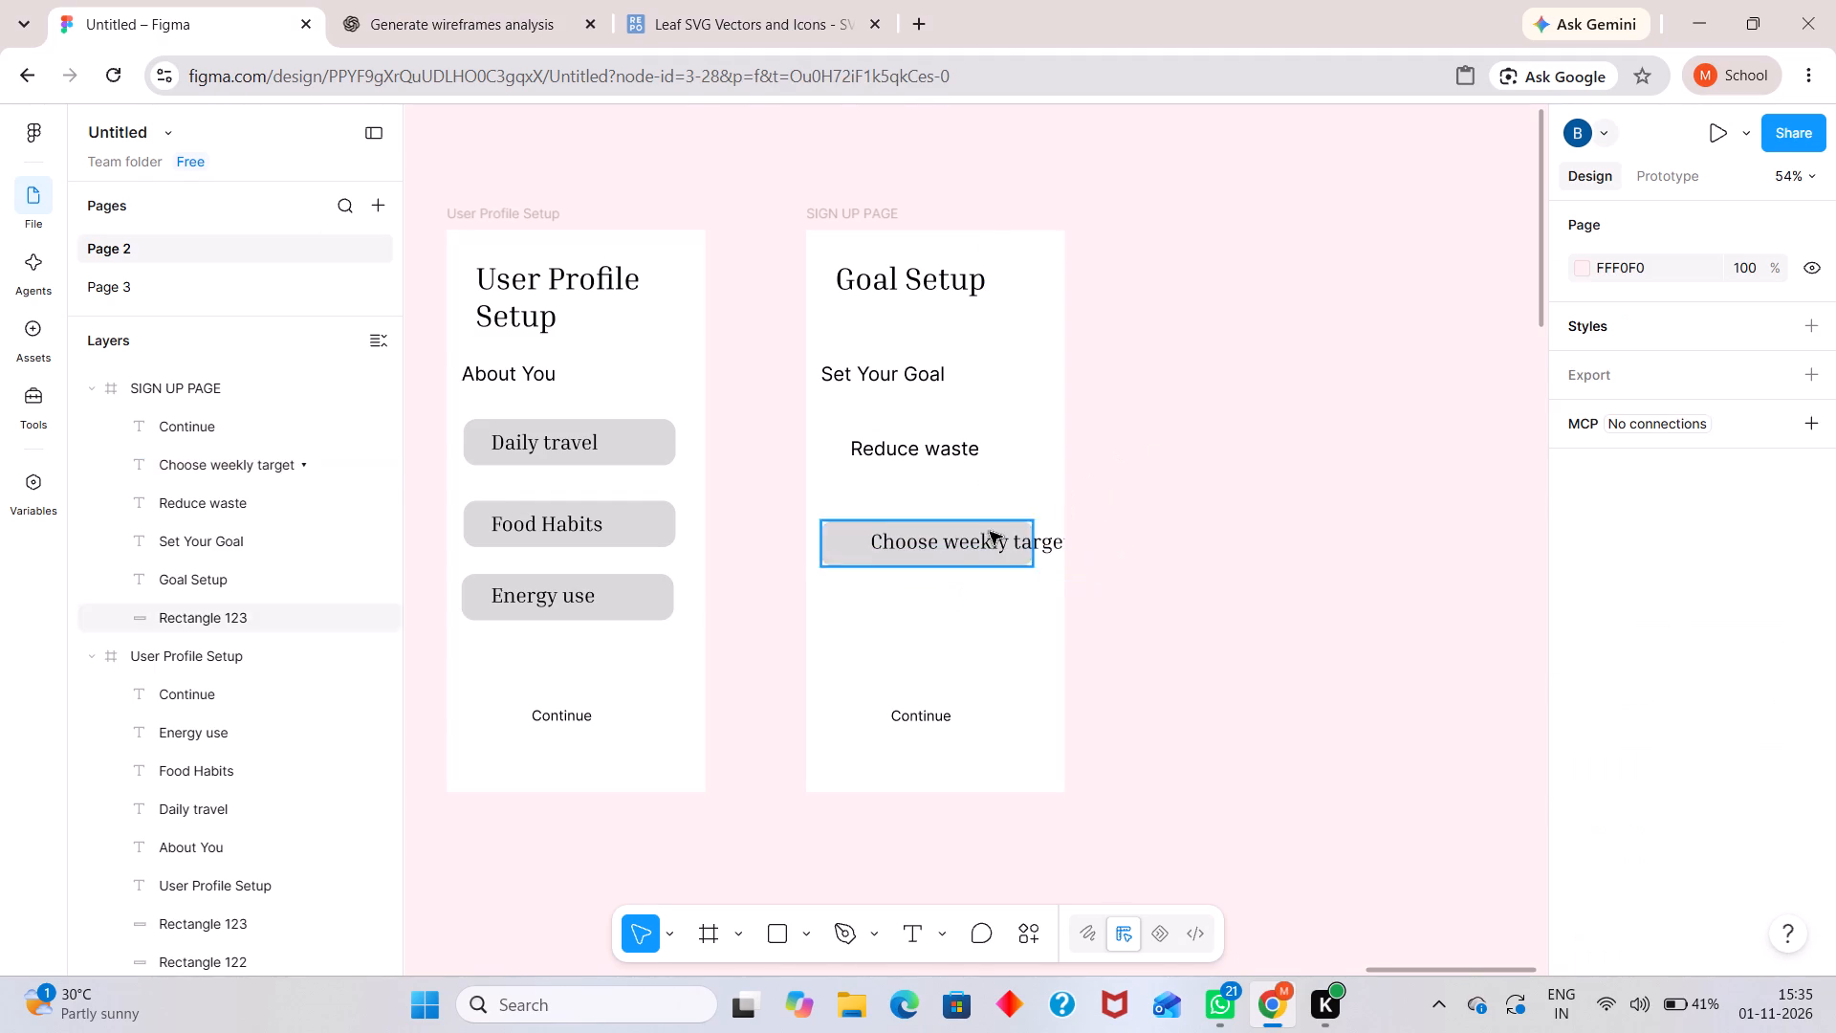
Shift the "Choose weekly target" label so it spans the grey box, at about X 22, Y 481.
{"action": "left_click_drag", "start_coordinate": [990, 535], "coordinate": [936, 543]}
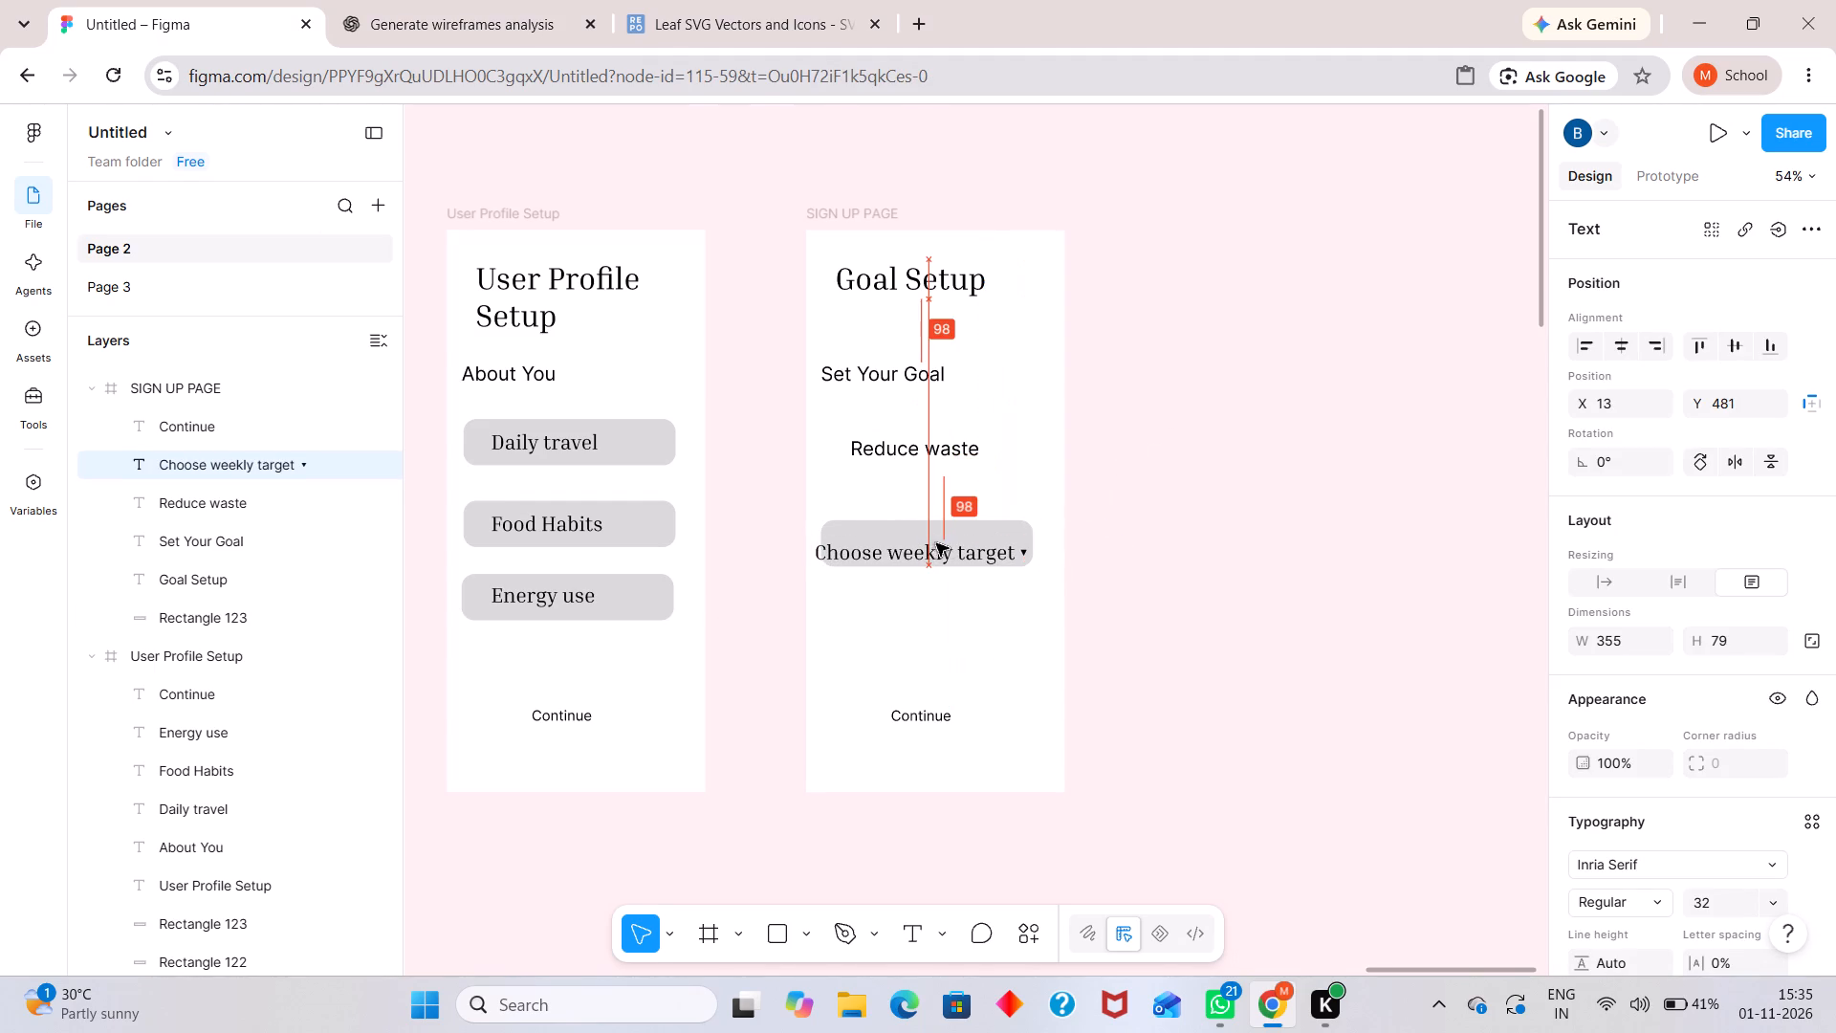
{"action": "left_click_drag", "start_coordinate": [936, 543], "coordinate": [939, 541]}
Replace the "Continue" text at the bottom of the Goal Setup frame with "SET GOAL".
{"action": "double_click", "coordinate": [925, 704]}
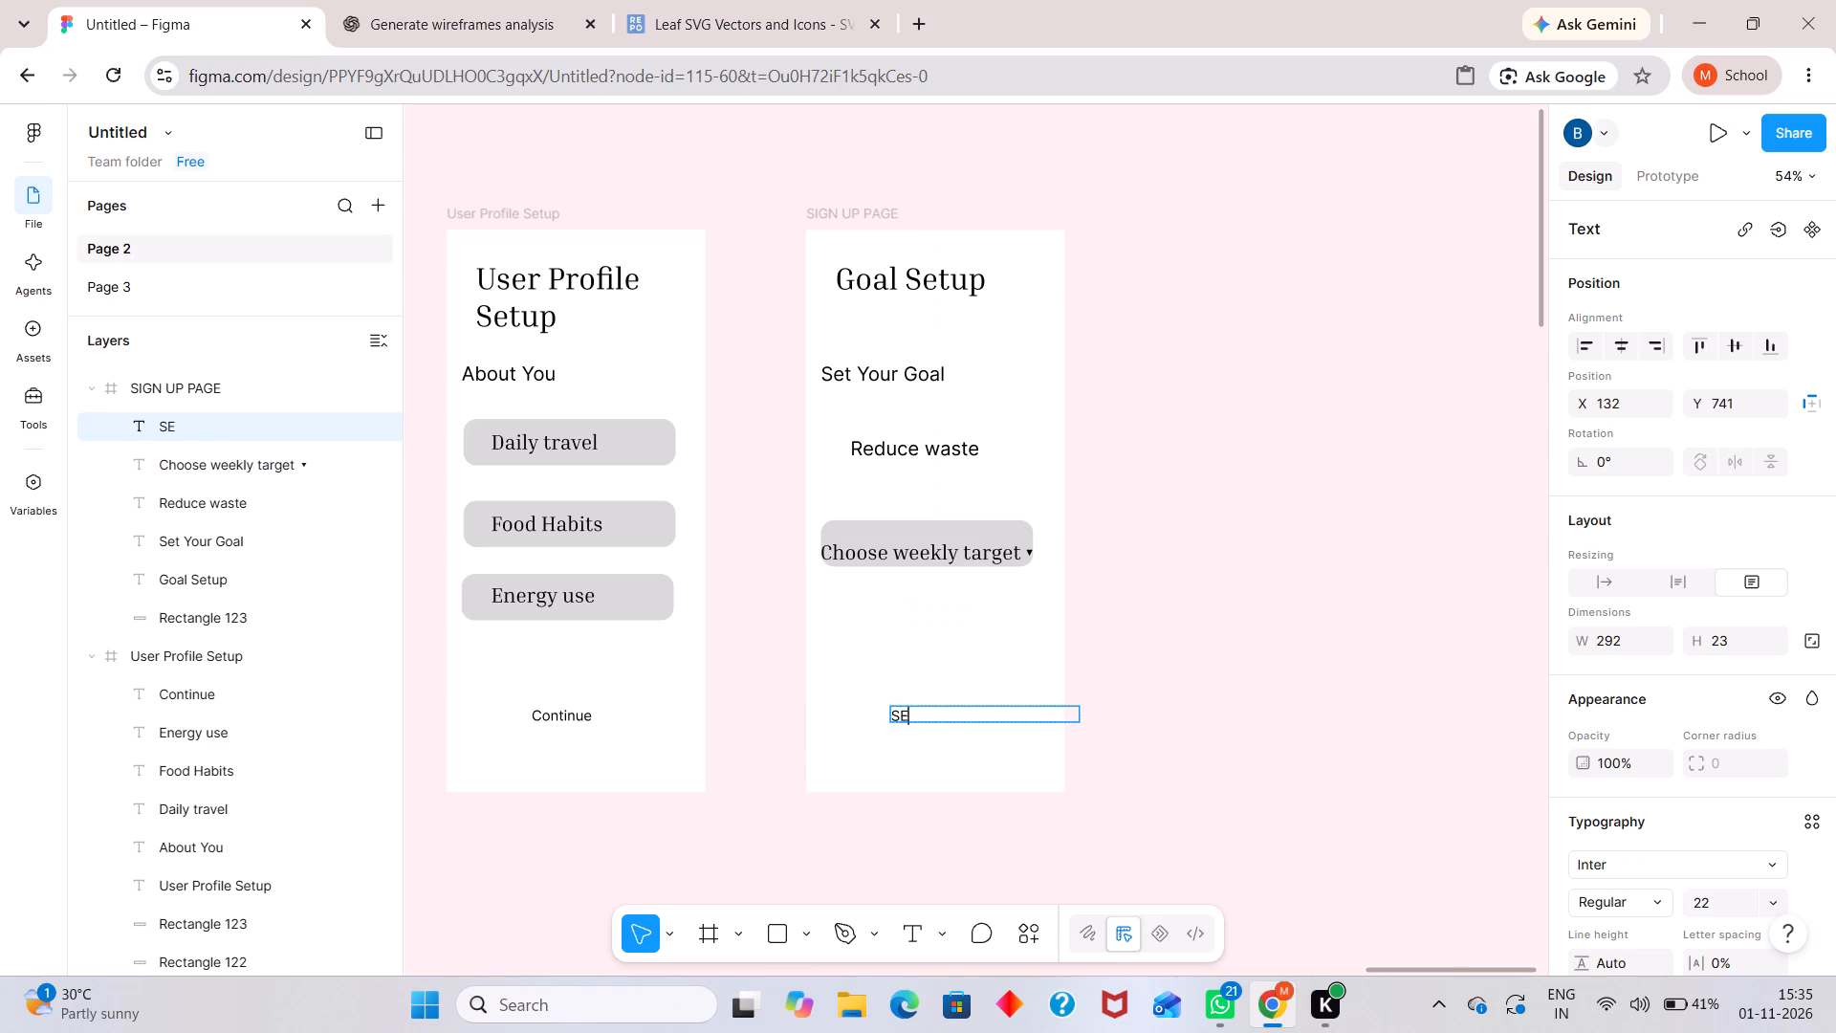
{"action": "key", "text": "space"}
{"action": "key", "text": "g"}
{"action": "type", "text": "OAL"}
{"action": "left_click", "coordinate": [1295, 630]}
{"action": "left_click", "coordinate": [1267, 630]}
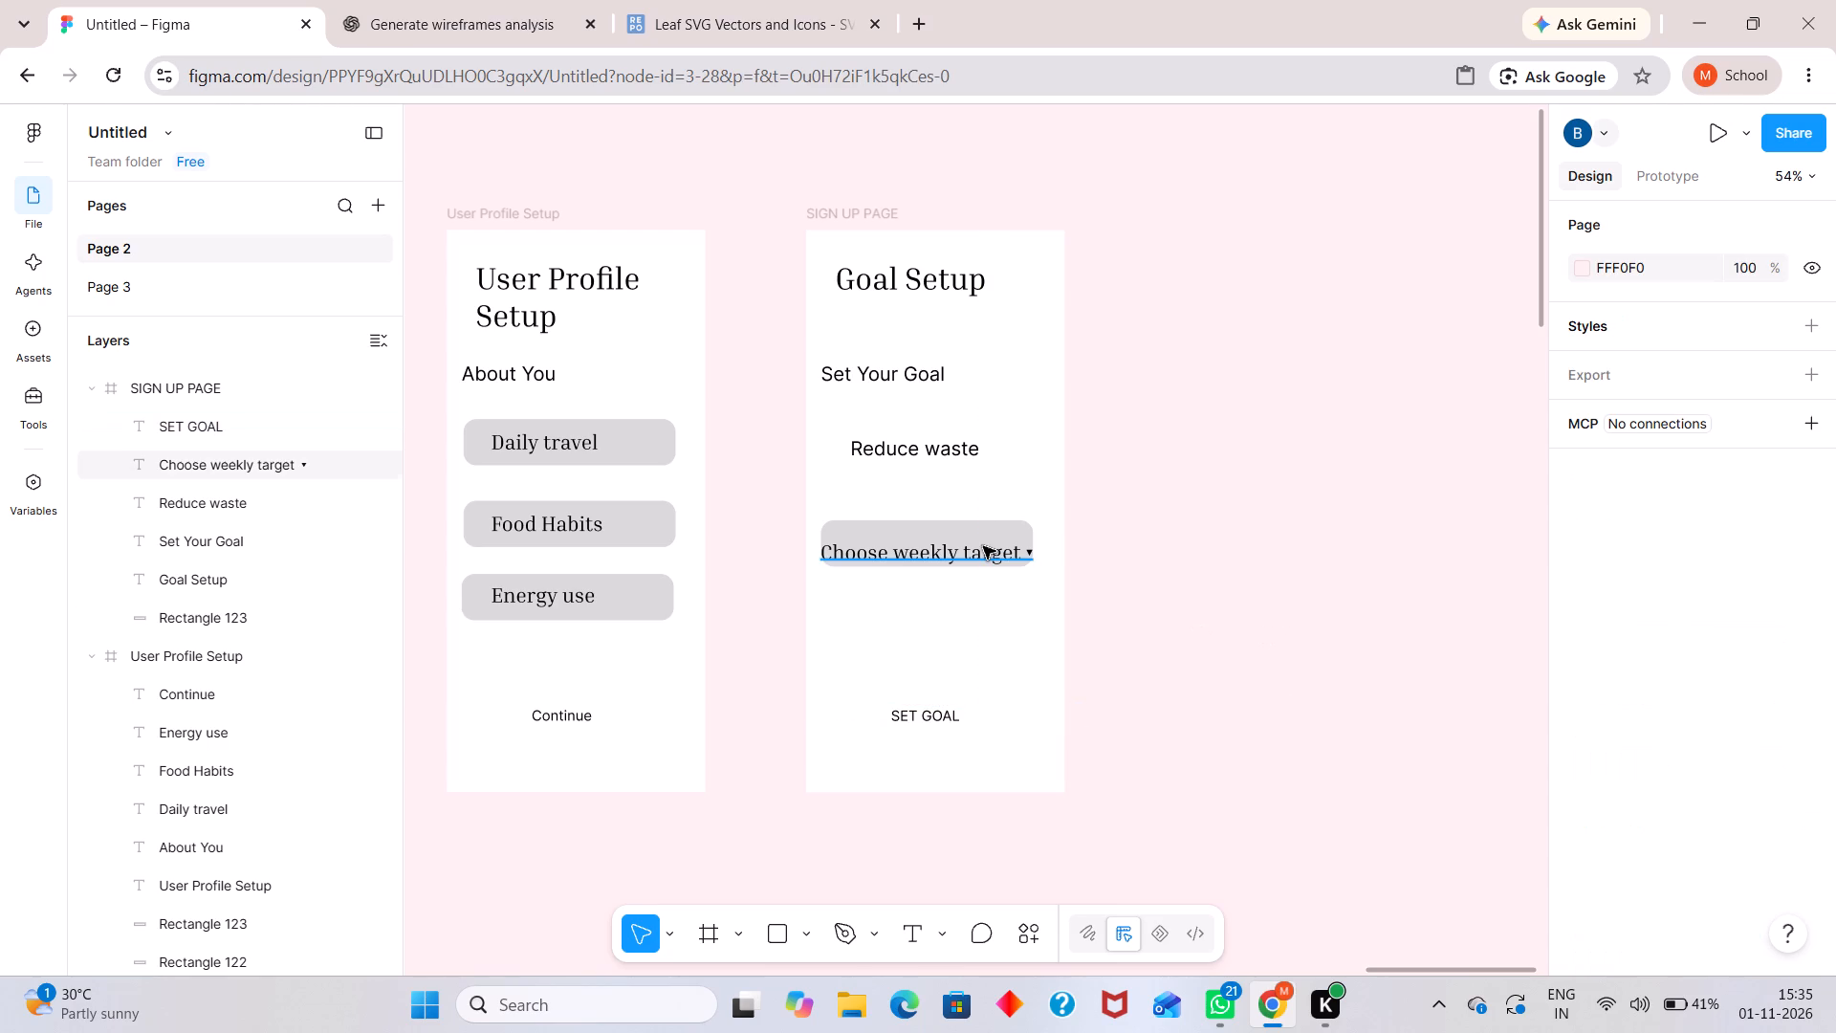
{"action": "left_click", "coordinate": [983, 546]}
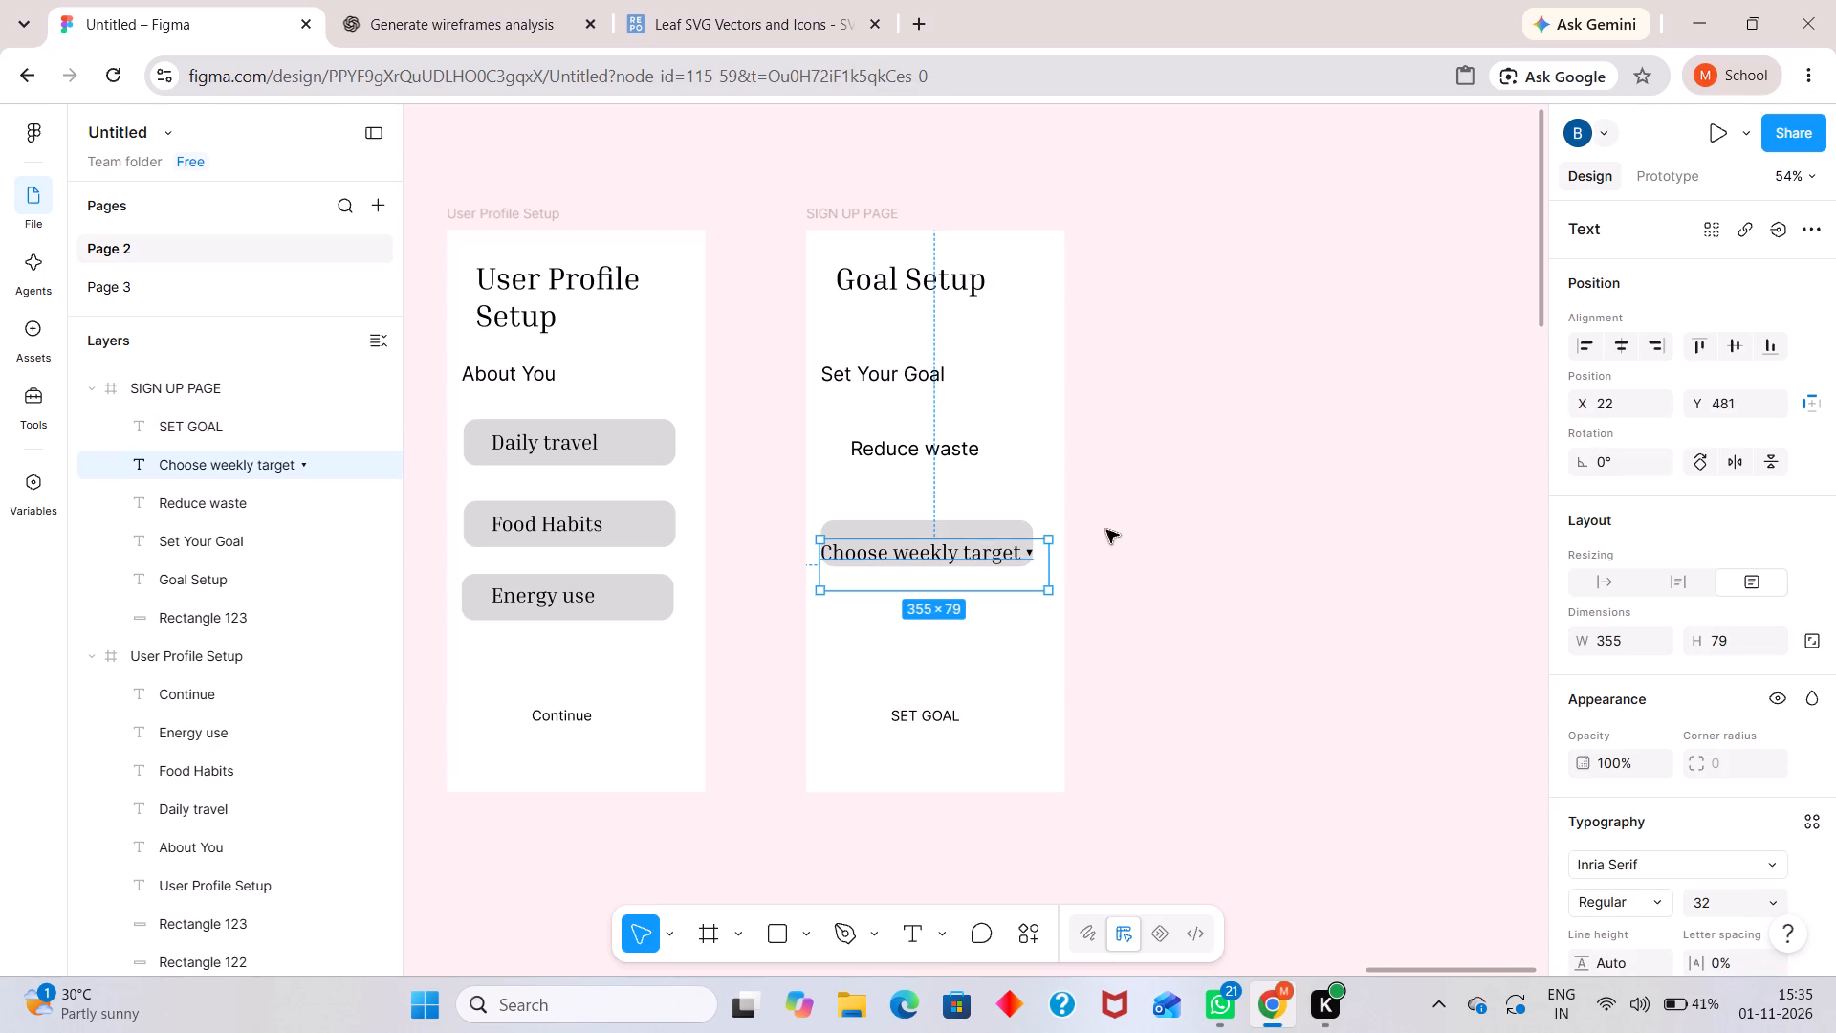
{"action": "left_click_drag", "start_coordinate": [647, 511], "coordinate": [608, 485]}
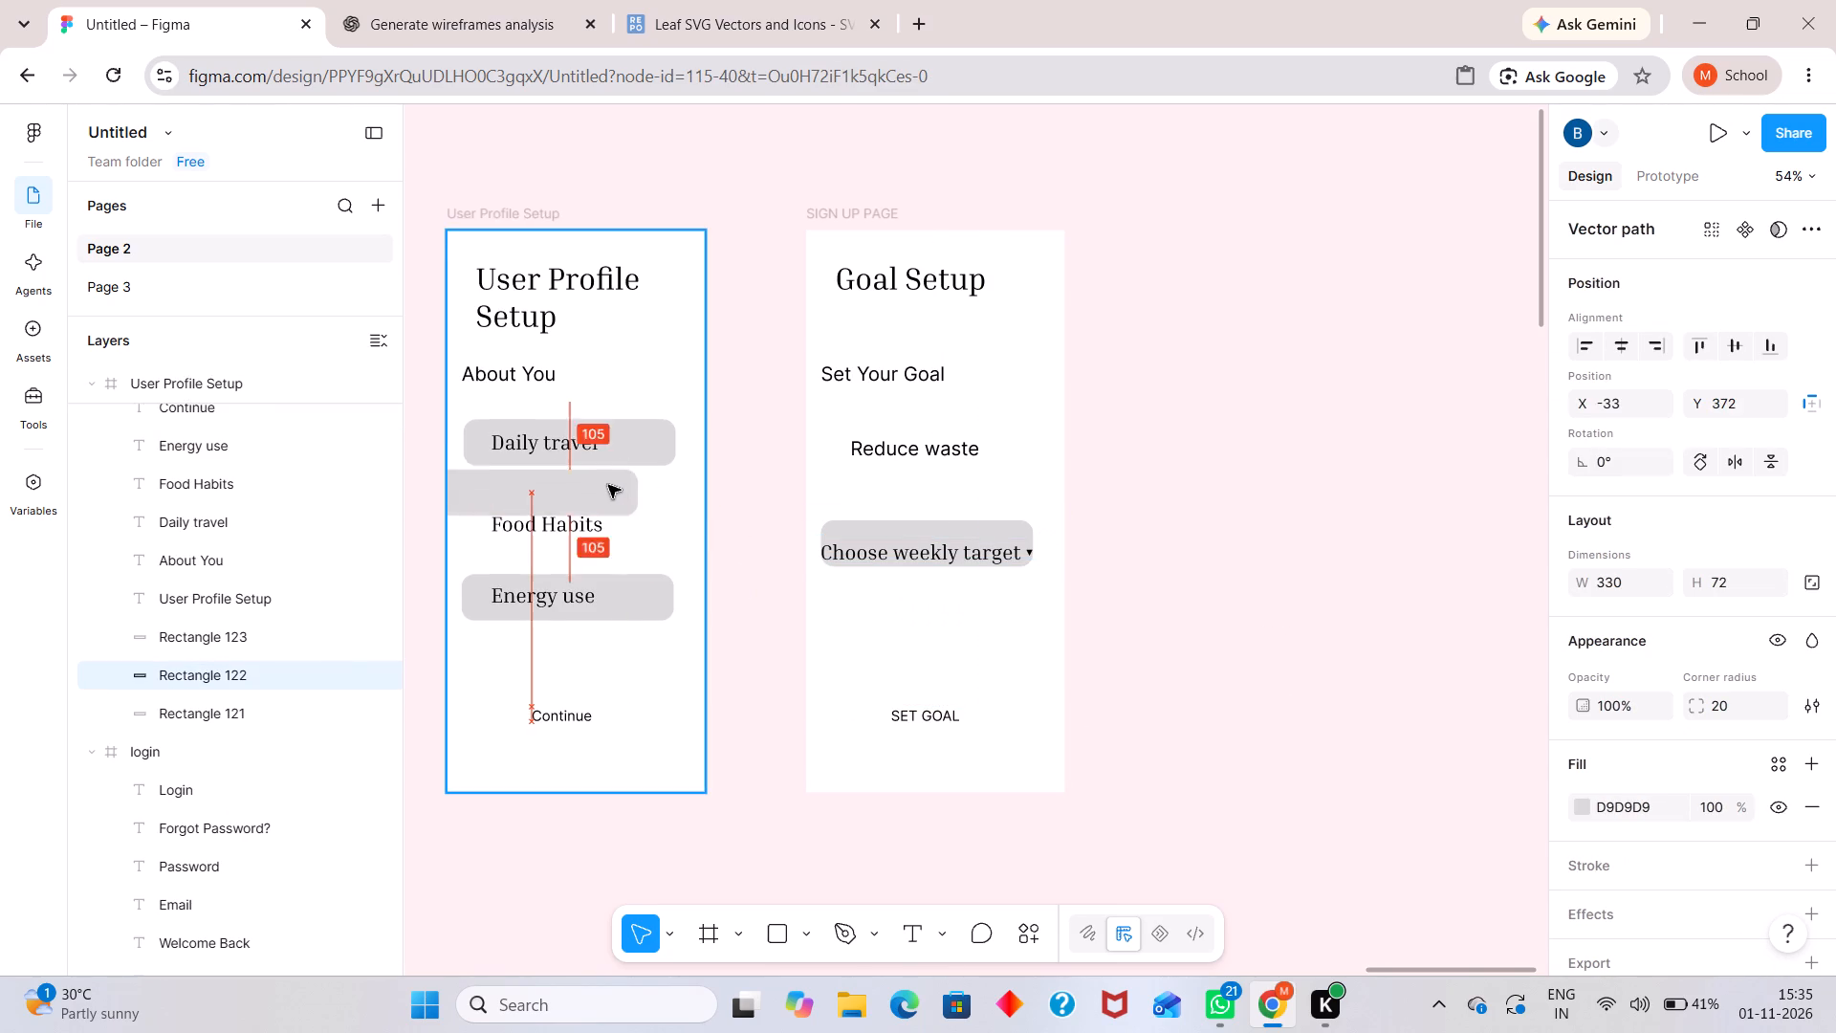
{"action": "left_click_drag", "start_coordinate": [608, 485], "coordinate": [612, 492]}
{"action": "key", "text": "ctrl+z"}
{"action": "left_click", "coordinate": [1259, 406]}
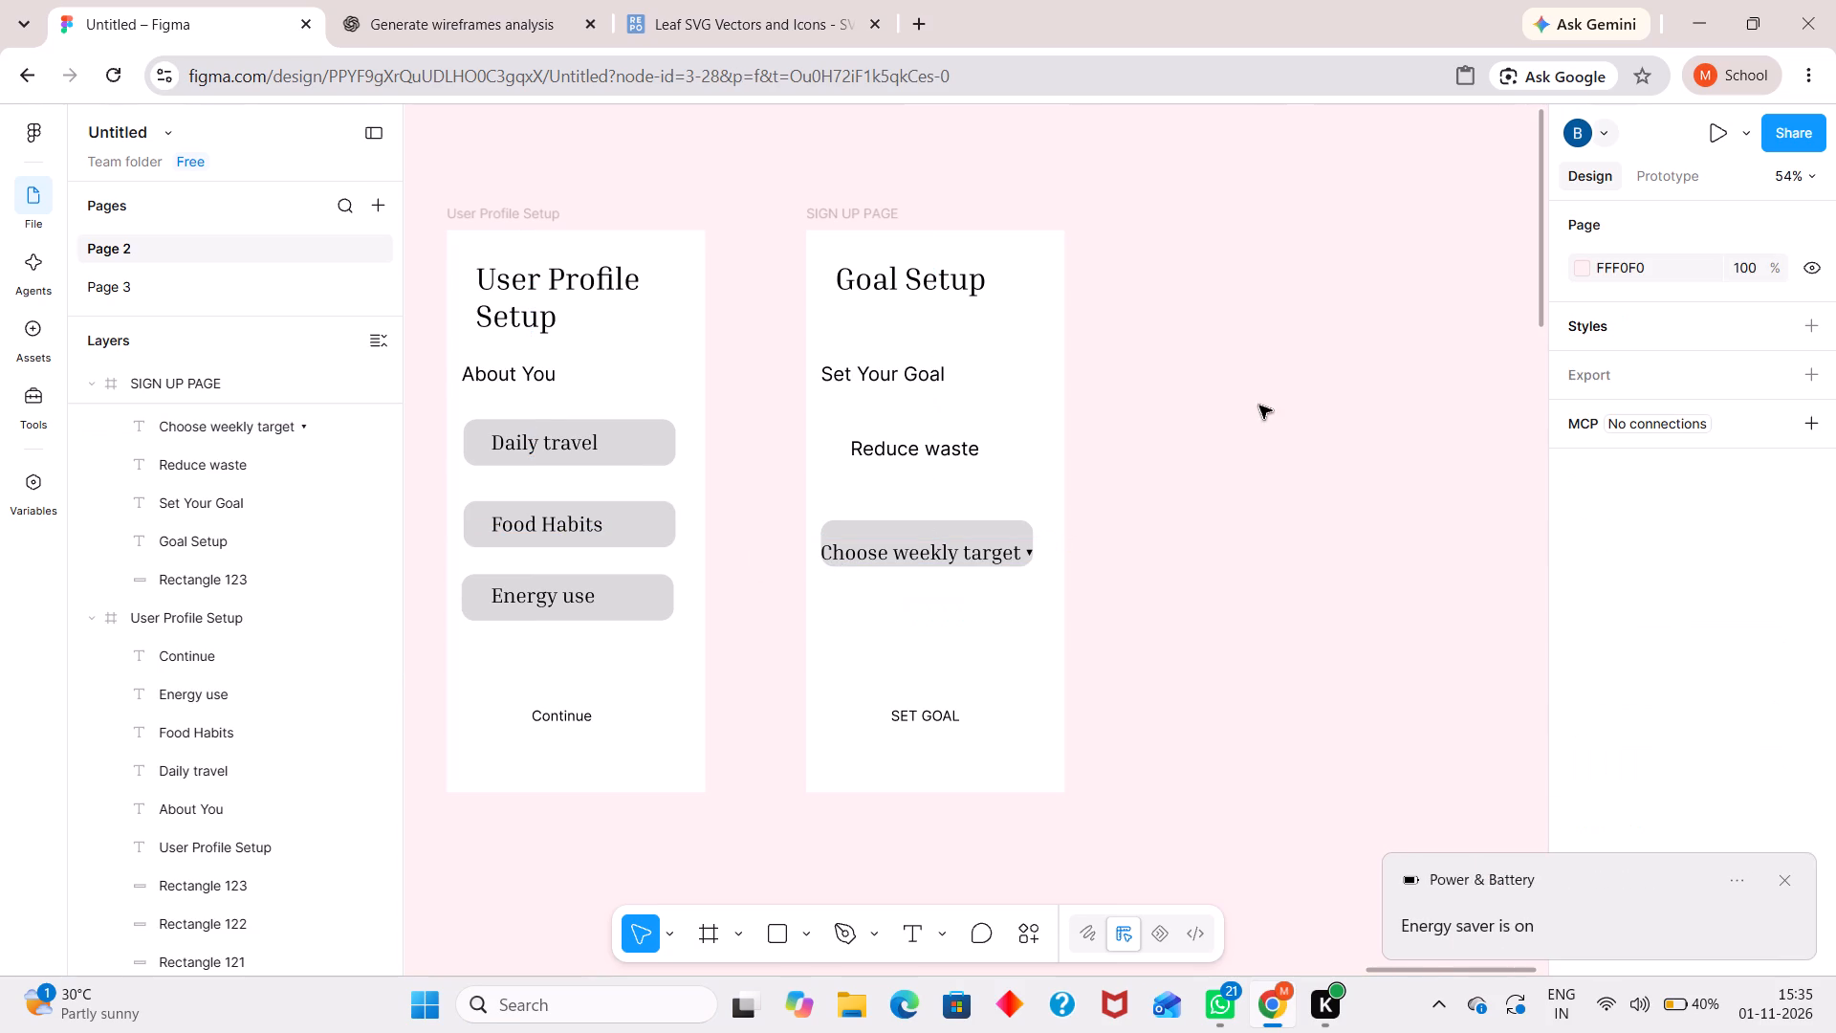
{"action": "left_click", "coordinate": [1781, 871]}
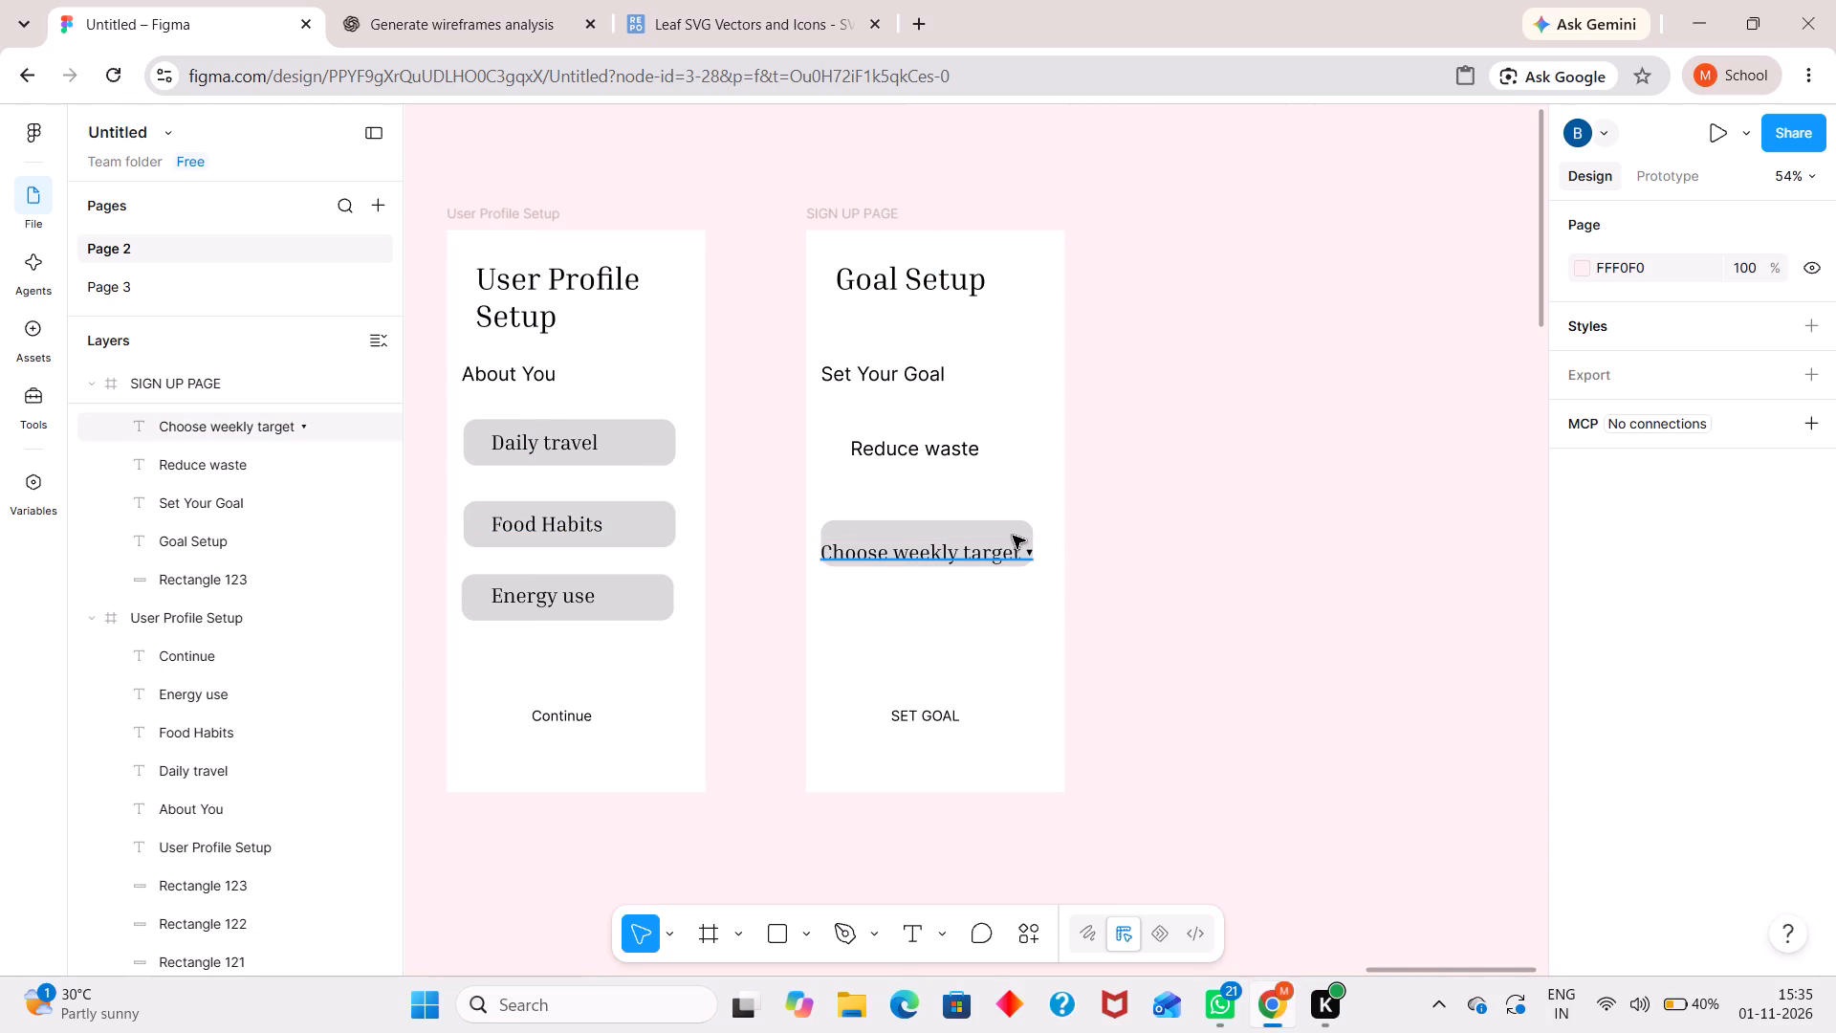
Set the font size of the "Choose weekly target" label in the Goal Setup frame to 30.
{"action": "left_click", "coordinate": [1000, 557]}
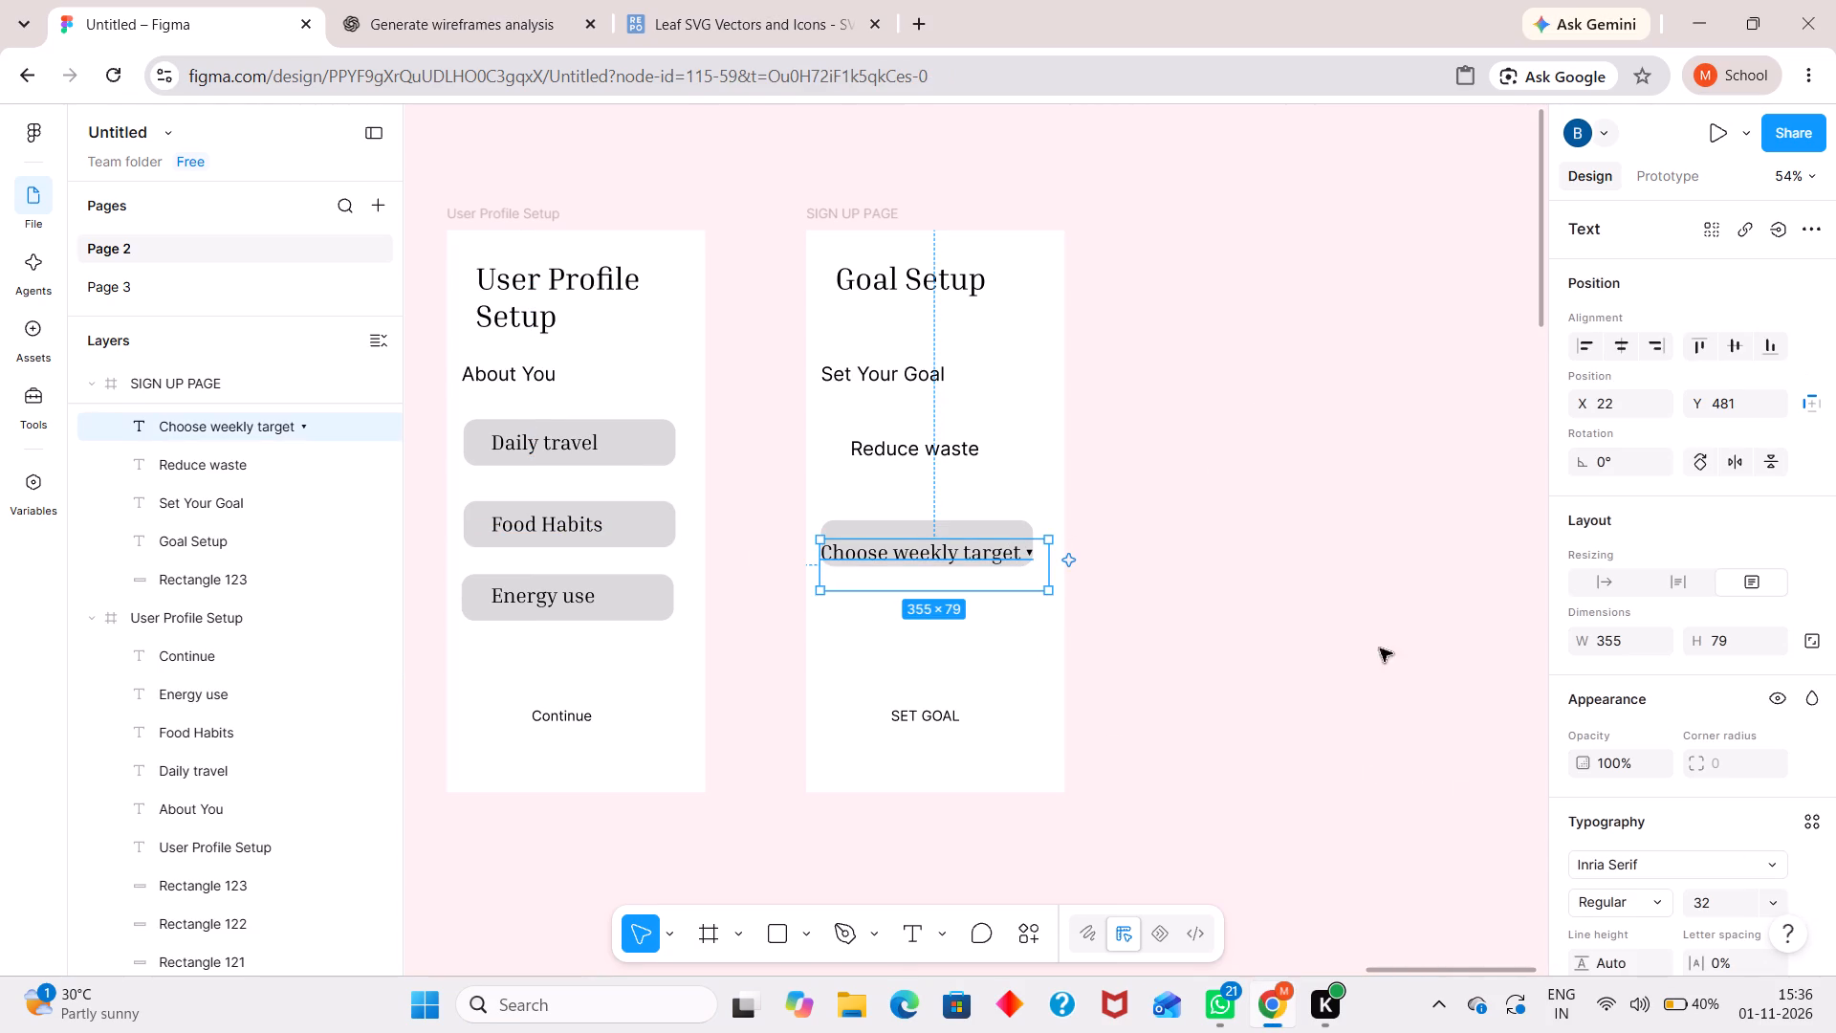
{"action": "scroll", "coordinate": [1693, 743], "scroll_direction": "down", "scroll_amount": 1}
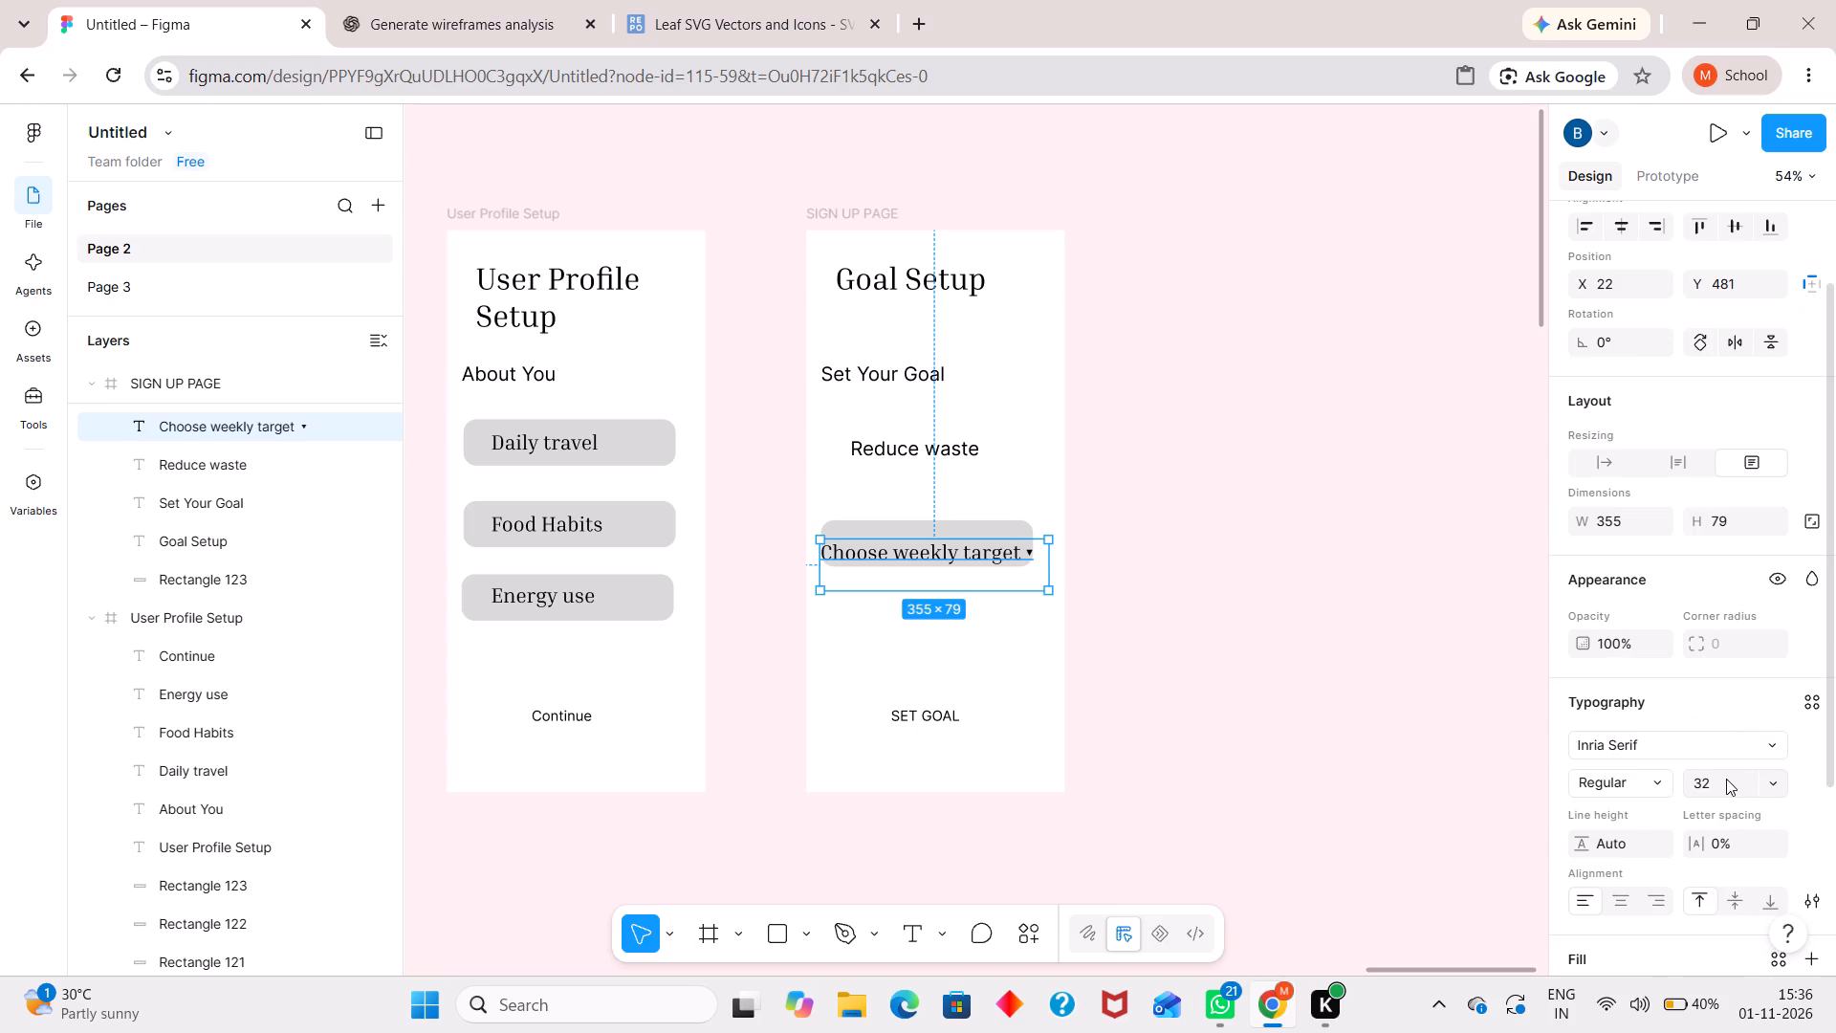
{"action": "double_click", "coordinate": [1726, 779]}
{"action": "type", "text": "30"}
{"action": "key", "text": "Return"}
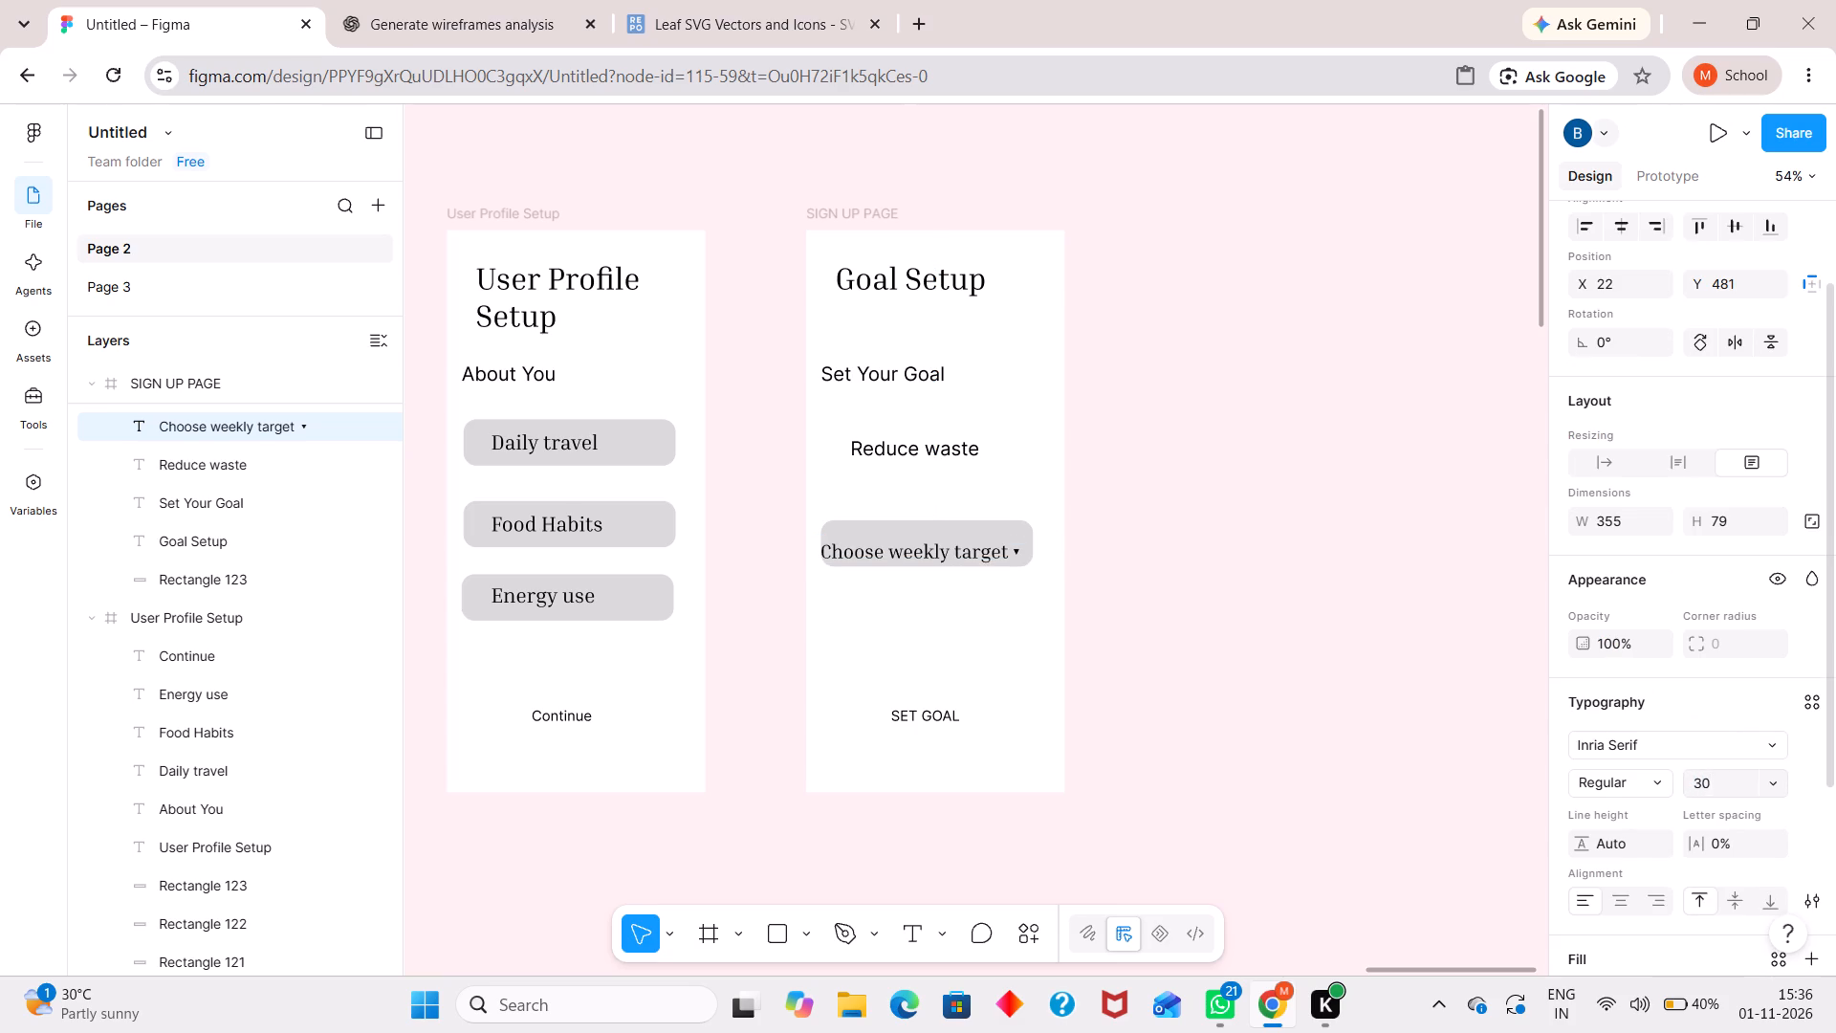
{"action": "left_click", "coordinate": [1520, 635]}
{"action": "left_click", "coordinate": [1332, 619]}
Move the "Choose weekly target" label inside the grey box, at about X 37, Y 464.
{"action": "left_click", "coordinate": [918, 551]}
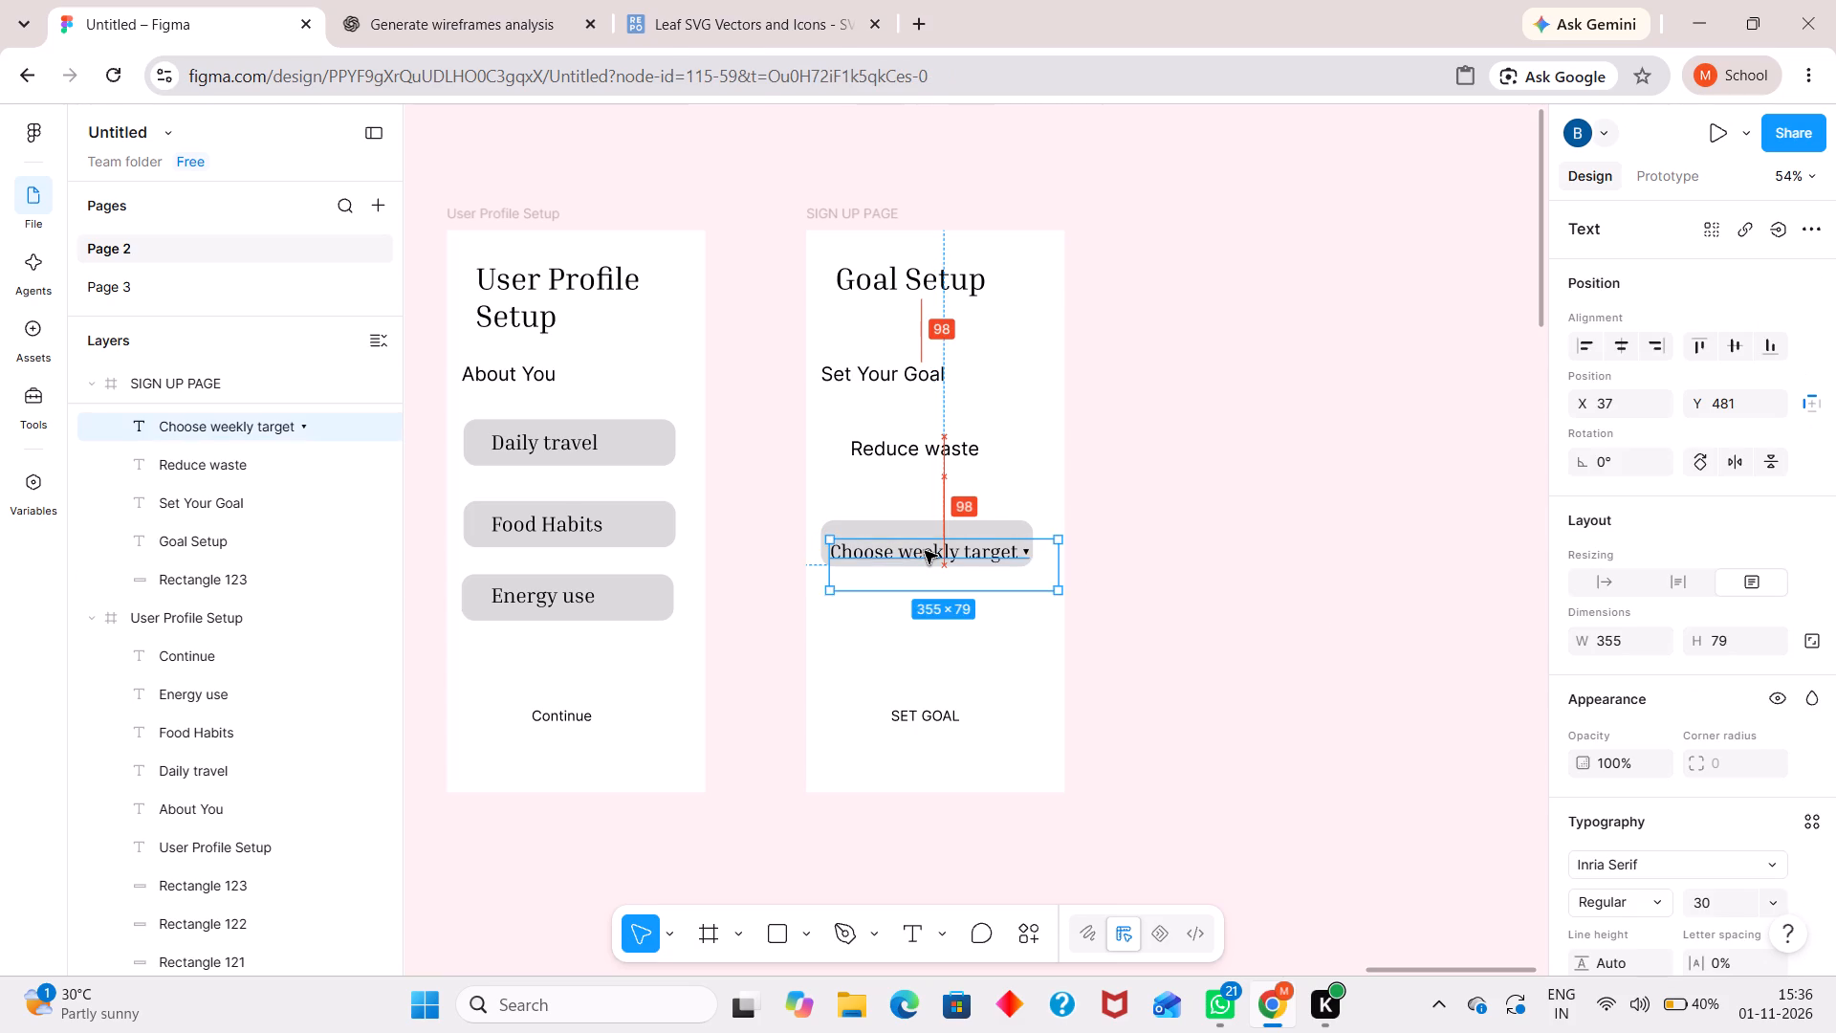
{"action": "left_click", "coordinate": [1236, 517]}
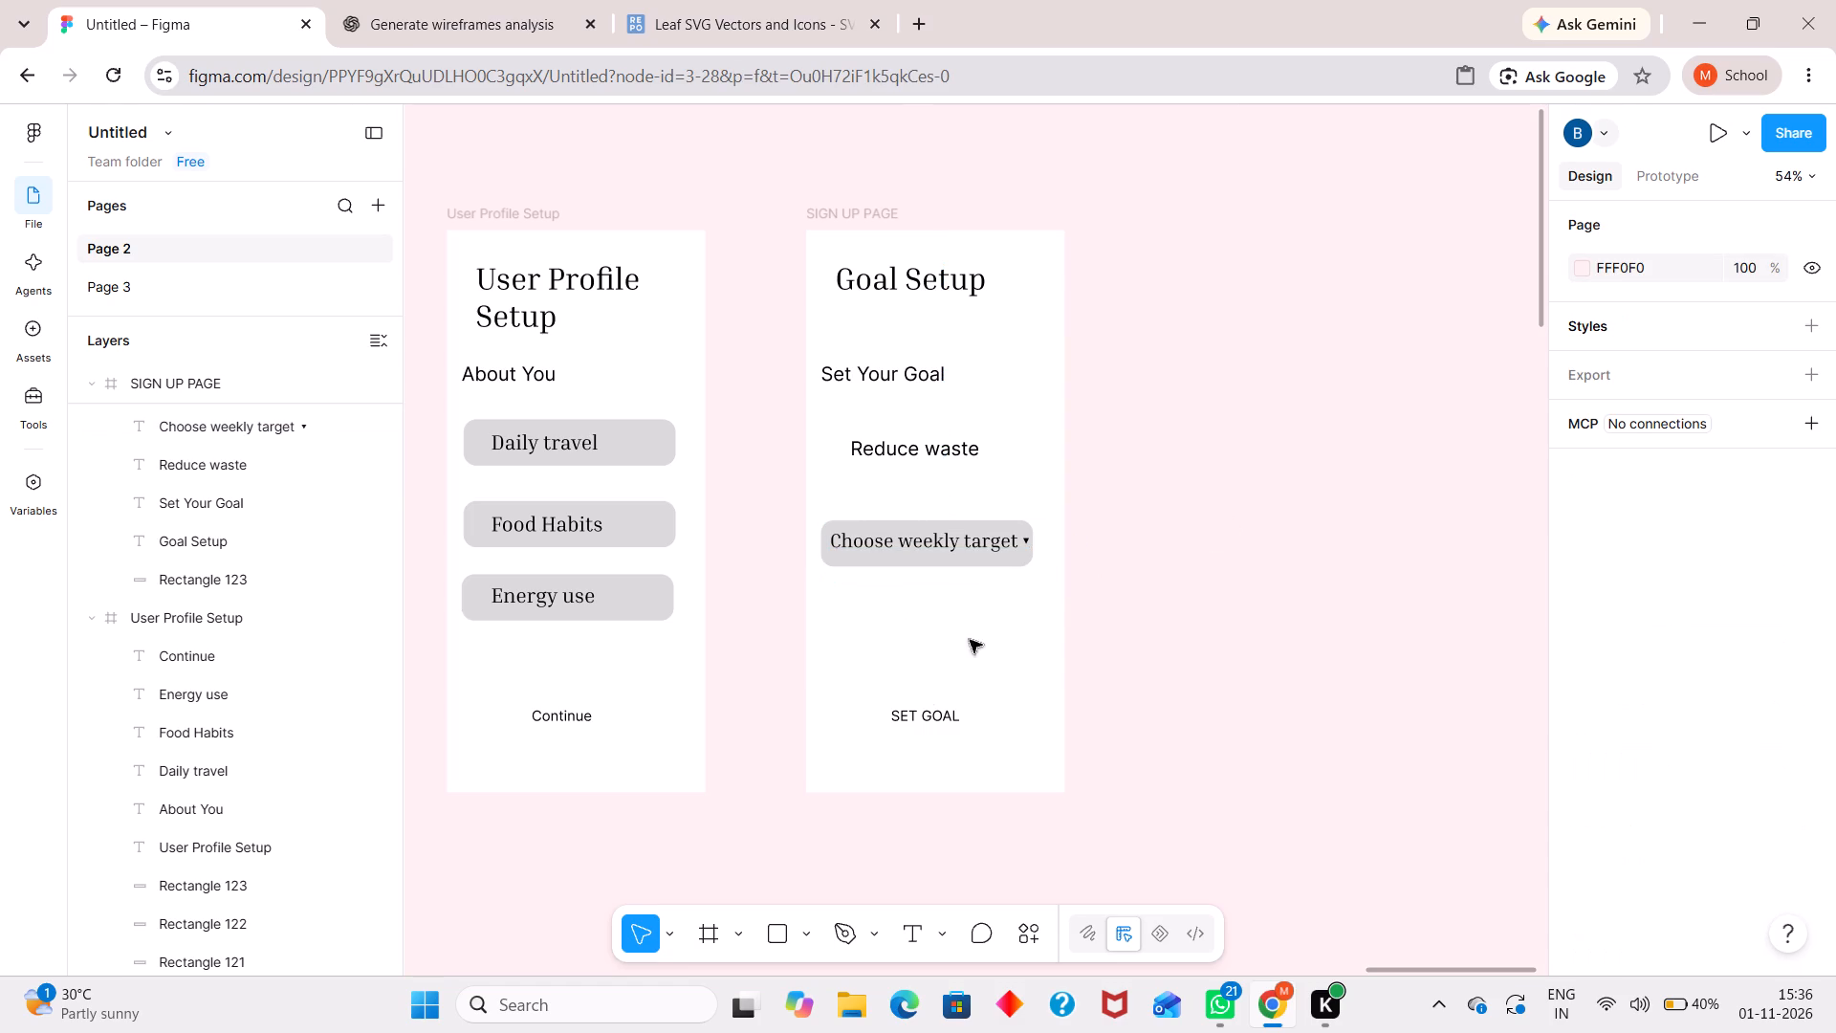
Copy the ▾ symbol from the "Choose weekly target" label and add it after "Daily travel" in the User Profile Setup frame, separated by two spaces.
{"action": "double_click", "coordinate": [1023, 535]}
{"action": "left_click", "coordinate": [1023, 535]}
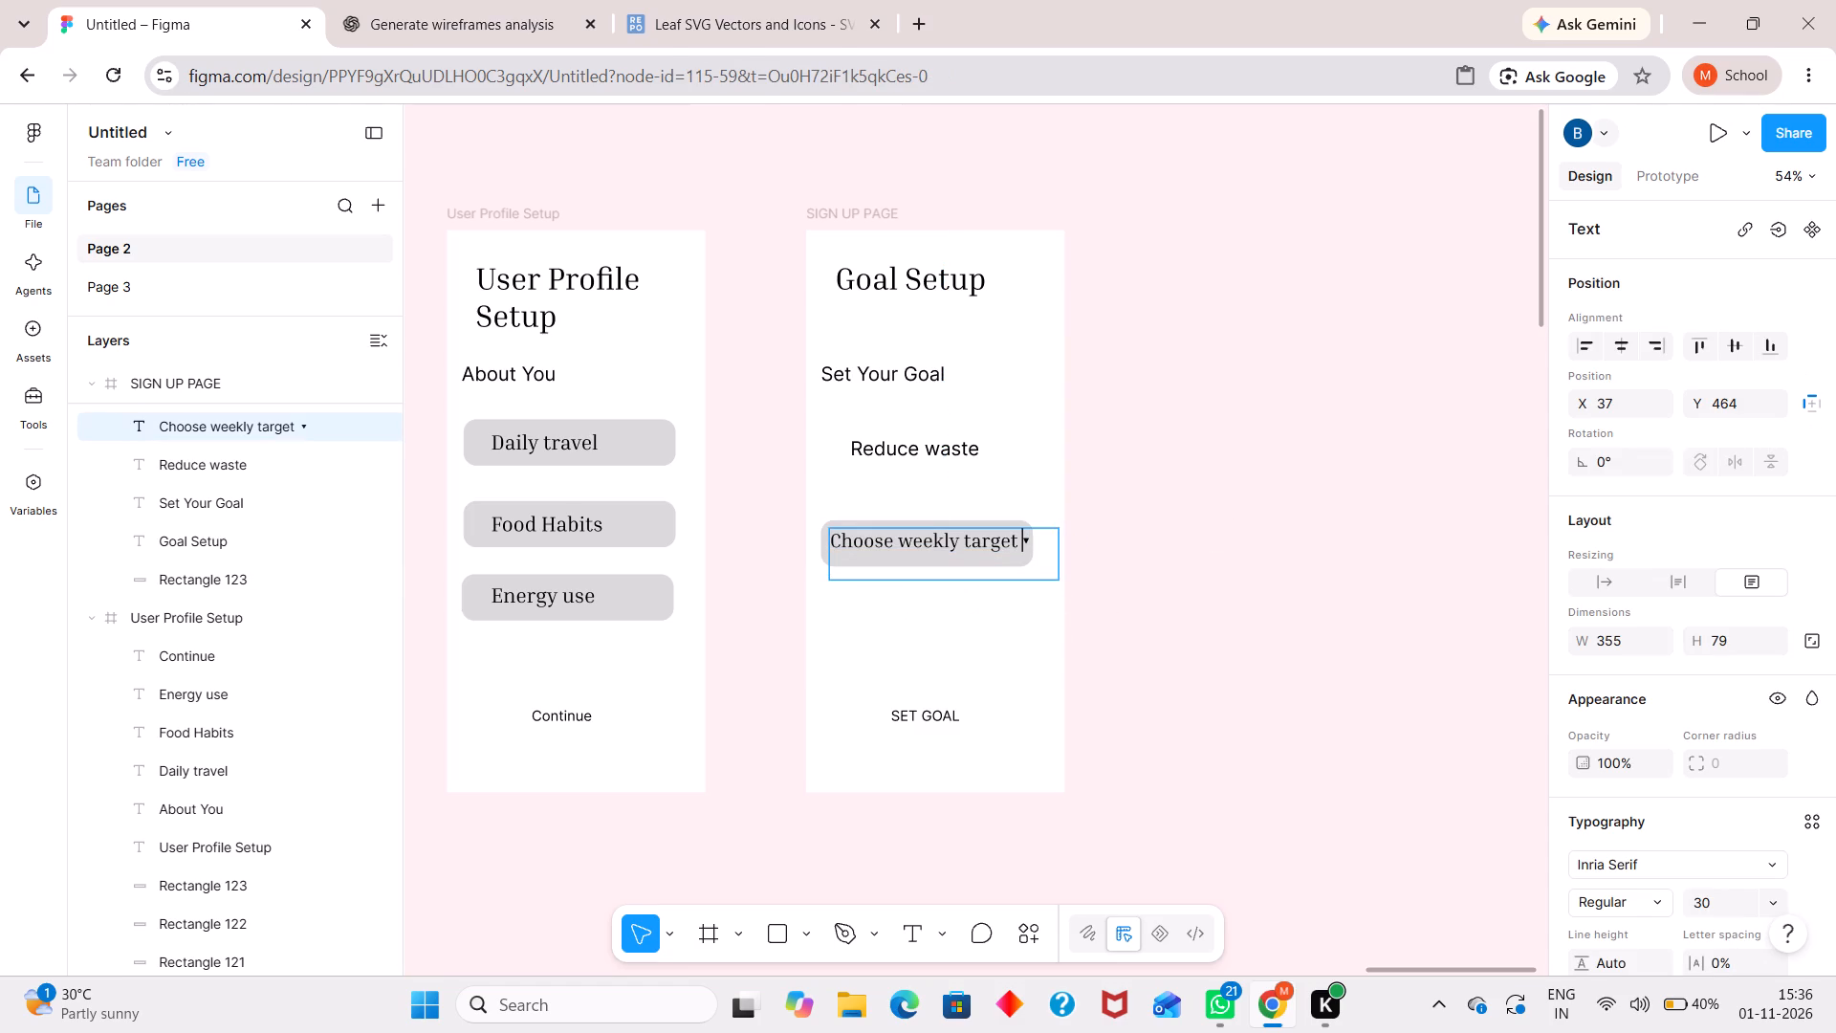
{"action": "left_click", "coordinate": [1023, 535]}
{"action": "key", "text": "ctrl+c"}
{"action": "double_click", "coordinate": [607, 447]}
{"action": "triple_click", "coordinate": [607, 447]}
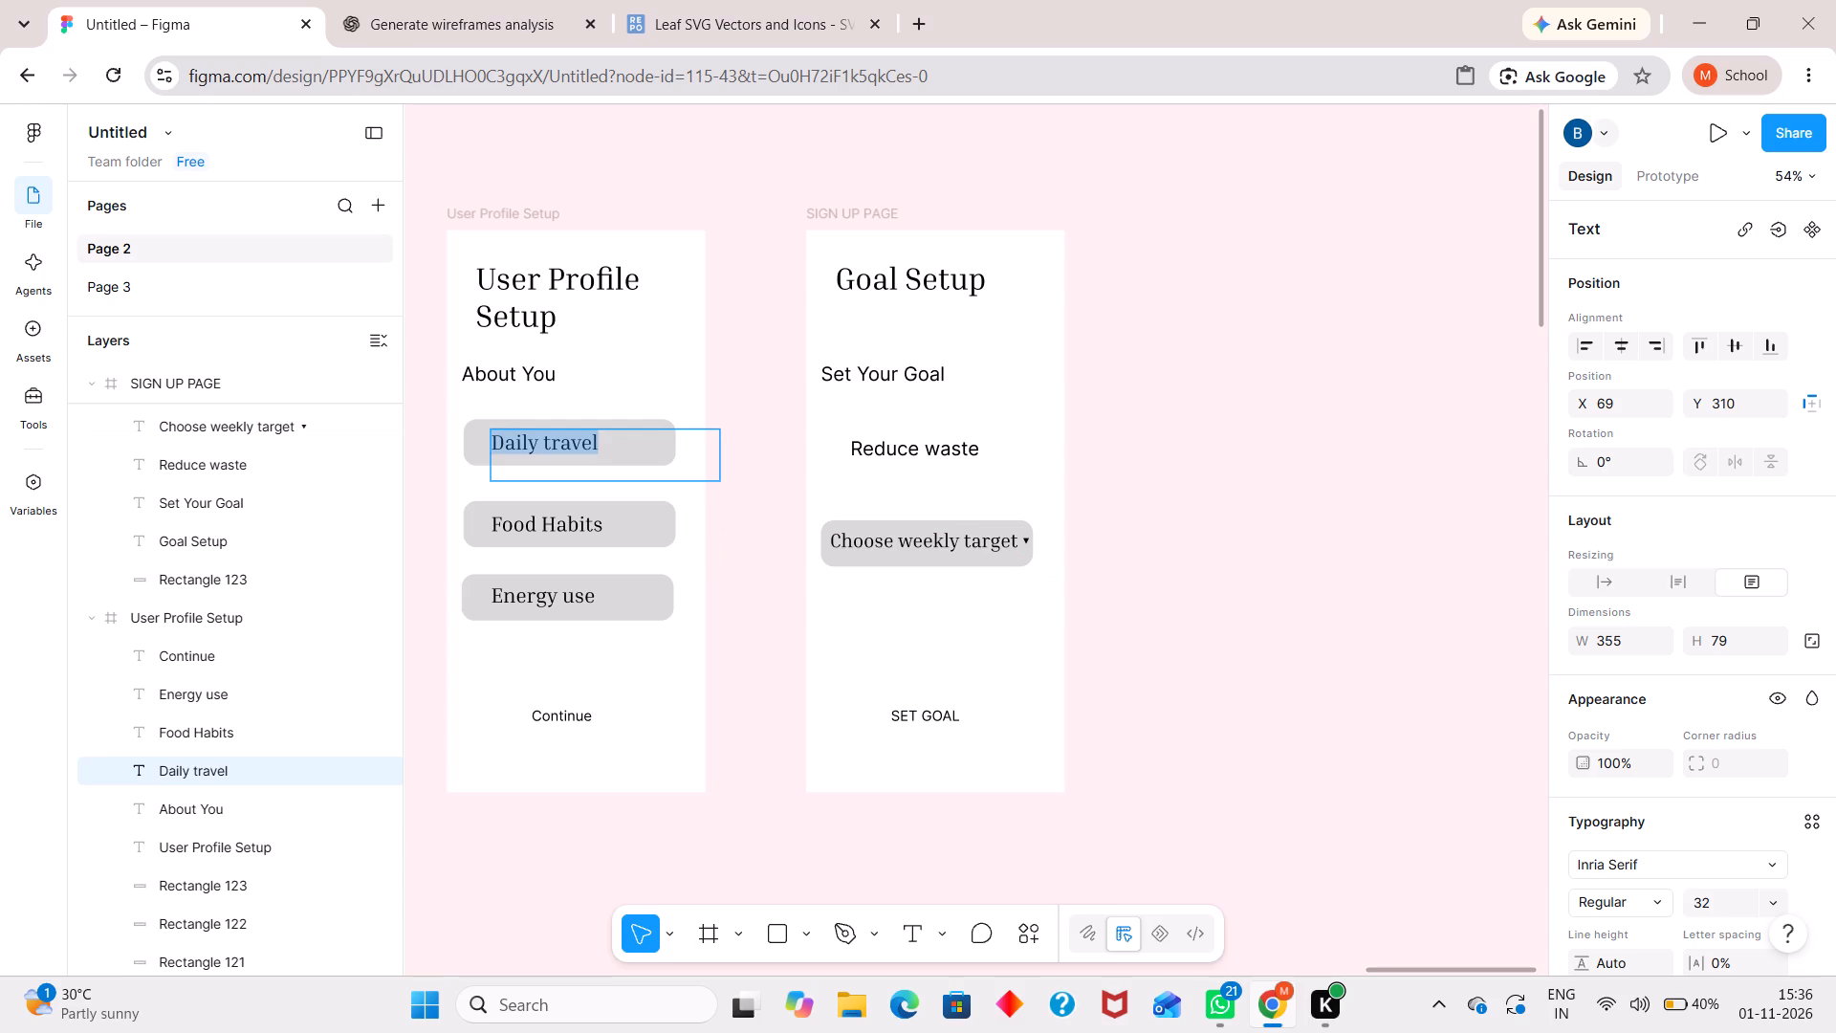
{"action": "key", "text": "ctrl+v"}
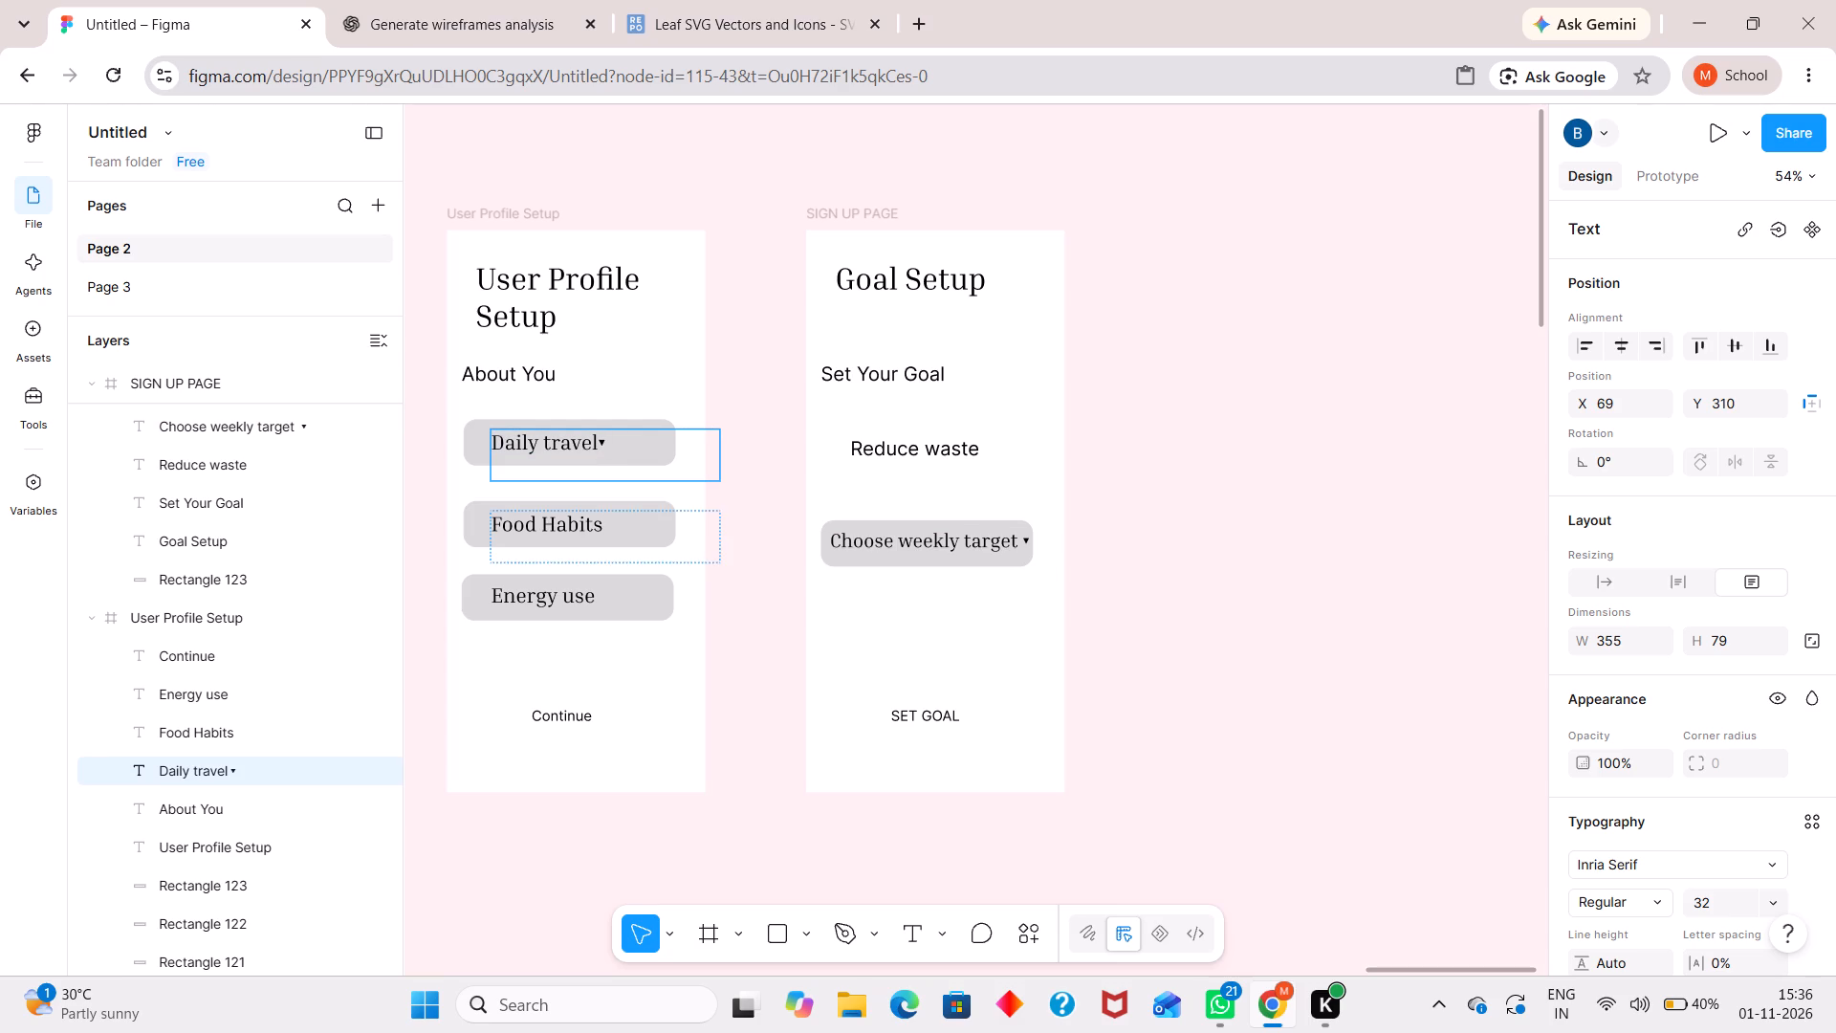
{"action": "key", "text": "Left"}
{"action": "key", "text": "space"}
{"action": "key", "text": "space"}
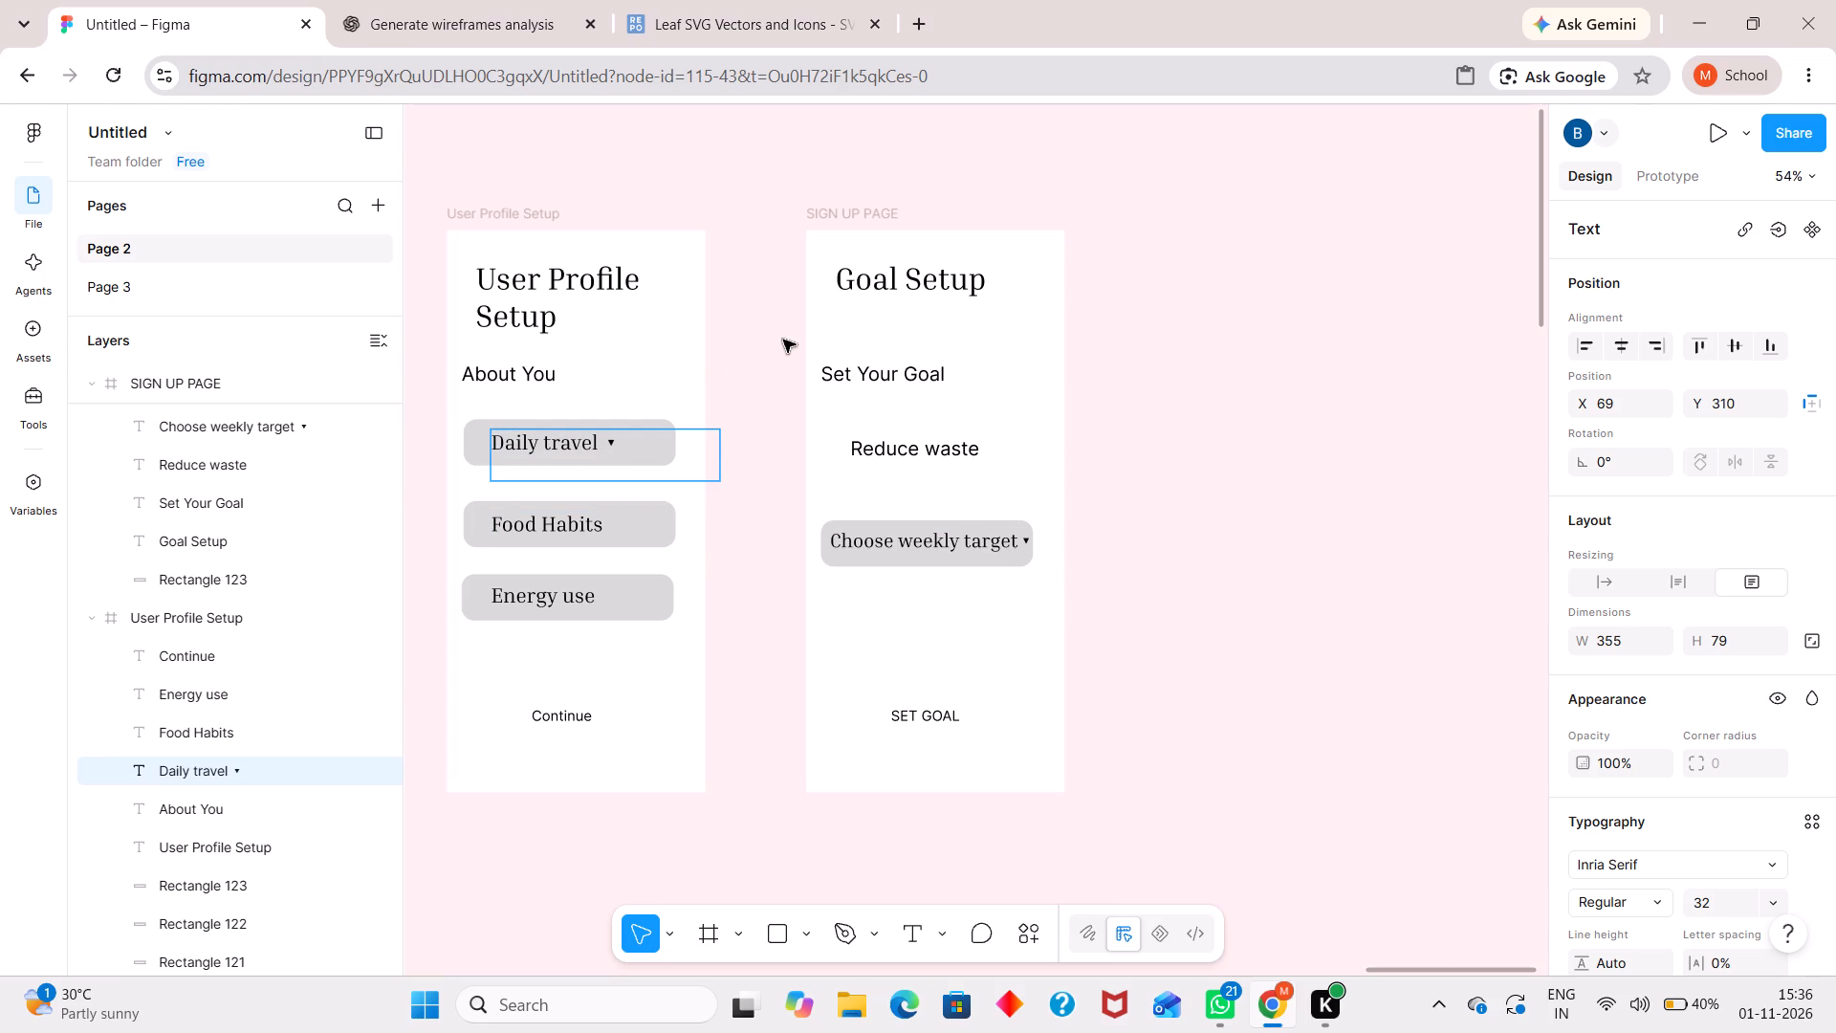
{"action": "left_click", "coordinate": [783, 340]}
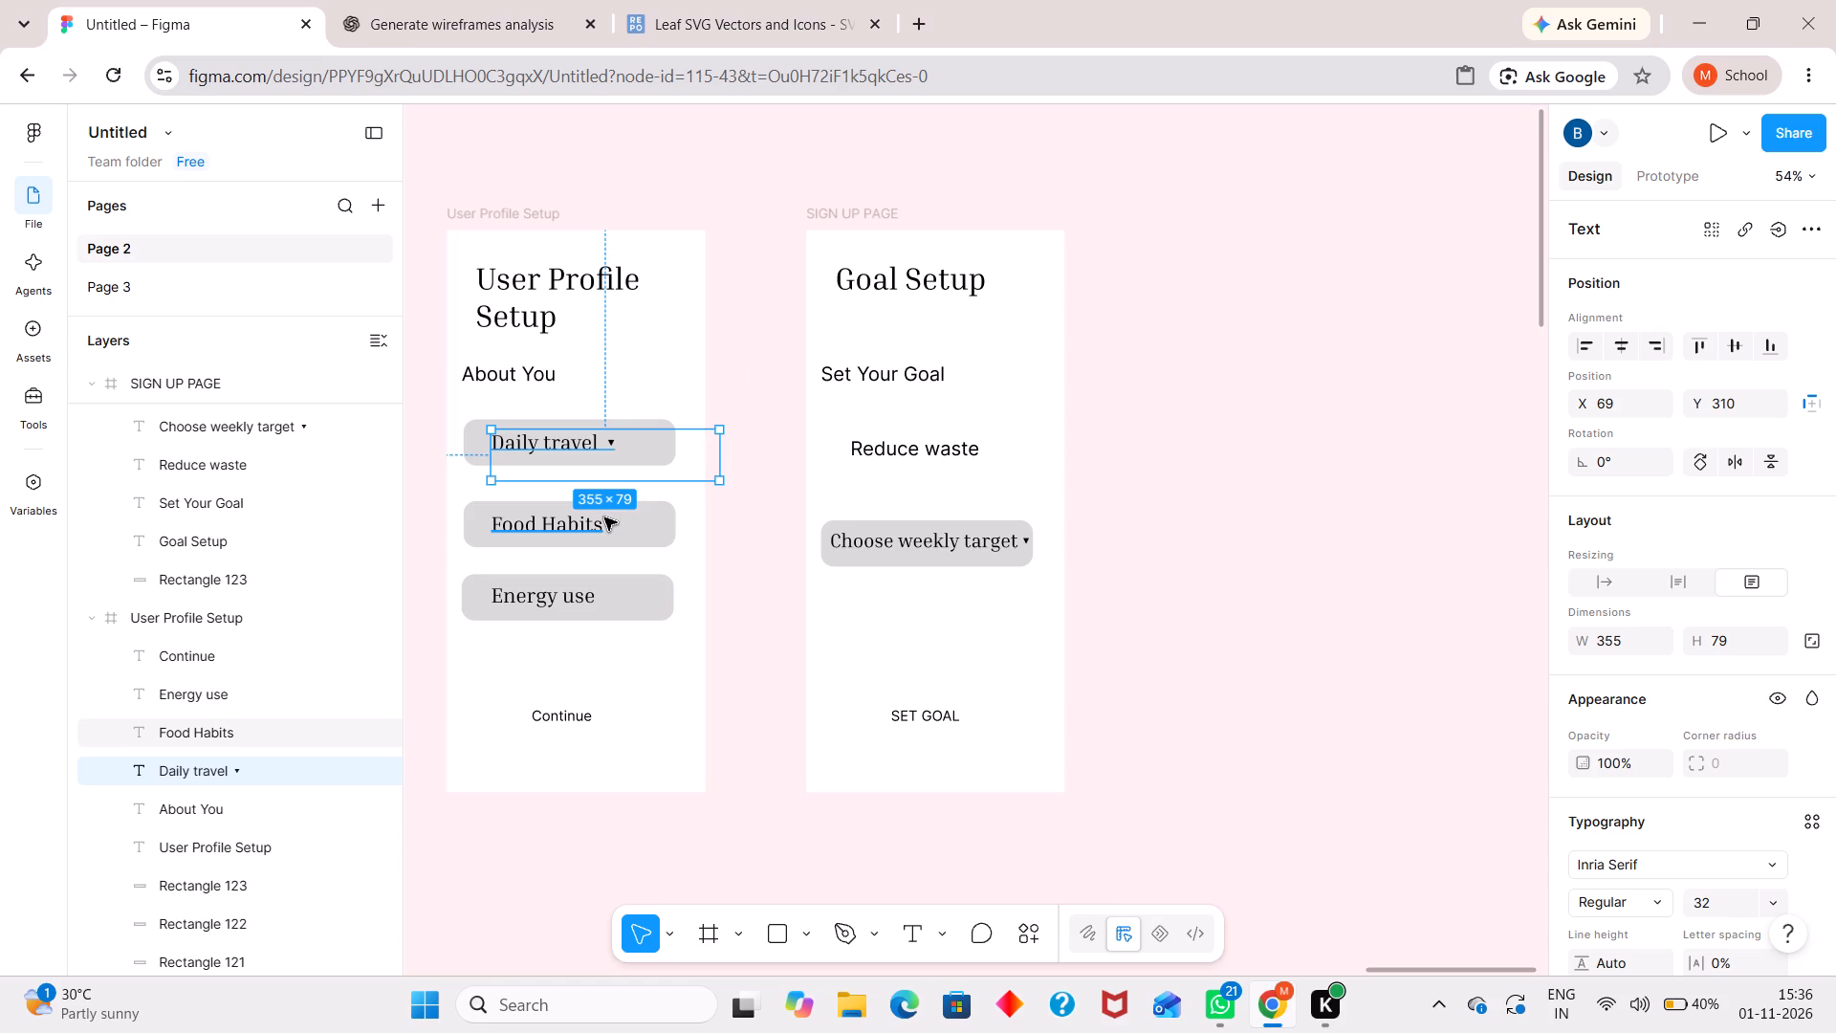
Add two spaces and the copied ▾ symbol after "Food Habits" in the User Profile Setup frame.
{"action": "double_click", "coordinate": [604, 517]}
{"action": "triple_click", "coordinate": [604, 517]}
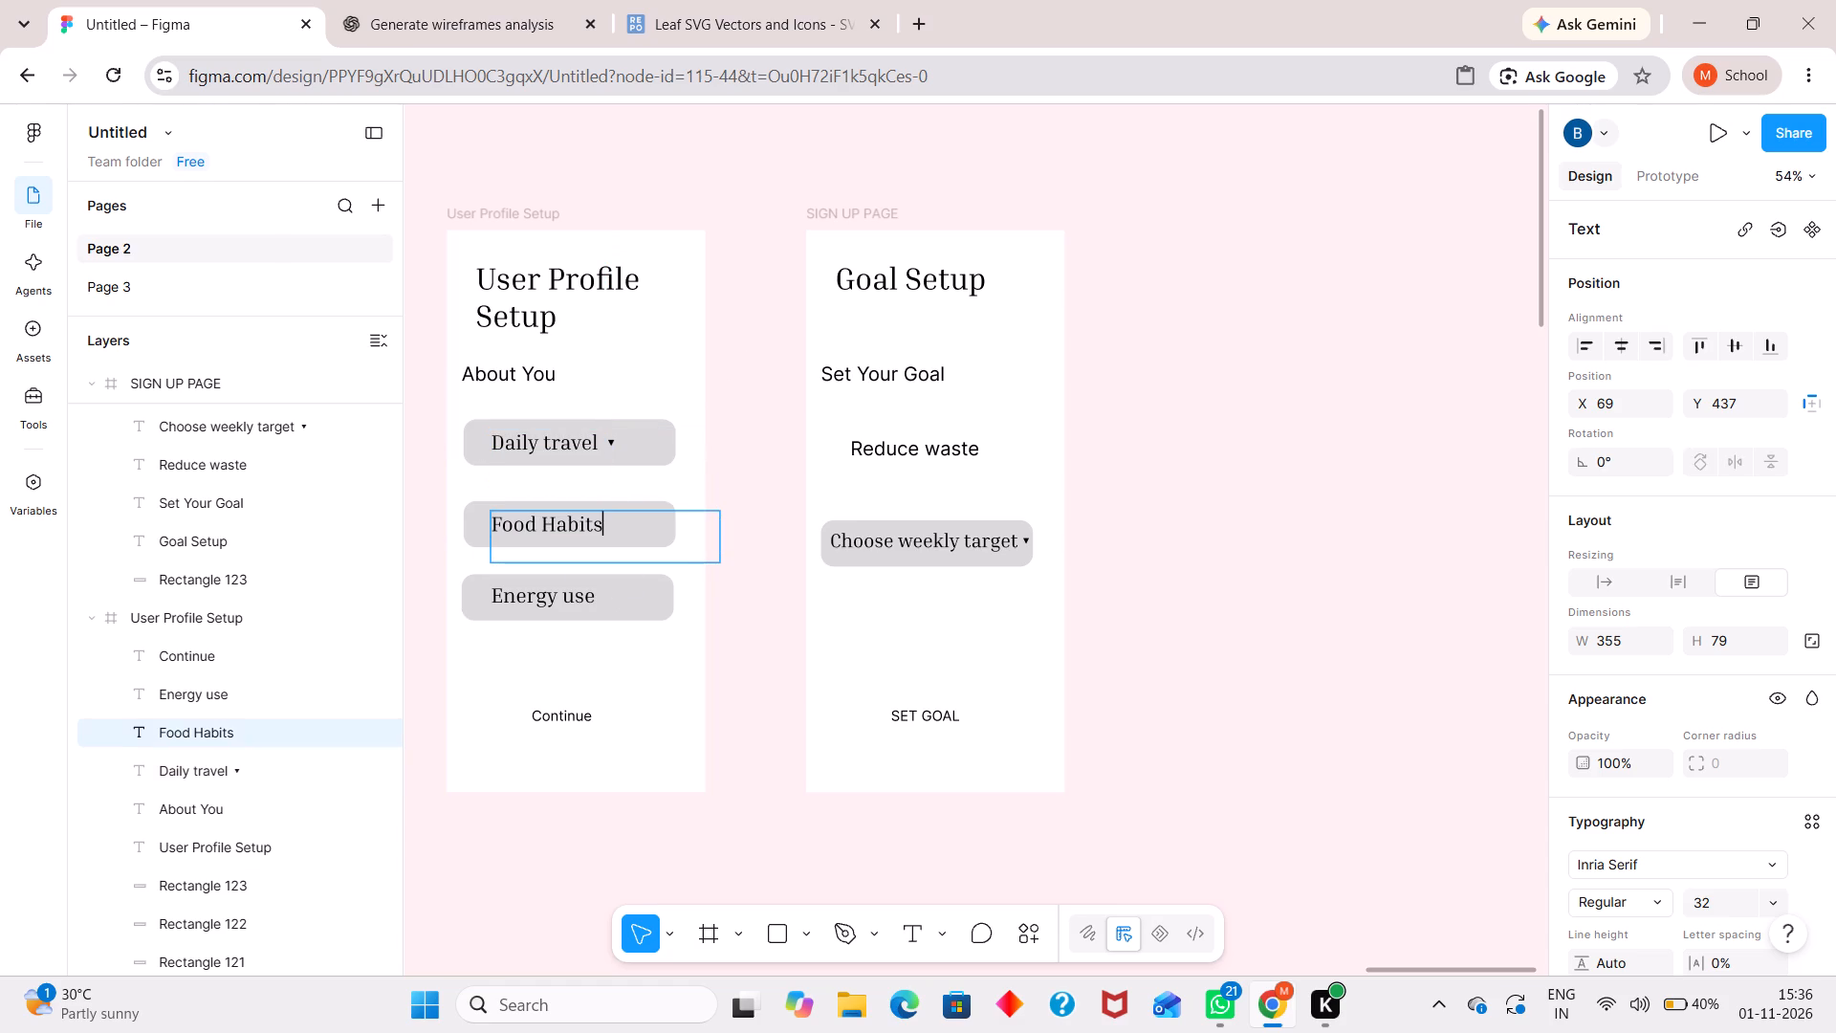
{"action": "key", "text": "space"}
{"action": "key", "text": "space"}
{"action": "key", "text": "ctrl+v"}
Add two spaces and the copied ▾ symbol after "Energy use" in the User Profile Setup frame.
{"action": "triple_click", "coordinate": [602, 596]}
{"action": "double_click", "coordinate": [602, 596]}
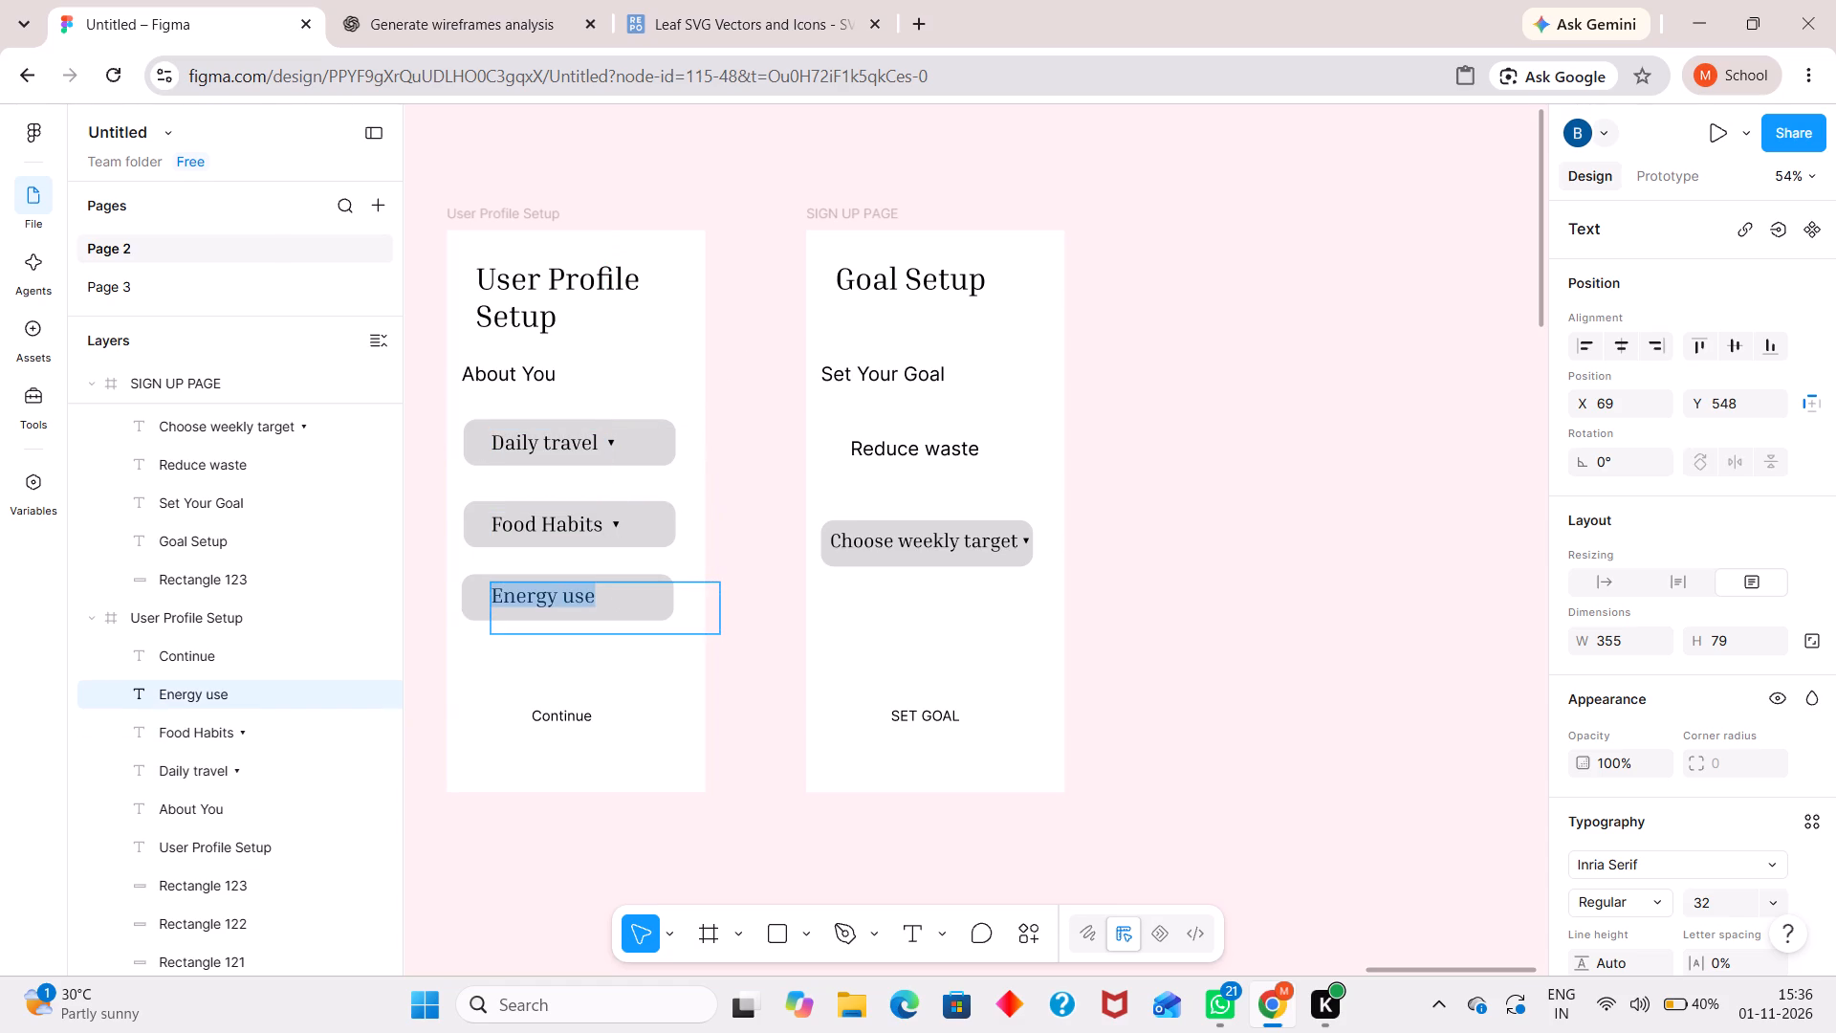
{"action": "key", "text": "space"}
{"action": "key", "text": "space"}
{"action": "key", "text": "ctrl+v"}
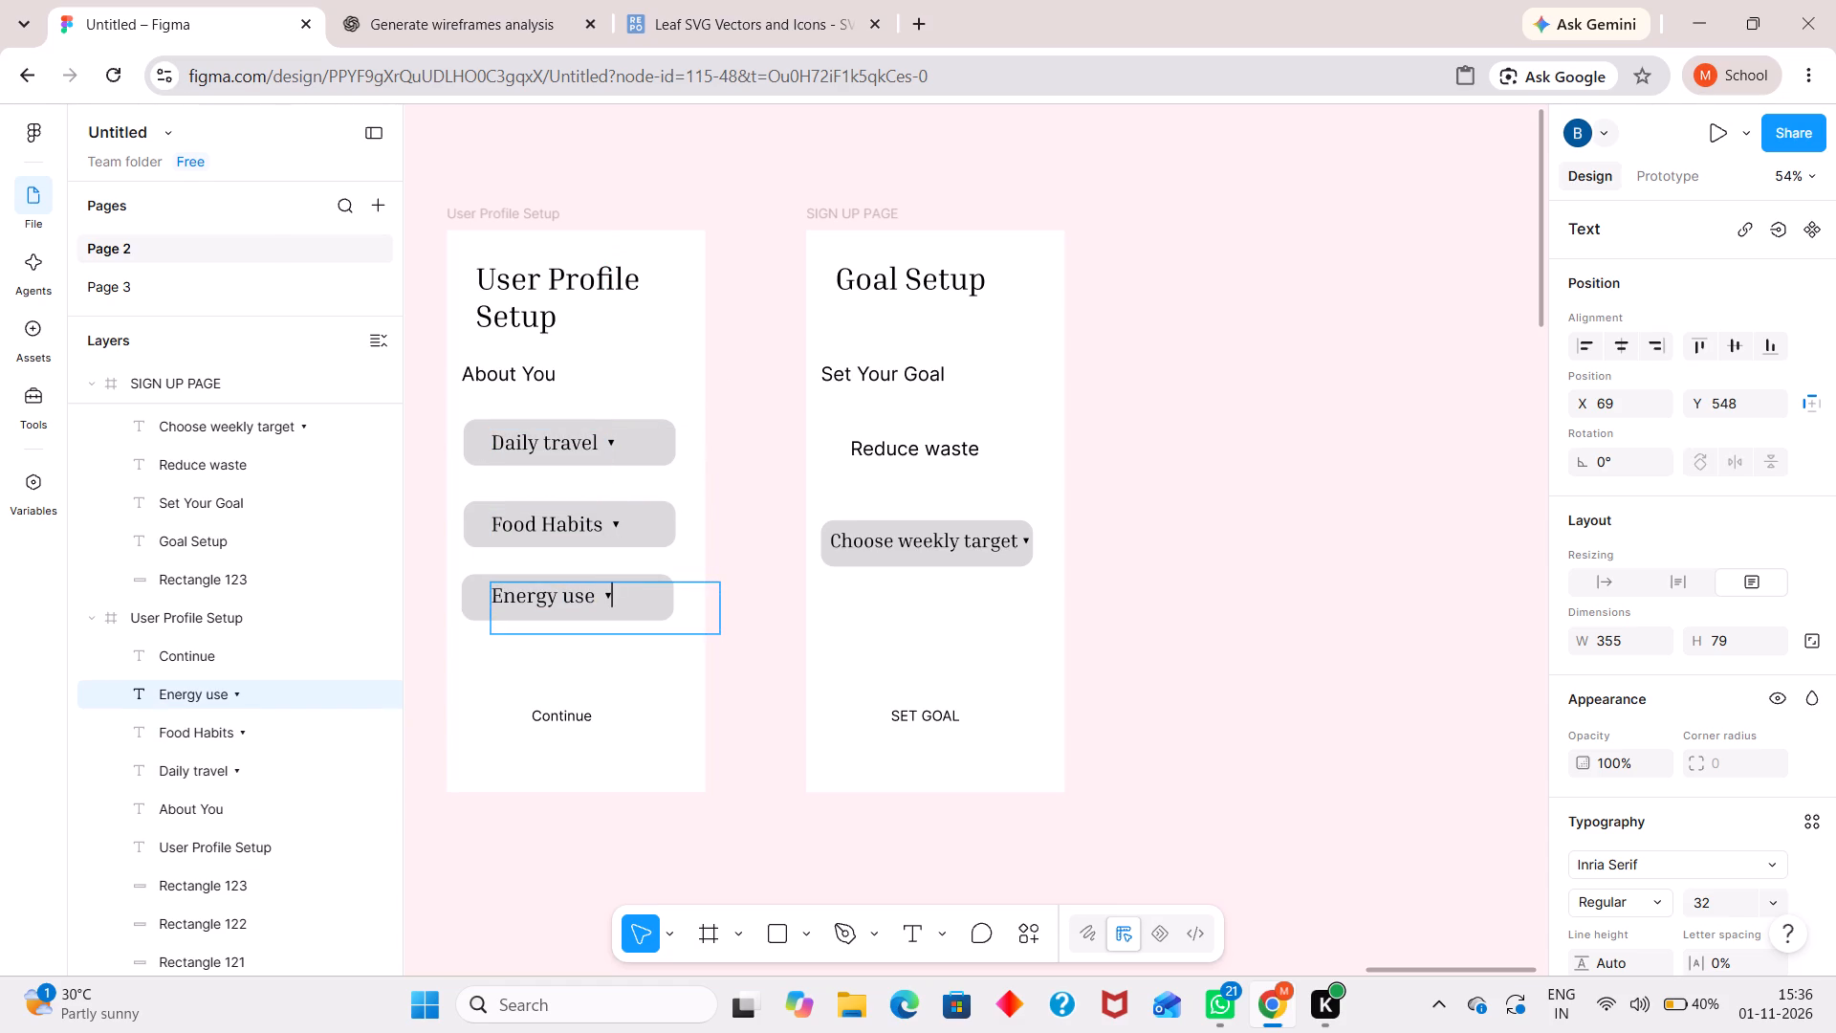
{"action": "left_click", "coordinate": [1161, 508]}
{"action": "key", "text": "Escape"}
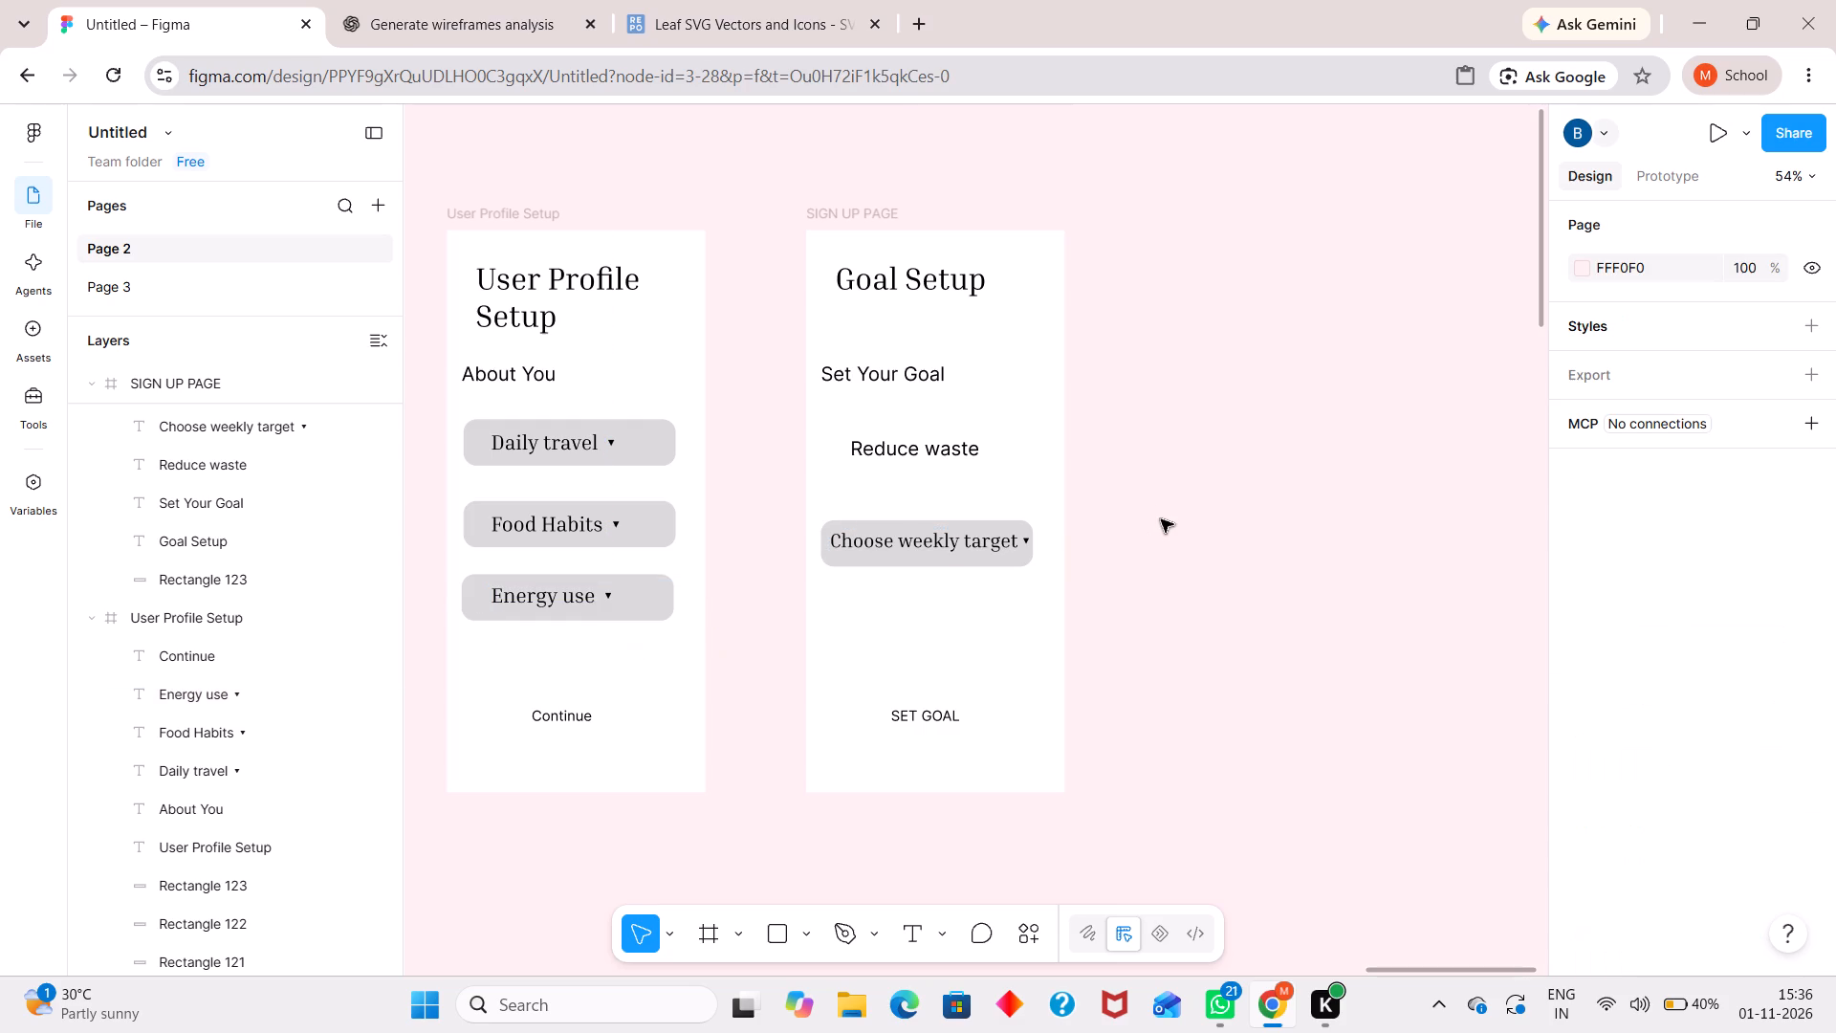
Set the font size of the "Choose weekly target" label in the Goal Setup frame to 28.
{"action": "scroll", "coordinate": [1155, 554], "scroll_direction": "down", "scroll_amount": 1}
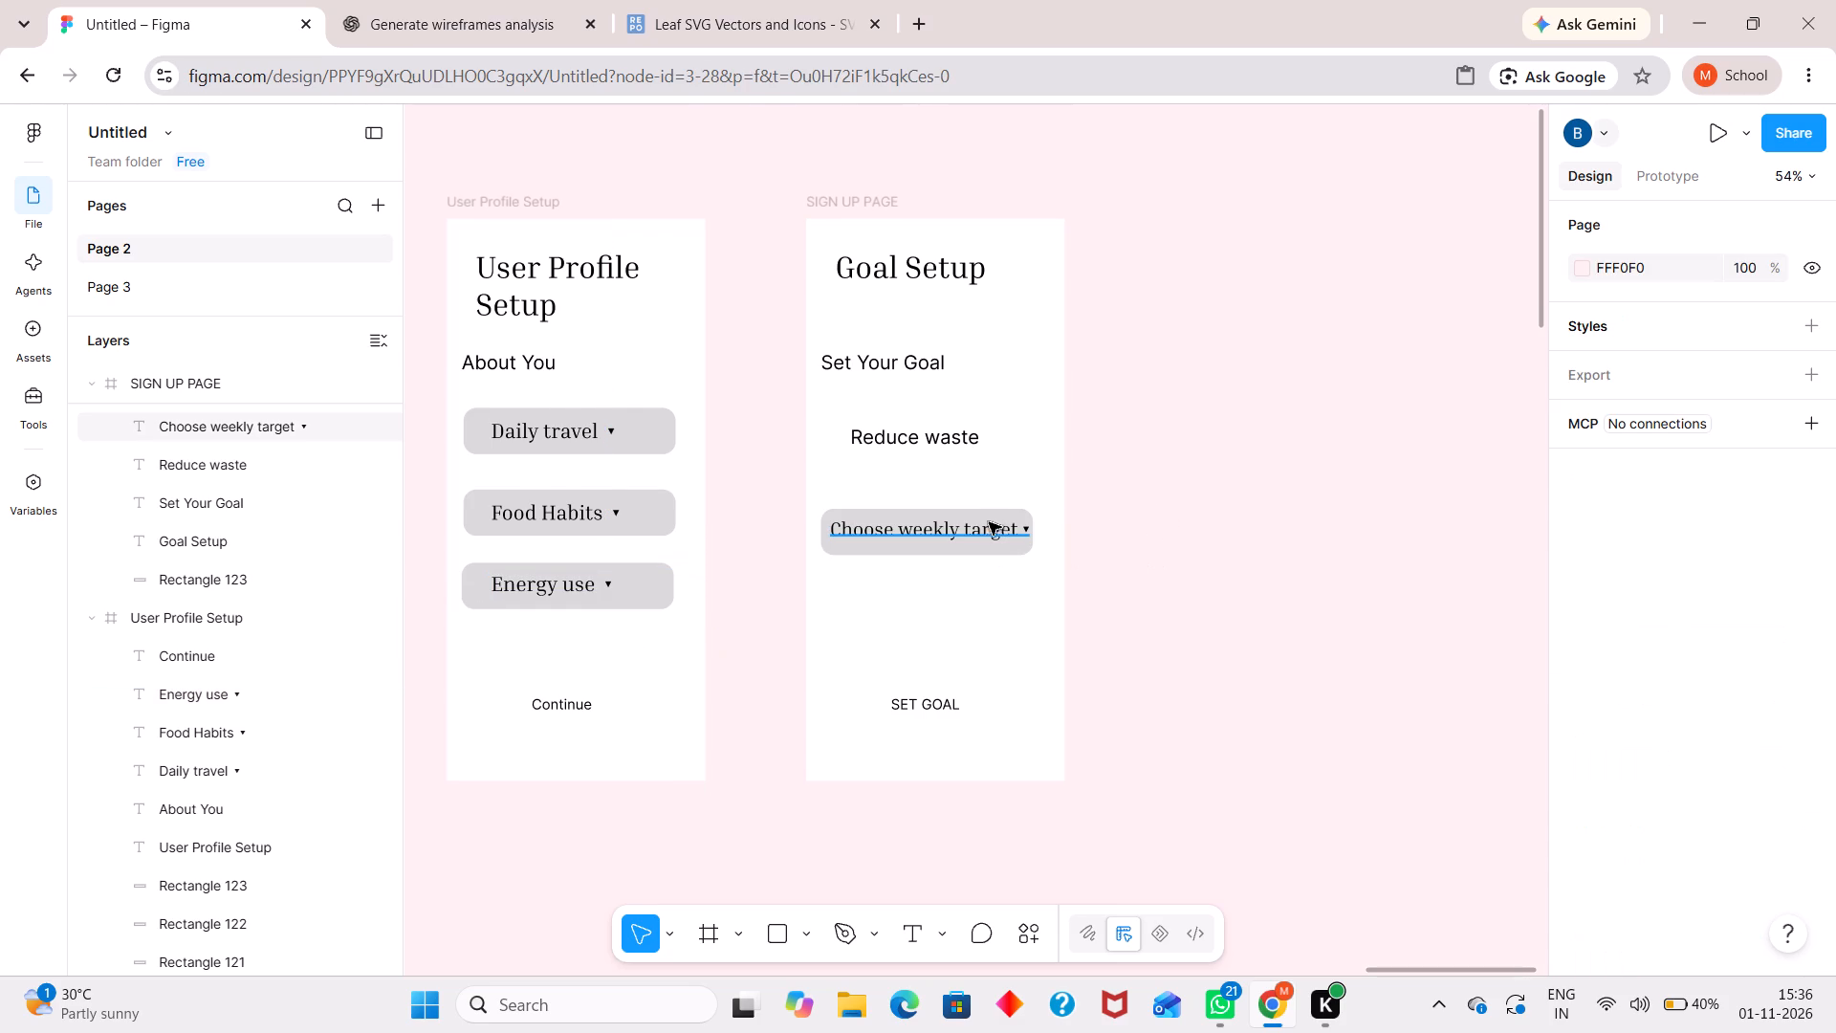
{"action": "left_click", "coordinate": [989, 530]}
{"action": "scroll", "coordinate": [1699, 684], "scroll_direction": "down", "scroll_amount": 2}
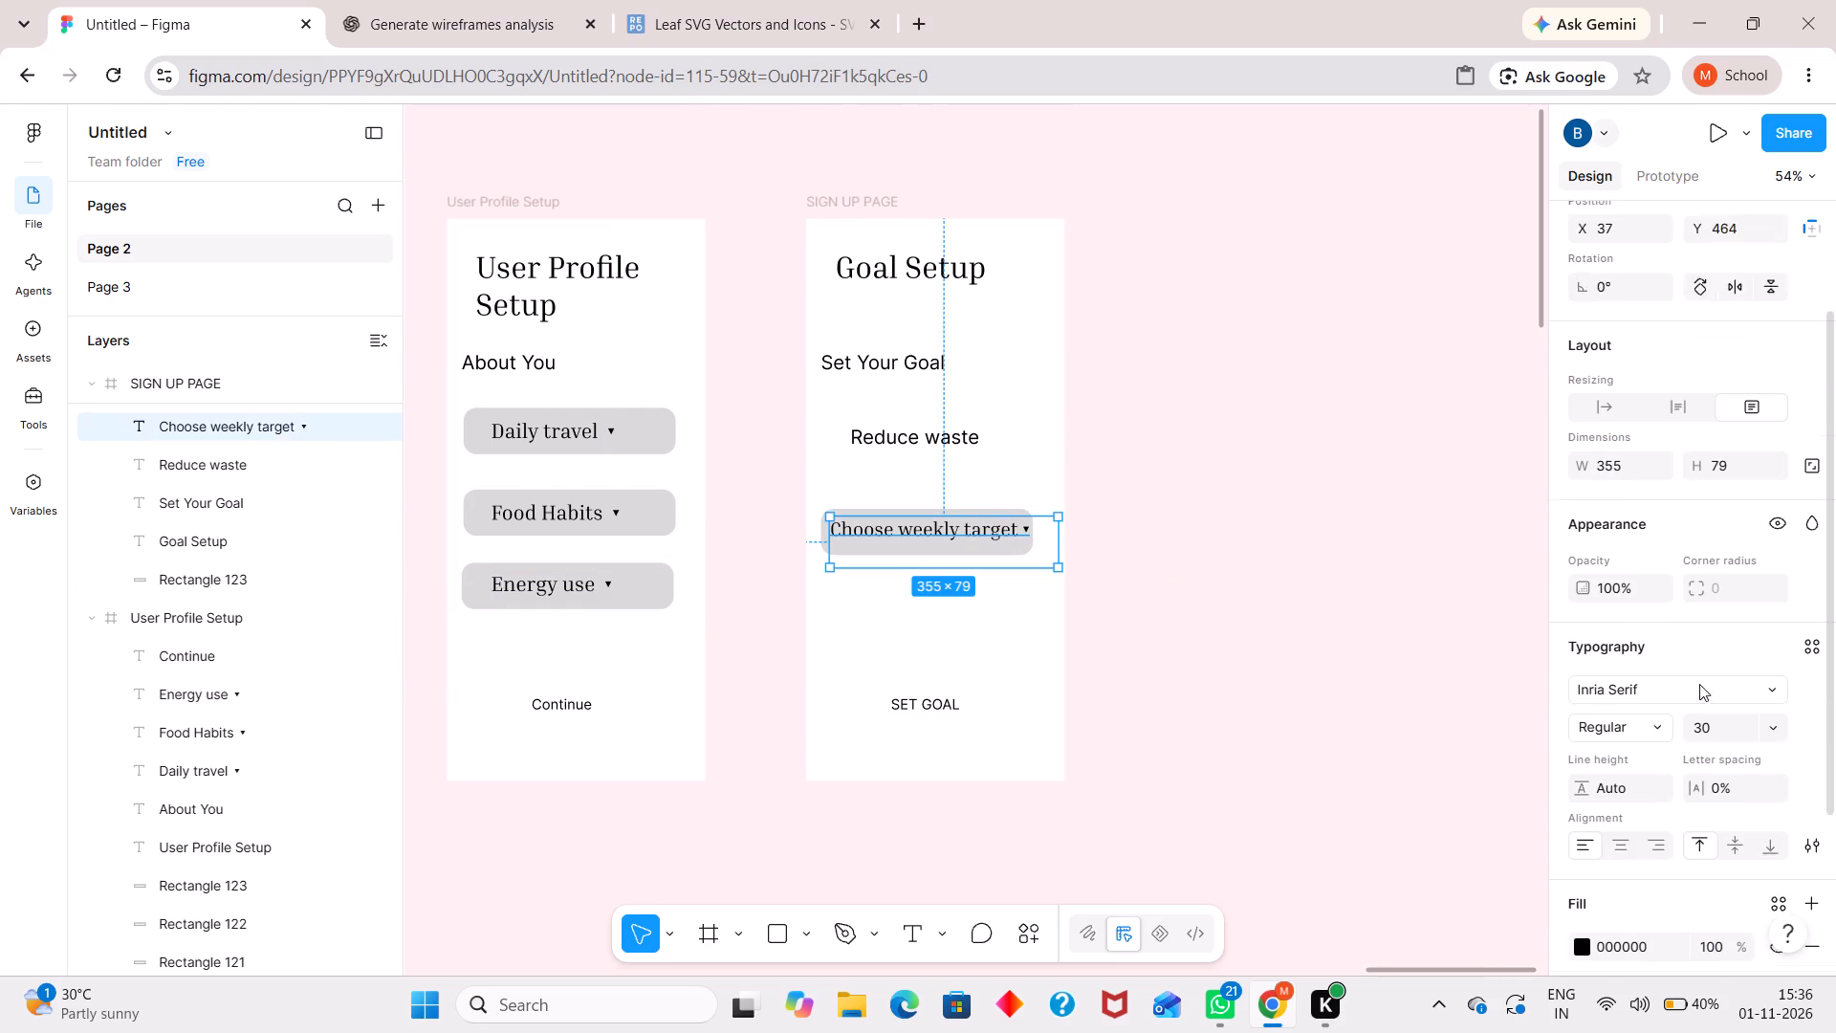
{"action": "double_click", "coordinate": [1710, 670]}
{"action": "type", "text": "28"}
{"action": "key", "text": "Return"}
{"action": "left_click", "coordinate": [1382, 569]}
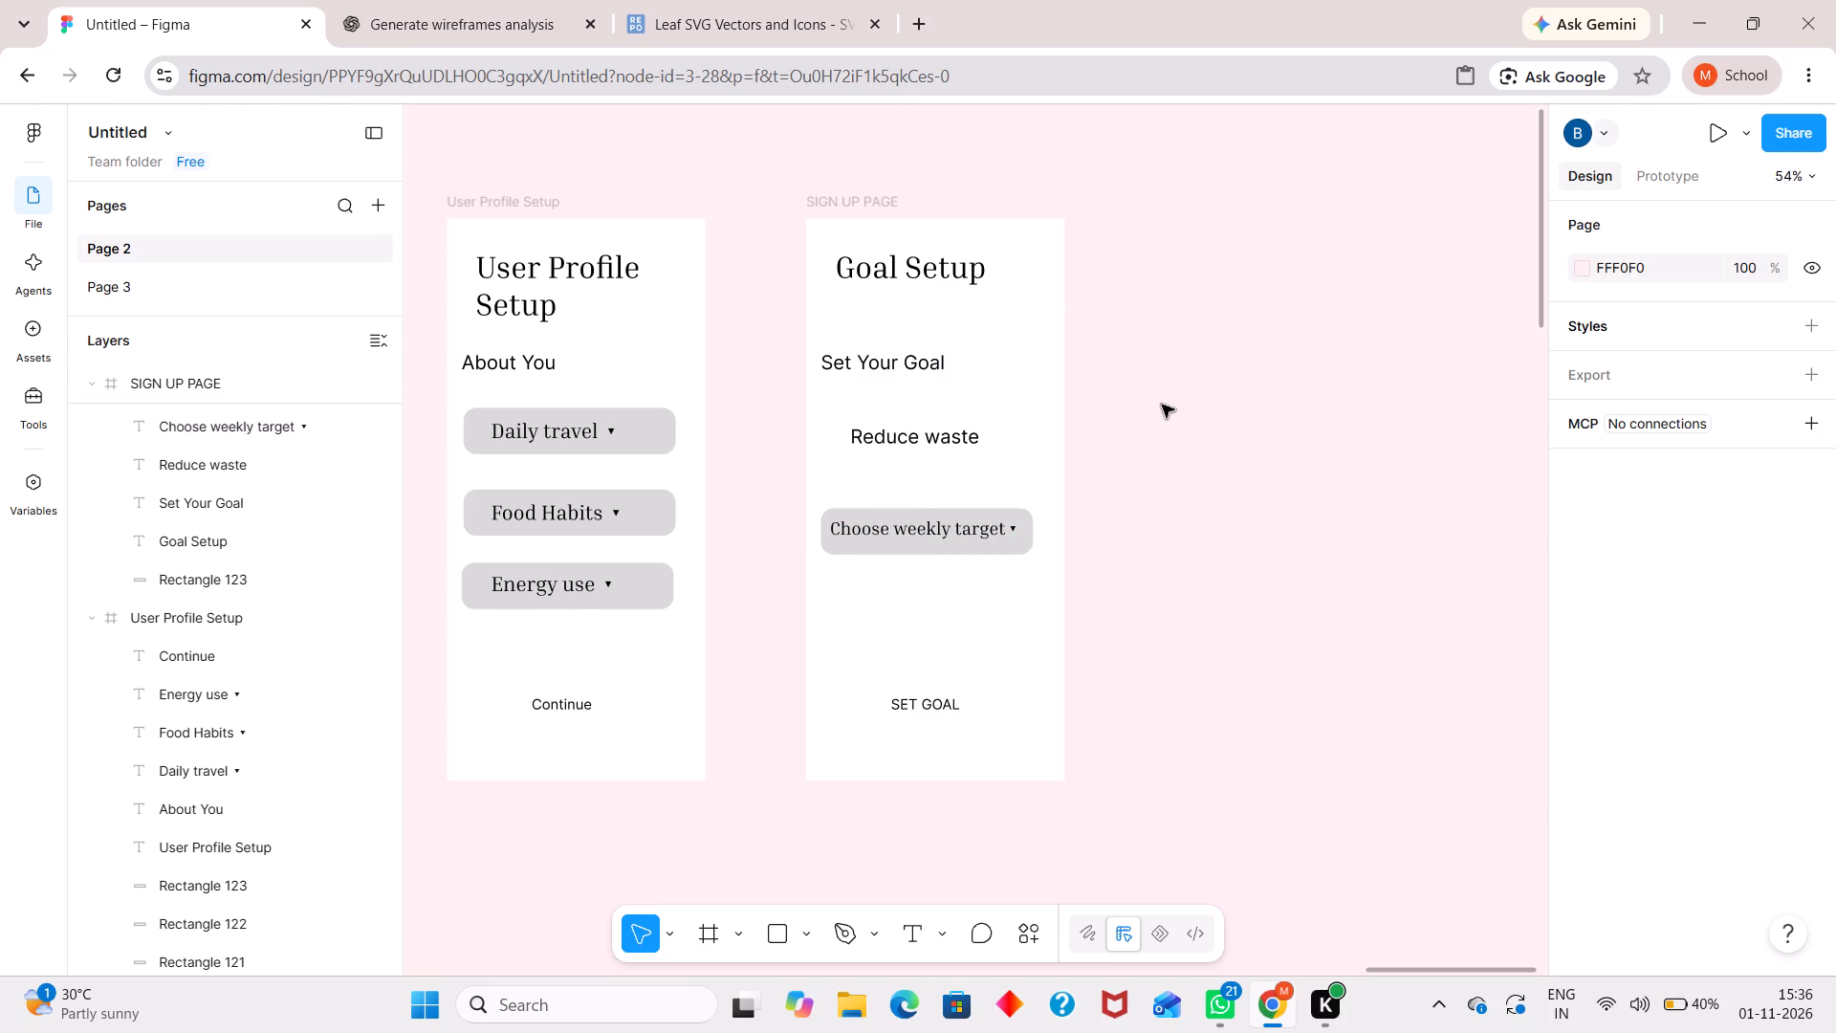
Move the grey box together with its "Choose weekly target" label down, closer to the "SET GOAL" text.
{"action": "scroll", "coordinate": [1162, 405], "scroll_direction": "down", "scroll_amount": 2, "text": "ctrl"}
{"action": "middle_click_drag", "start_coordinate": [1154, 405], "coordinate": [936, 510]}
{"action": "scroll", "coordinate": [1084, 449], "scroll_direction": "down", "scroll_amount": 1}
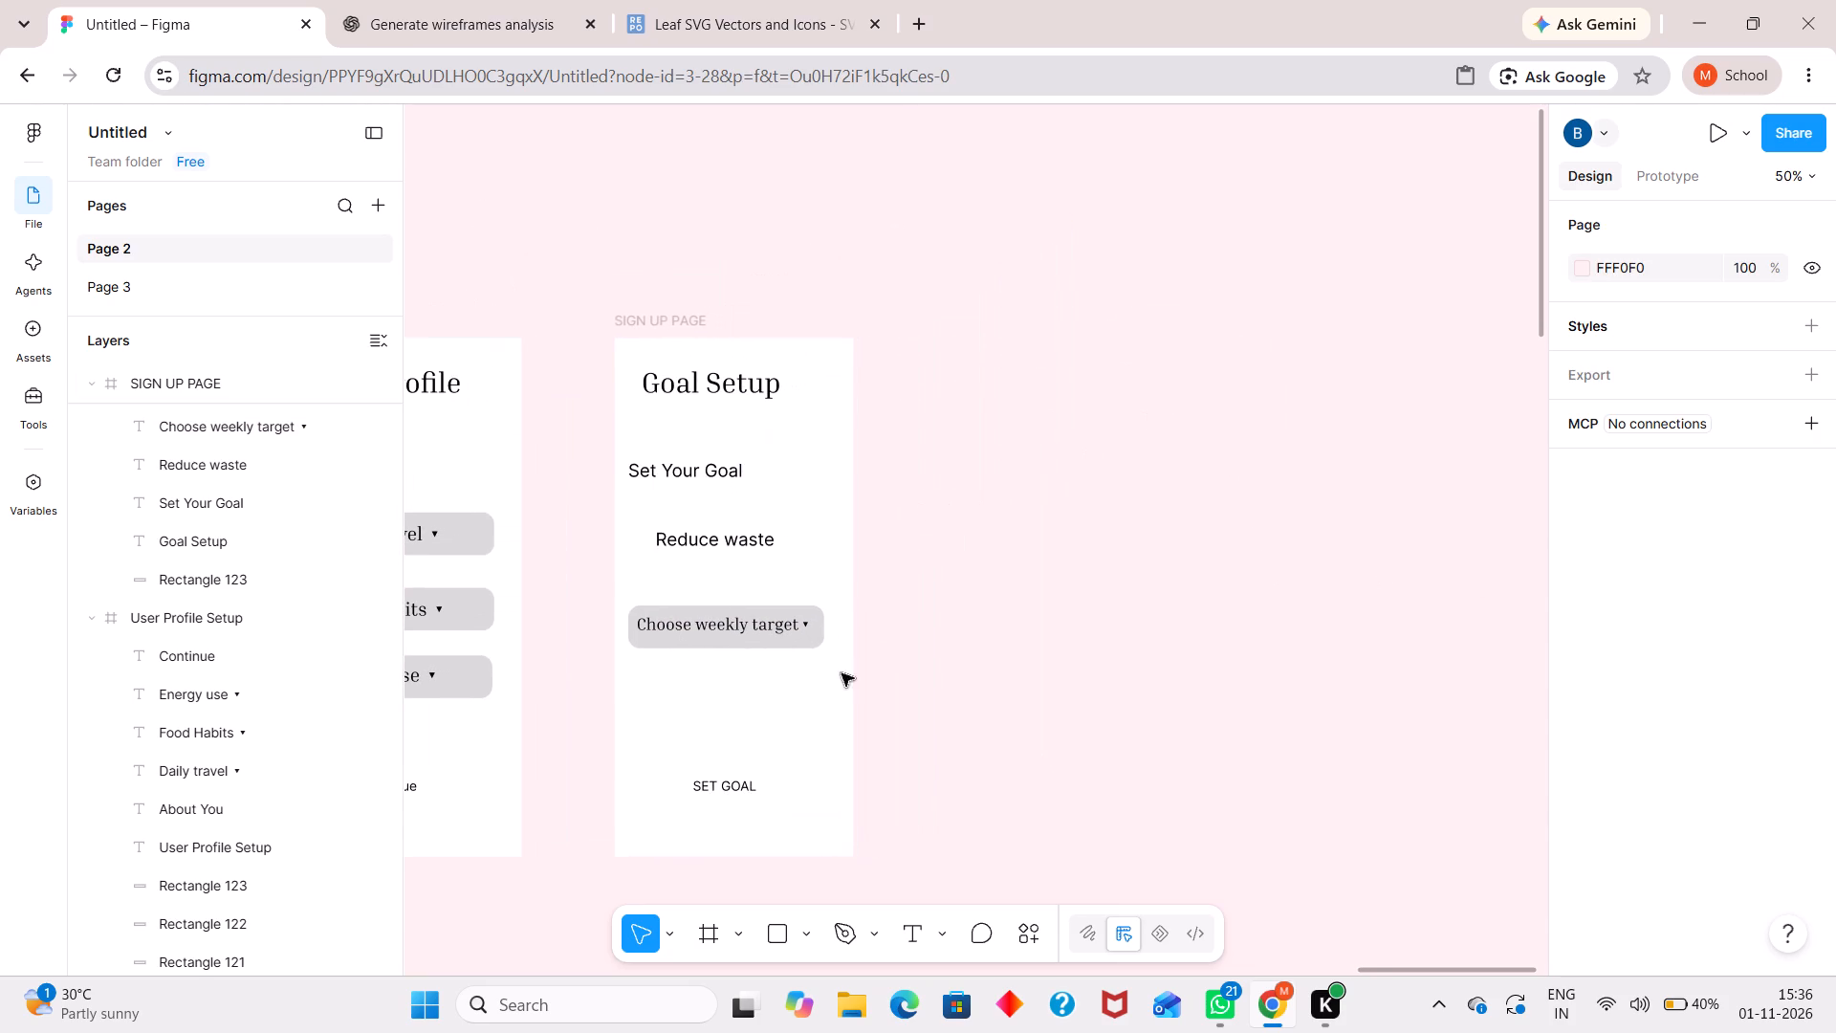
{"action": "scroll", "coordinate": [815, 654], "scroll_direction": "up", "scroll_amount": 3, "text": "ctrl"}
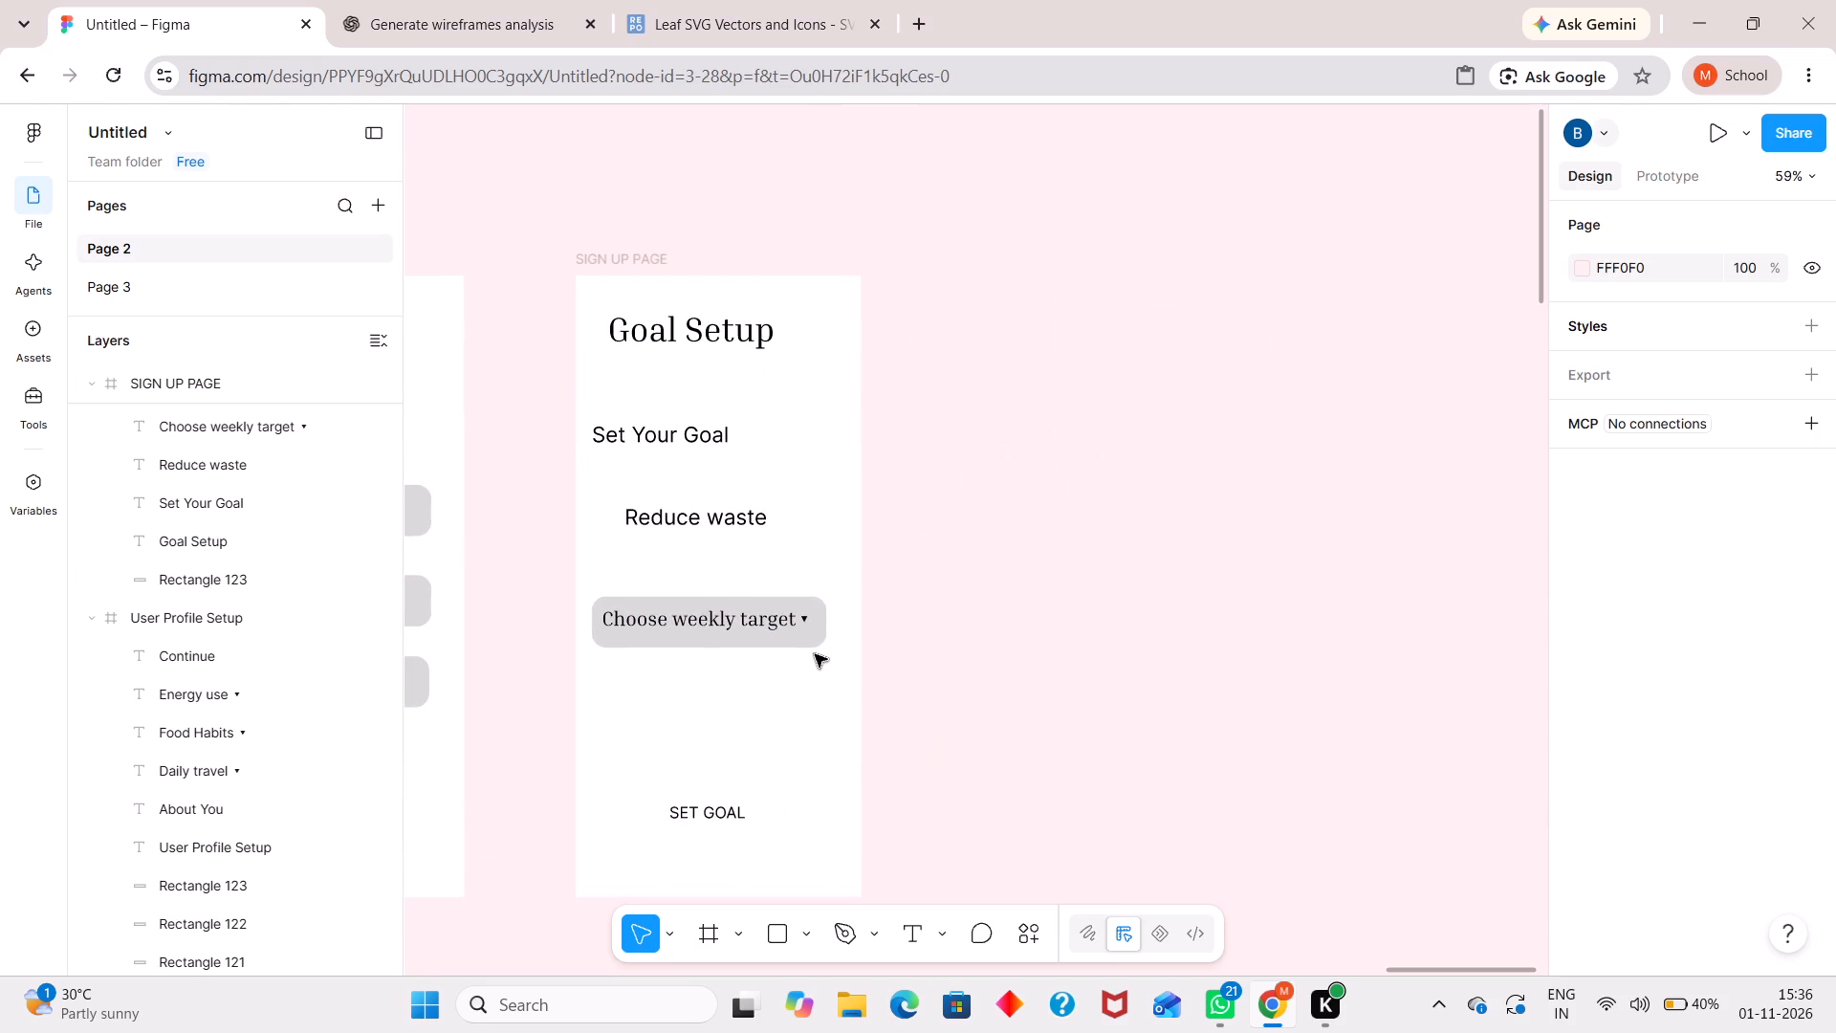
{"action": "left_click", "coordinate": [795, 643]}
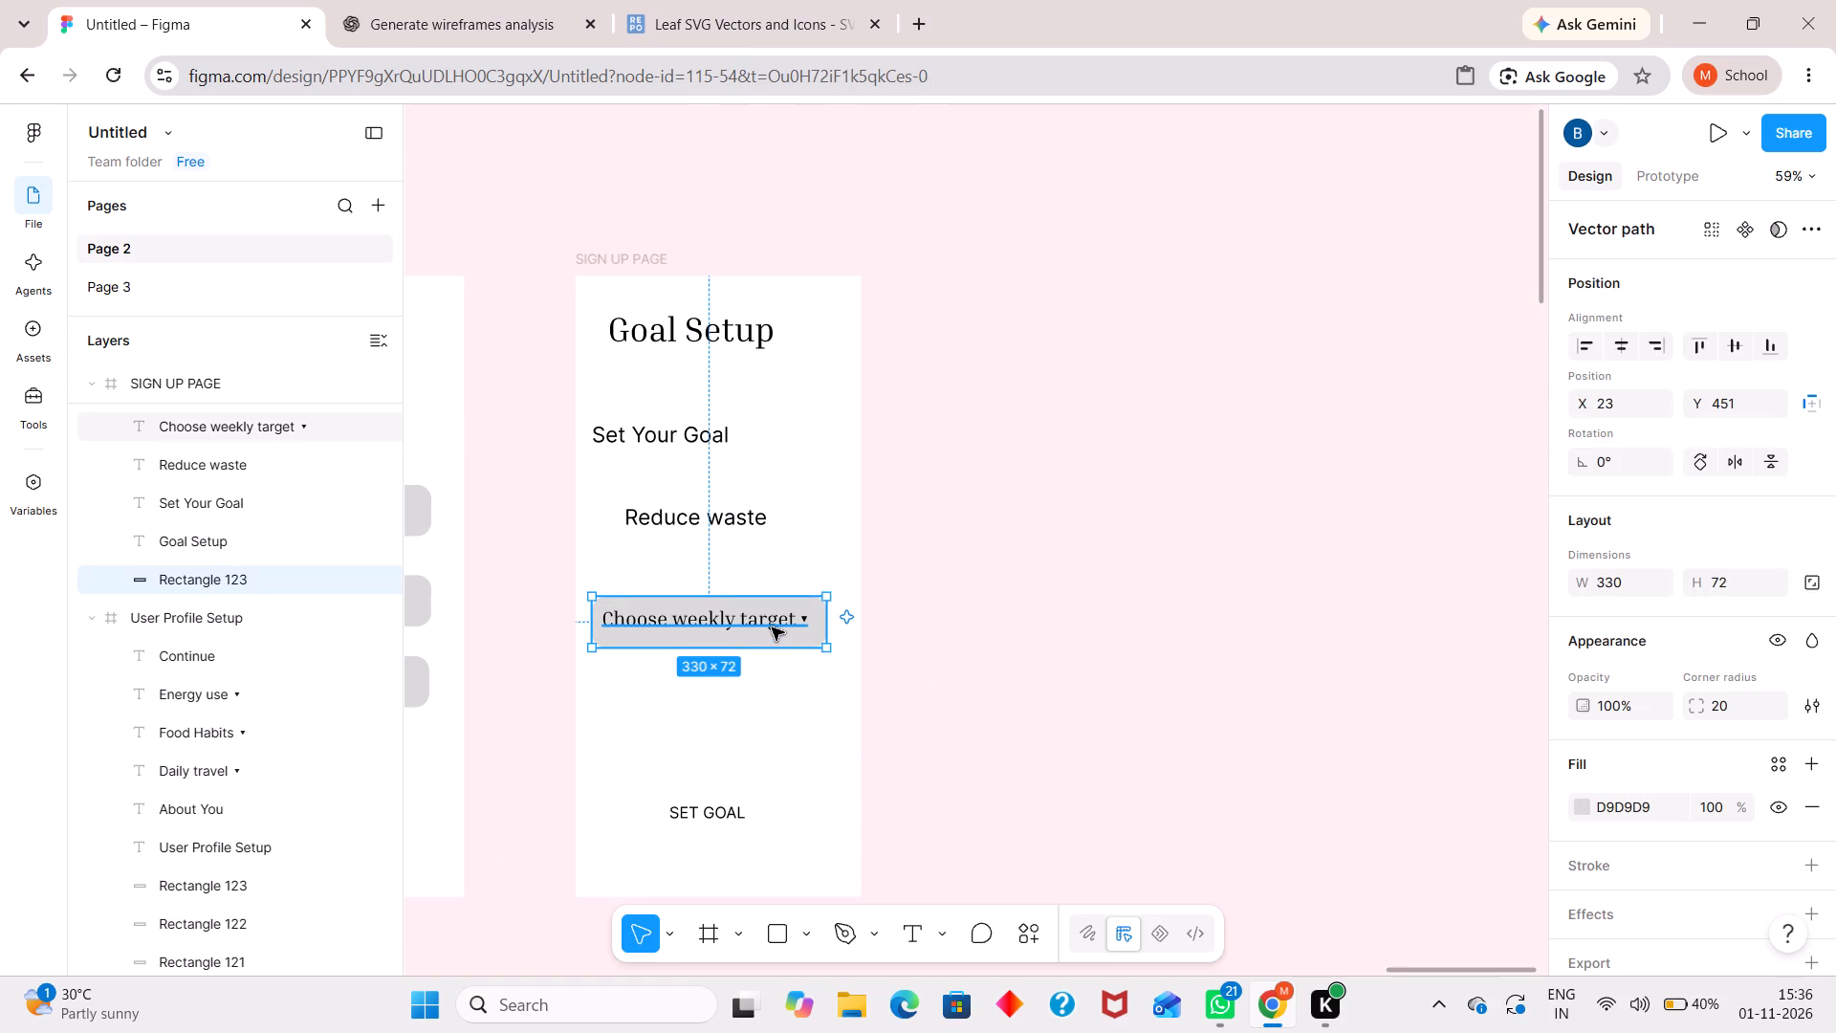
{"action": "left_click", "coordinate": [772, 627], "text": "shift"}
{"action": "left_click_drag", "start_coordinate": [772, 627], "coordinate": [774, 696]}
{"action": "left_click", "coordinate": [1073, 463]}
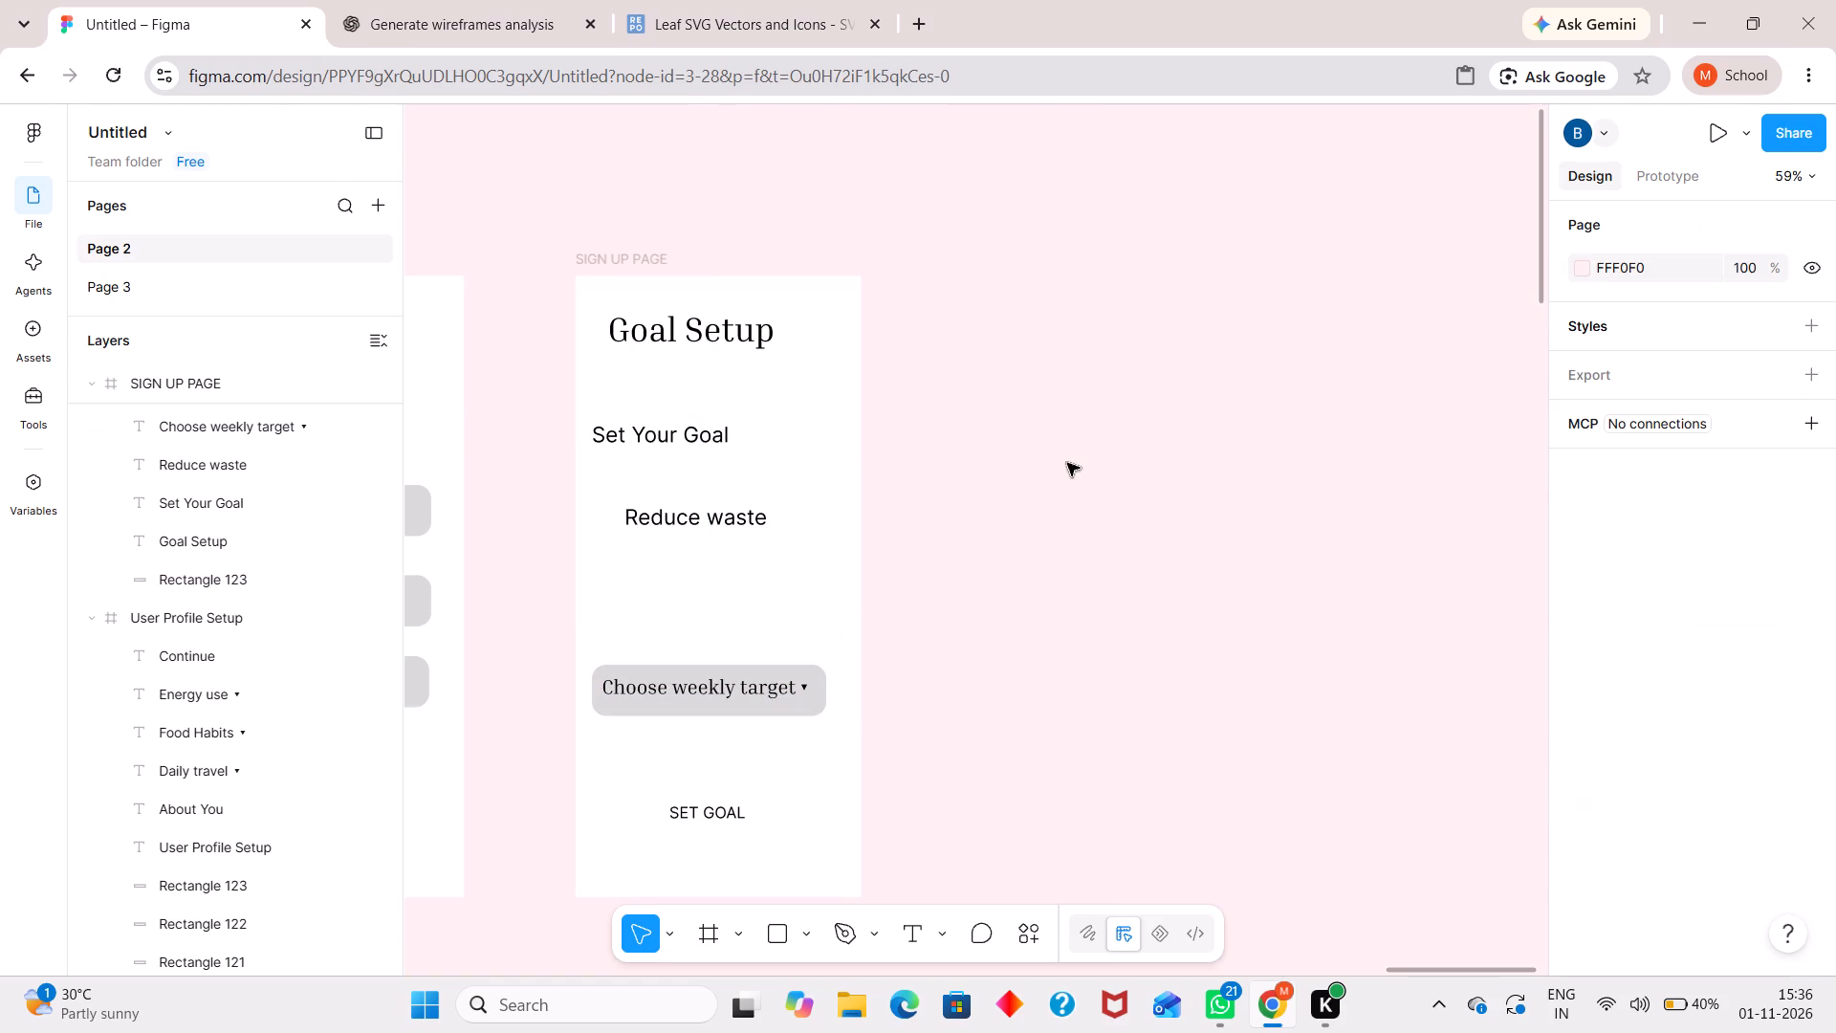
Move the "Reduce waste" text down to just above the grey box, left-aligned with "Set Your Goal".
{"action": "left_click_drag", "start_coordinate": [698, 523], "coordinate": [665, 586]}
{"action": "left_click", "coordinate": [986, 441]}
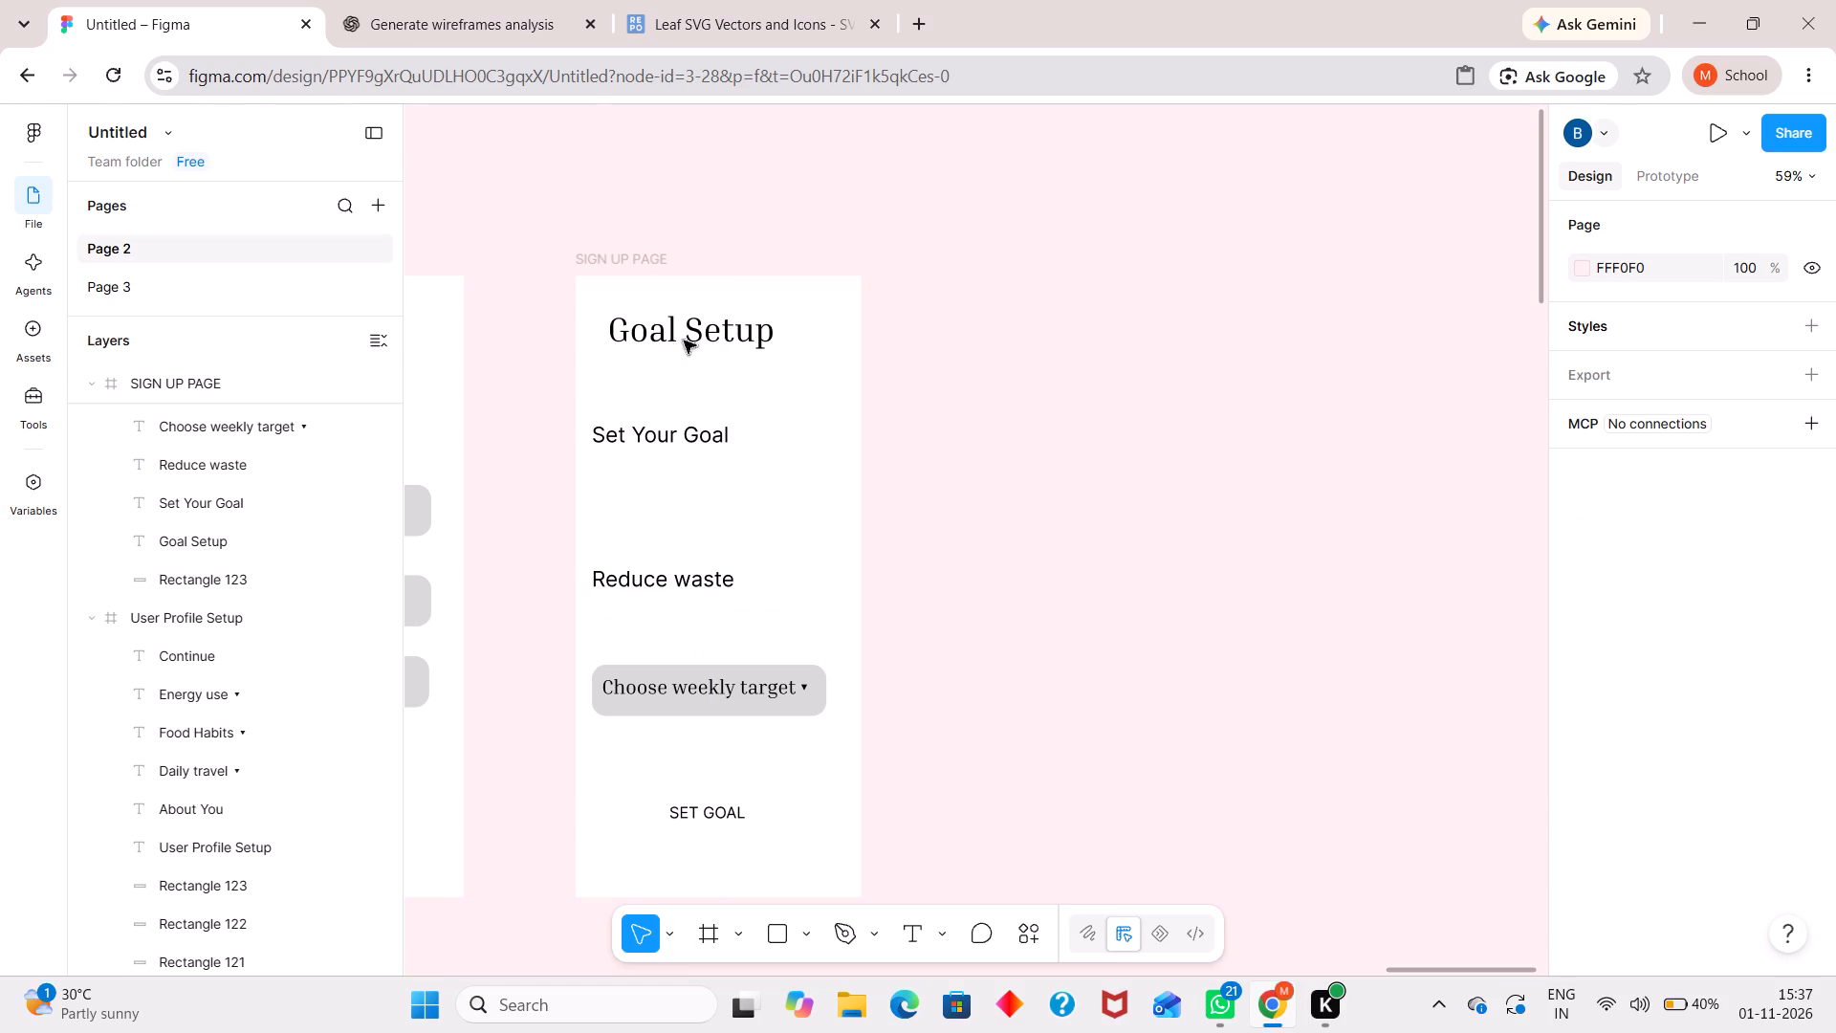
Switch to the SVG Repo website and search its vectors for "ACHIEVEMENT".
{"action": "left_click", "coordinate": [680, 0]}
{"action": "scroll", "coordinate": [731, 209], "scroll_direction": "up", "scroll_amount": 2}
{"action": "scroll", "coordinate": [790, 389], "scroll_direction": "up", "scroll_amount": 4}
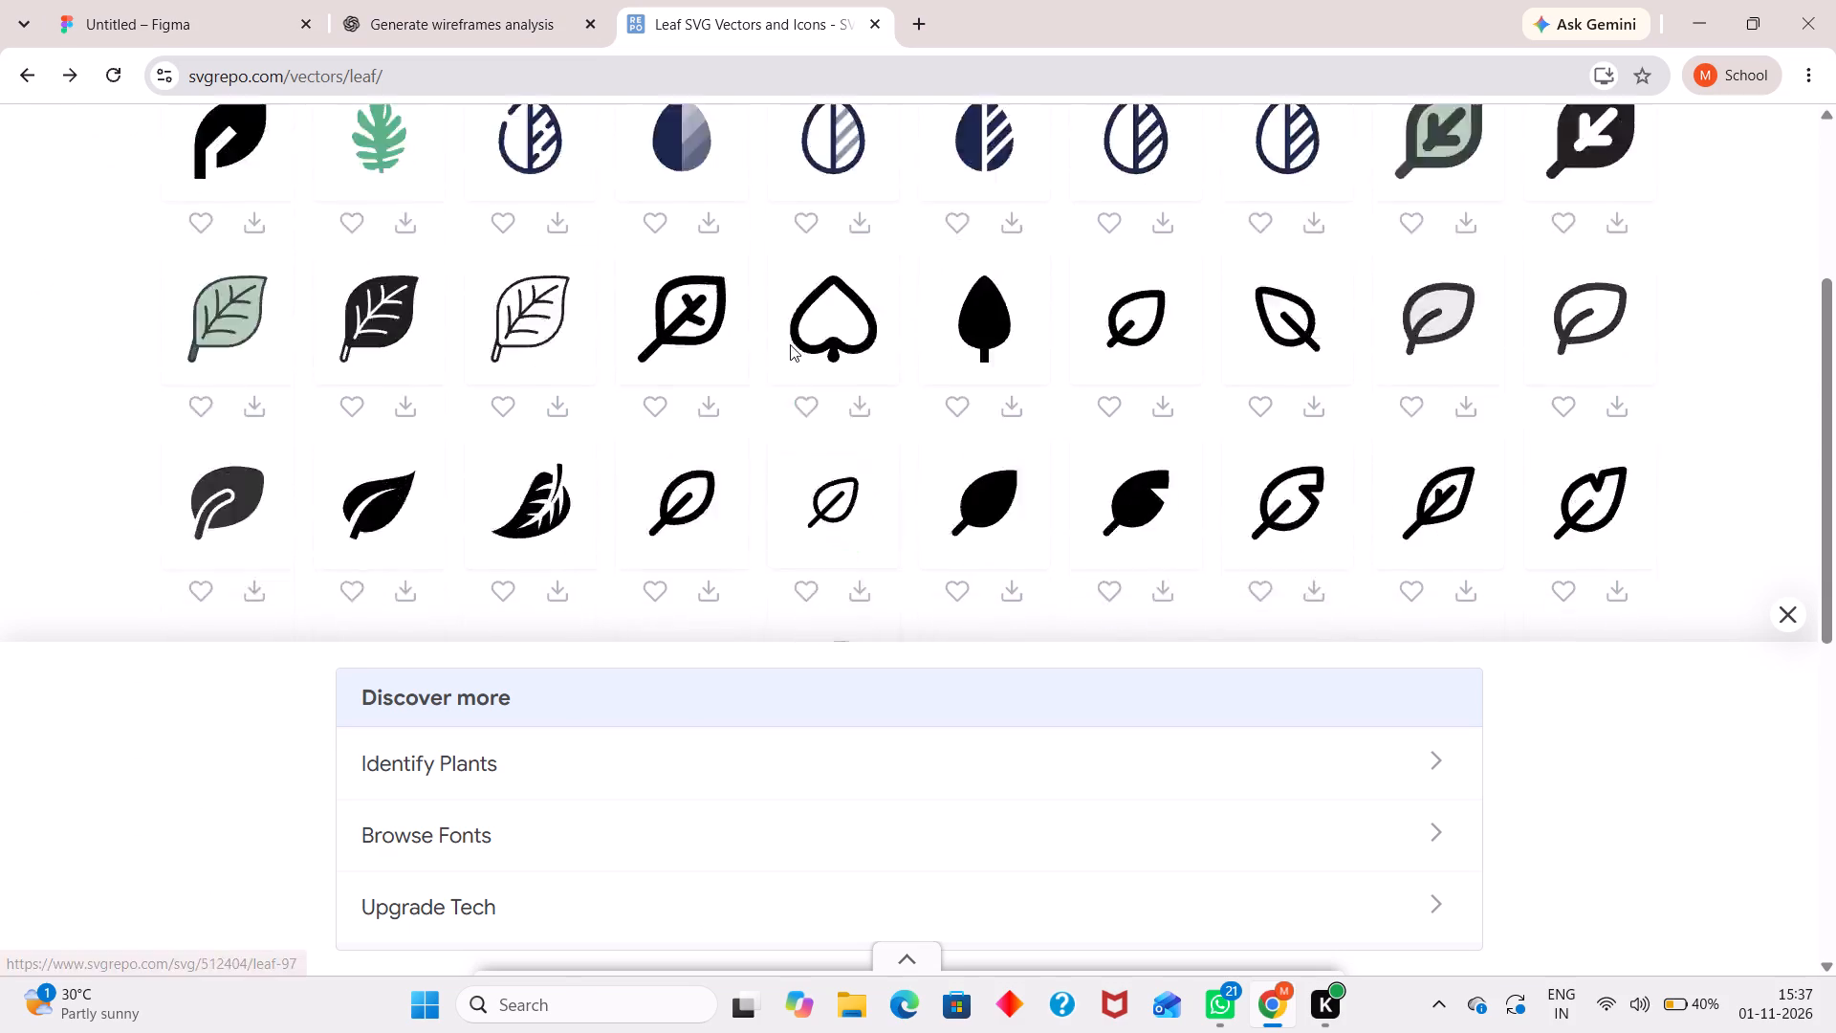
{"action": "scroll", "coordinate": [790, 344], "scroll_direction": "up", "scroll_amount": 2}
{"action": "scroll", "coordinate": [790, 344], "scroll_direction": "down", "scroll_amount": 1}
{"action": "scroll", "coordinate": [790, 344], "scroll_direction": "up", "scroll_amount": 1}
{"action": "scroll", "coordinate": [790, 344], "scroll_direction": "down", "scroll_amount": 1}
{"action": "scroll", "coordinate": [790, 344], "scroll_direction": "up", "scroll_amount": 1}
{"action": "left_click", "coordinate": [649, 141]}
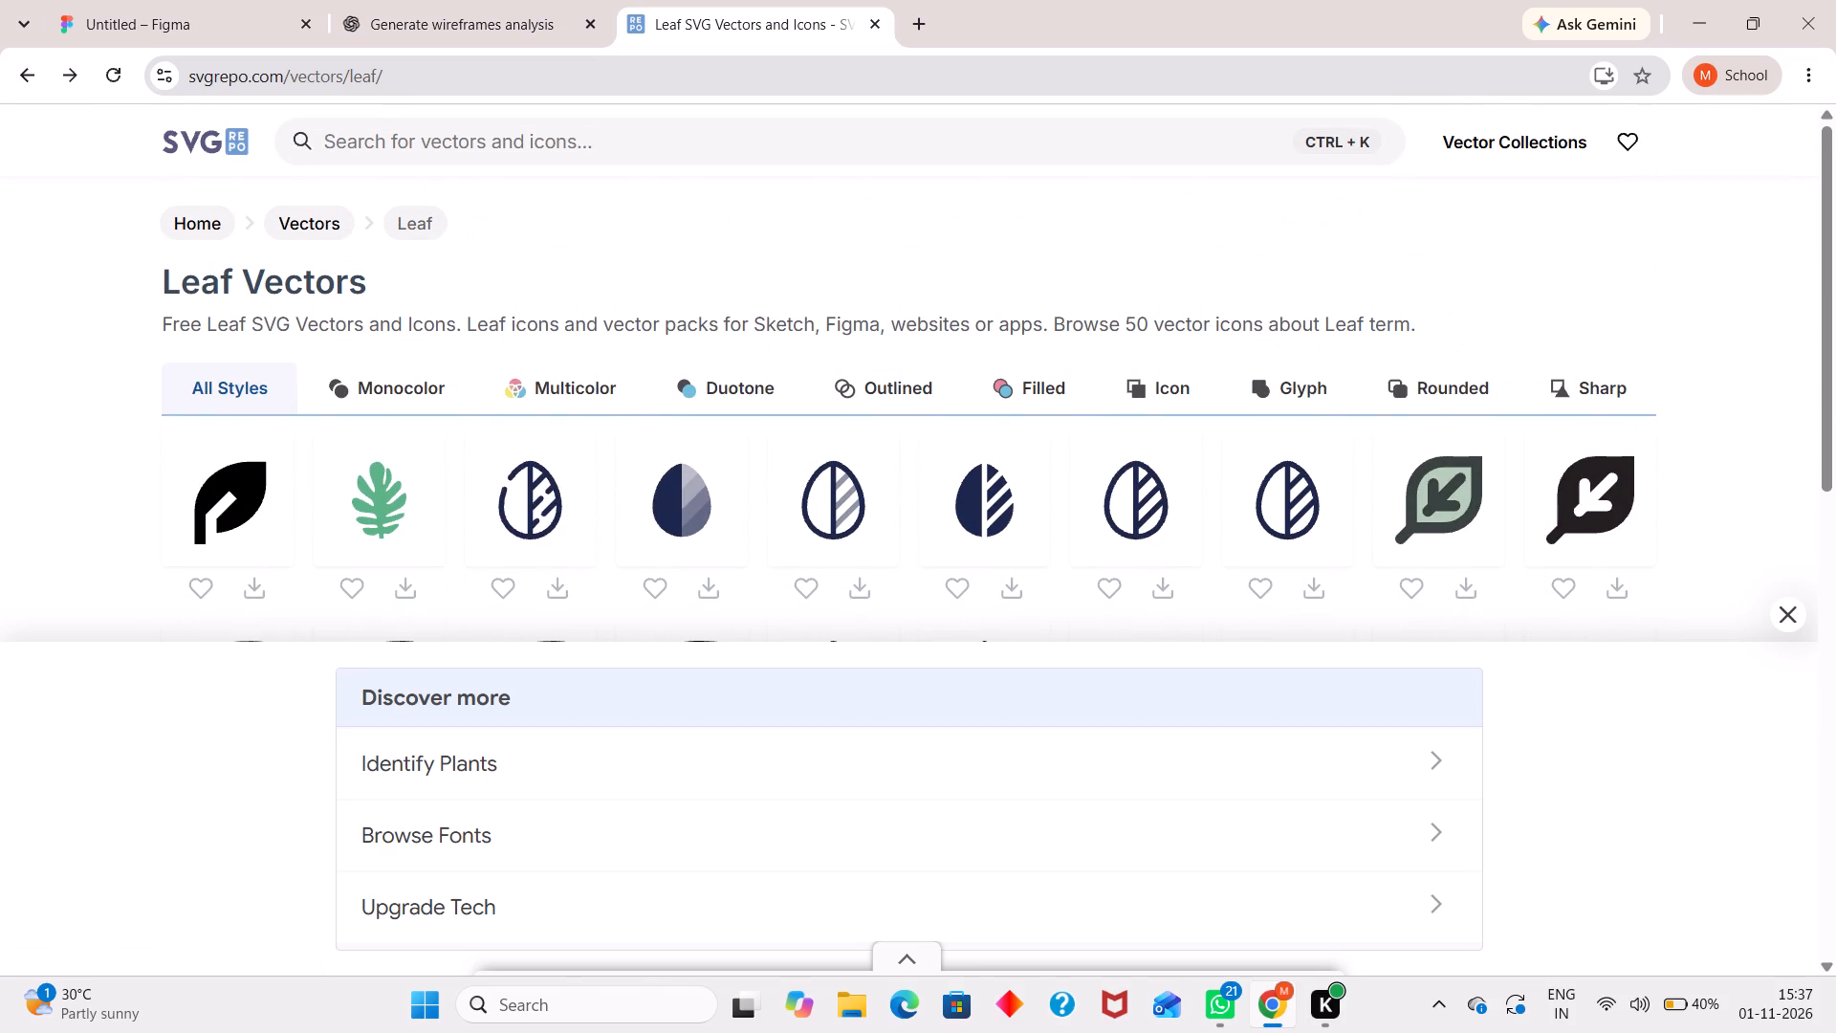
{"action": "type", "text": "ACHIEVEMENT"}
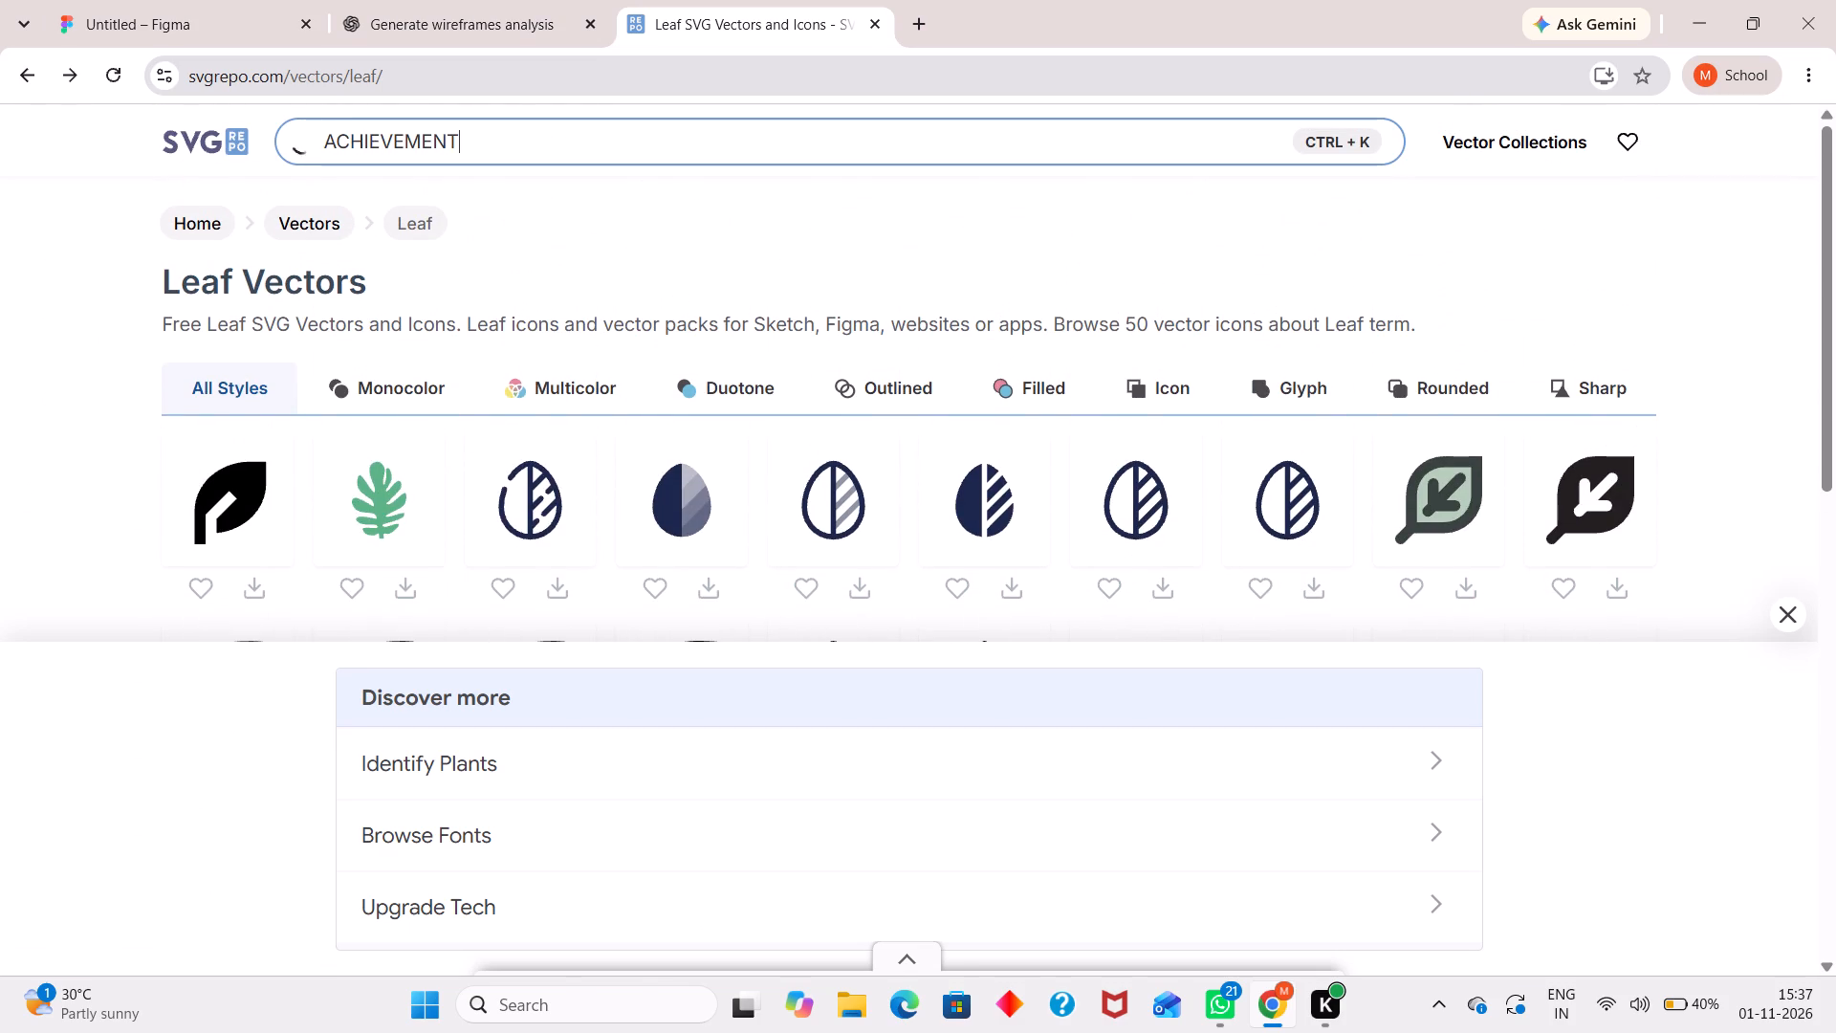
{"action": "key", "text": "Return"}
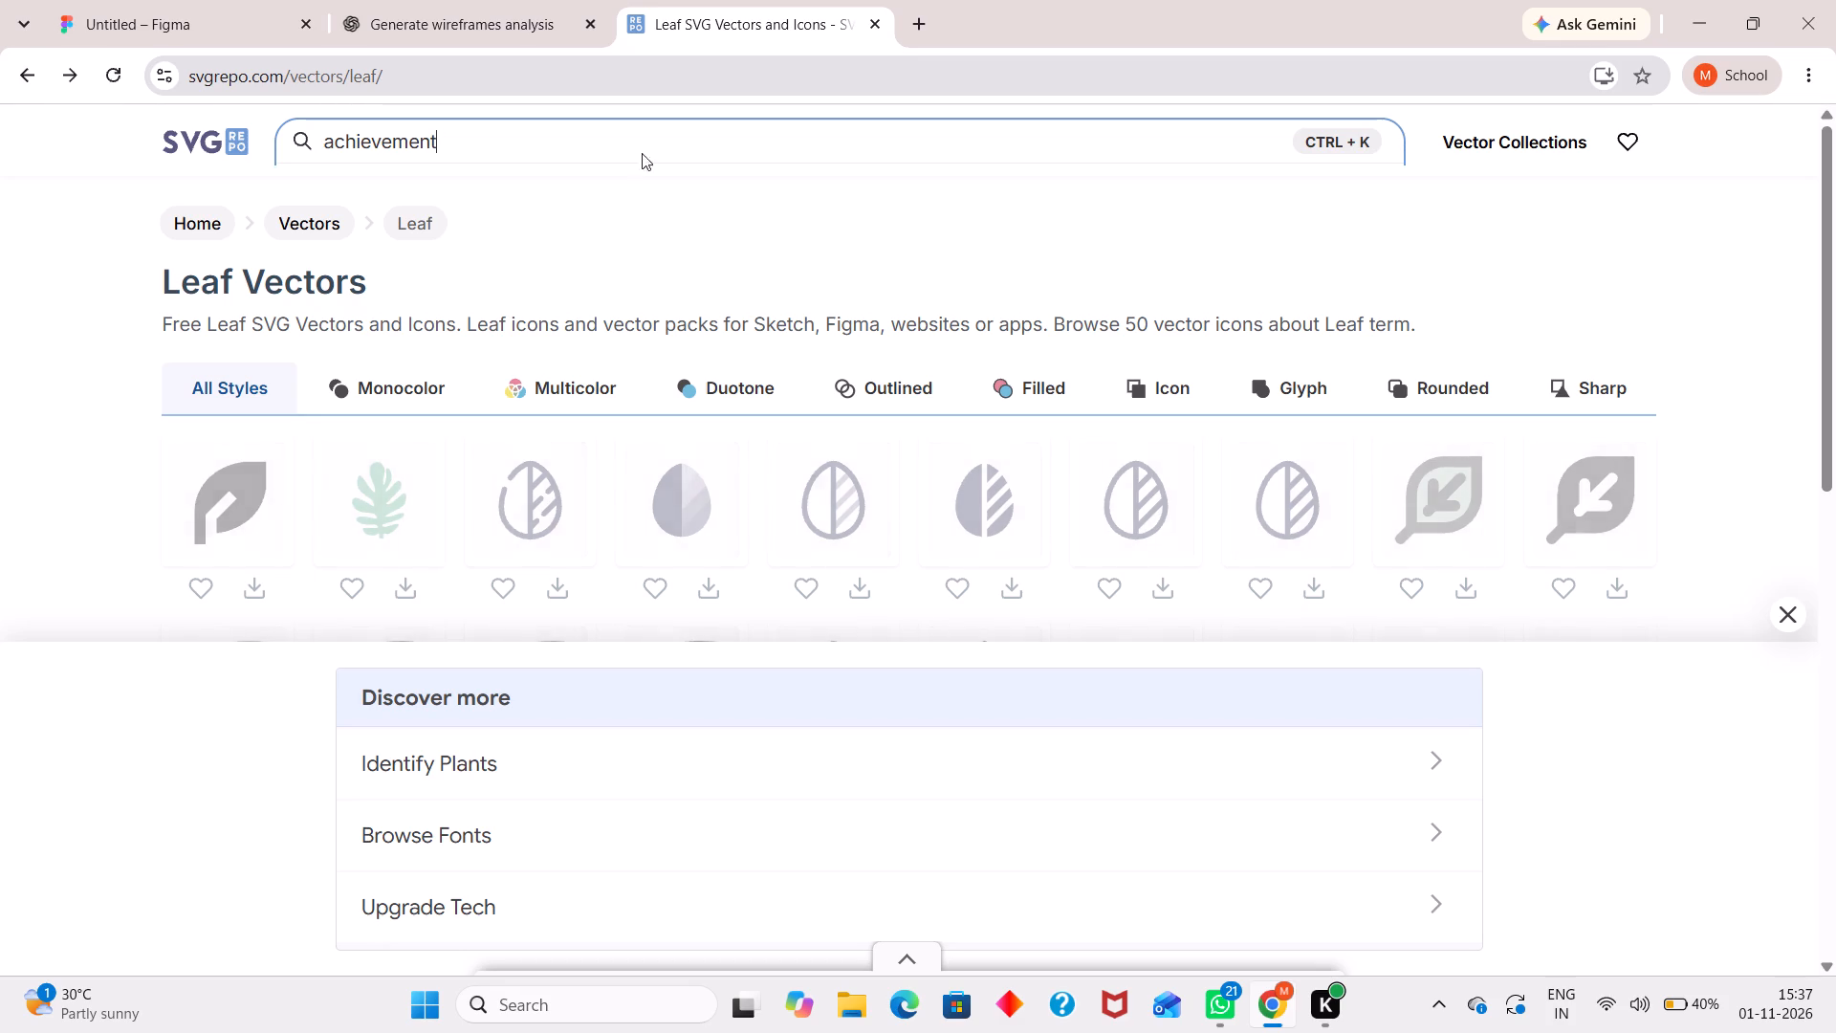
Examine the achievement vector results for an icon that suits the Goal Setup page.
{"action": "scroll", "coordinate": [688, 474], "scroll_direction": "down", "scroll_amount": 2}
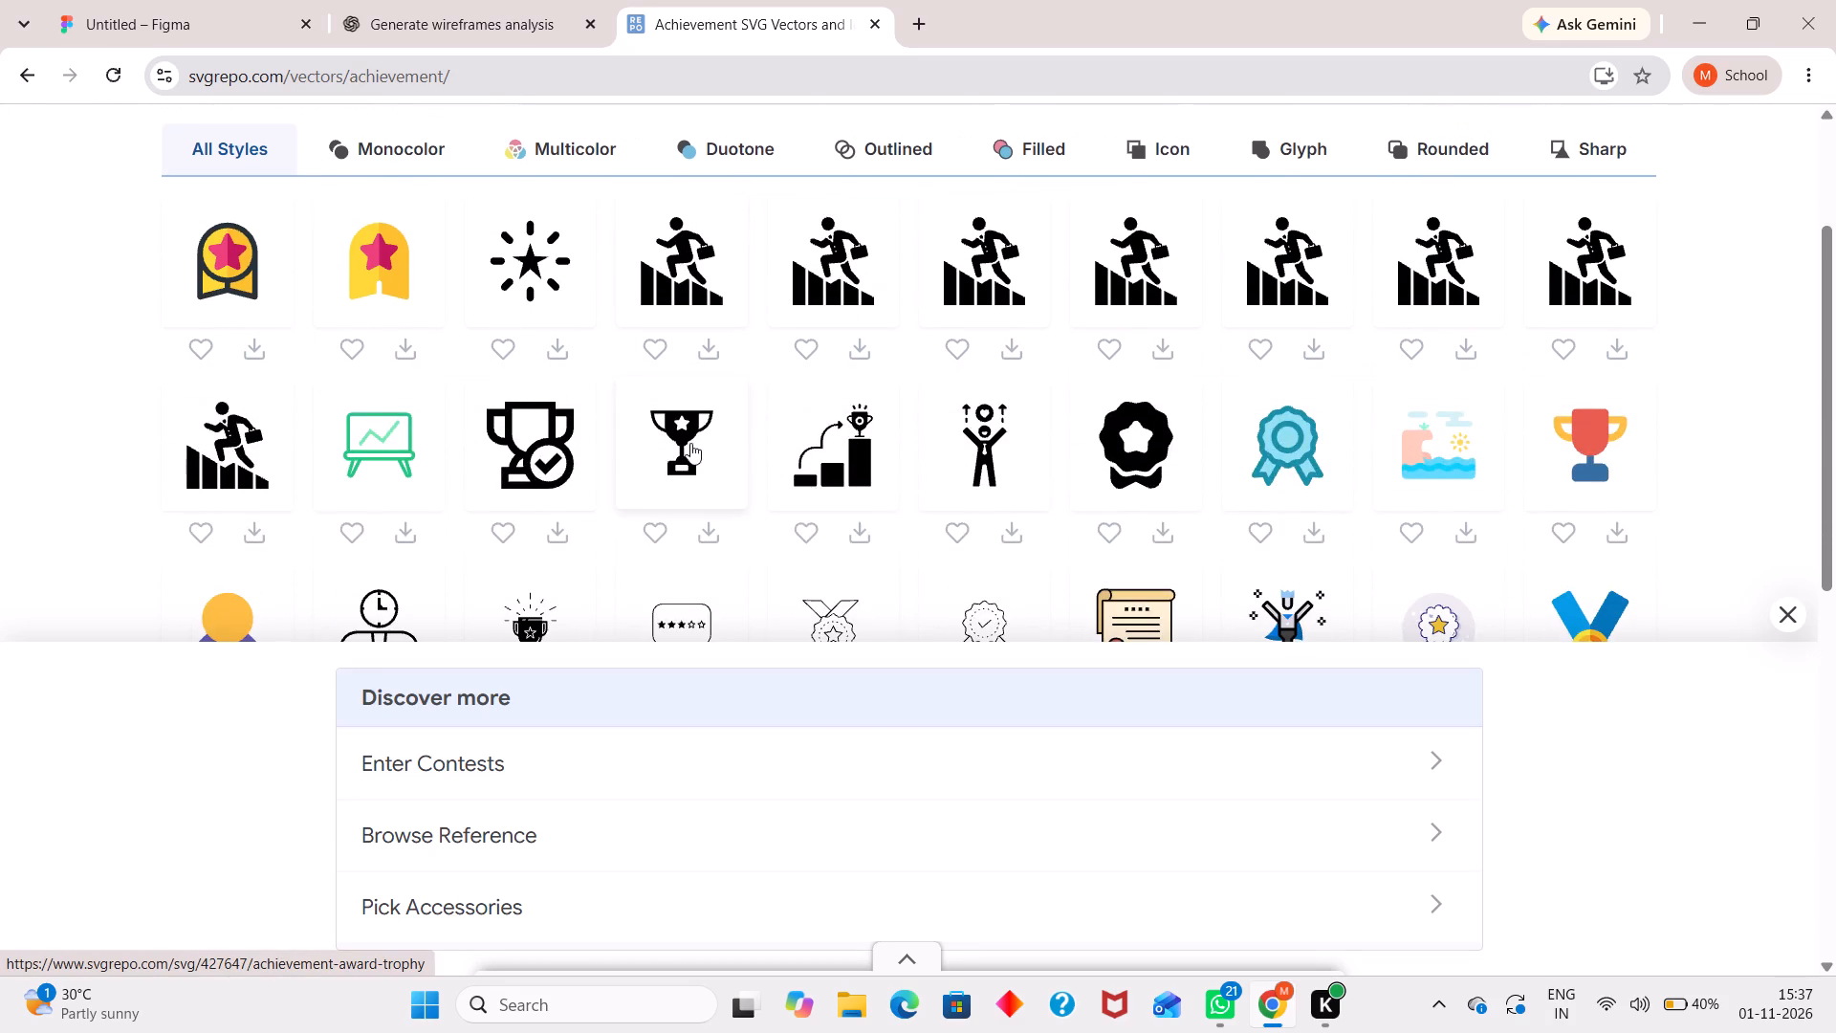
{"action": "scroll", "coordinate": [690, 443], "scroll_direction": "up", "scroll_amount": 1}
{"action": "scroll", "coordinate": [690, 443], "scroll_direction": "down", "scroll_amount": 1}
{"action": "scroll", "coordinate": [690, 443], "scroll_direction": "up", "scroll_amount": 1}
{"action": "scroll", "coordinate": [690, 443], "scroll_direction": "down", "scroll_amount": 1}
{"action": "scroll", "coordinate": [690, 443], "scroll_direction": "up", "scroll_amount": 1}
{"action": "scroll", "coordinate": [690, 443], "scroll_direction": "down", "scroll_amount": 2}
{"action": "scroll", "coordinate": [801, 541], "scroll_direction": "down", "scroll_amount": 2}
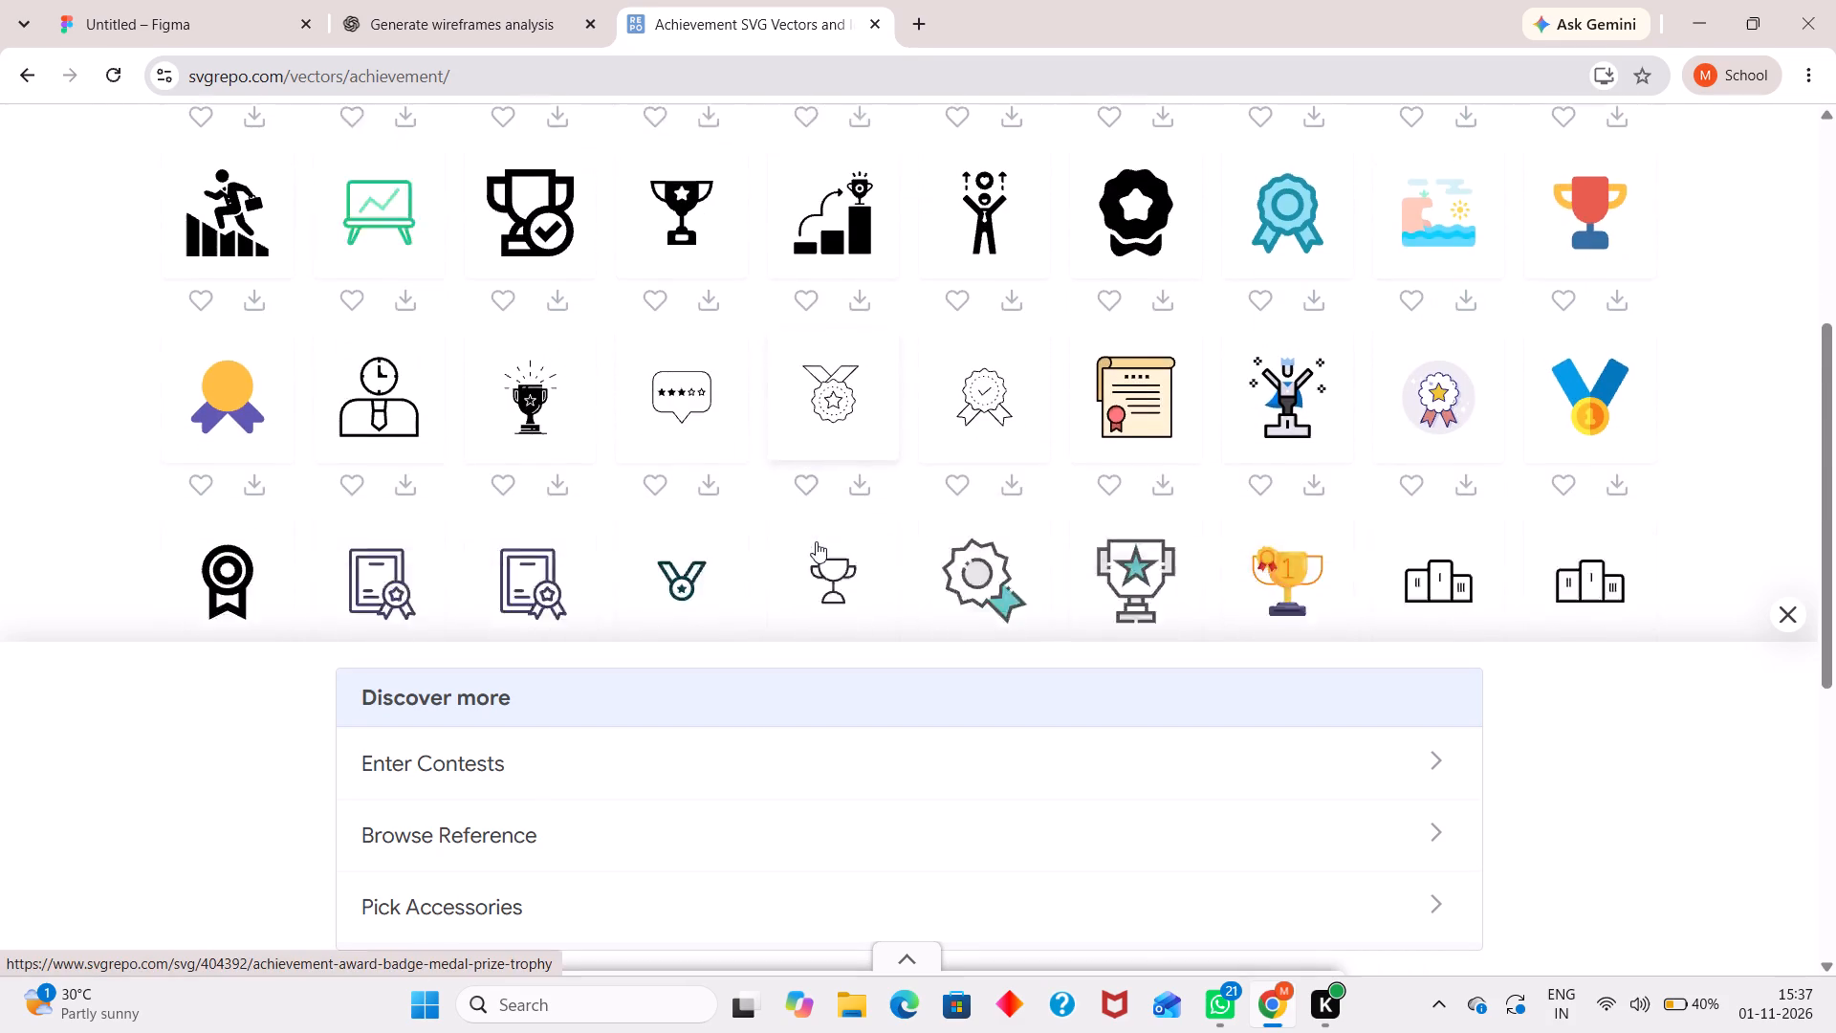
{"action": "scroll", "coordinate": [824, 527], "scroll_direction": "down", "scroll_amount": 2}
{"action": "scroll", "coordinate": [889, 471], "scroll_direction": "down", "scroll_amount": 1}
{"action": "scroll", "coordinate": [955, 453], "scroll_direction": "up", "scroll_amount": 2}
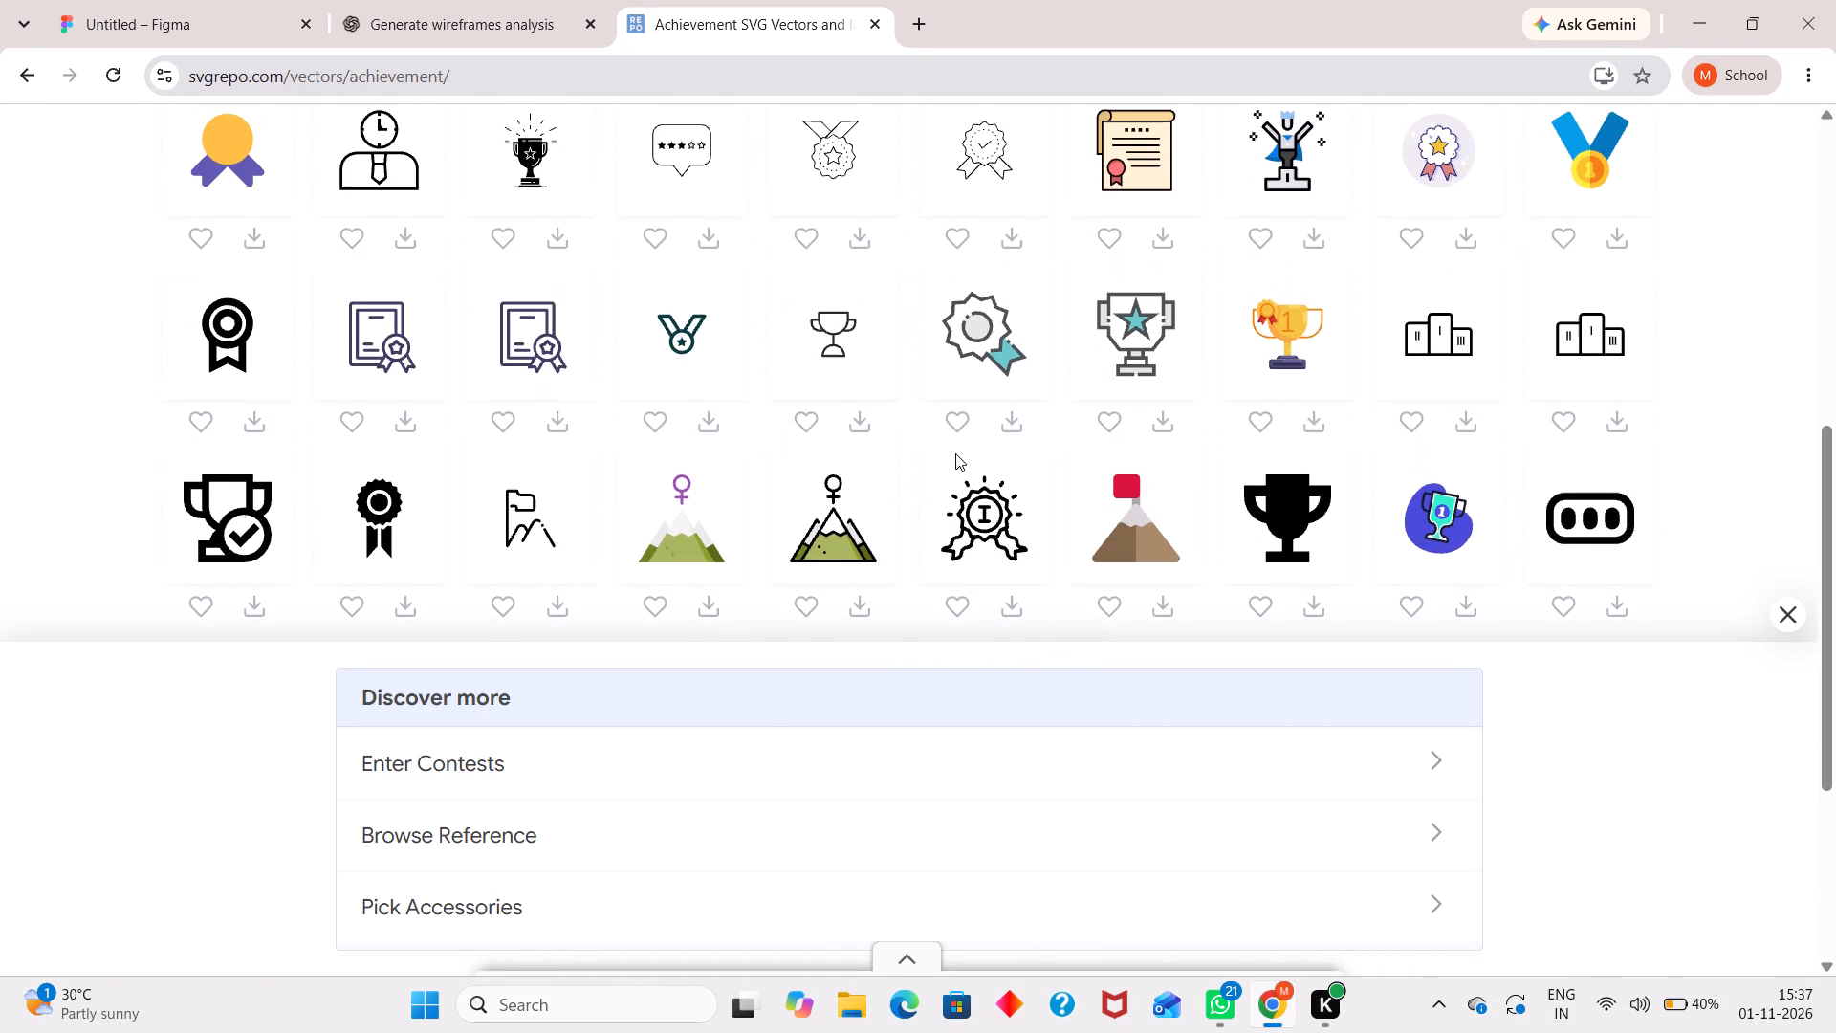
{"action": "scroll", "coordinate": [636, 459], "scroll_direction": "up", "scroll_amount": 1}
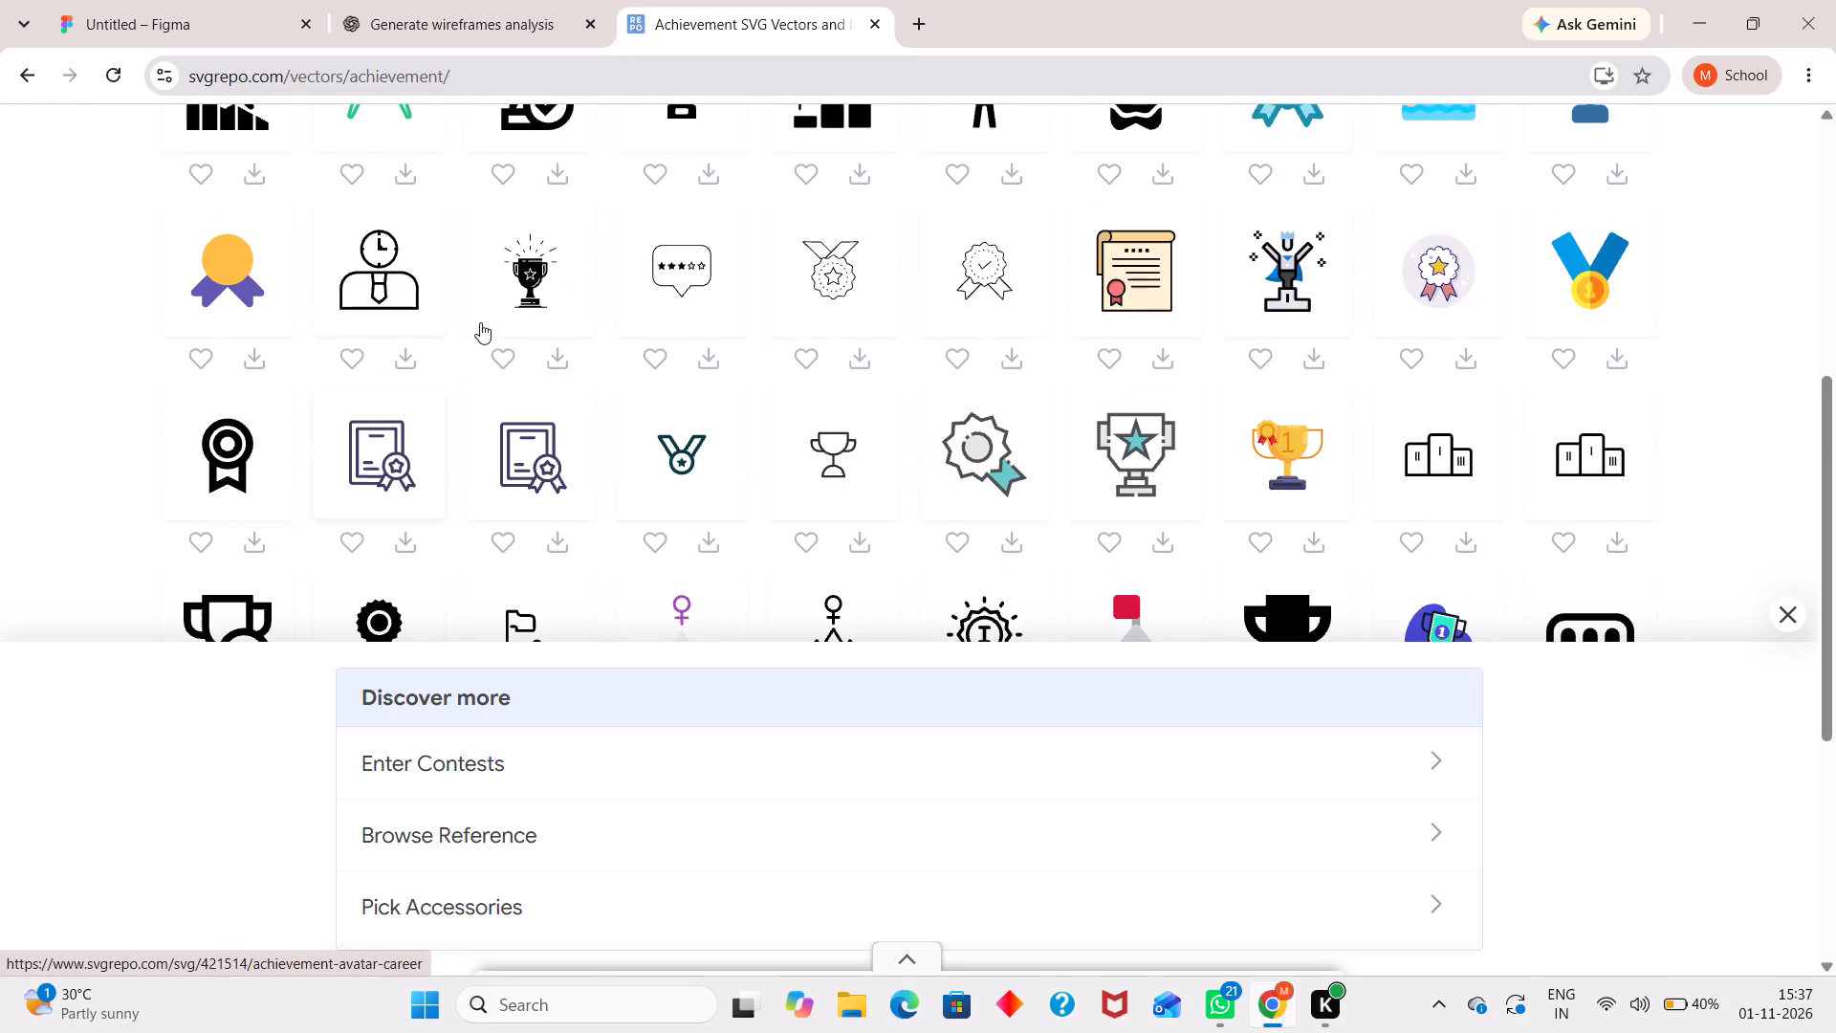
{"action": "scroll", "coordinate": [1360, 306], "scroll_direction": "down", "scroll_amount": 2}
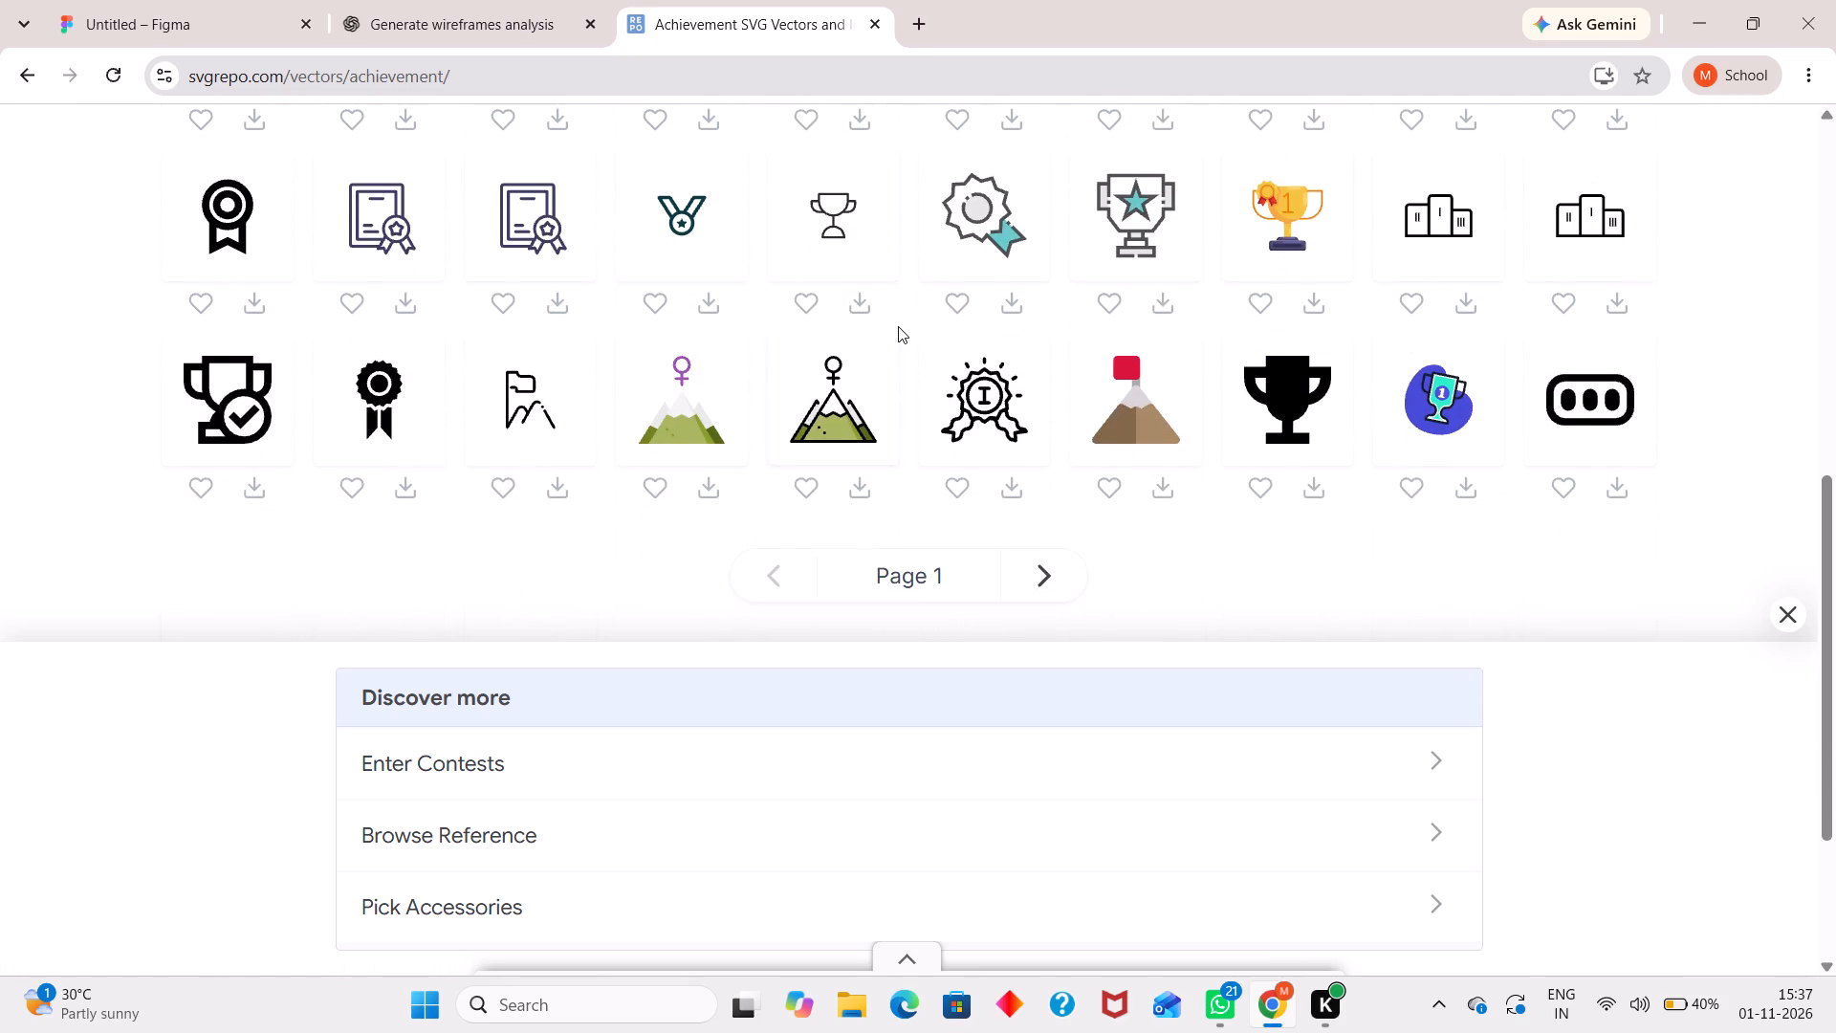
{"action": "scroll", "coordinate": [898, 326], "scroll_direction": "up", "scroll_amount": 5}
{"action": "scroll", "coordinate": [898, 326], "scroll_direction": "down", "scroll_amount": 2}
{"action": "scroll", "coordinate": [898, 326], "scroll_direction": "up", "scroll_amount": 2}
{"action": "scroll", "coordinate": [802, 472], "scroll_direction": "down", "scroll_amount": 1}
{"action": "scroll", "coordinate": [802, 472], "scroll_direction": "up", "scroll_amount": 2}
{"action": "scroll", "coordinate": [815, 457], "scroll_direction": "down", "scroll_amount": 1}
{"action": "scroll", "coordinate": [815, 457], "scroll_direction": "up", "scroll_amount": 3}
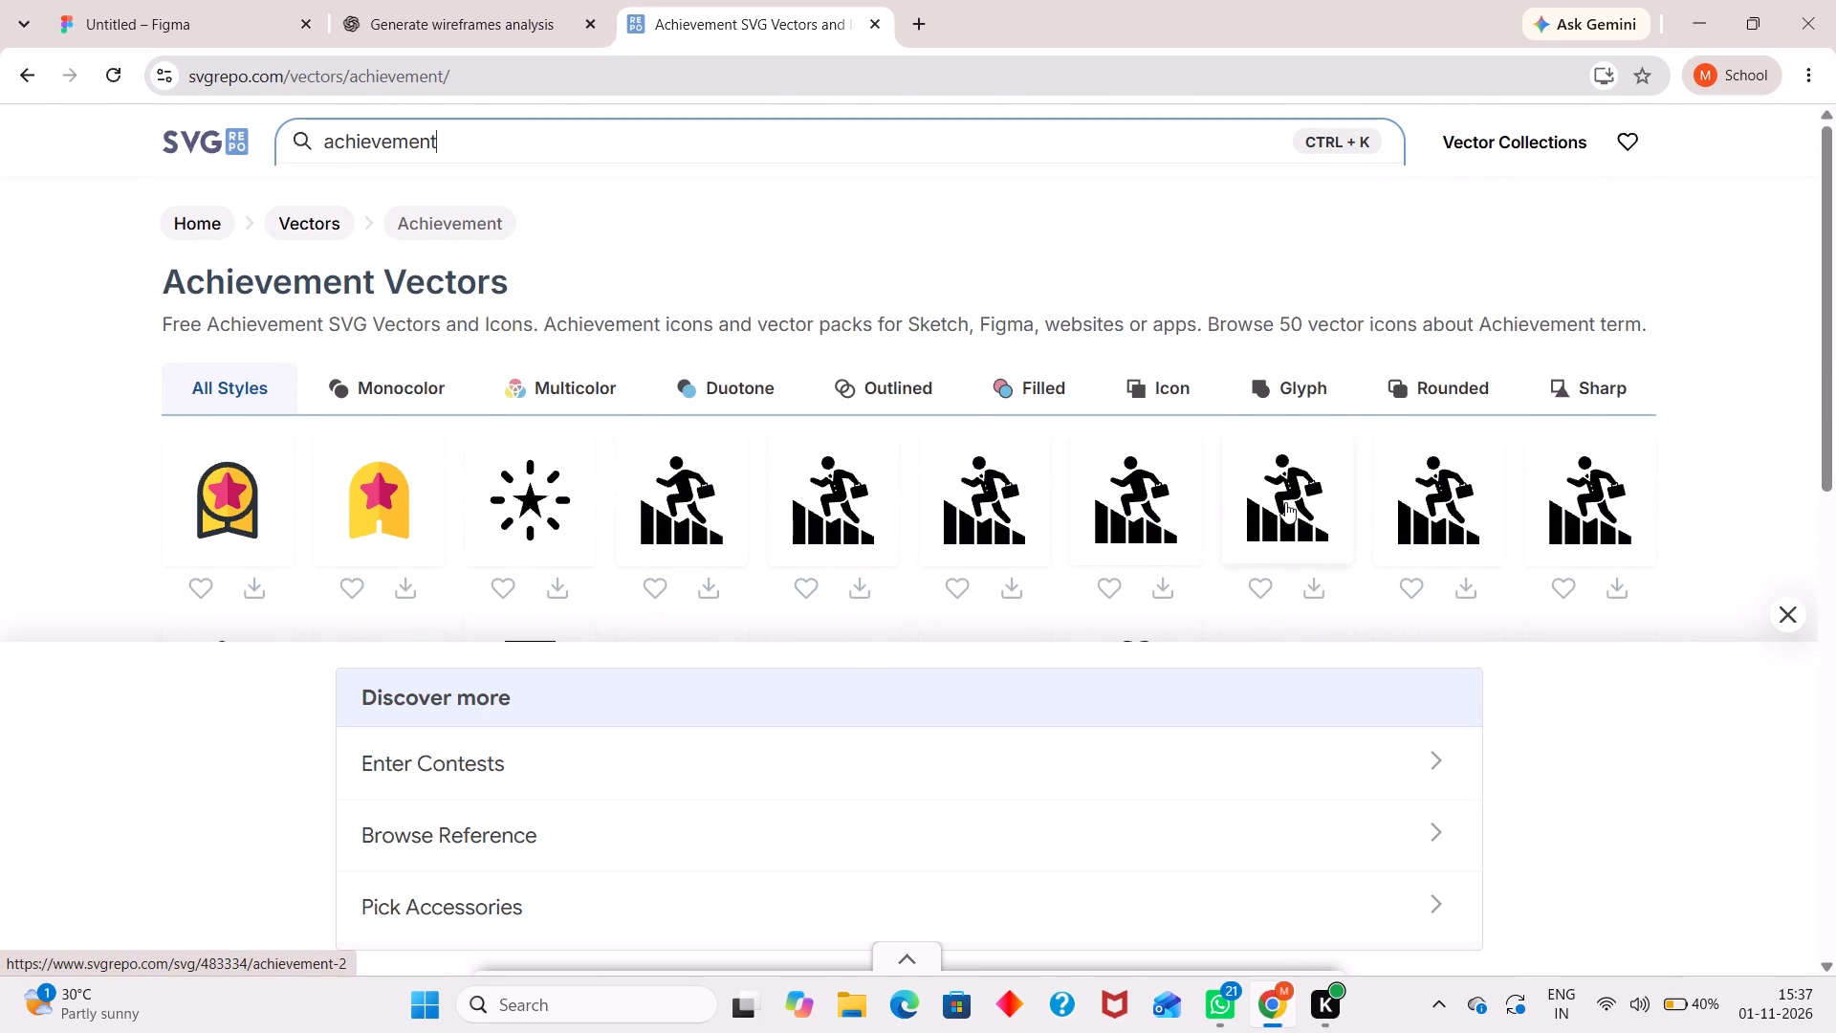
{"action": "scroll", "coordinate": [1086, 489], "scroll_direction": "down", "scroll_amount": 1}
Open the page of the businessman-climbing-bars icon and copy that icon's image from the related Achievement 1 vectors.
{"action": "left_click", "coordinate": [657, 387]}
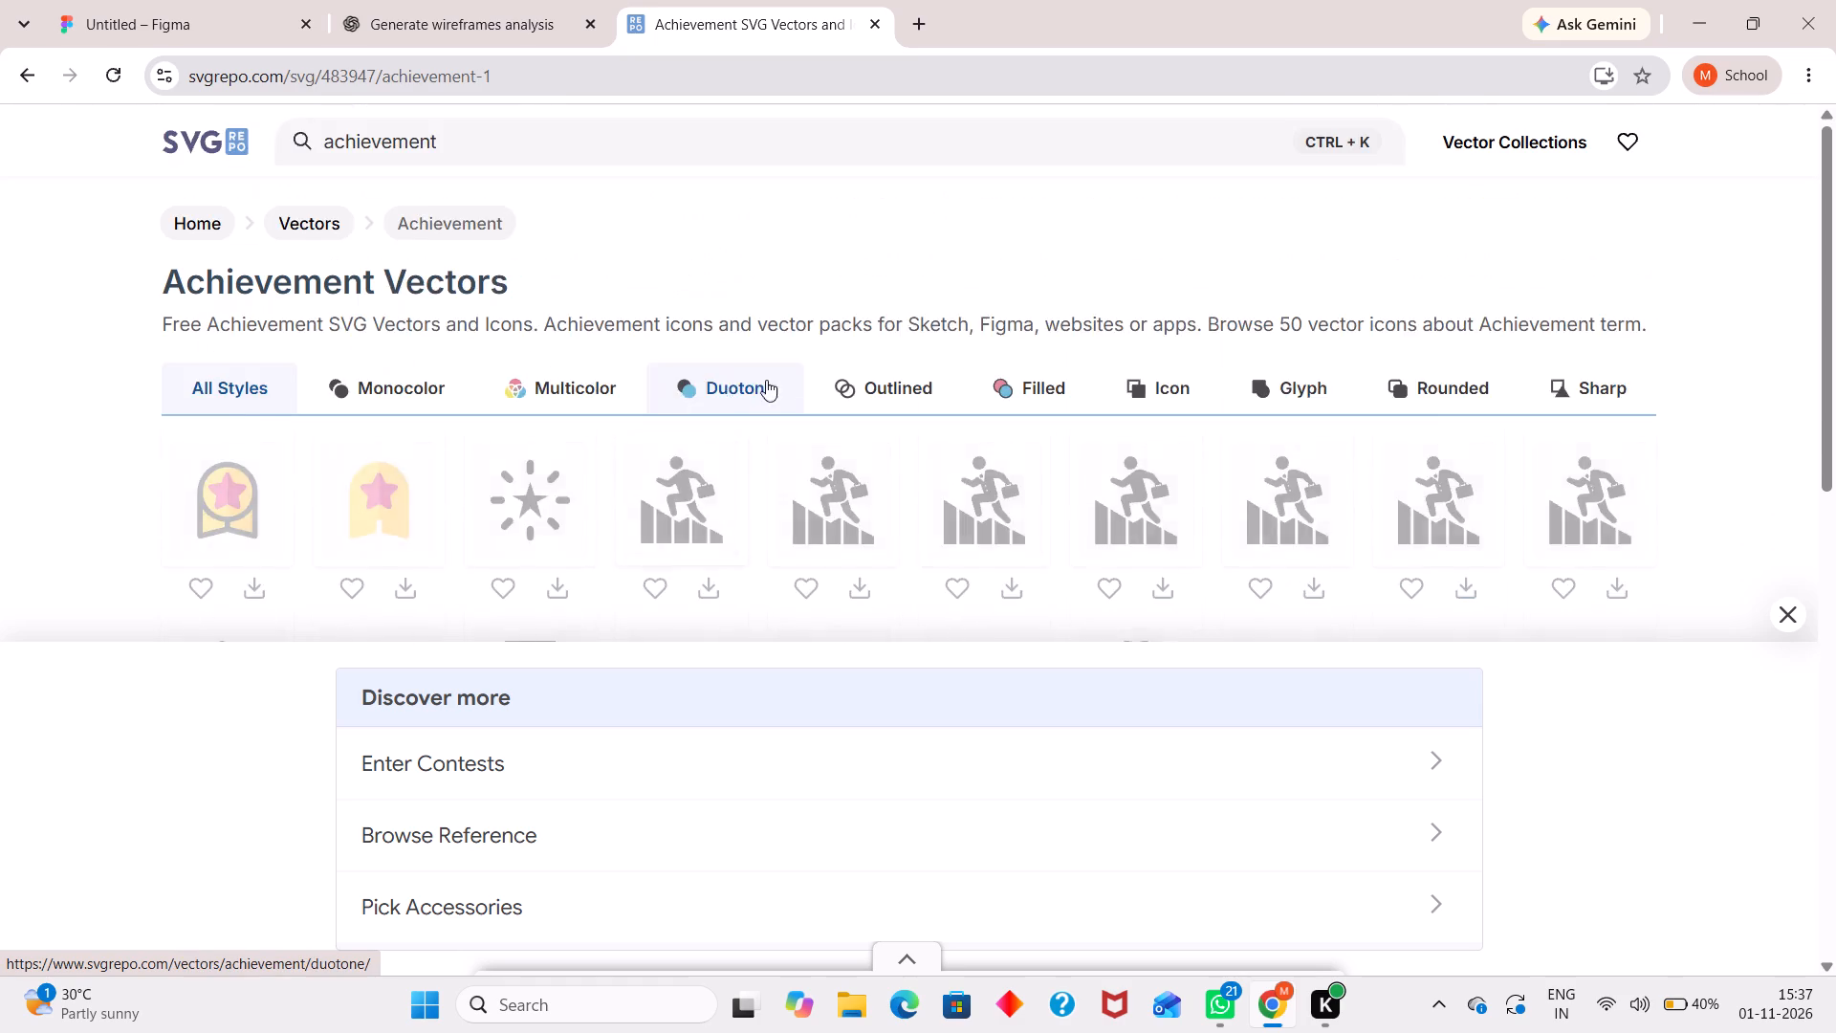
{"action": "scroll", "coordinate": [818, 372], "scroll_direction": "down", "scroll_amount": 1}
{"action": "scroll", "coordinate": [886, 438], "scroll_direction": "down", "scroll_amount": 3}
{"action": "scroll", "coordinate": [894, 441], "scroll_direction": "up", "scroll_amount": 1}
{"action": "scroll", "coordinate": [894, 441], "scroll_direction": "down", "scroll_amount": 1}
{"action": "scroll", "coordinate": [894, 441], "scroll_direction": "up", "scroll_amount": 1}
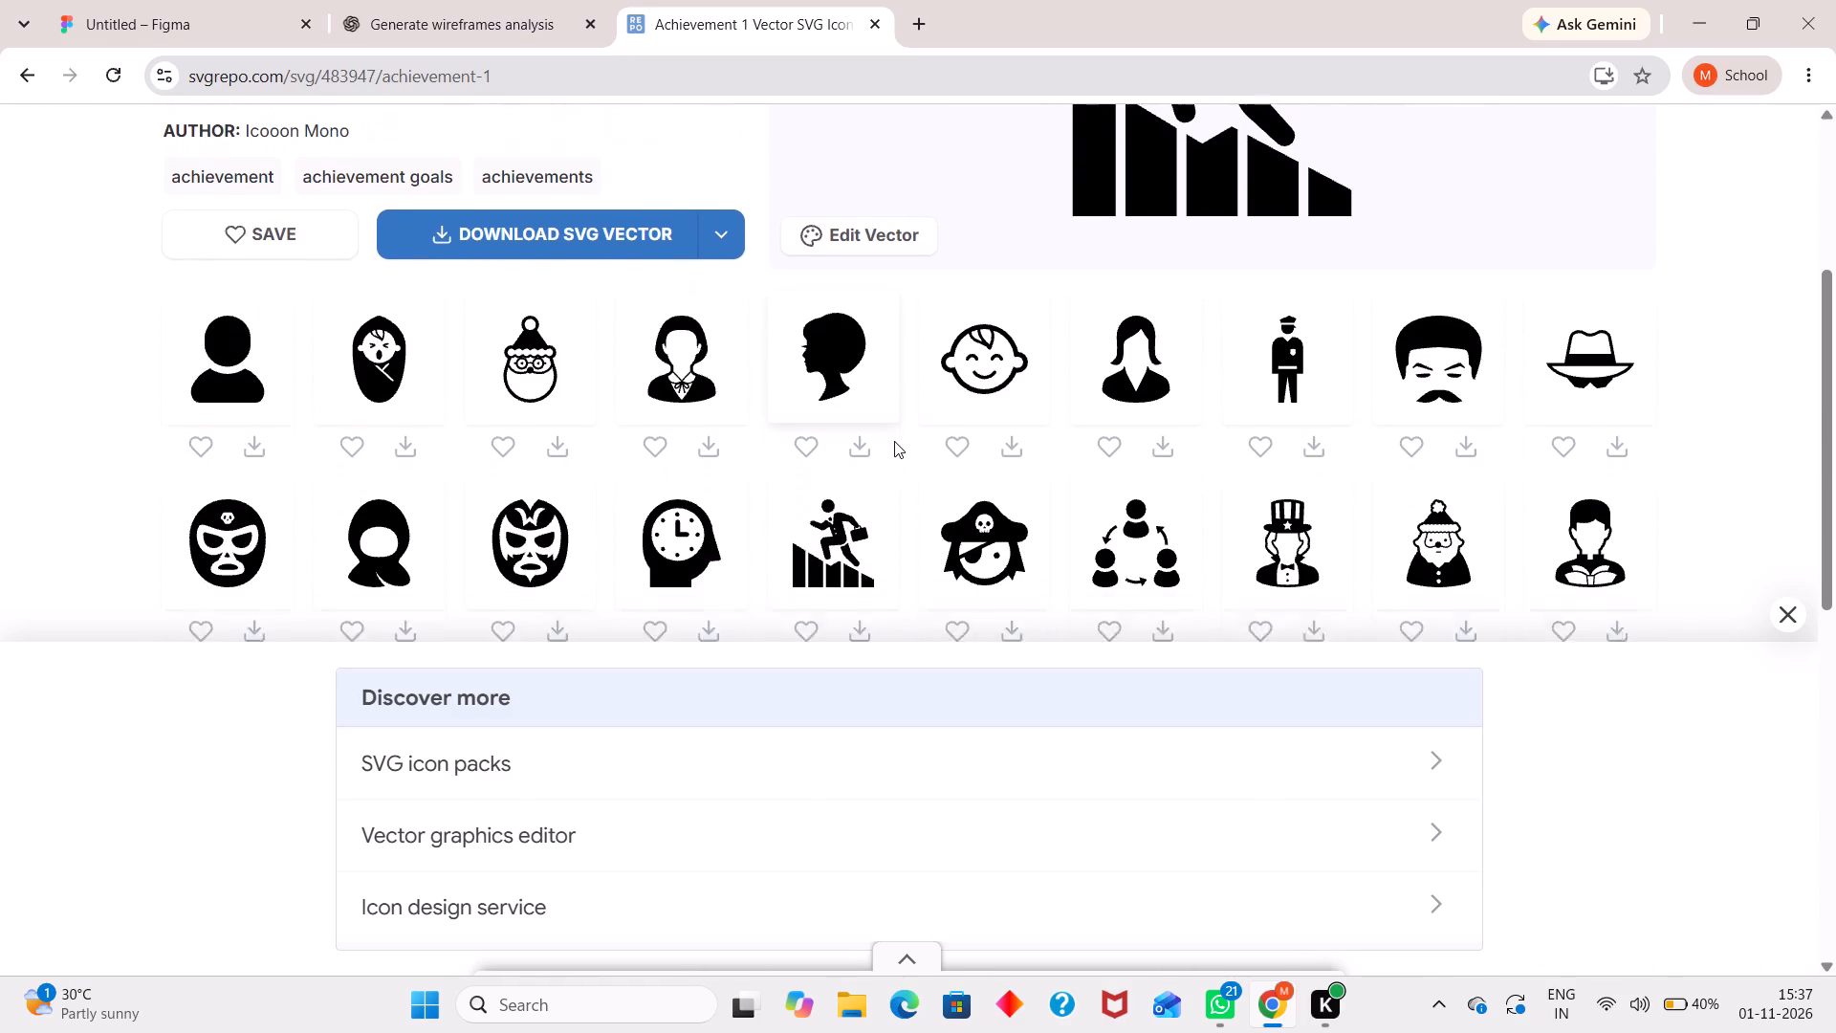
{"action": "scroll", "coordinate": [894, 441], "scroll_direction": "down", "scroll_amount": 1}
{"action": "scroll", "coordinate": [894, 441], "scroll_direction": "up", "scroll_amount": 1}
{"action": "scroll", "coordinate": [894, 441], "scroll_direction": "down", "scroll_amount": 5}
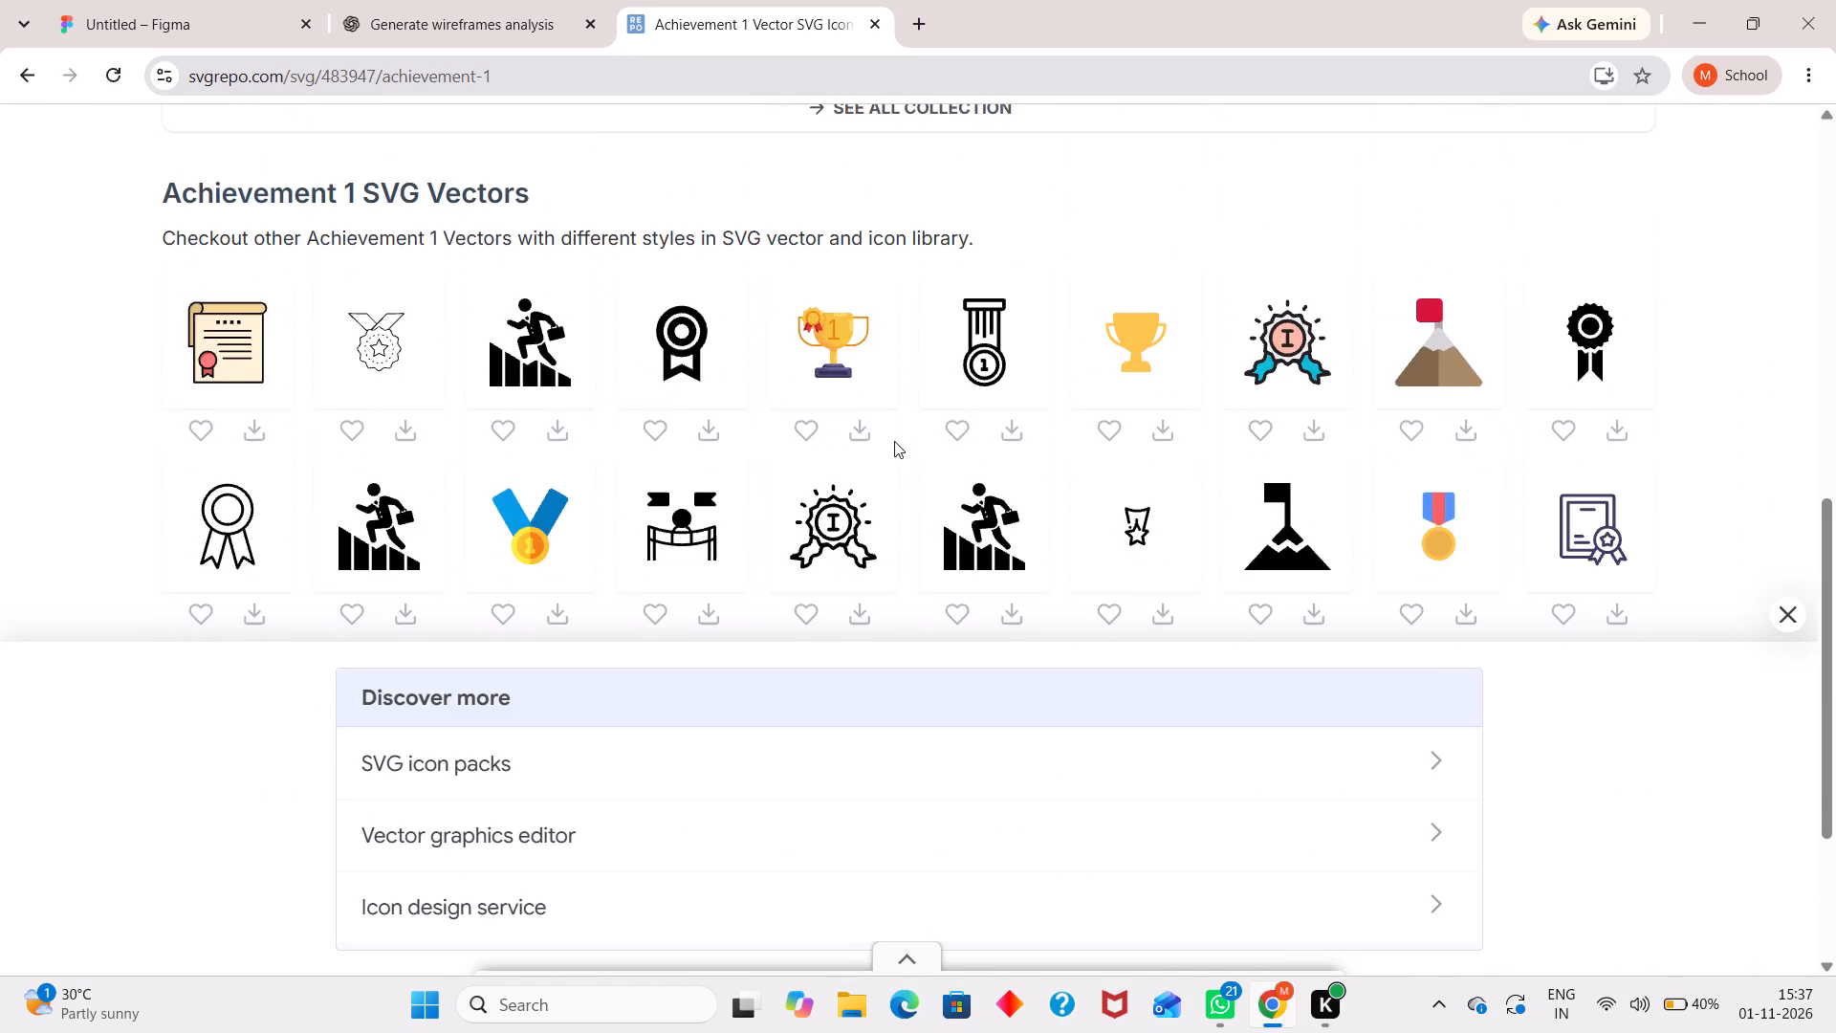
{"action": "scroll", "coordinate": [894, 441], "scroll_direction": "down", "scroll_amount": 2}
{"action": "scroll", "coordinate": [869, 342], "scroll_direction": "up", "scroll_amount": 1}
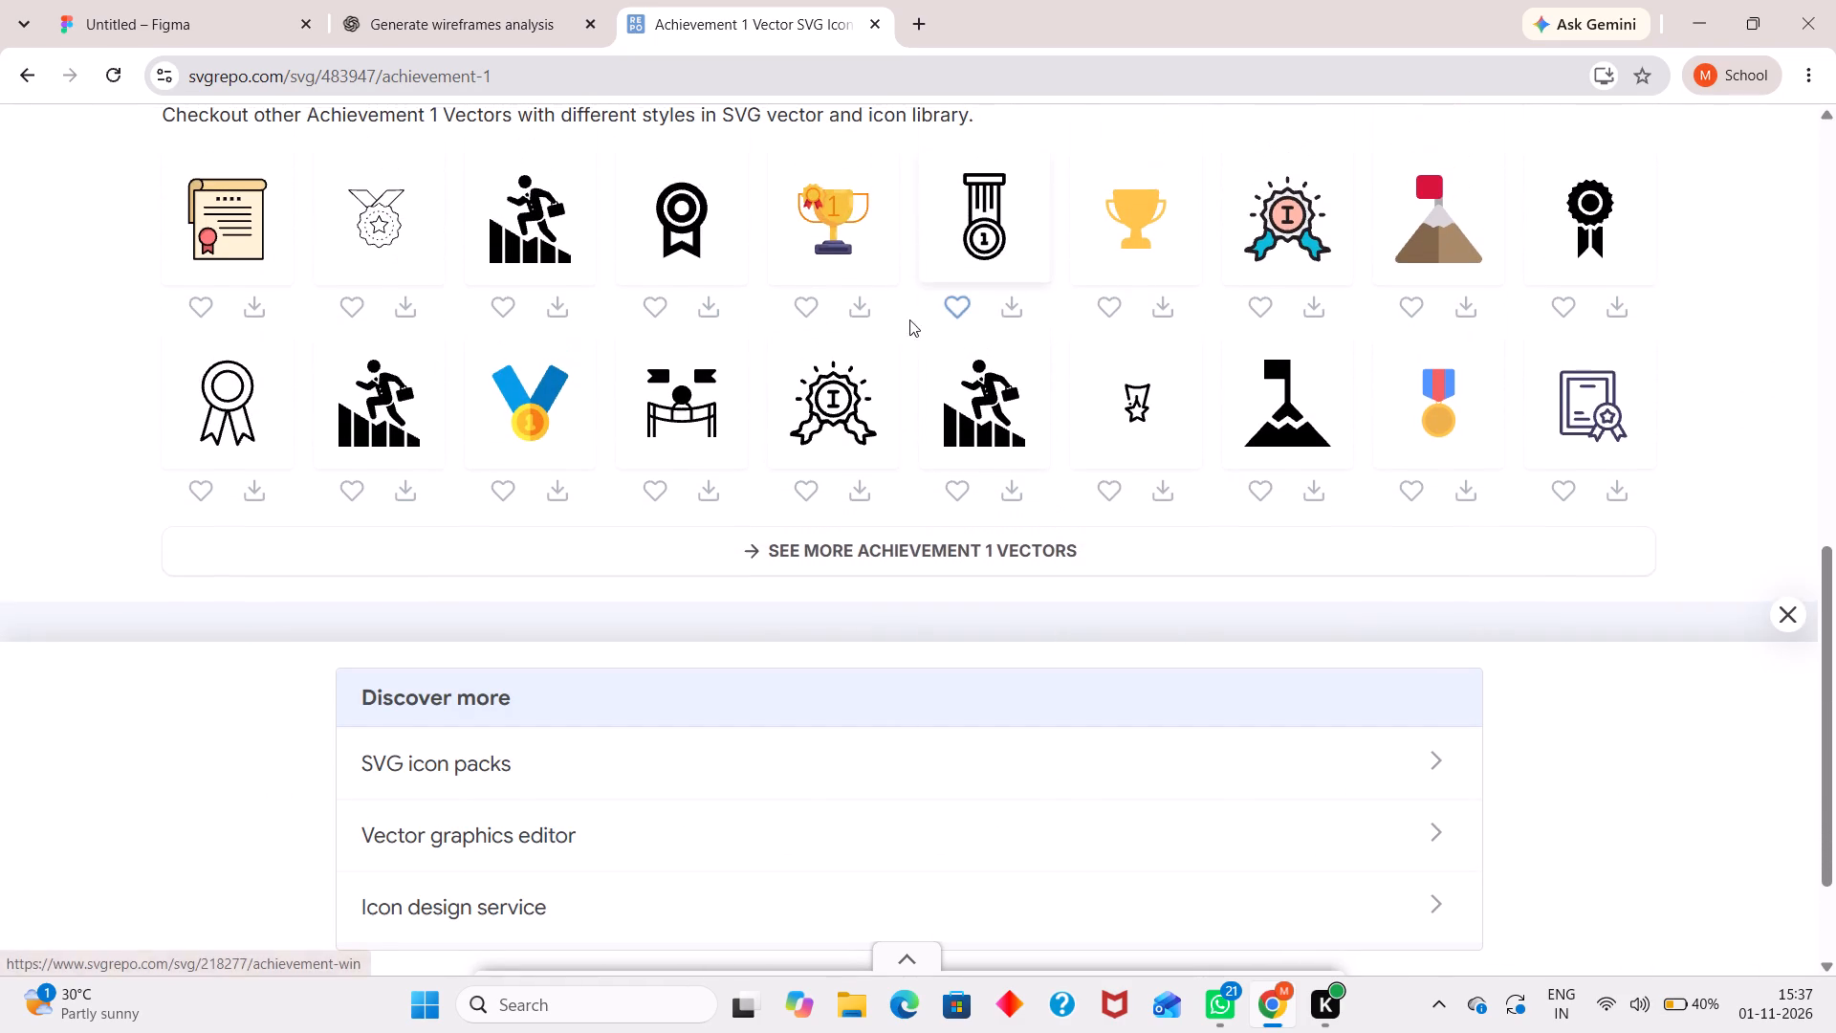
{"action": "right_click", "coordinate": [530, 224]}
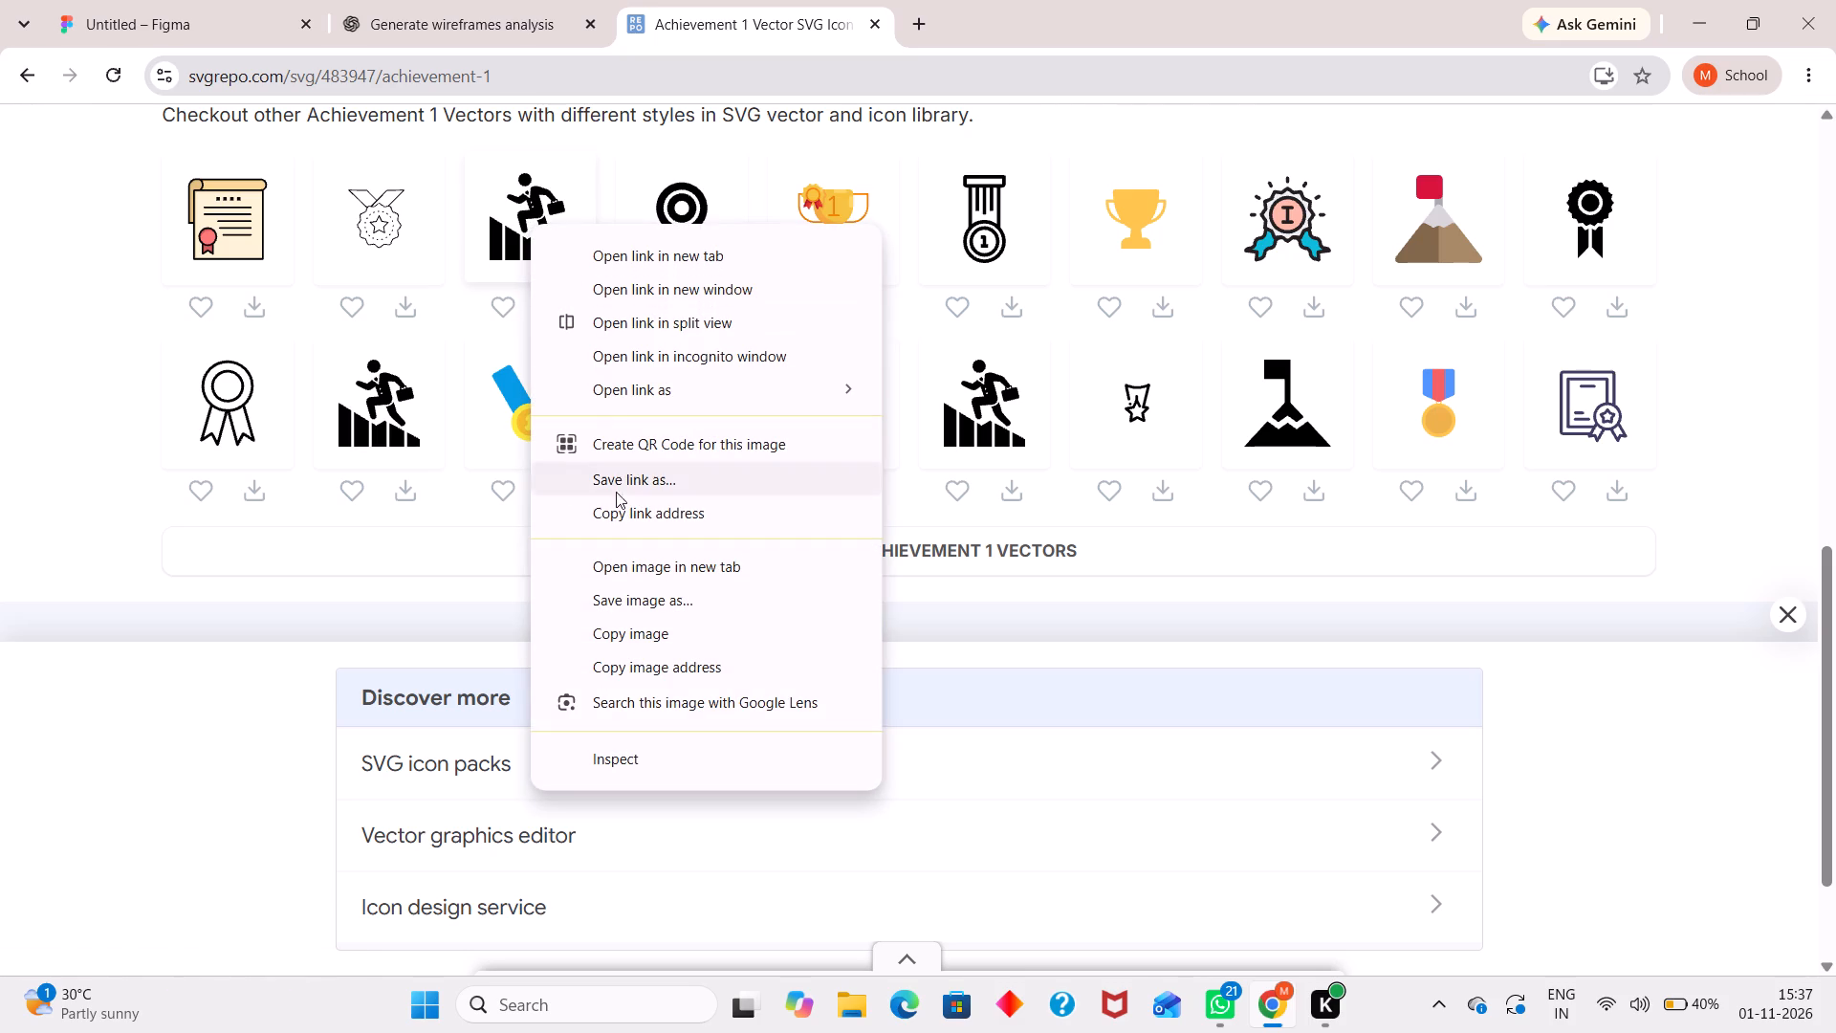
{"action": "left_click", "coordinate": [643, 618]}
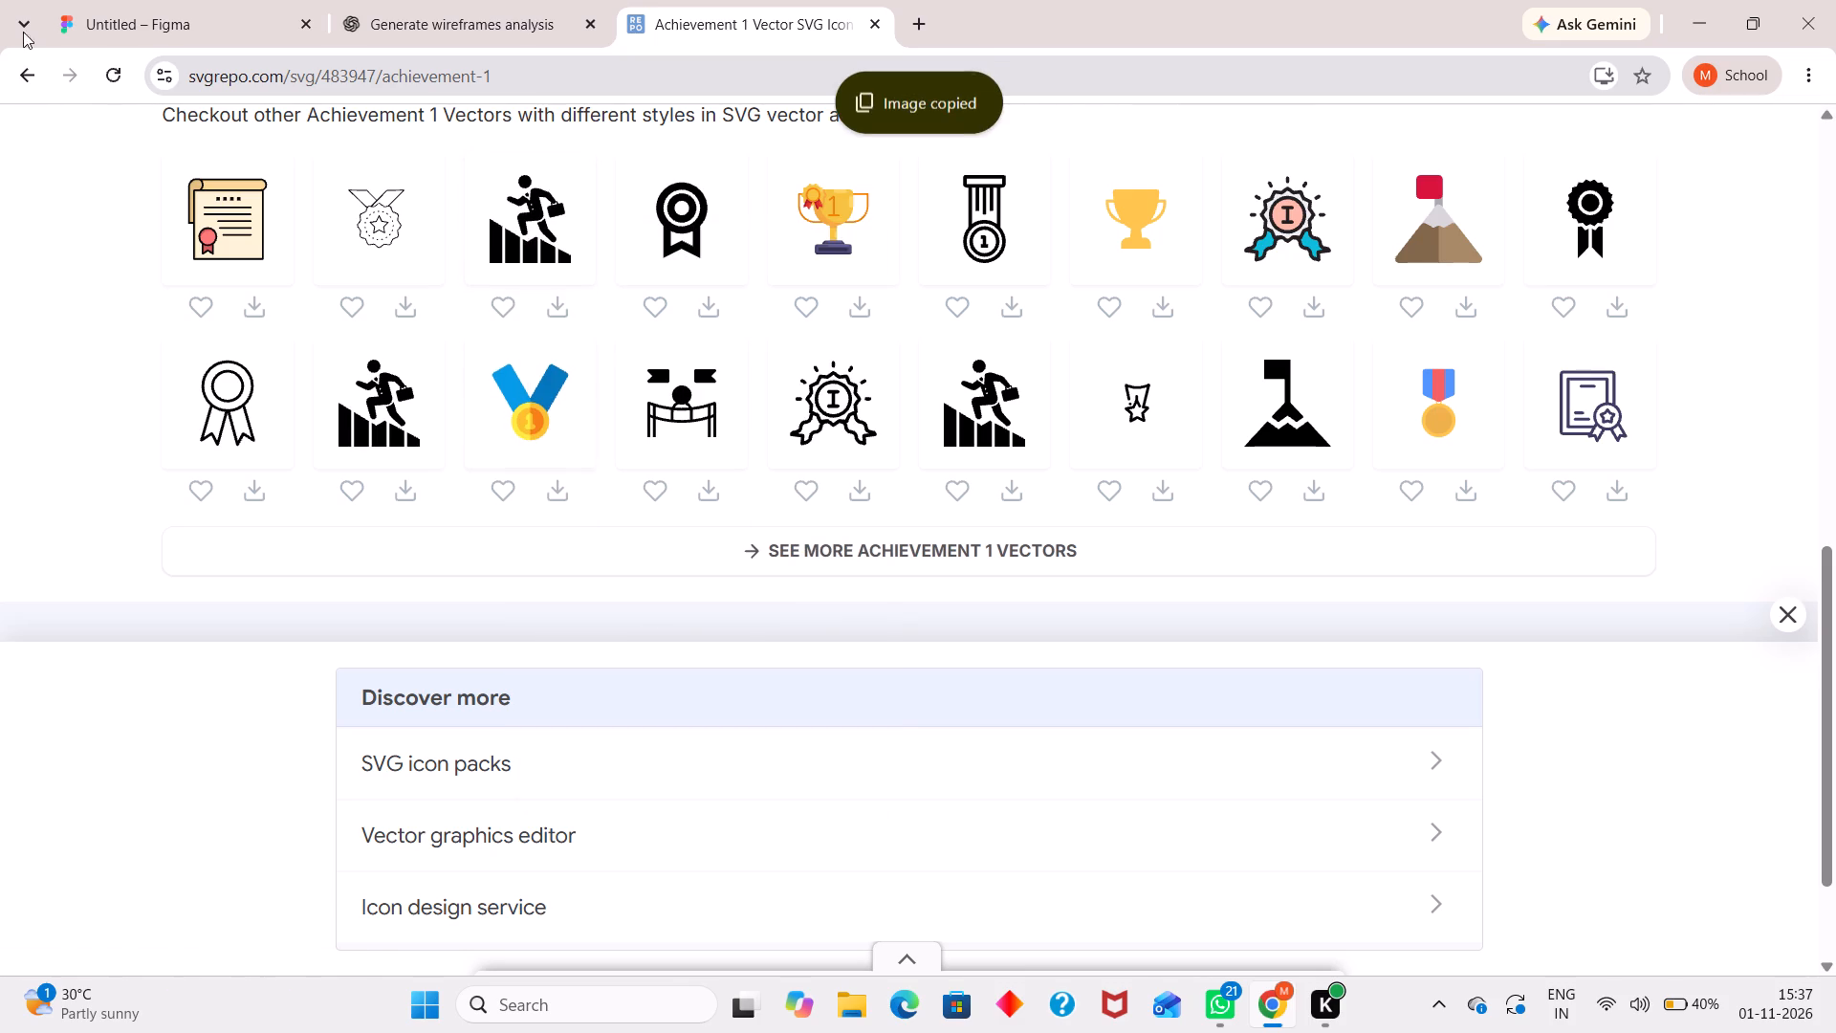
Switch to Figma, paste the copied climbing businessman image, and shrink it to about 228 × 228.
{"action": "left_click", "coordinate": [118, 30]}
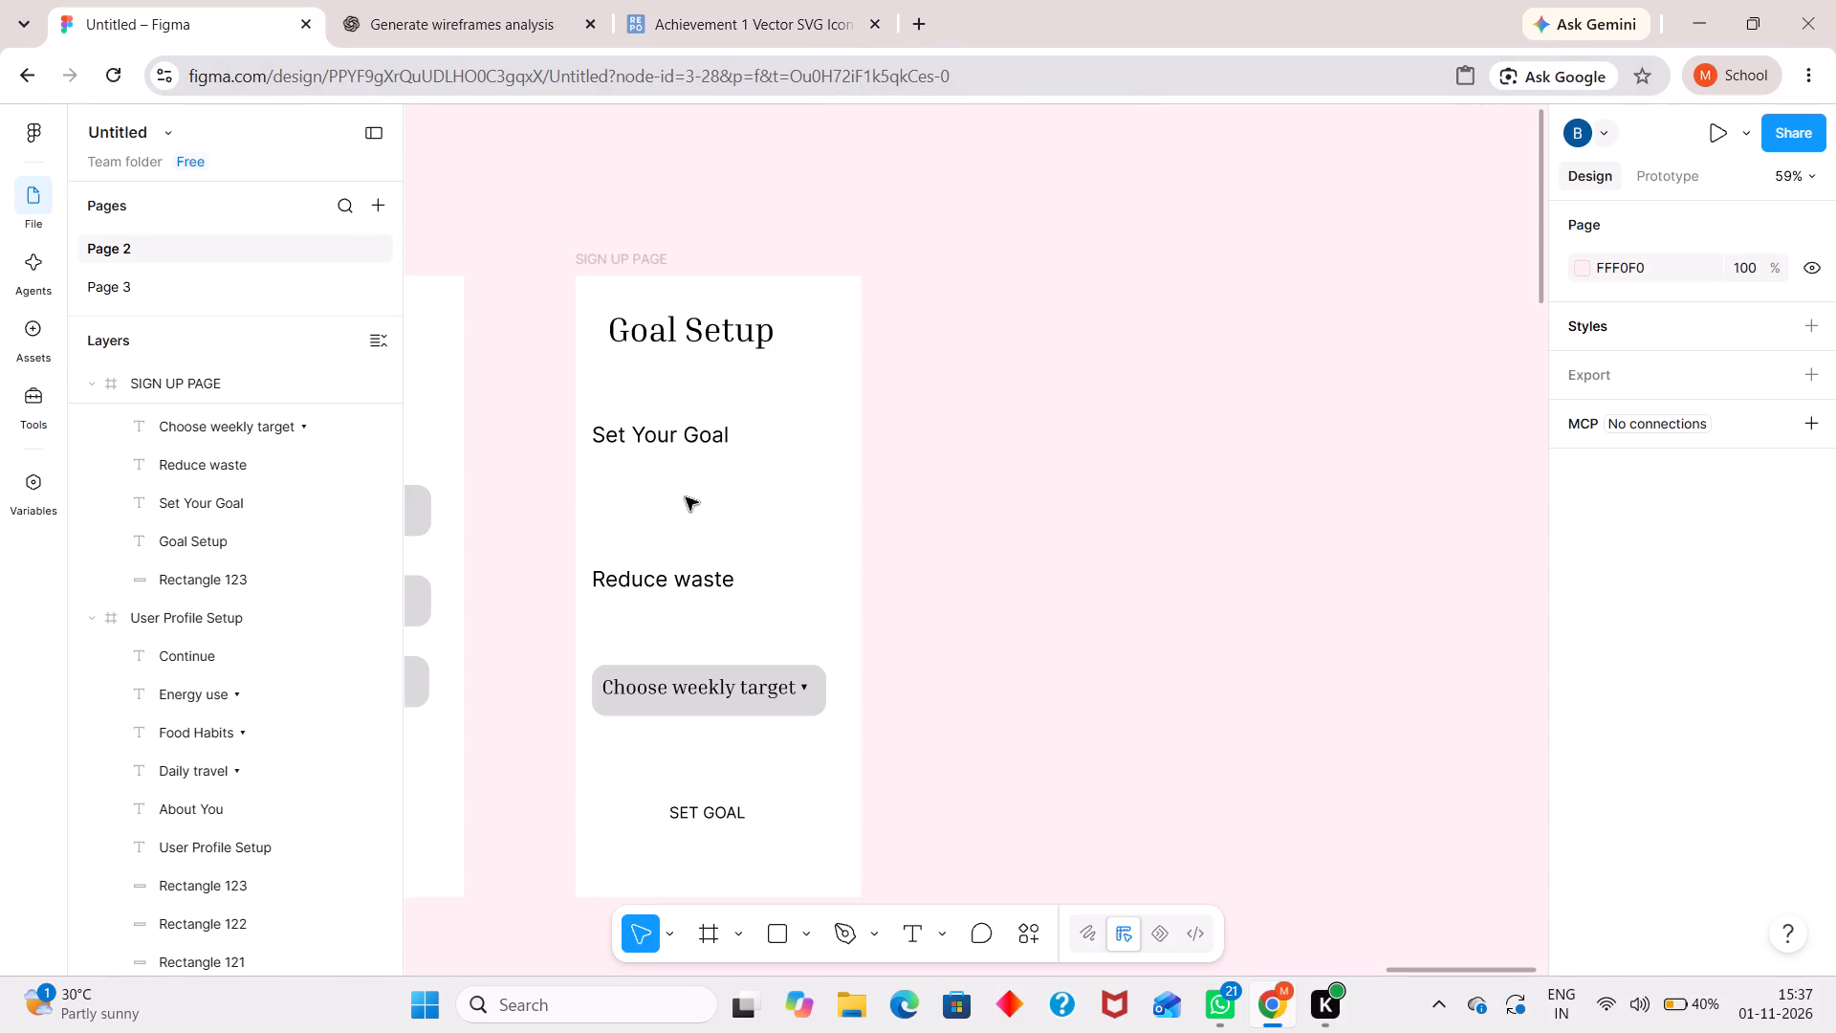
{"action": "key", "text": "ctrl+v"}
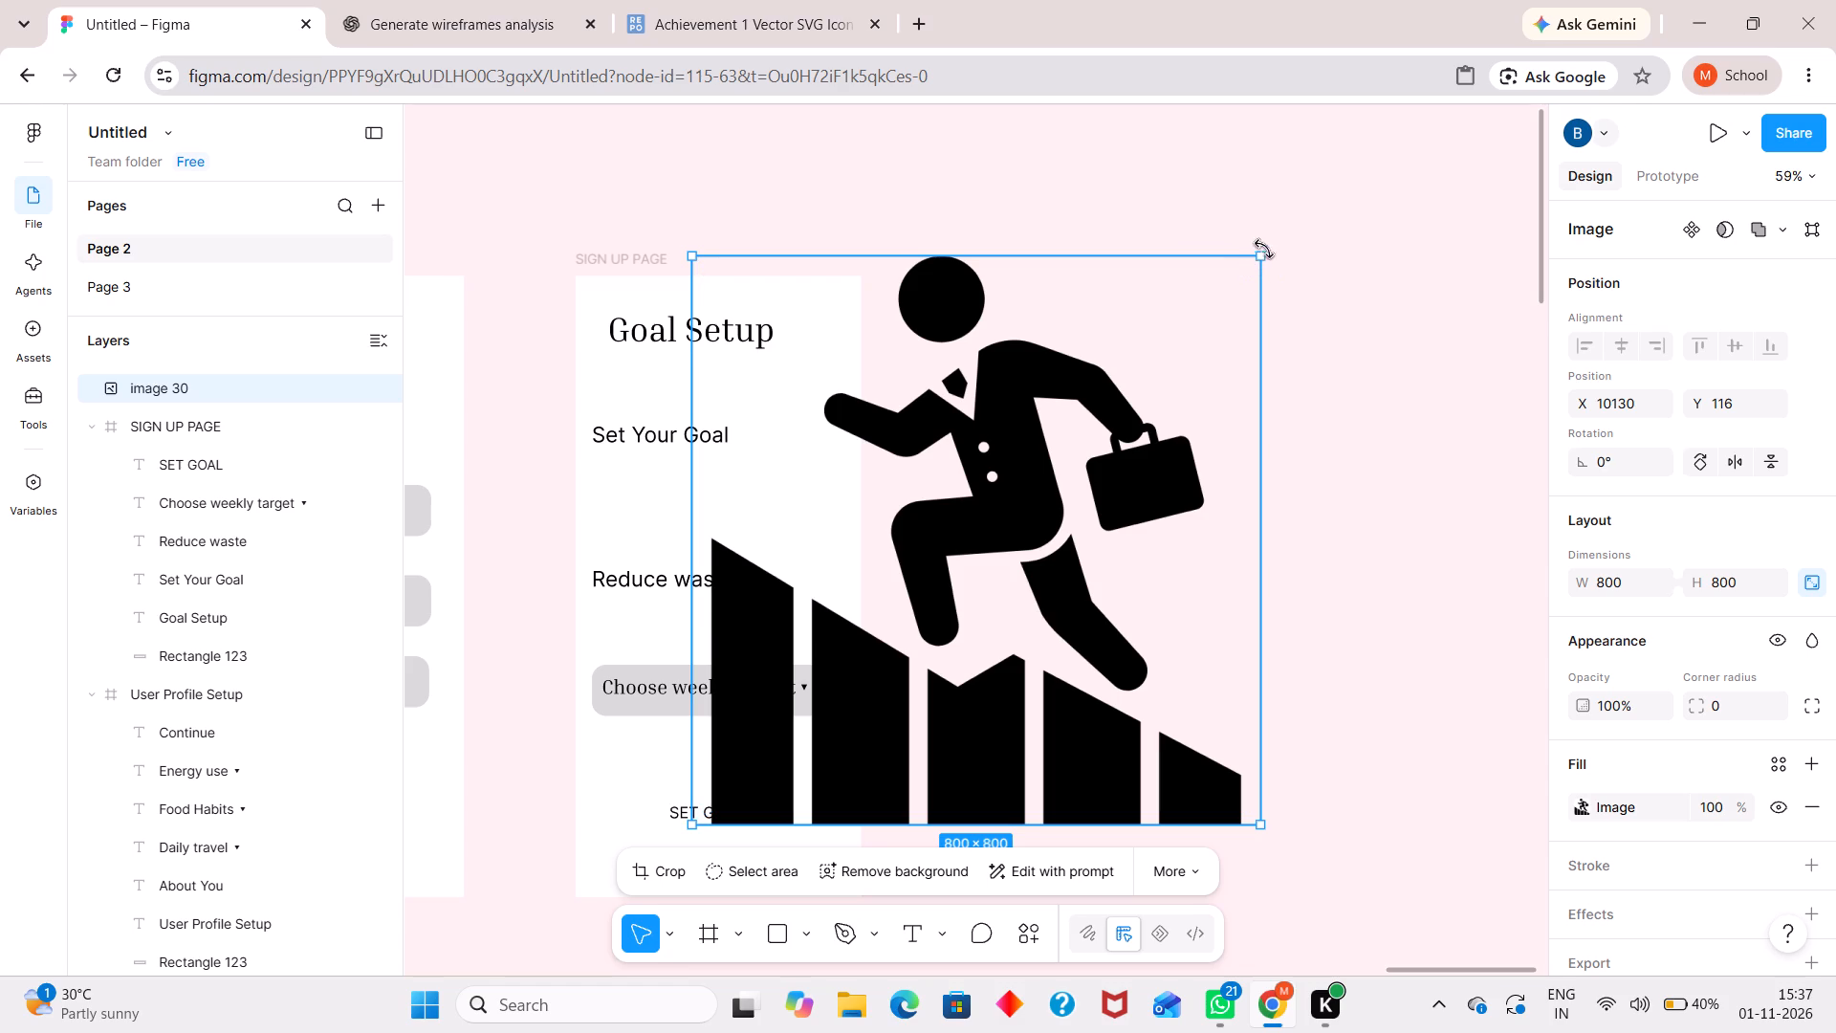
{"action": "left_click_drag", "start_coordinate": [1258, 257], "coordinate": [861, 478]}
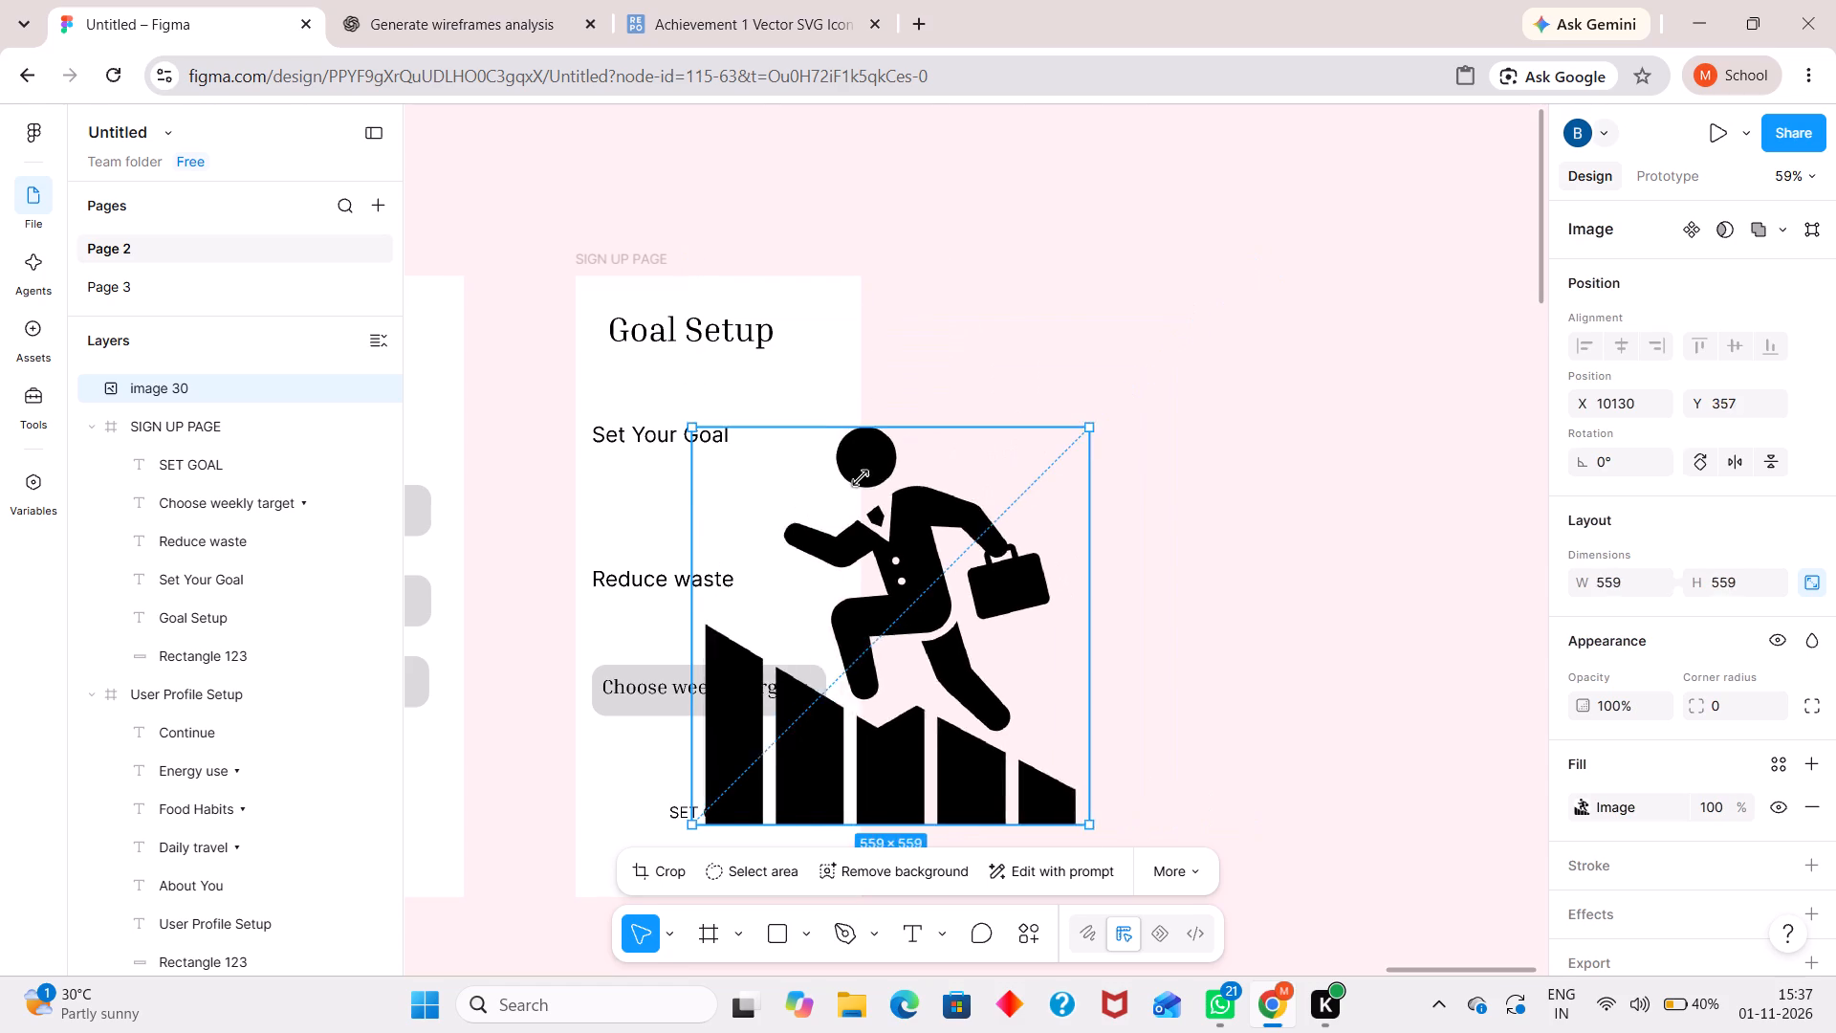
{"action": "left_click_drag", "start_coordinate": [861, 478], "coordinate": [716, 663]}
{"action": "left_click", "coordinate": [1196, 343]}
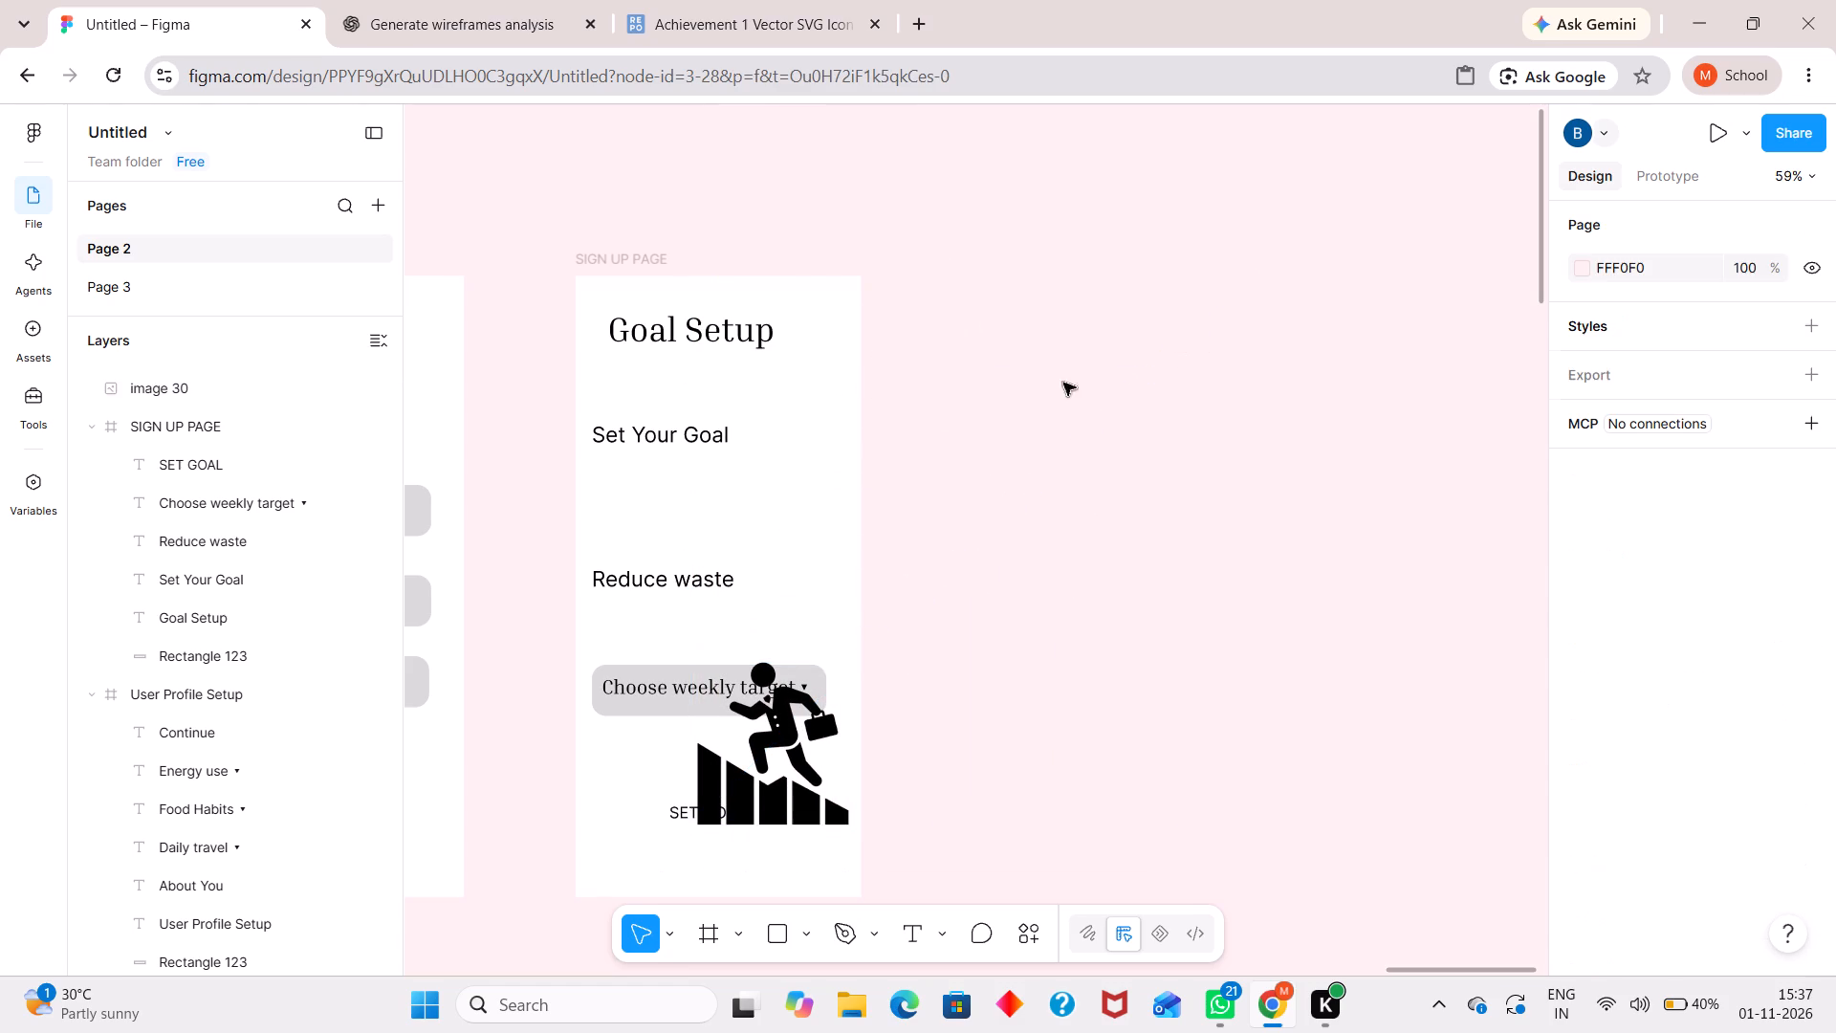
Move the climbing businessman image up below "Set Your Goal" and shrink it to about 138 × 138.
{"action": "left_click_drag", "start_coordinate": [763, 716], "coordinate": [741, 466]}
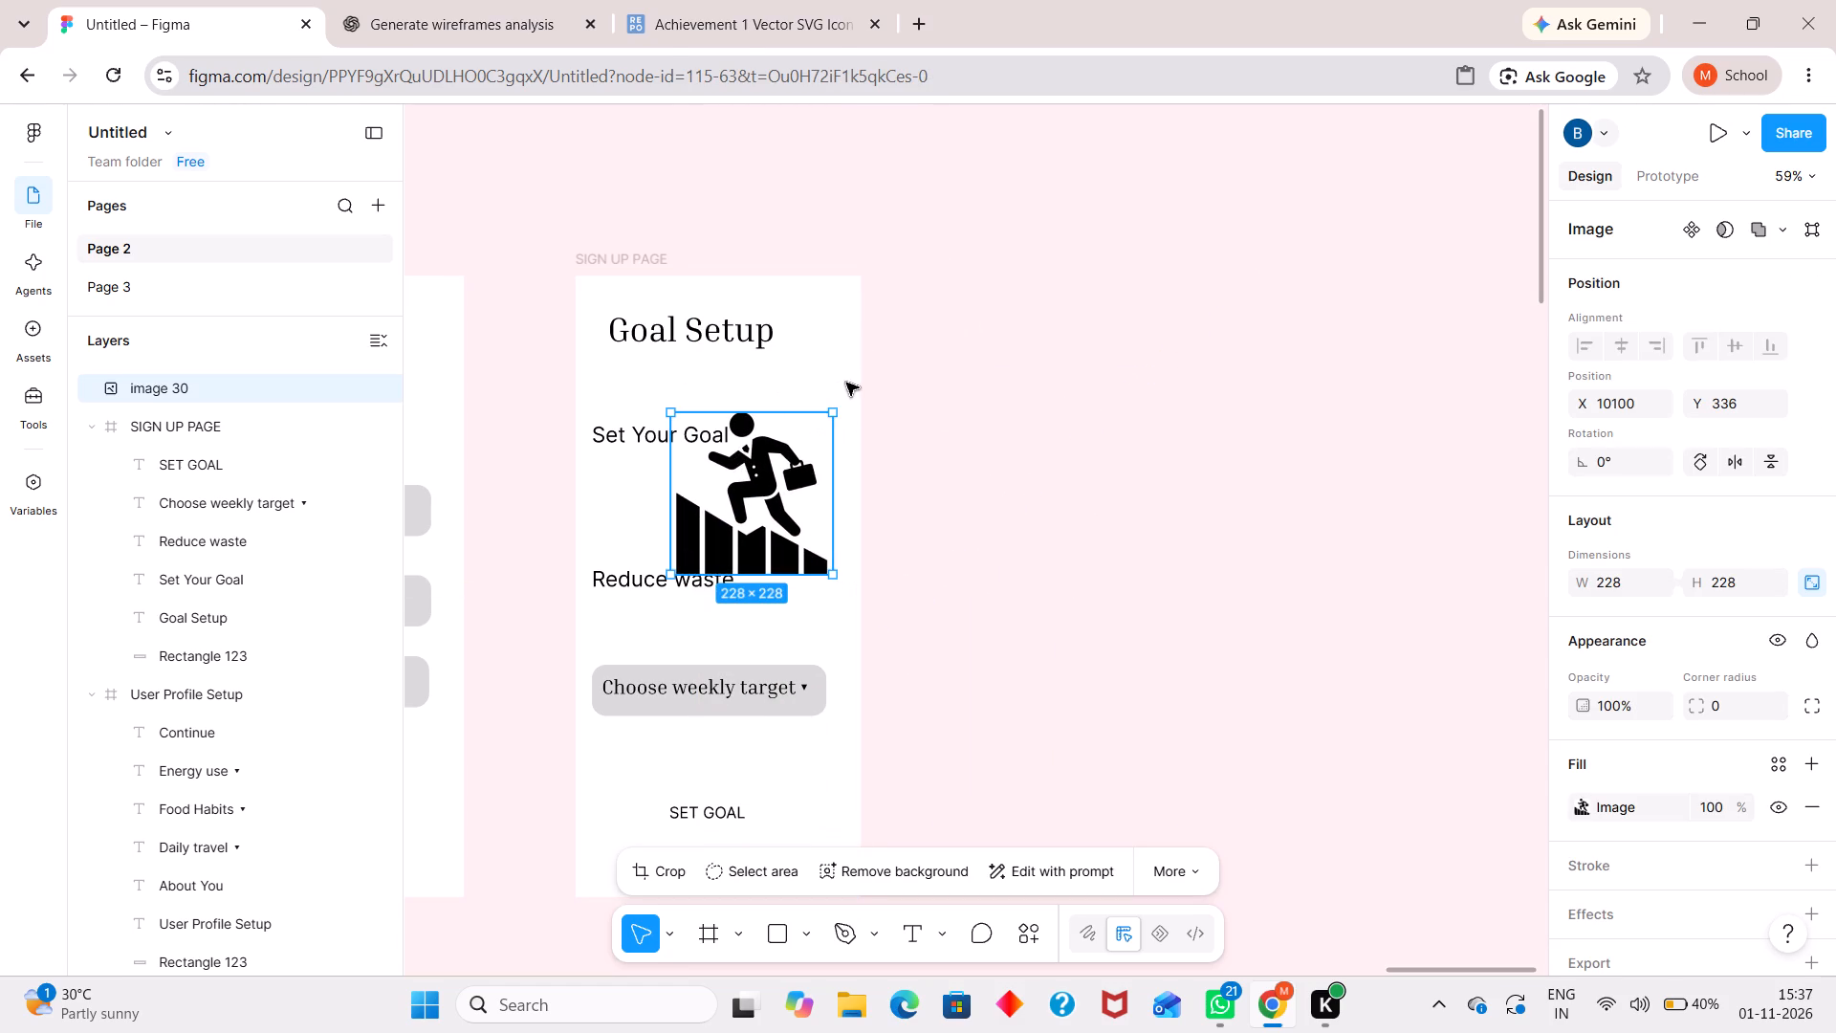
{"action": "left_click_drag", "start_coordinate": [835, 413], "coordinate": [764, 476]}
{"action": "left_click", "coordinate": [1062, 348]}
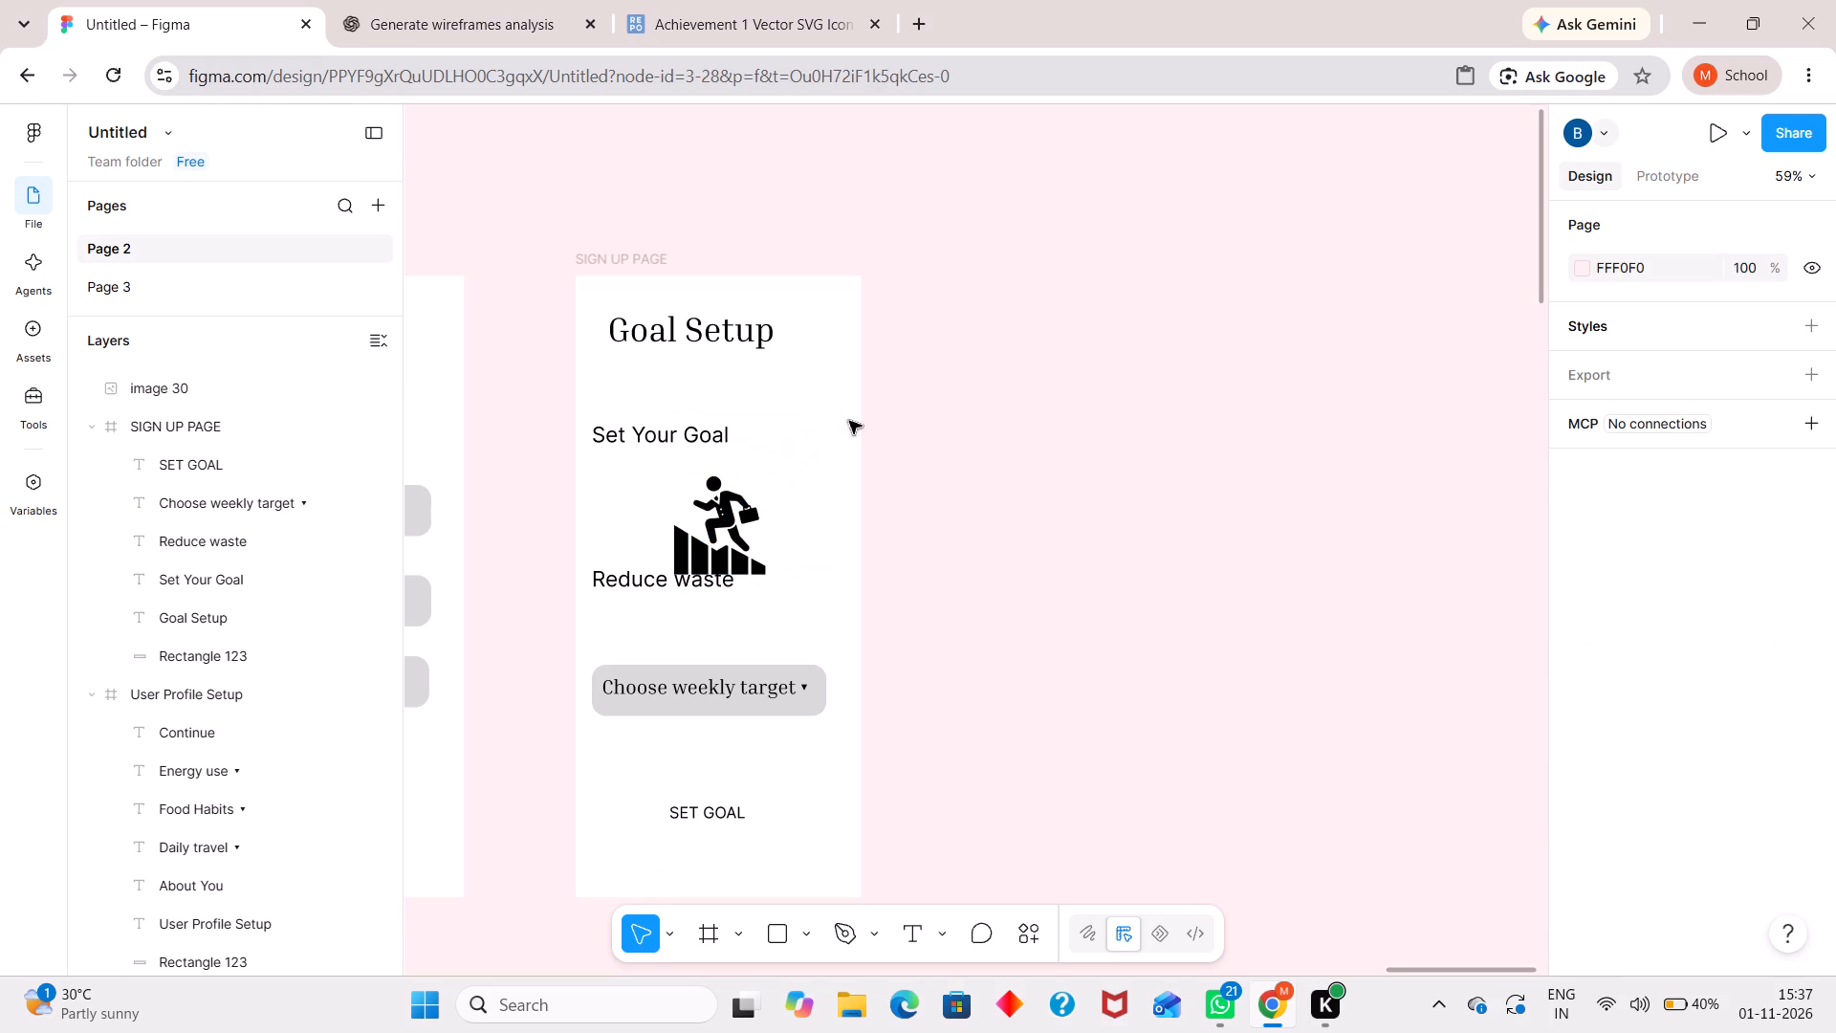
{"action": "left_click_drag", "start_coordinate": [738, 503], "coordinate": [754, 492]}
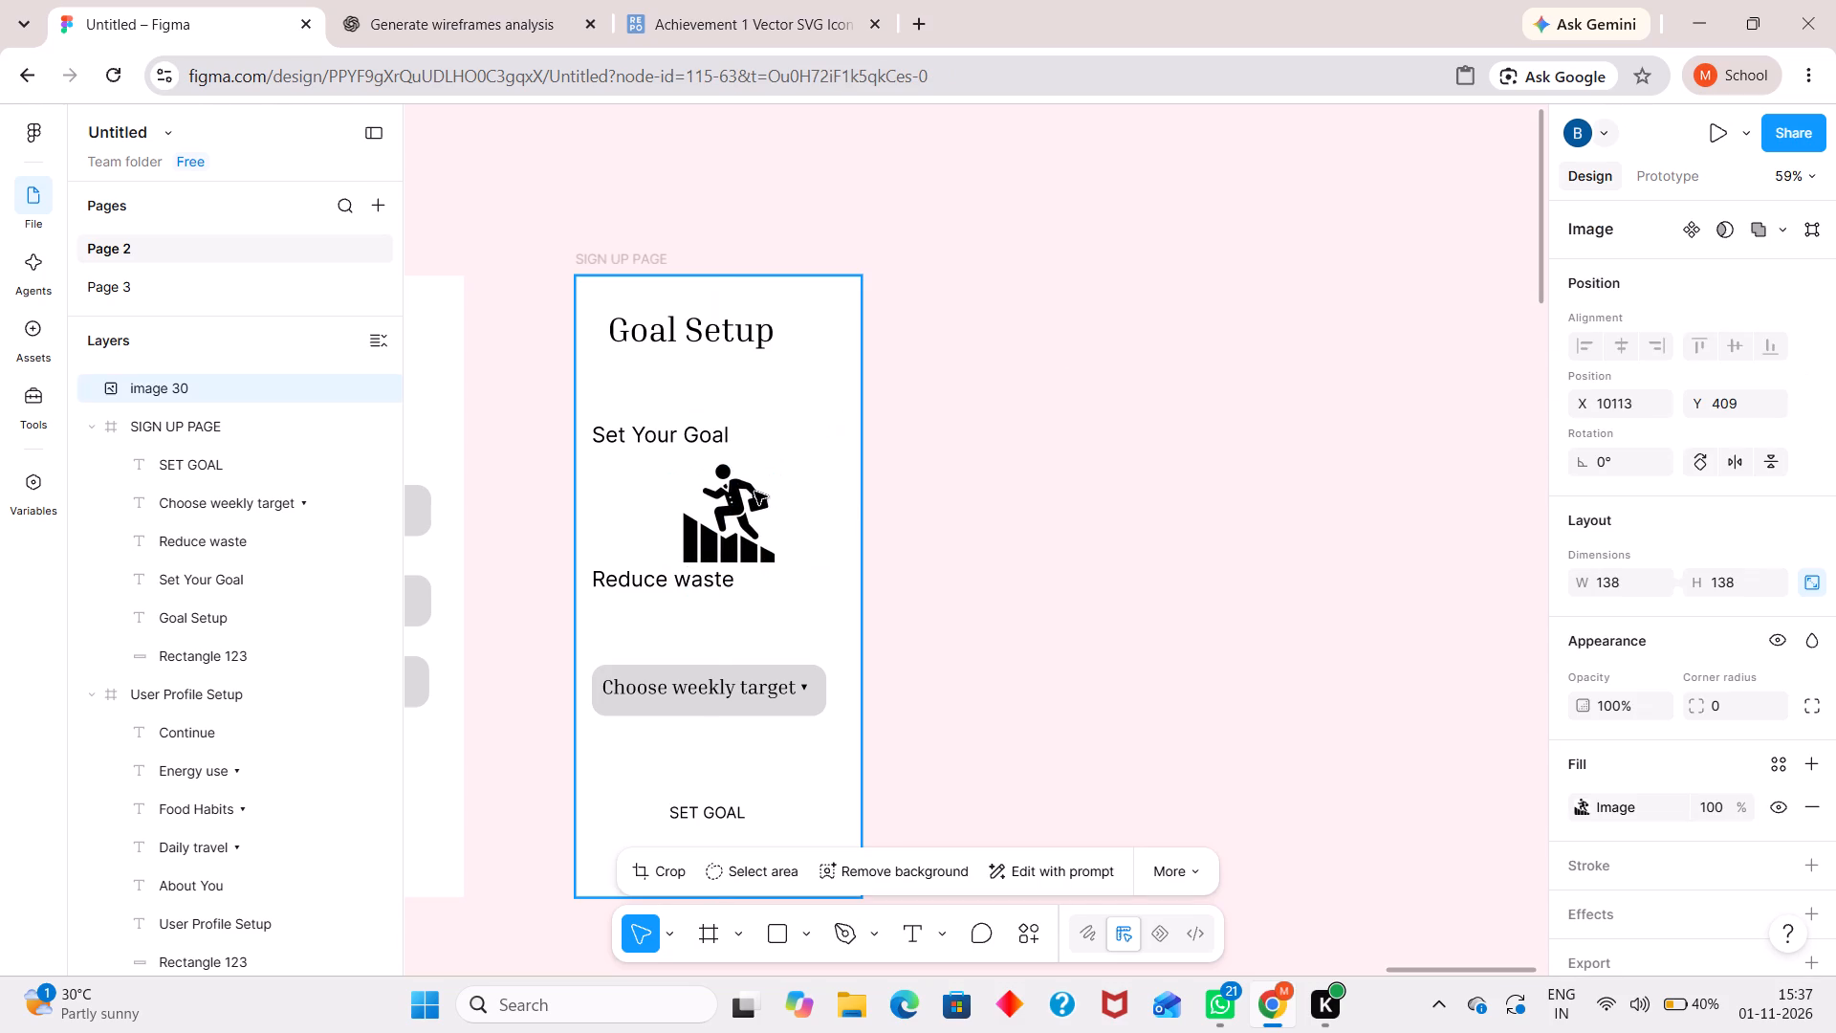
{"action": "left_click_drag", "start_coordinate": [754, 492], "coordinate": [776, 487]}
Move the "Reduce waste" text down to just above the grey "Choose weekly target" box.
{"action": "left_click_drag", "start_coordinate": [644, 574], "coordinate": [644, 577]}
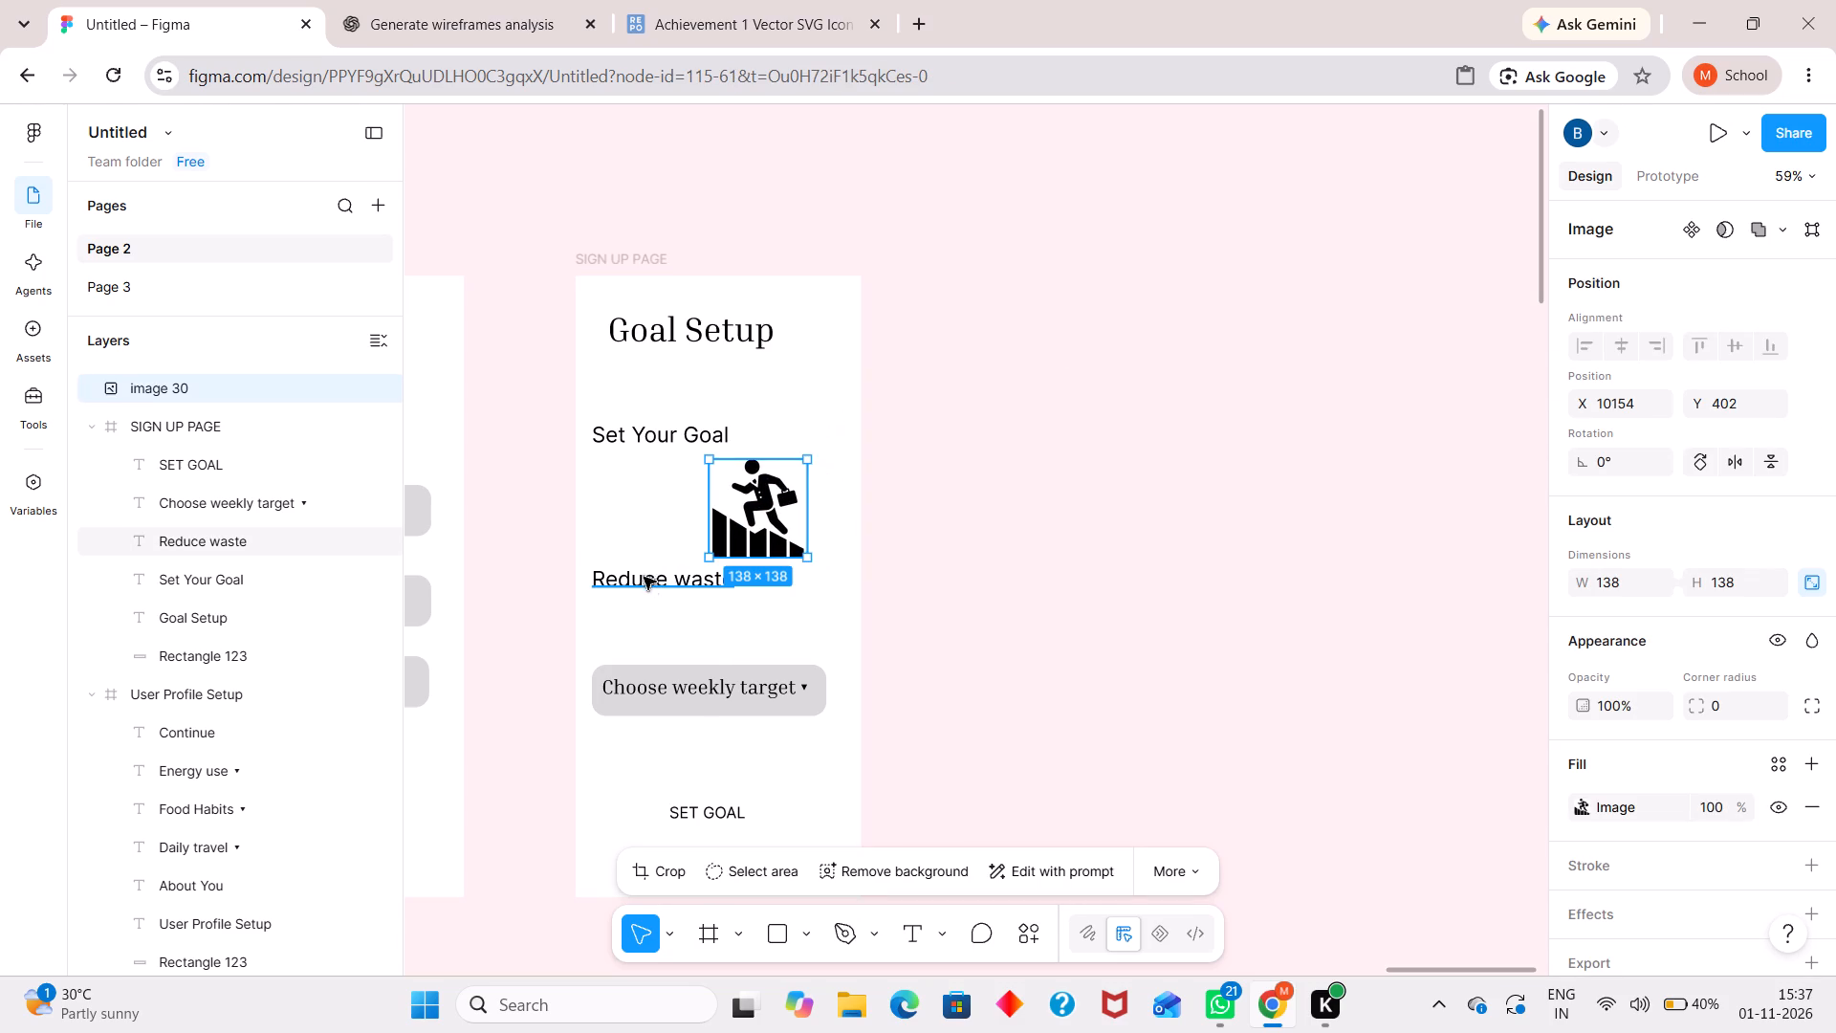
{"action": "left_click_drag", "start_coordinate": [644, 577], "coordinate": [641, 617]}
{"action": "left_click", "coordinate": [924, 478]}
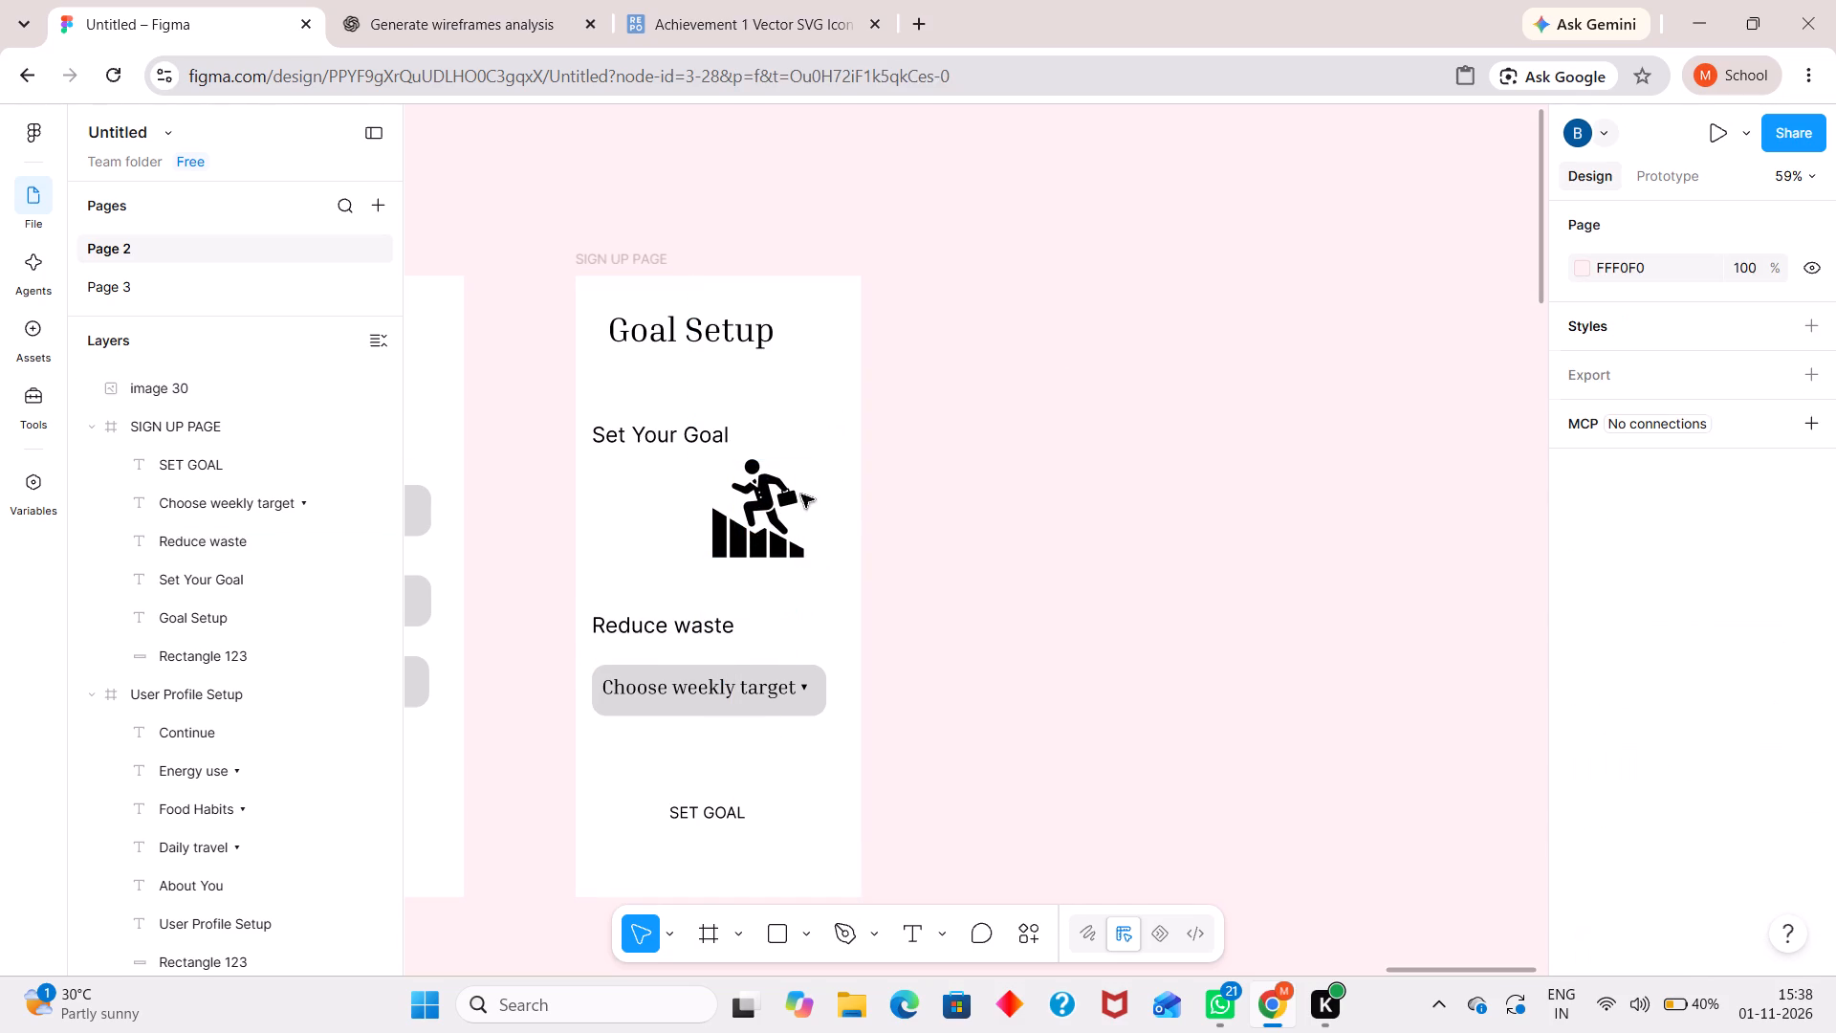
Place the climbing businessman image between "Set Your Goal" and "Reduce waste" and enlarge it to about 217 × 217.
{"action": "left_click_drag", "start_coordinate": [729, 497], "coordinate": [670, 523]}
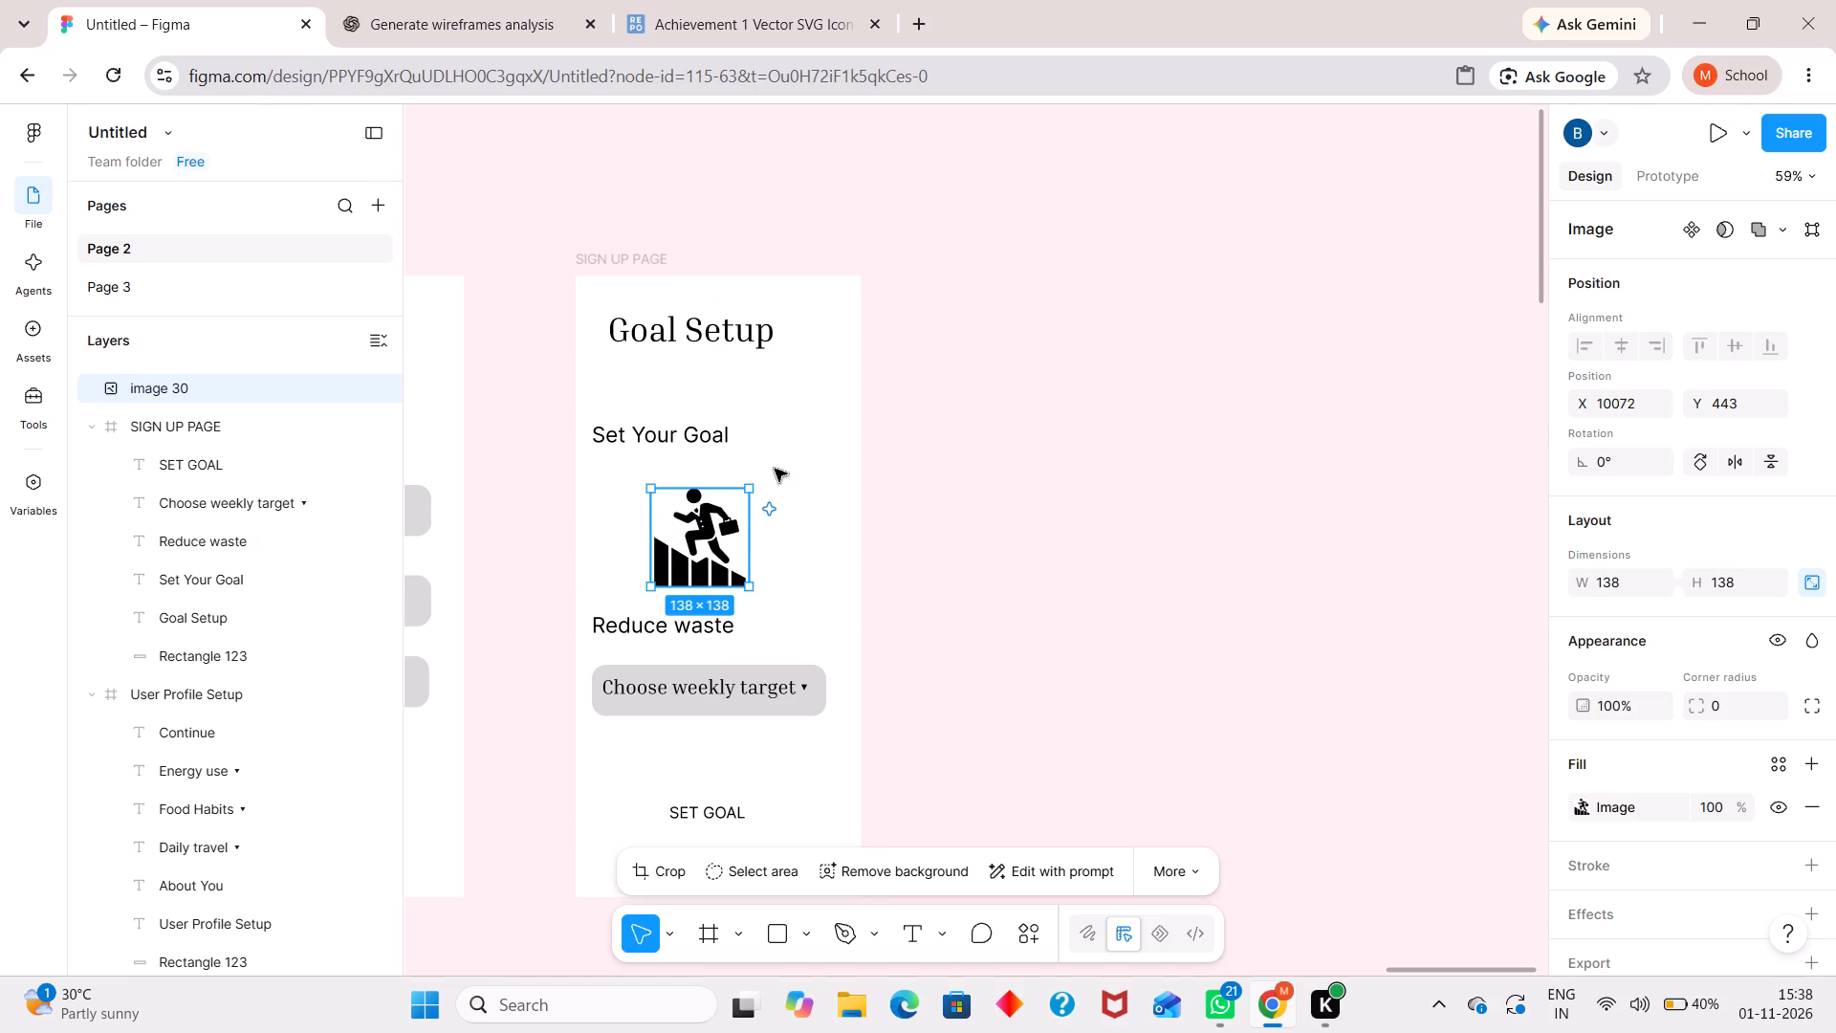
{"action": "left_click_drag", "start_coordinate": [754, 488], "coordinate": [777, 472]}
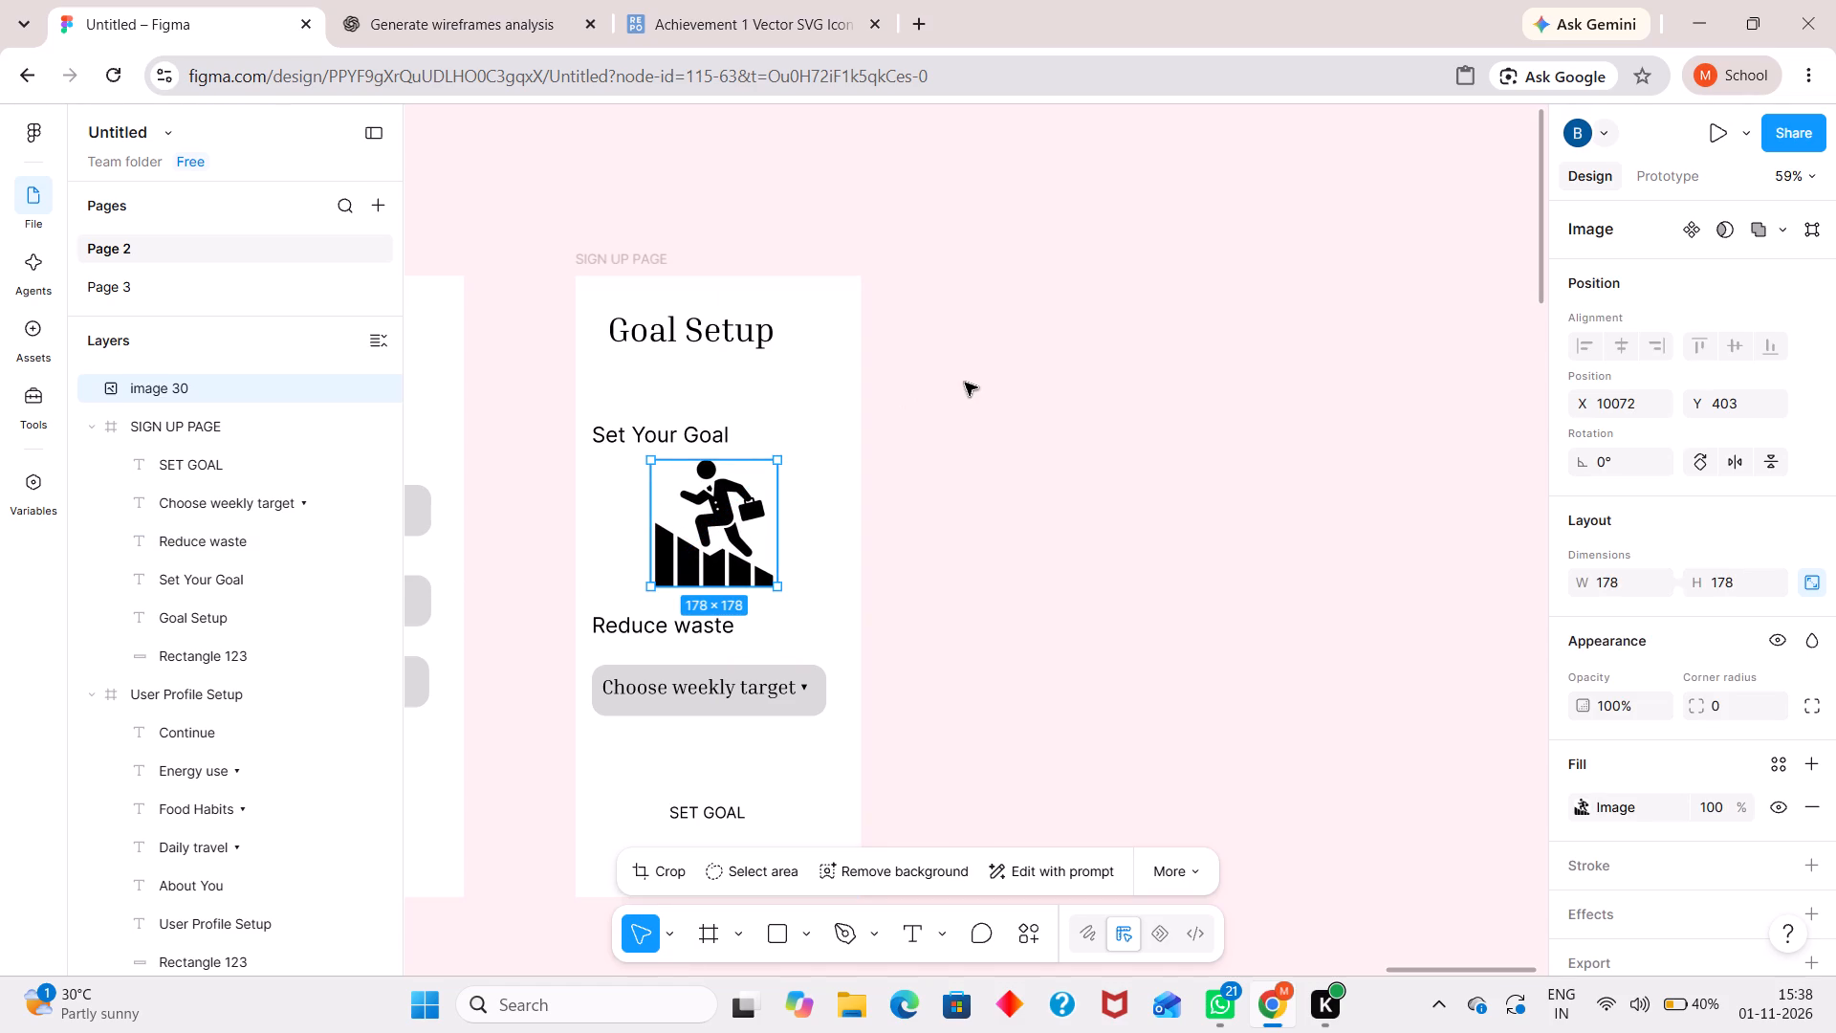
{"action": "left_click", "coordinate": [965, 383]}
{"action": "left_click_drag", "start_coordinate": [734, 534], "coordinate": [727, 557]}
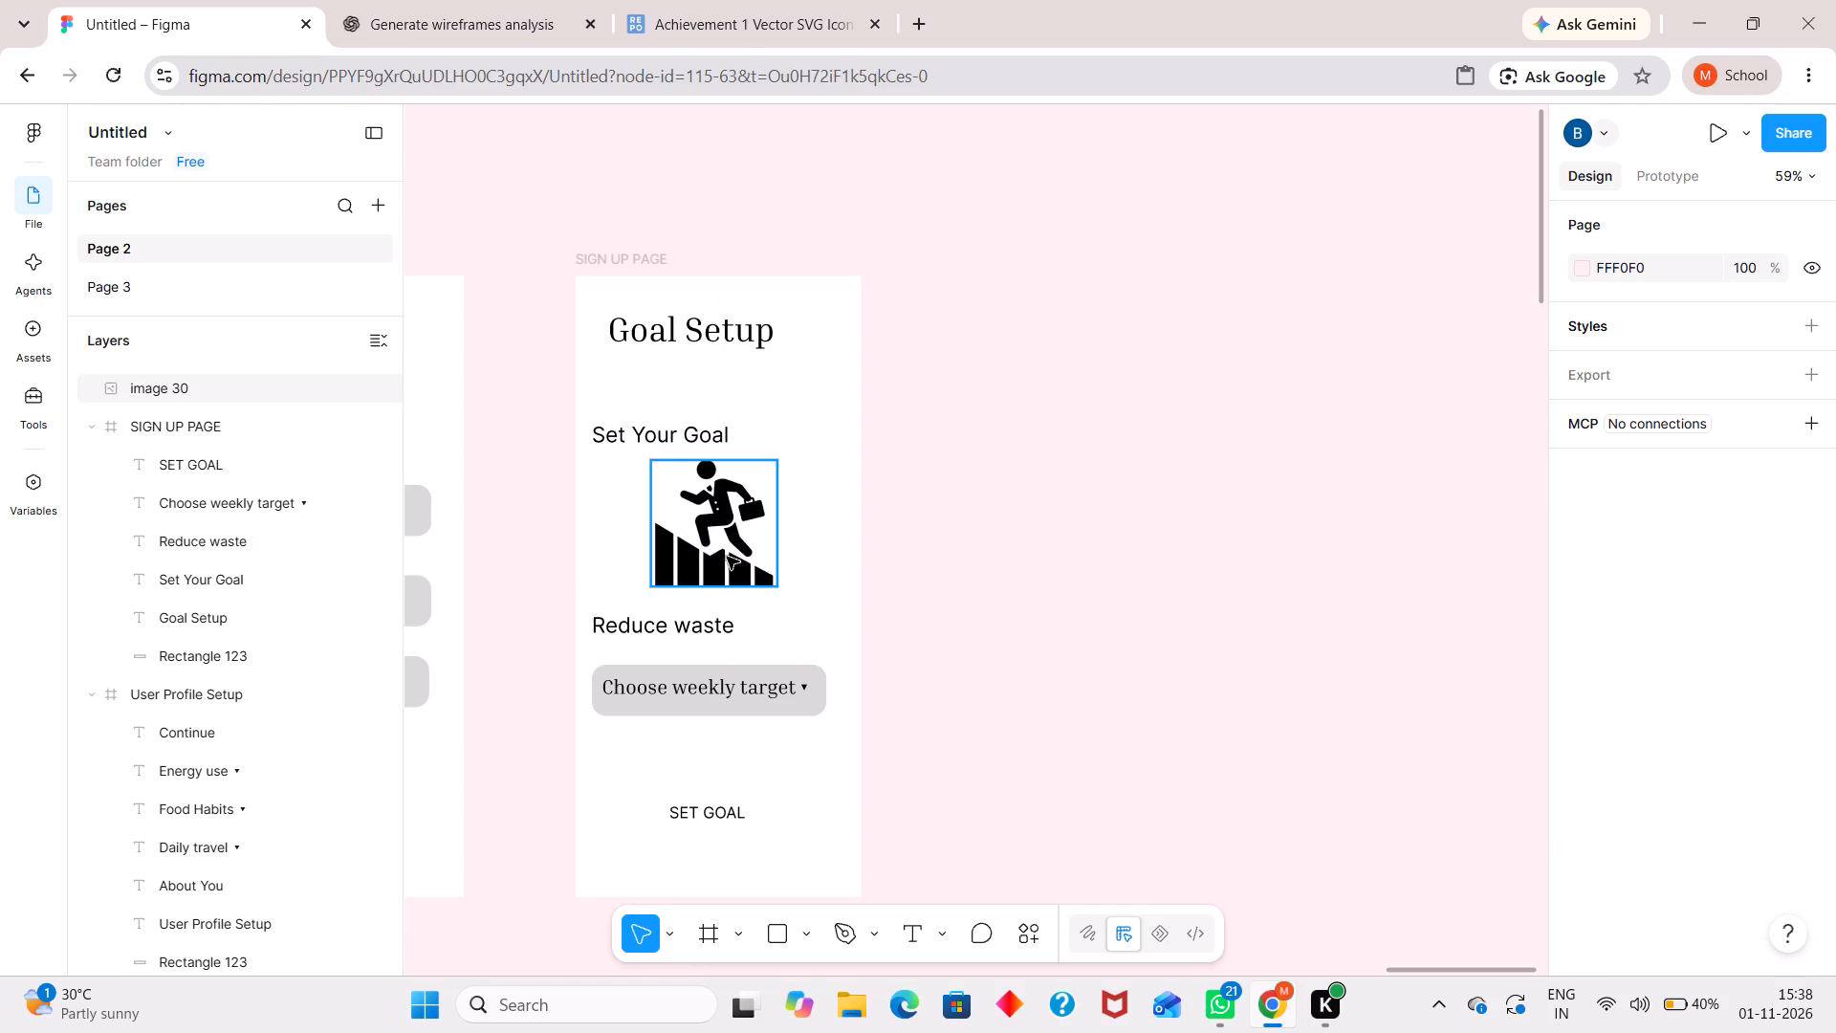
{"action": "left_click_drag", "start_coordinate": [727, 557], "coordinate": [719, 558]}
{"action": "left_click_drag", "start_coordinate": [719, 553], "coordinate": [716, 549]}
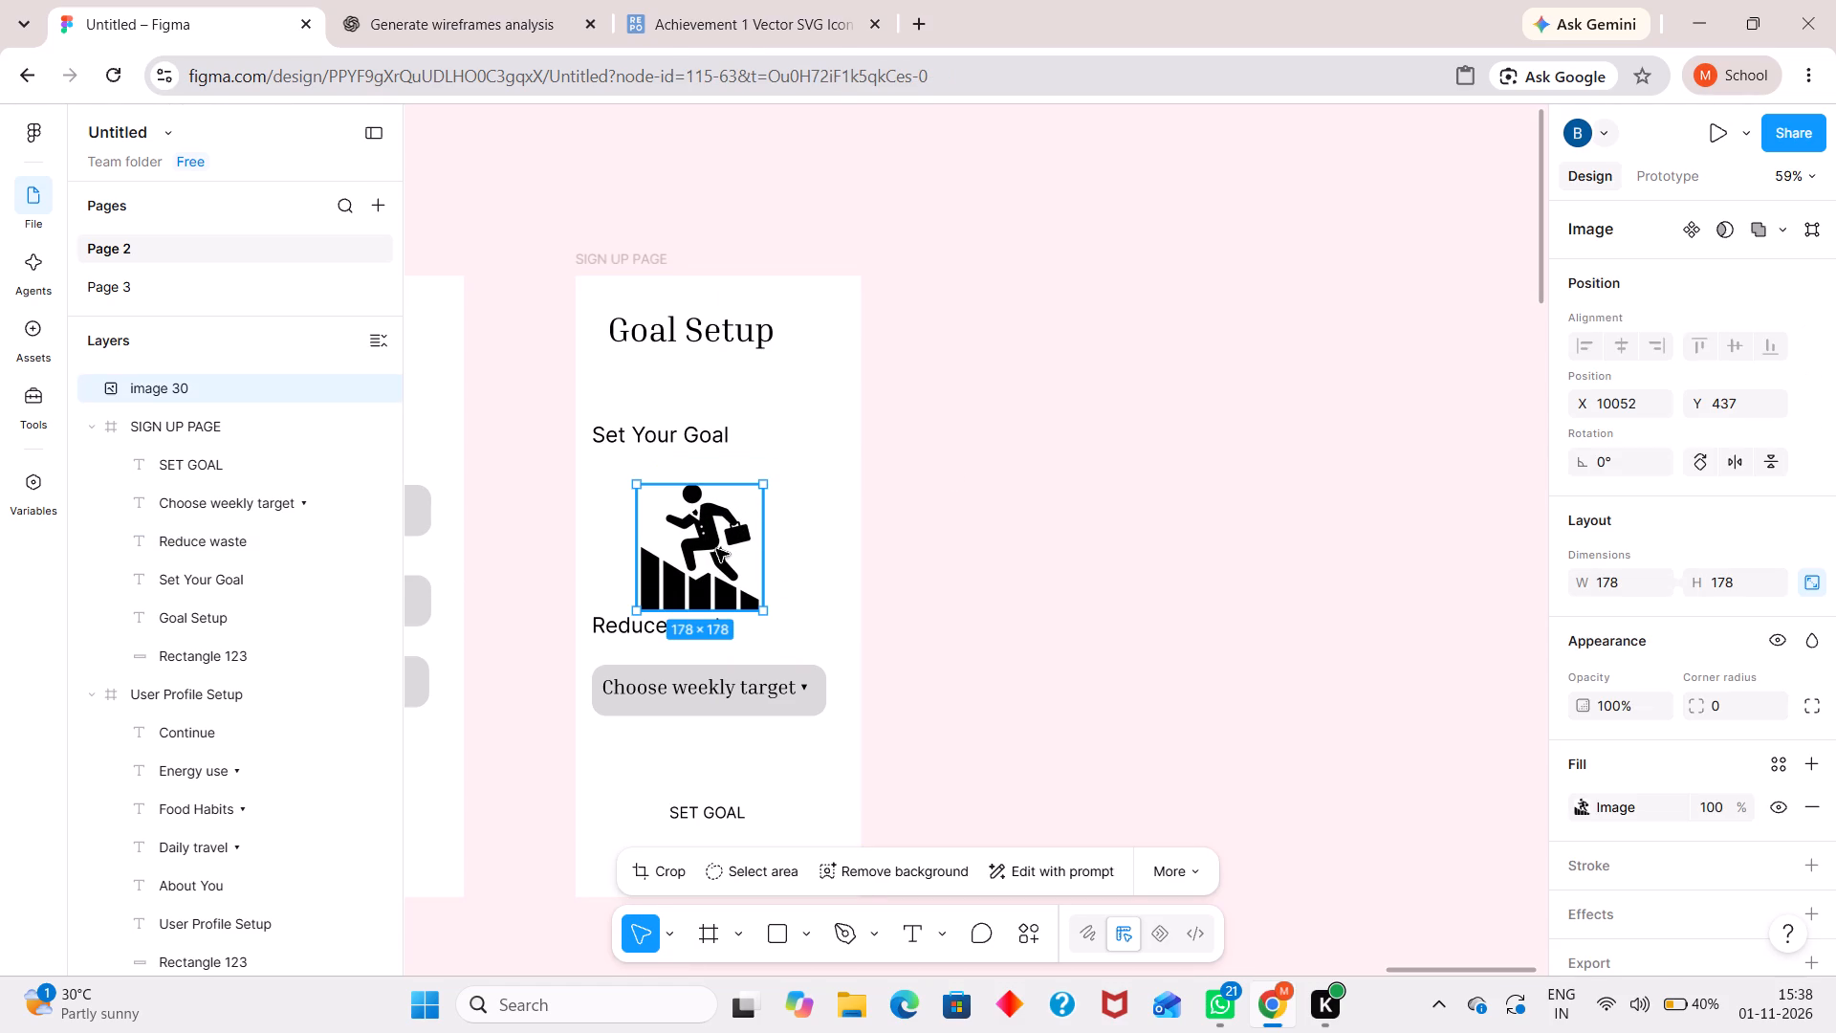
{"action": "left_click_drag", "start_coordinate": [716, 549], "coordinate": [716, 539]}
{"action": "left_click", "coordinate": [979, 525]}
{"action": "left_click", "coordinate": [741, 541]}
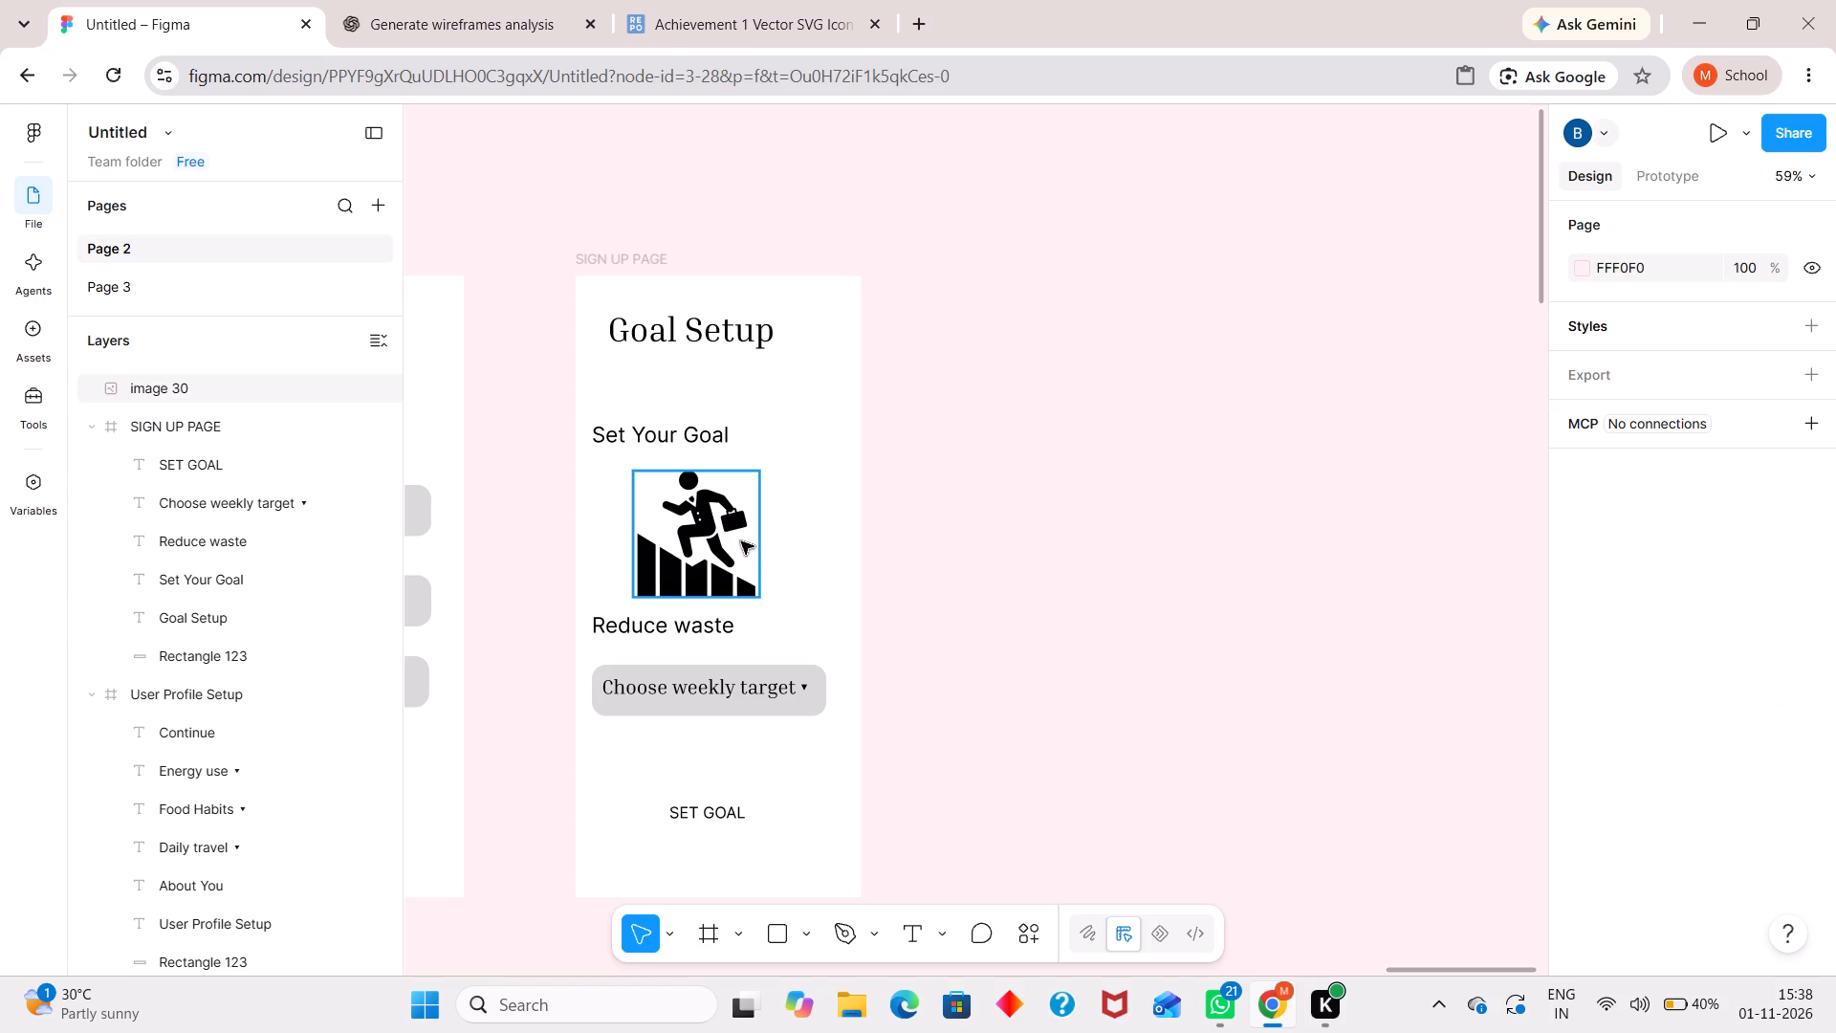
{"action": "left_click_drag", "start_coordinate": [760, 537], "coordinate": [786, 538]}
{"action": "left_click", "coordinate": [973, 531]}
Shrink the climbing businessman image to about 205 × 205 and centre it horizontally in the Goal Setup frame.
{"action": "scroll", "coordinate": [993, 538], "scroll_direction": "down", "scroll_amount": 2, "text": "ctrl"}
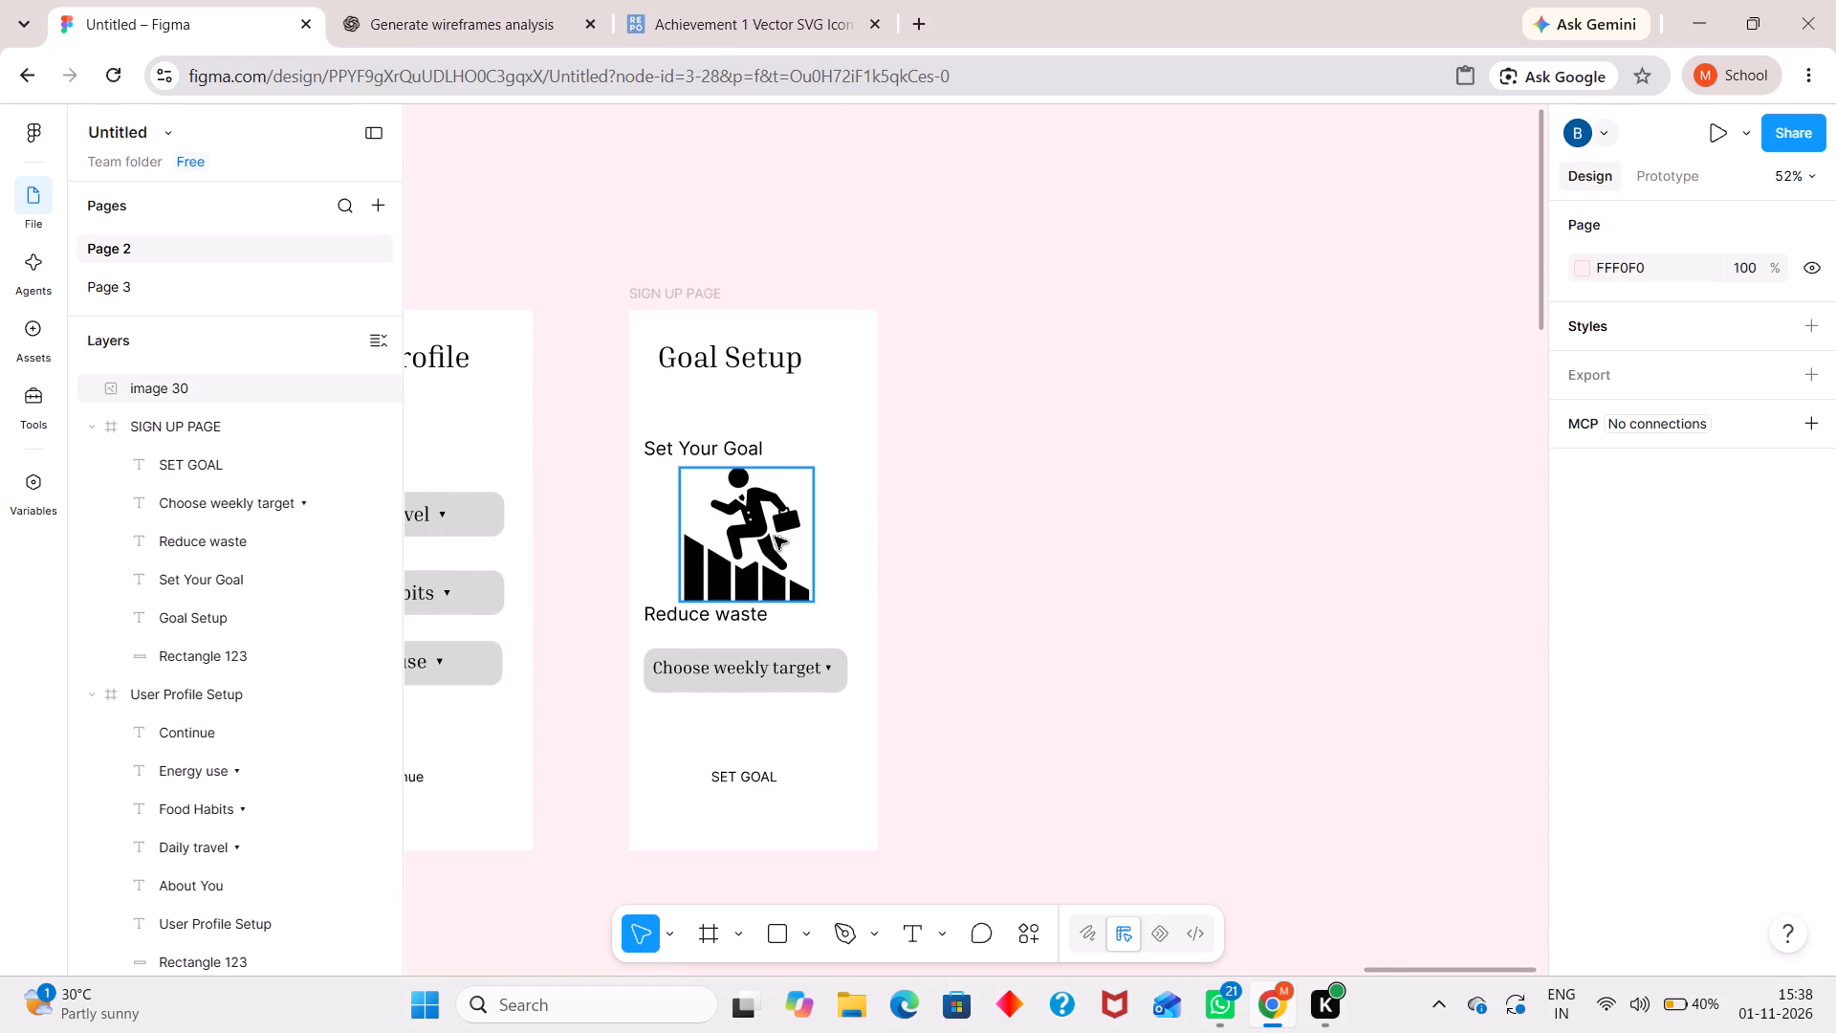
{"action": "left_click", "coordinate": [772, 537]}
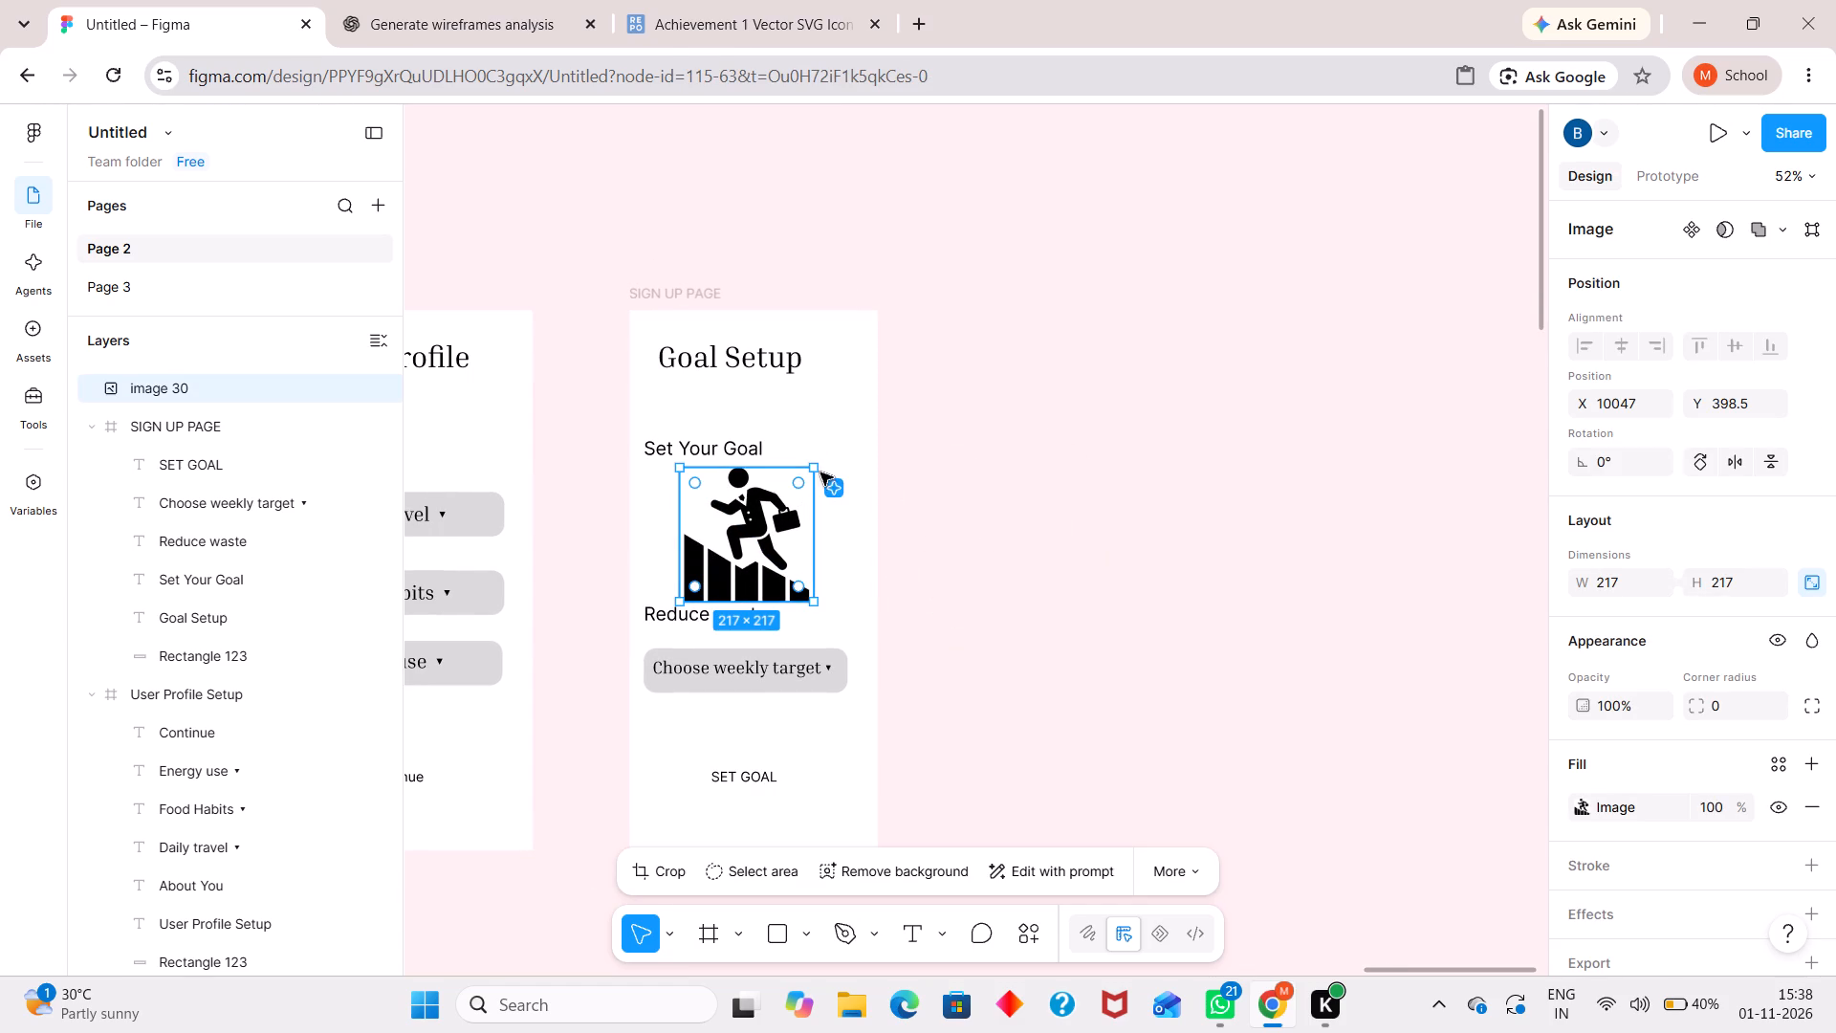
{"action": "left_click_drag", "start_coordinate": [816, 468], "coordinate": [806, 477]}
{"action": "left_click", "coordinate": [1048, 421]}
{"action": "left_click", "coordinate": [754, 506]}
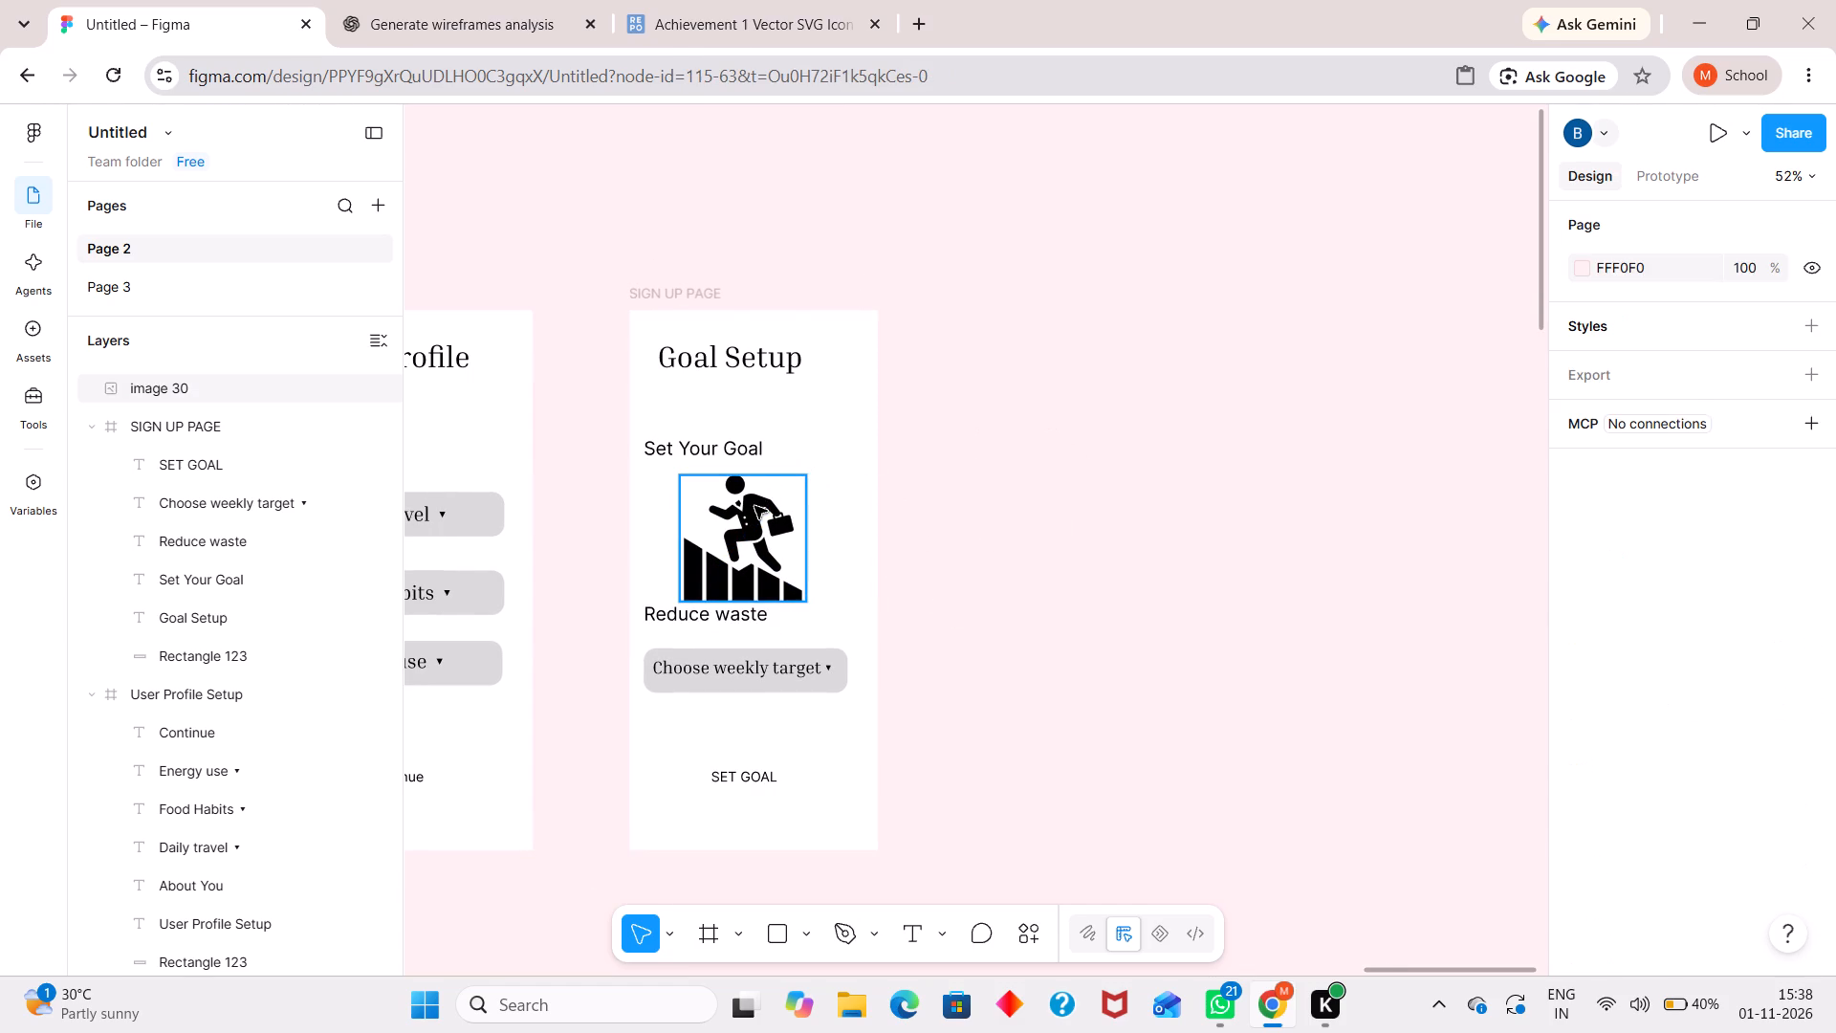
{"action": "left_click", "coordinate": [929, 525]}
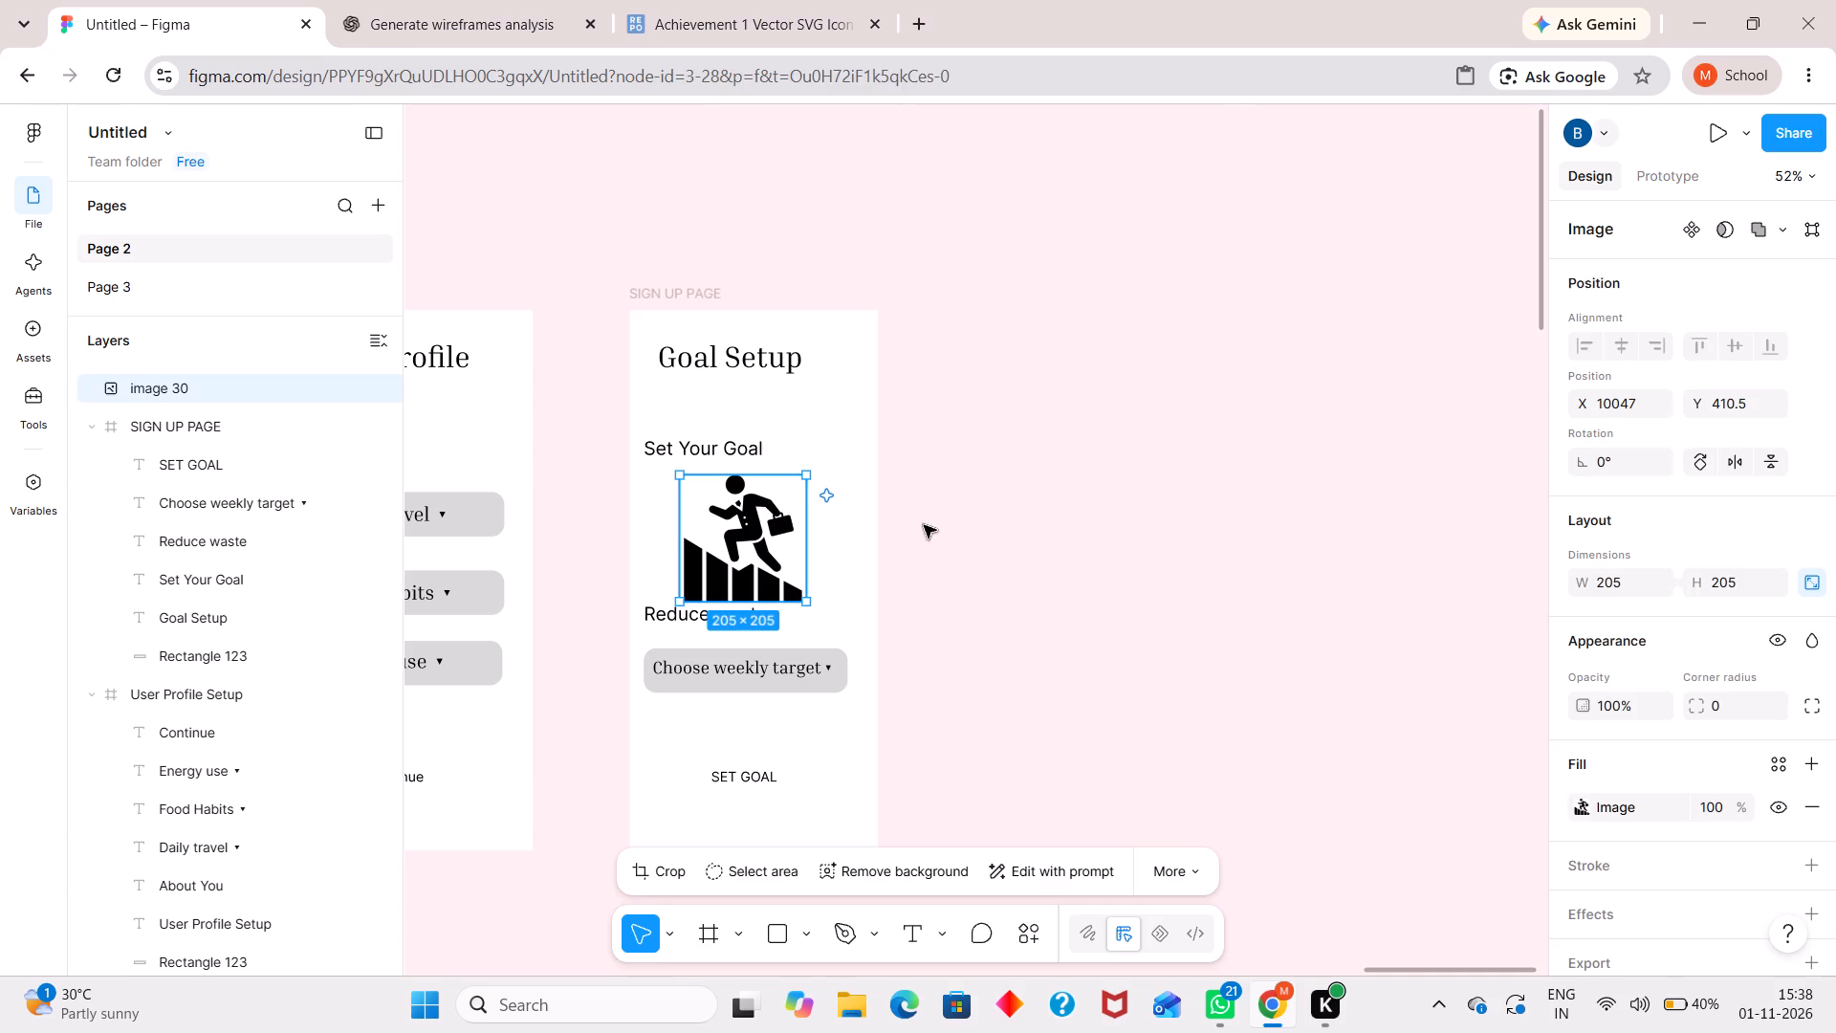
{"action": "left_click_drag", "start_coordinate": [766, 549], "coordinate": [796, 539]}
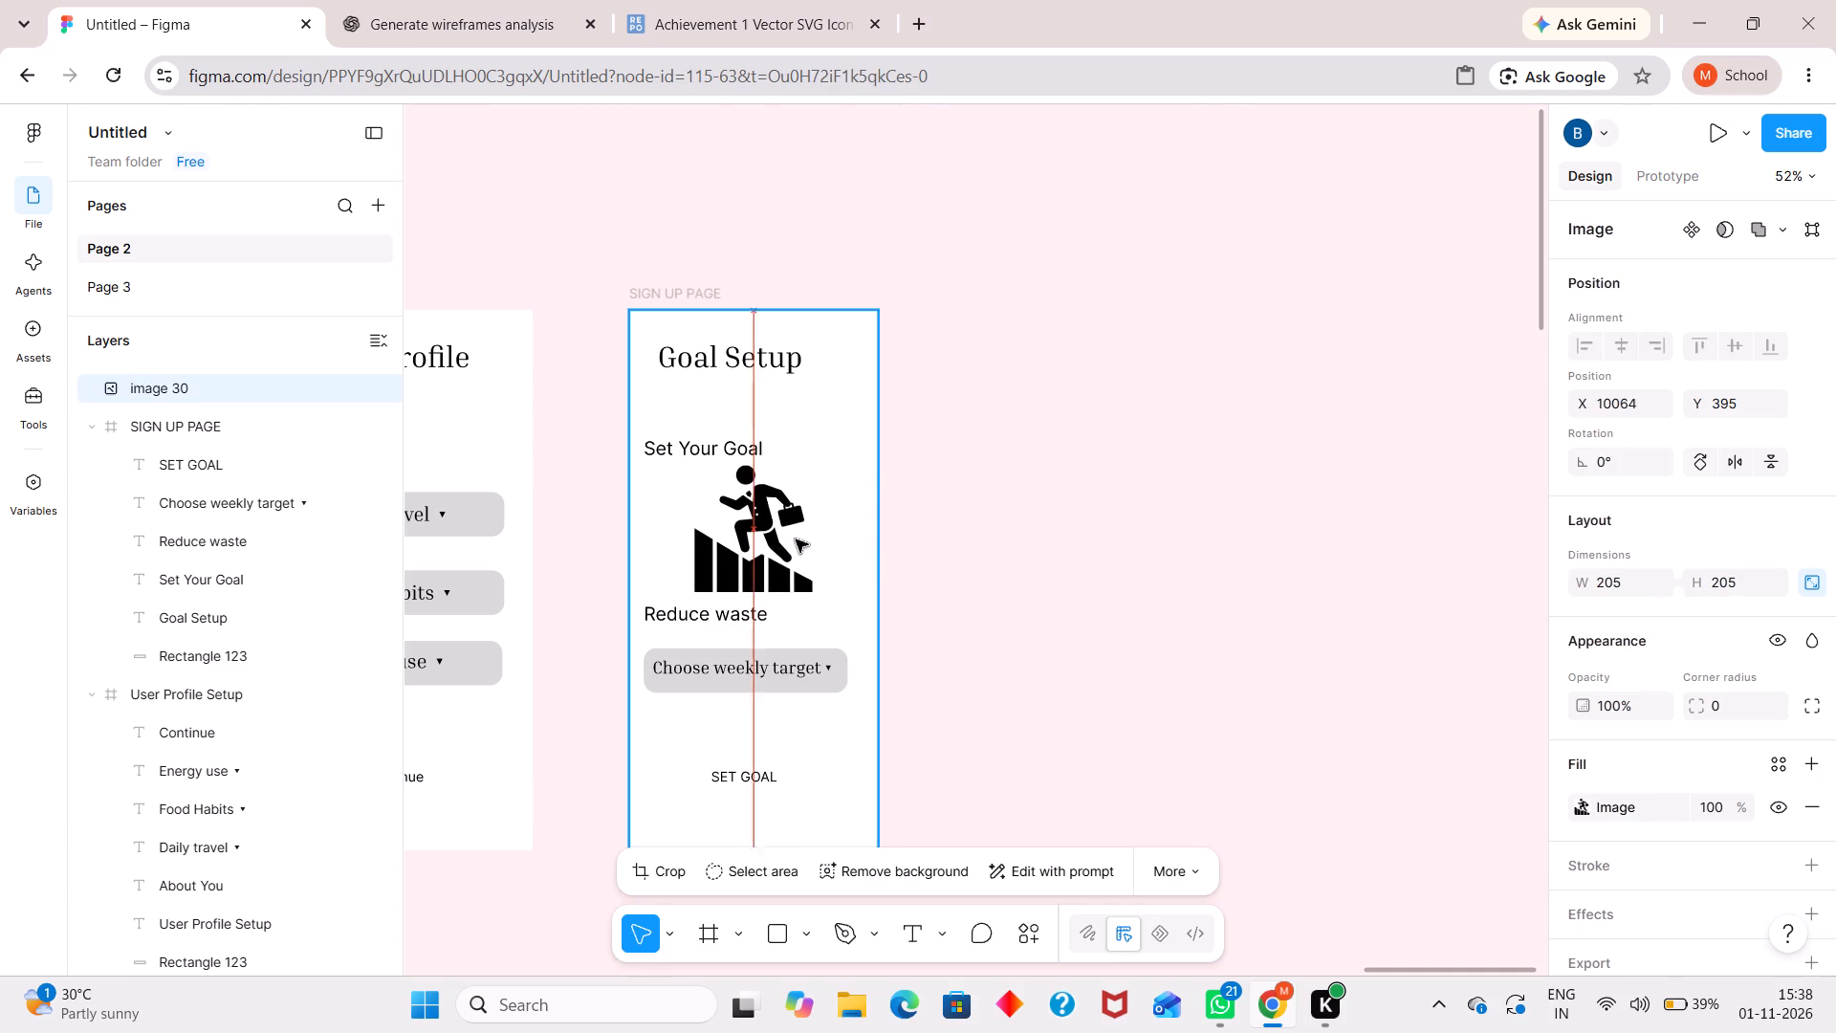
{"action": "left_click_drag", "start_coordinate": [796, 539], "coordinate": [776, 541]}
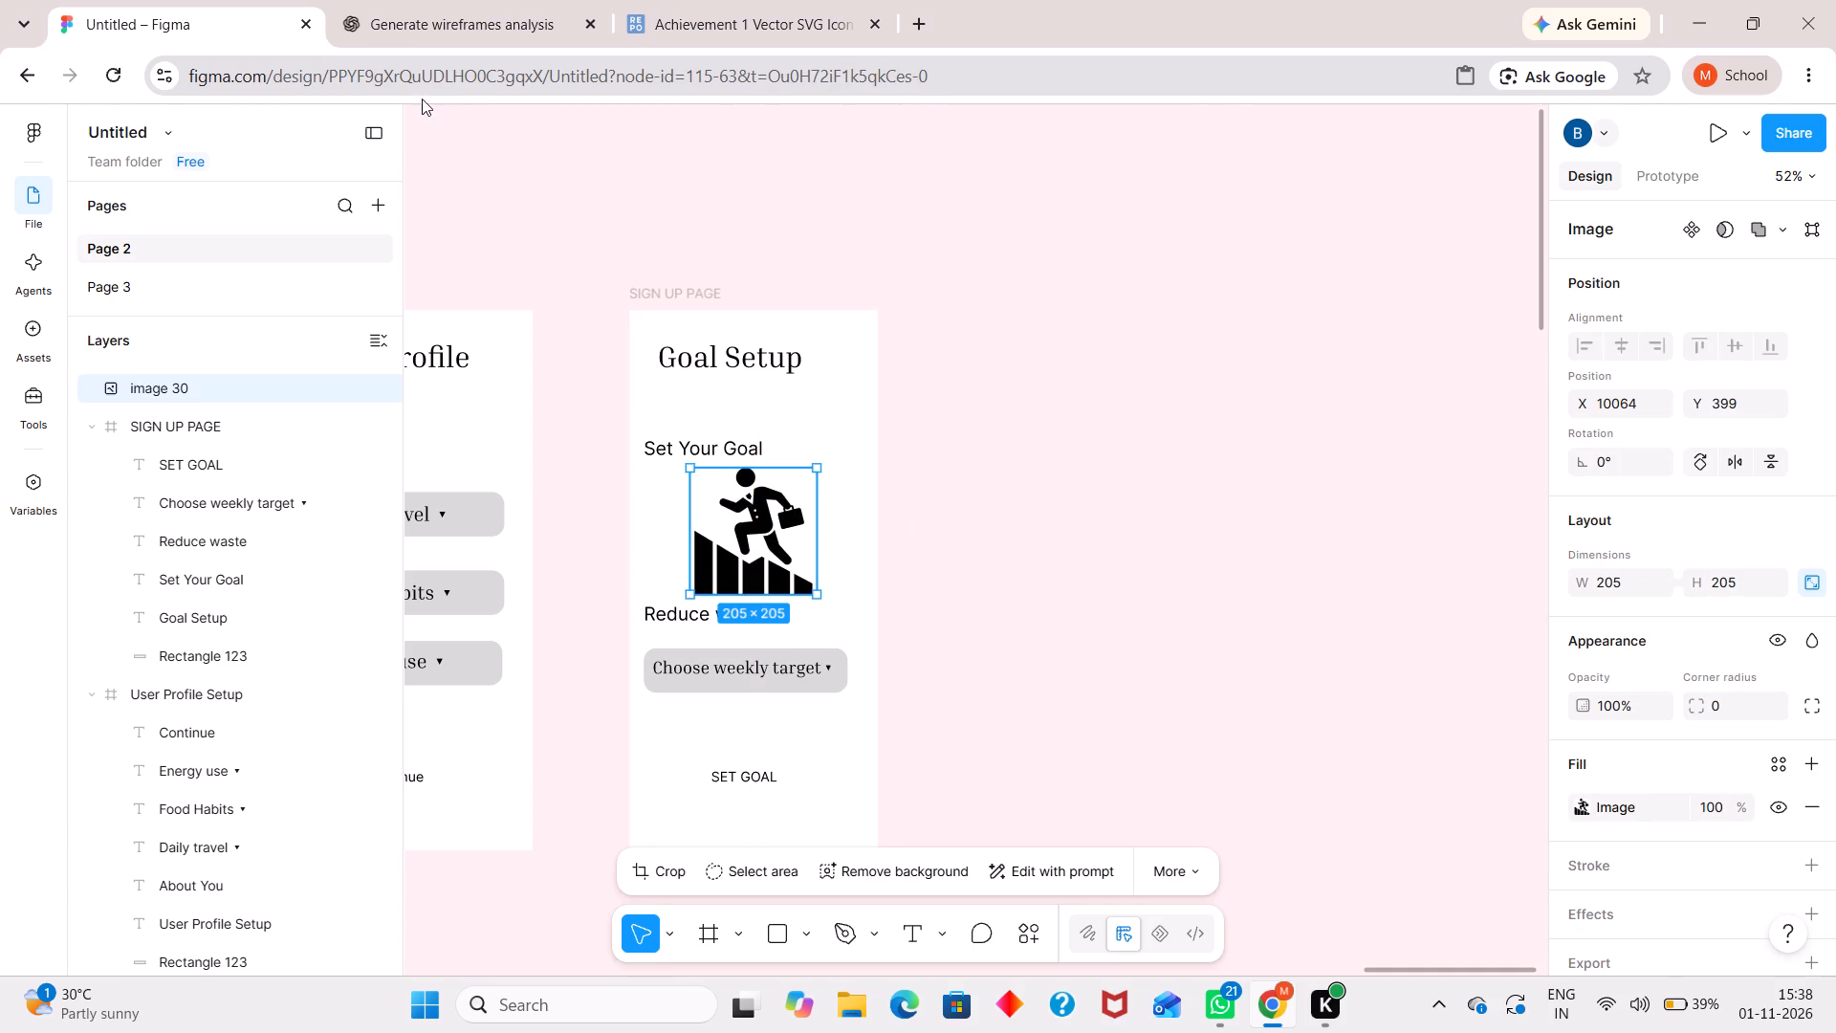
Switch to SVG Repo and search the vector library for "set your goal".
{"action": "left_click", "coordinate": [726, 46]}
{"action": "scroll", "coordinate": [706, 316], "scroll_direction": "up", "scroll_amount": 6}
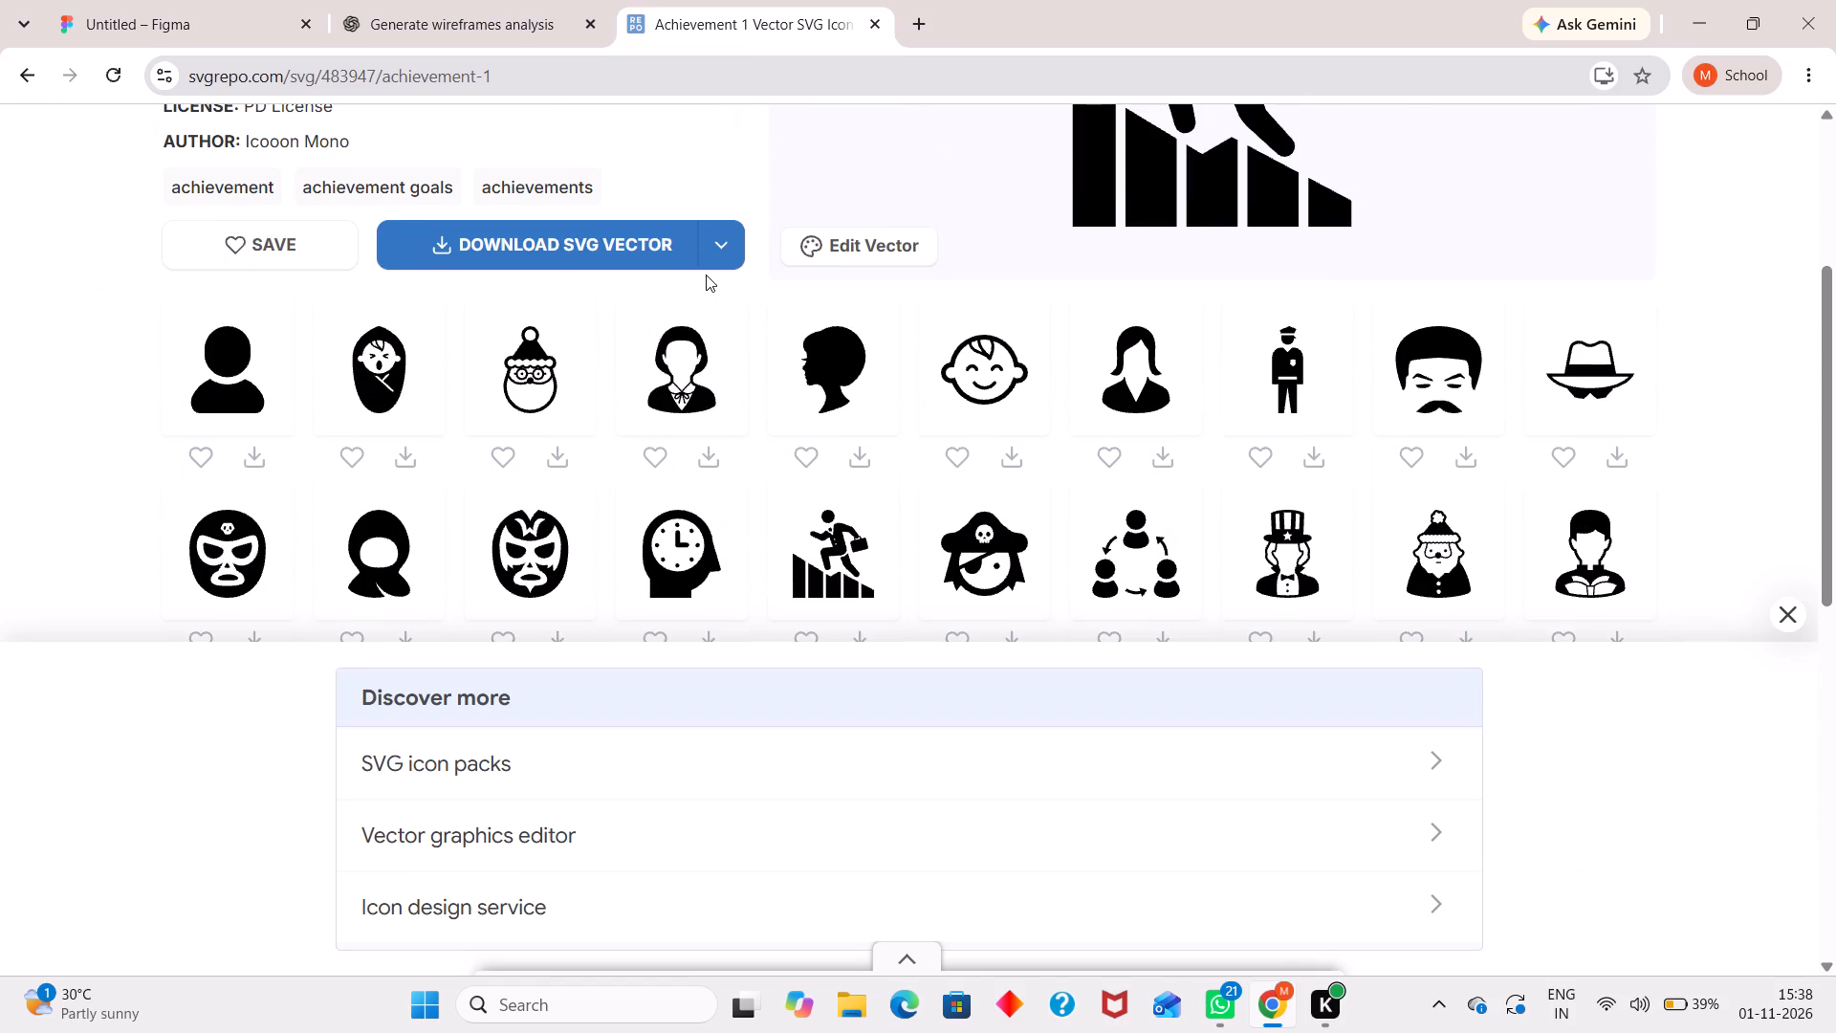
{"action": "scroll", "coordinate": [682, 386], "scroll_direction": "up", "scroll_amount": 4}
{"action": "scroll", "coordinate": [682, 386], "scroll_direction": "down", "scroll_amount": 1}
{"action": "left_click", "coordinate": [35, 77]}
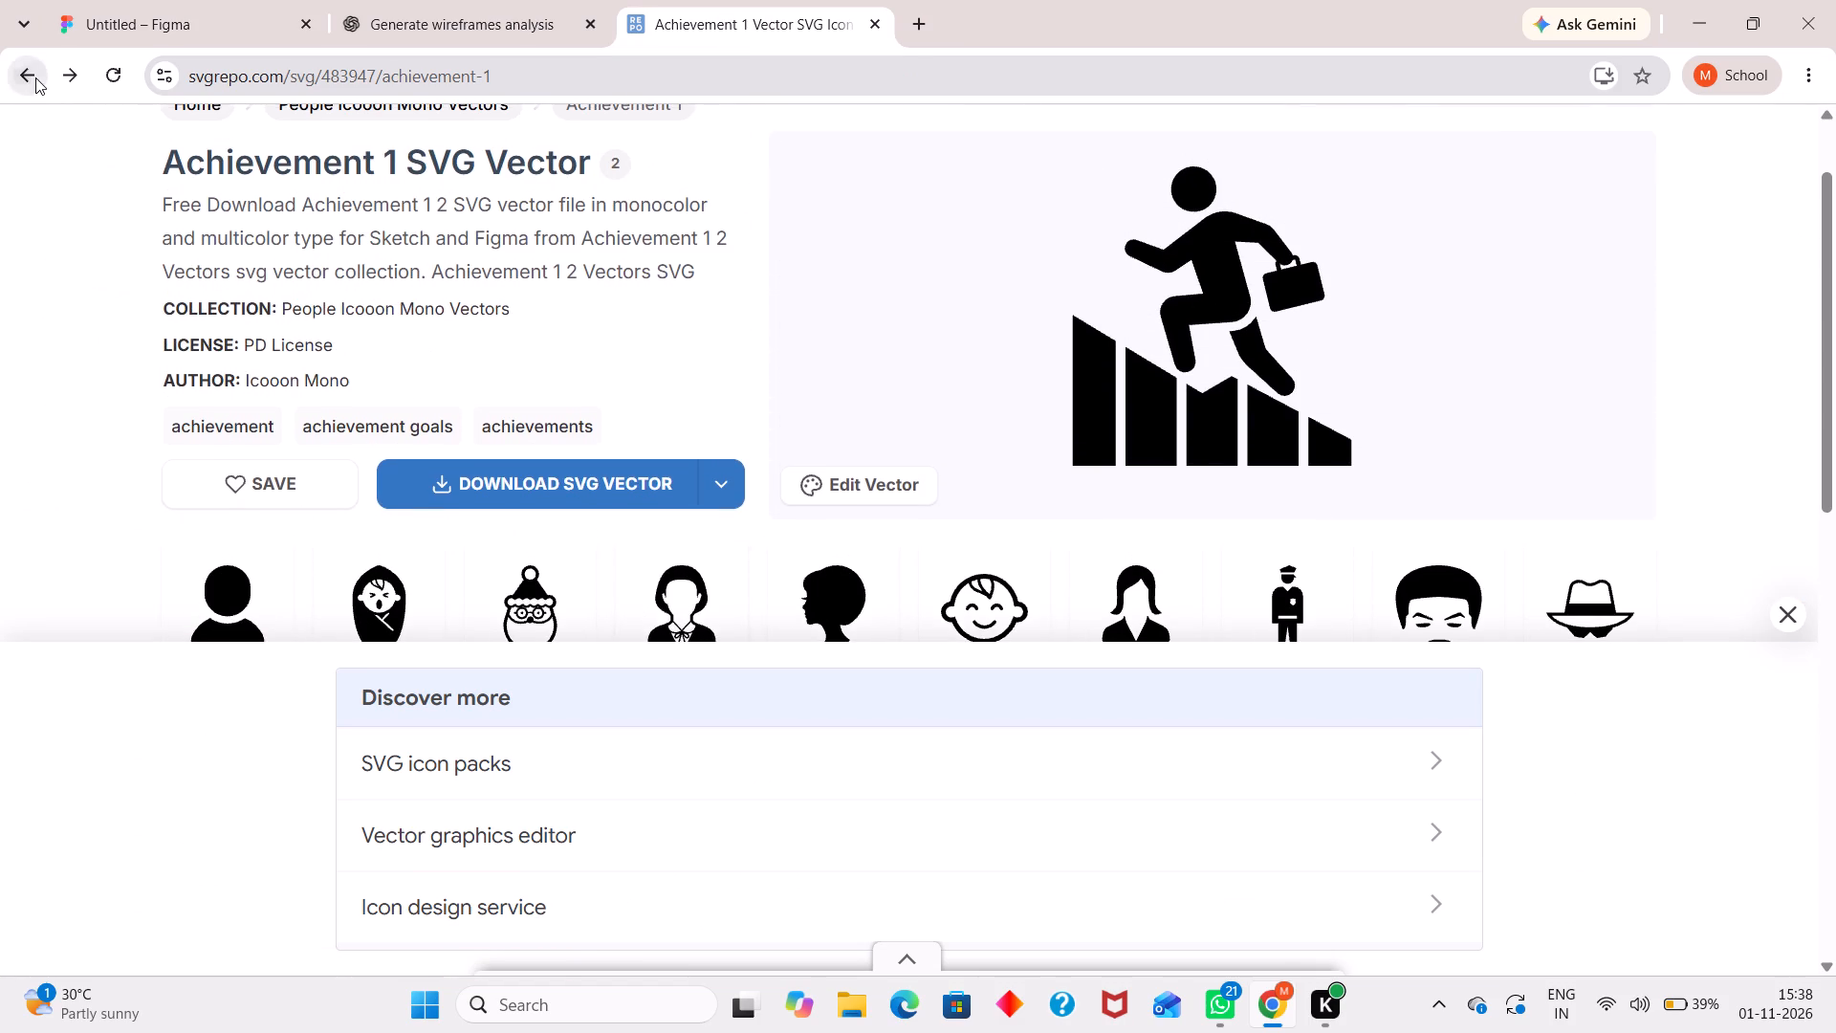
{"action": "left_click", "coordinate": [428, 147]}
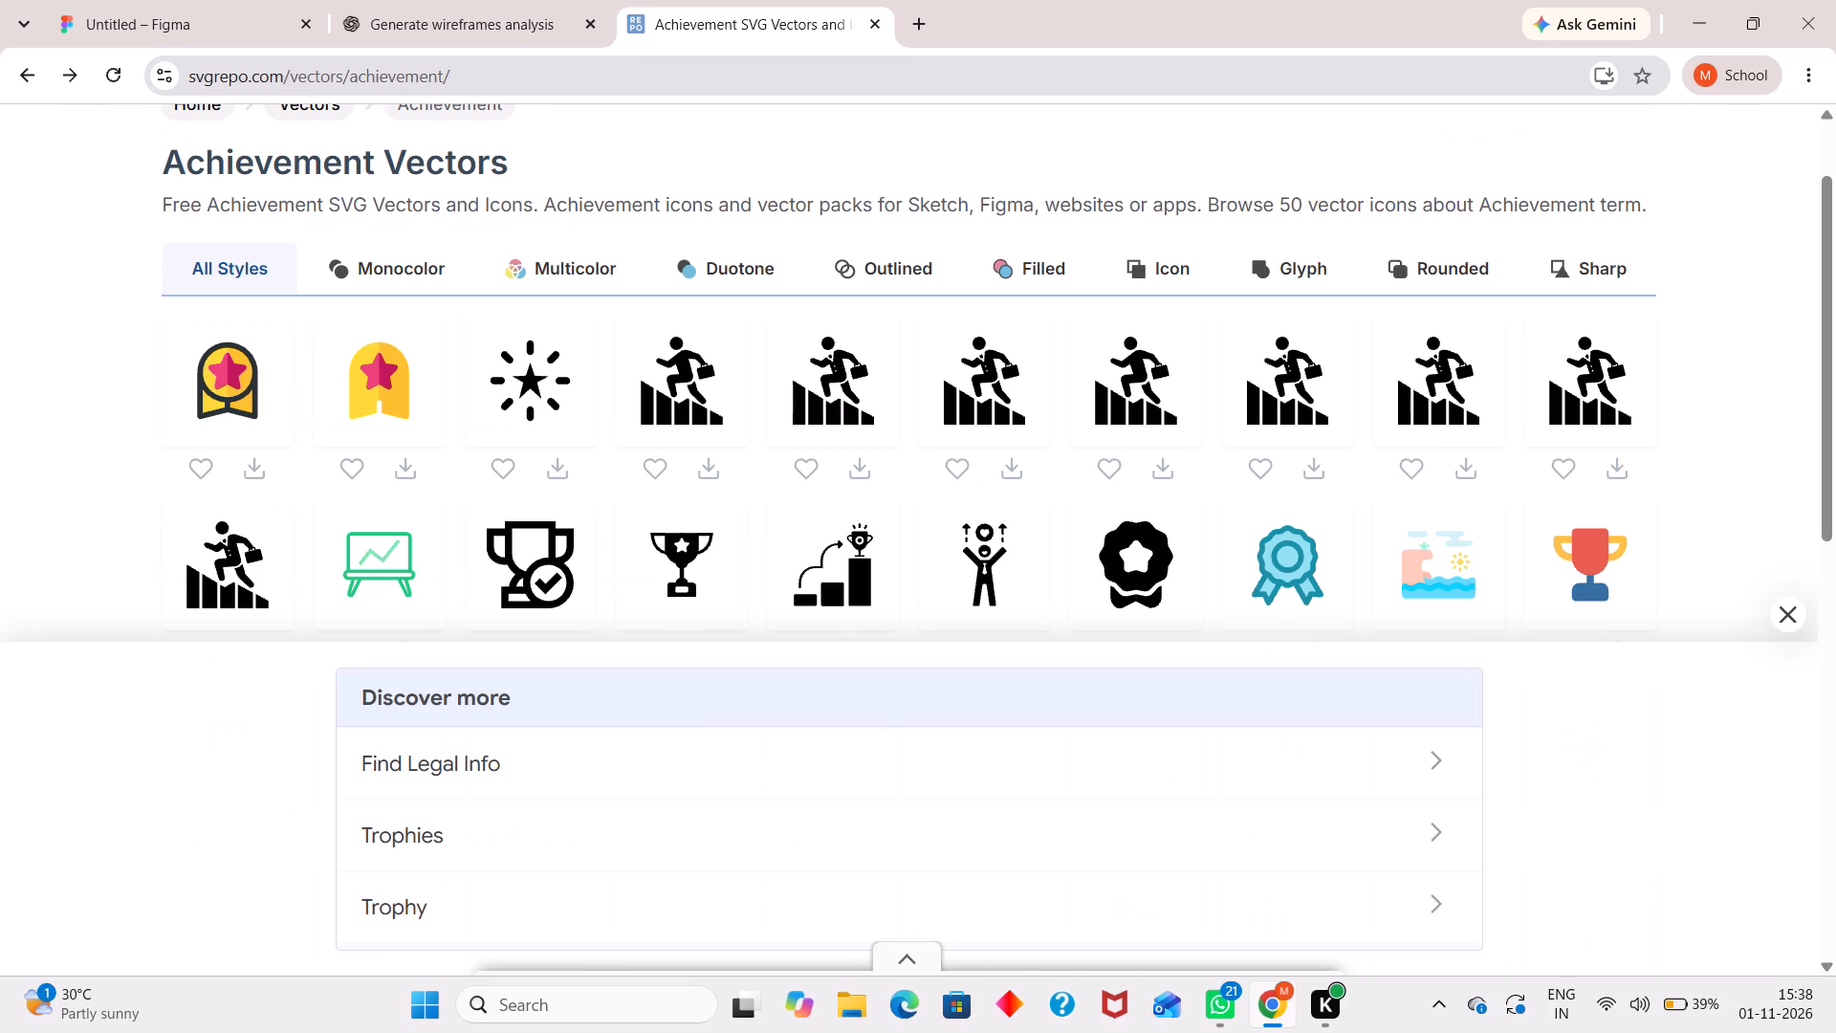
{"action": "scroll", "coordinate": [480, 253], "scroll_direction": "up", "scroll_amount": 7}
{"action": "left_click", "coordinate": [481, 145]}
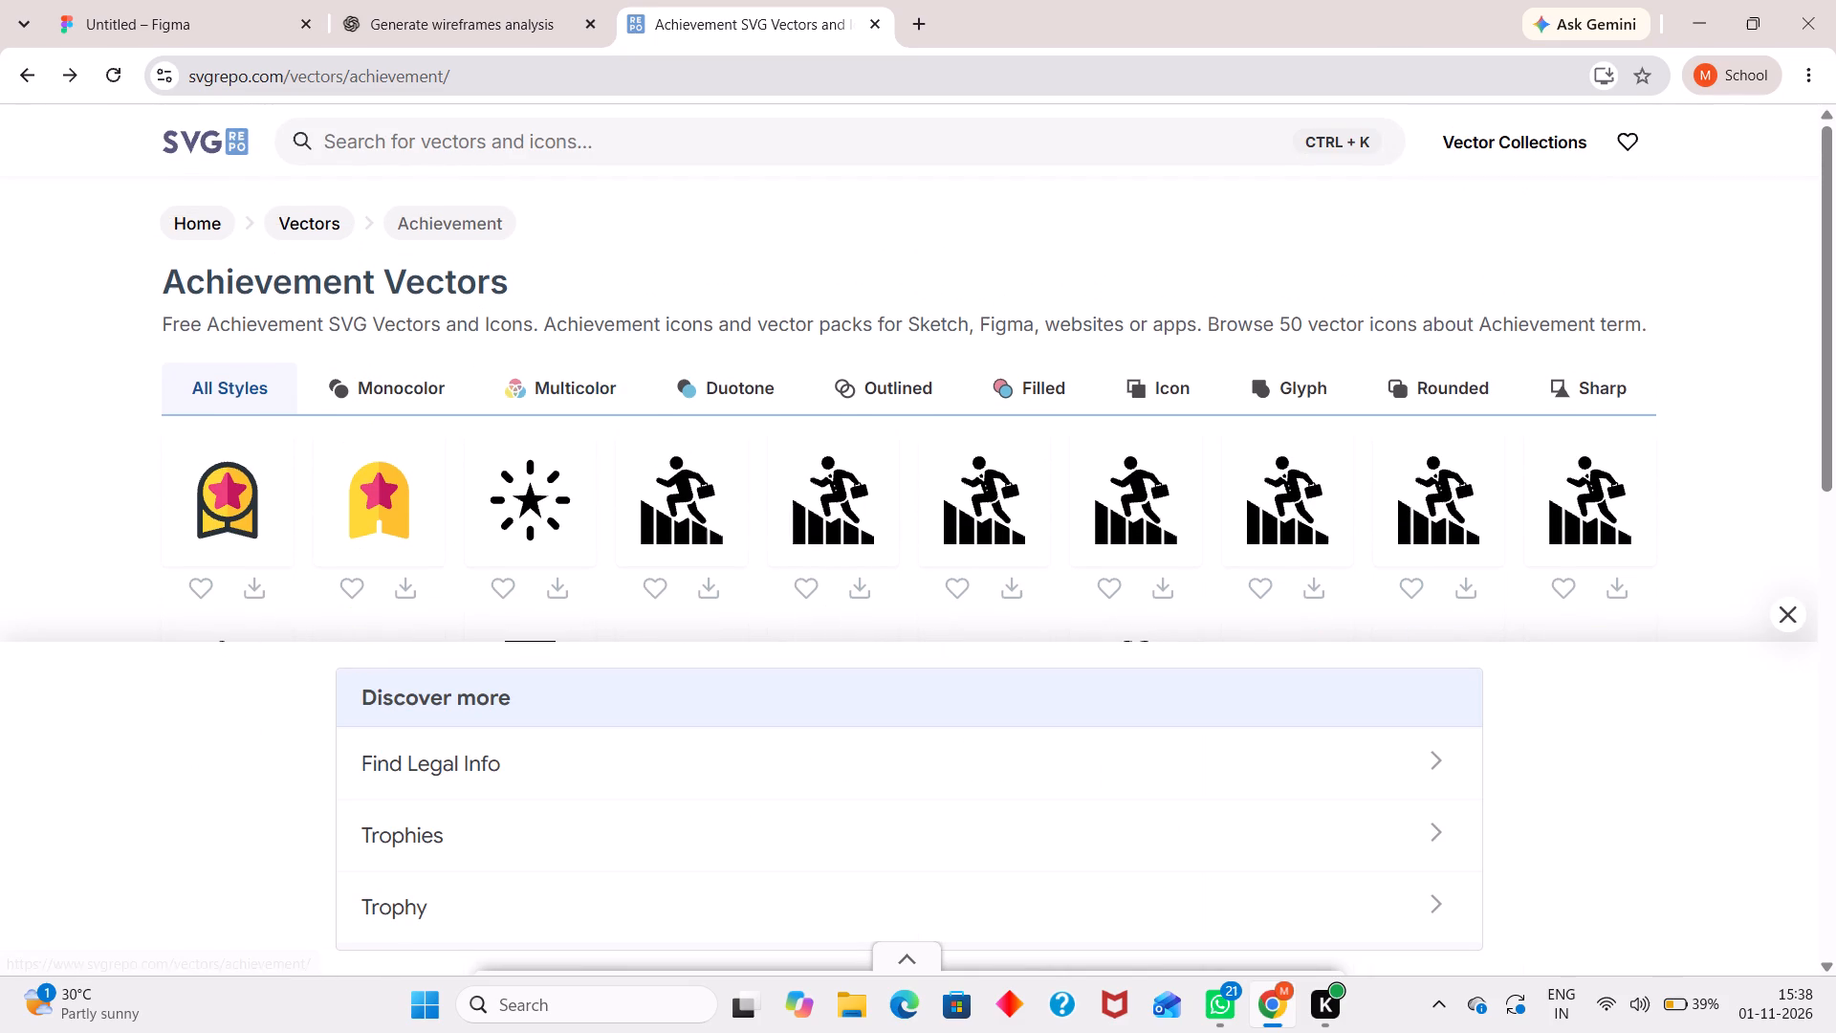
{"action": "type", "text": "set yu"}
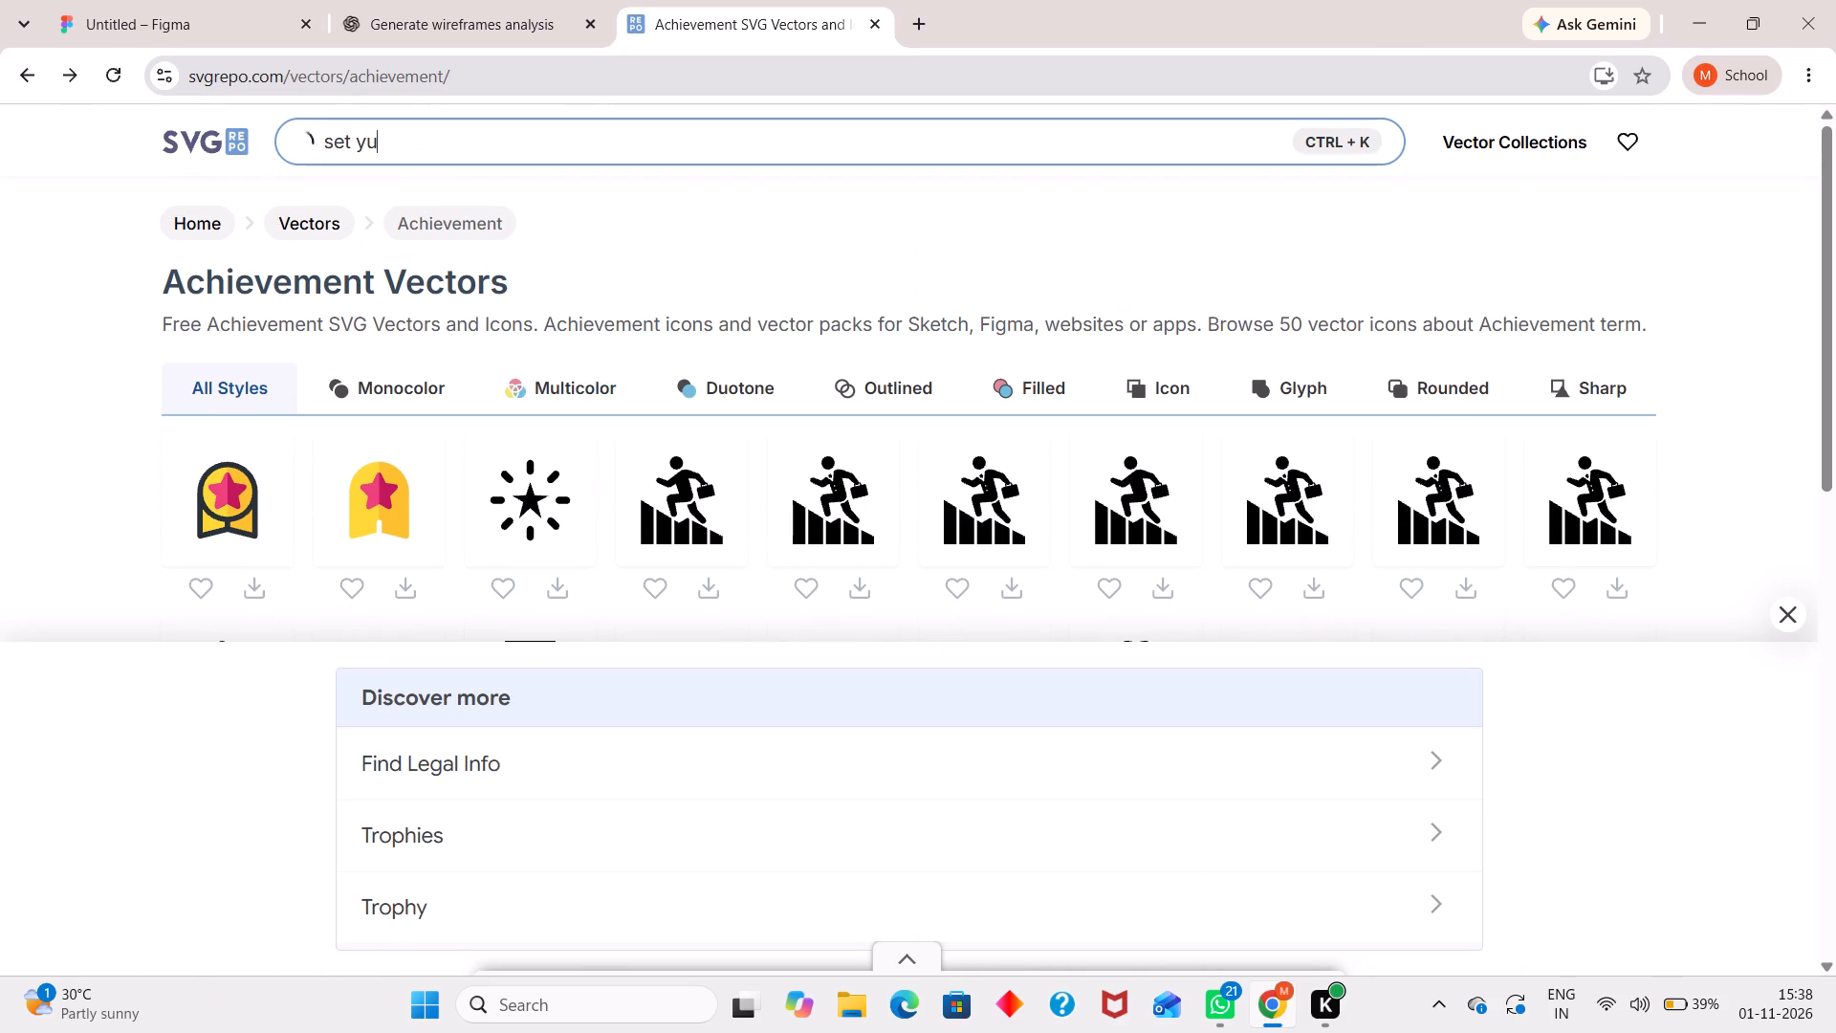
{"action": "key", "text": "BackSpace"}
{"action": "key", "text": "o"}
{"action": "type", "text": "ur"}
{"action": "key", "text": "space"}
{"action": "type", "text": "goal"}
{"action": "key", "text": "Return"}
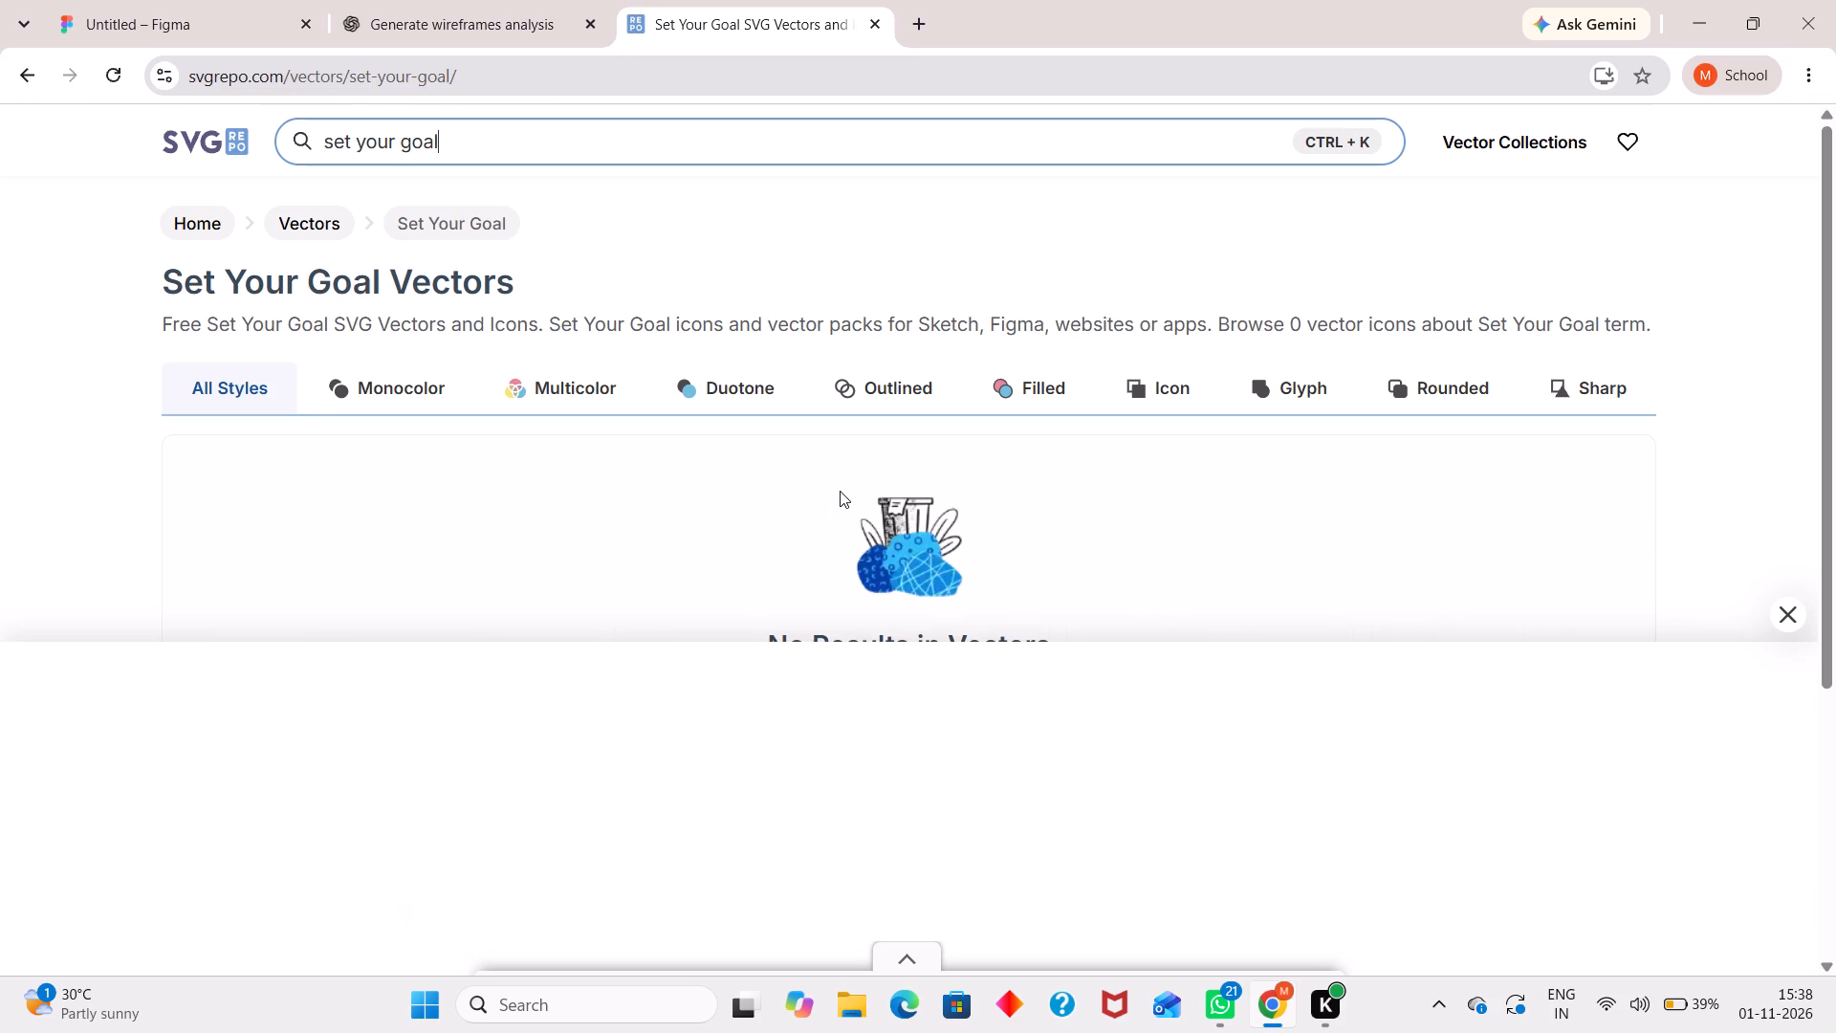
{"action": "scroll", "coordinate": [856, 484], "scroll_direction": "down", "scroll_amount": 3}
{"action": "scroll", "coordinate": [856, 484], "scroll_direction": "up", "scroll_amount": 8}
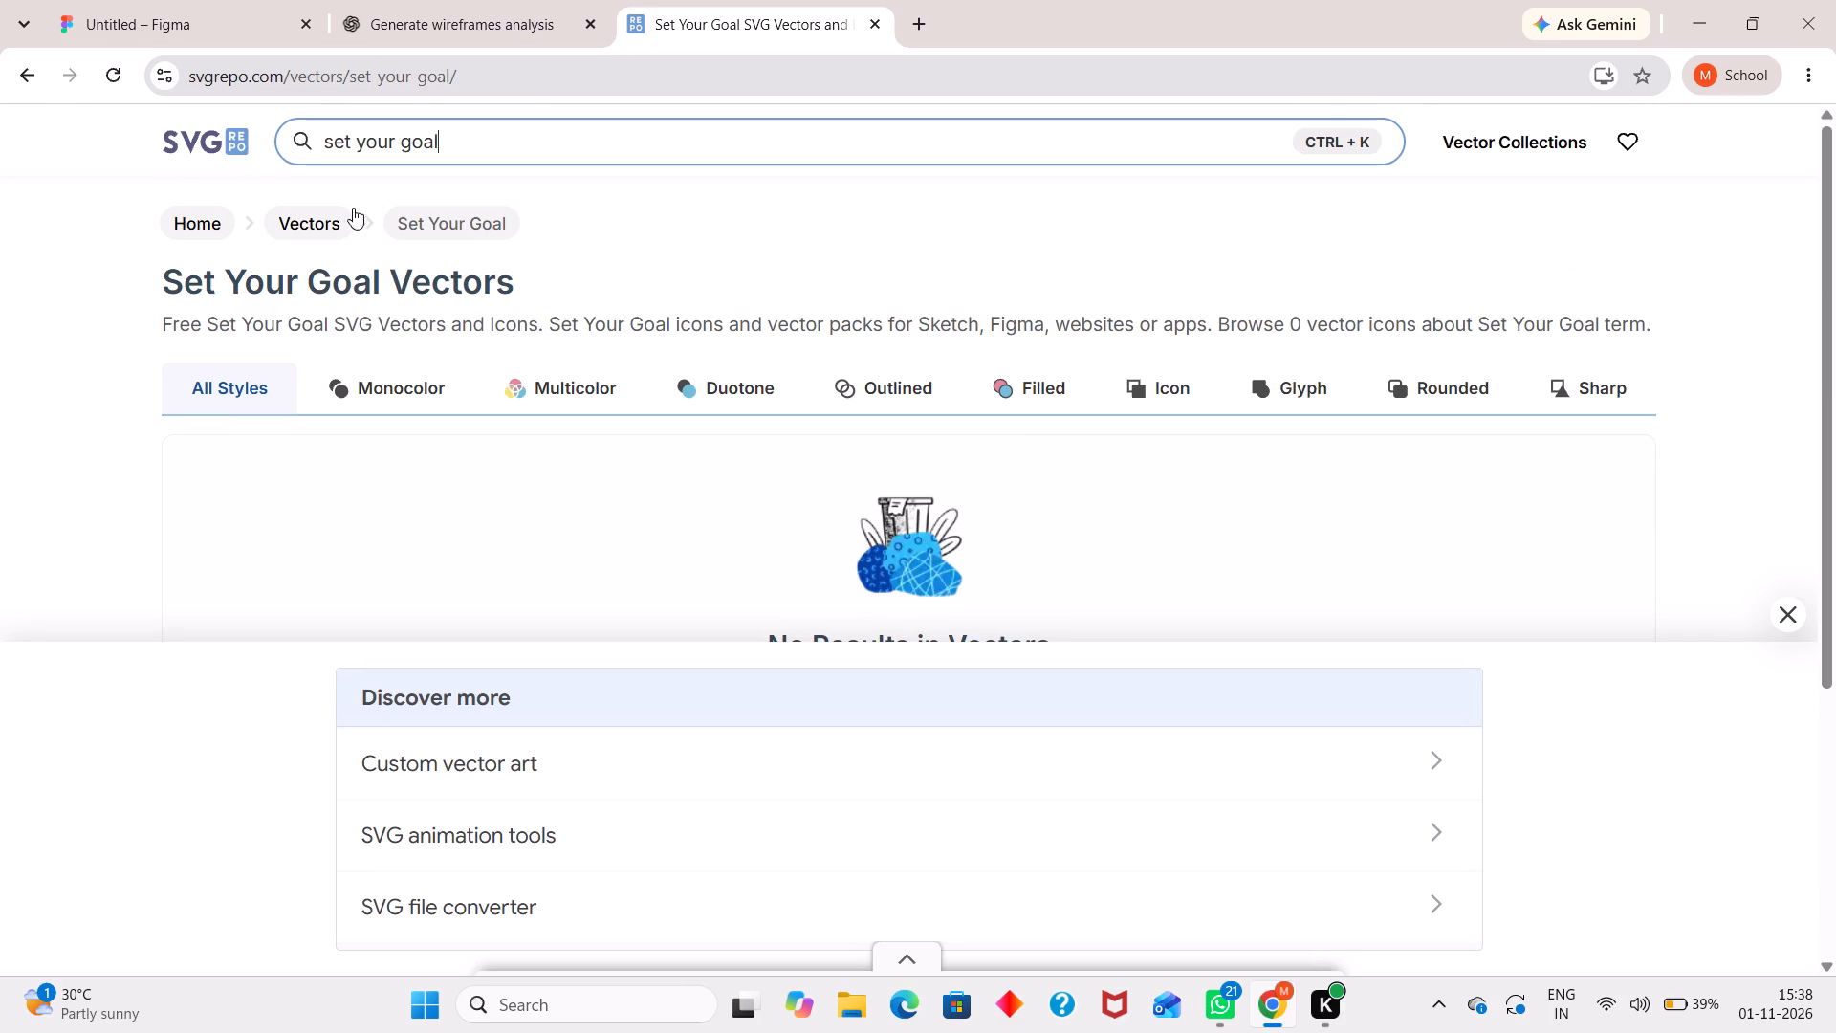
Shorten the SVG Repo search to "goal" and look through the resulting icons for the Goal Setup page.
{"action": "left_click_drag", "start_coordinate": [391, 140], "coordinate": [217, 158]}
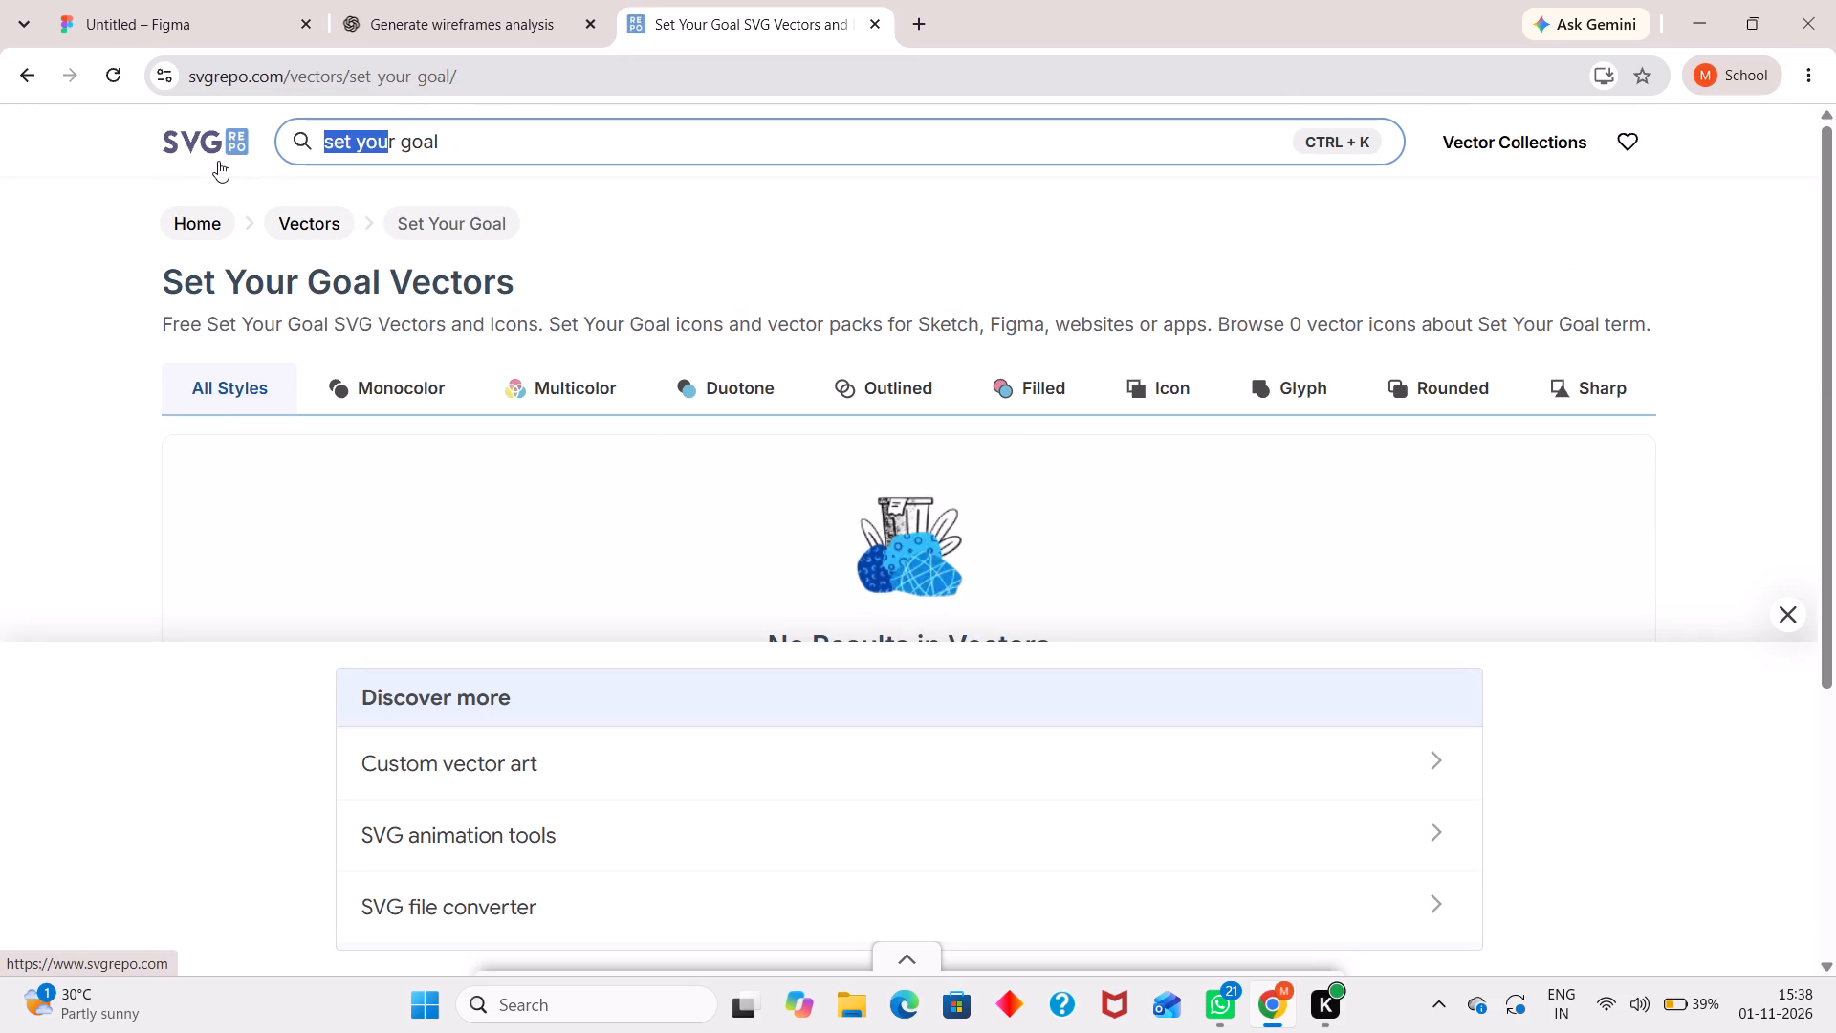
{"action": "key", "text": "BackSpace"}
{"action": "key", "text": "Return"}
{"action": "key", "text": "Right"}
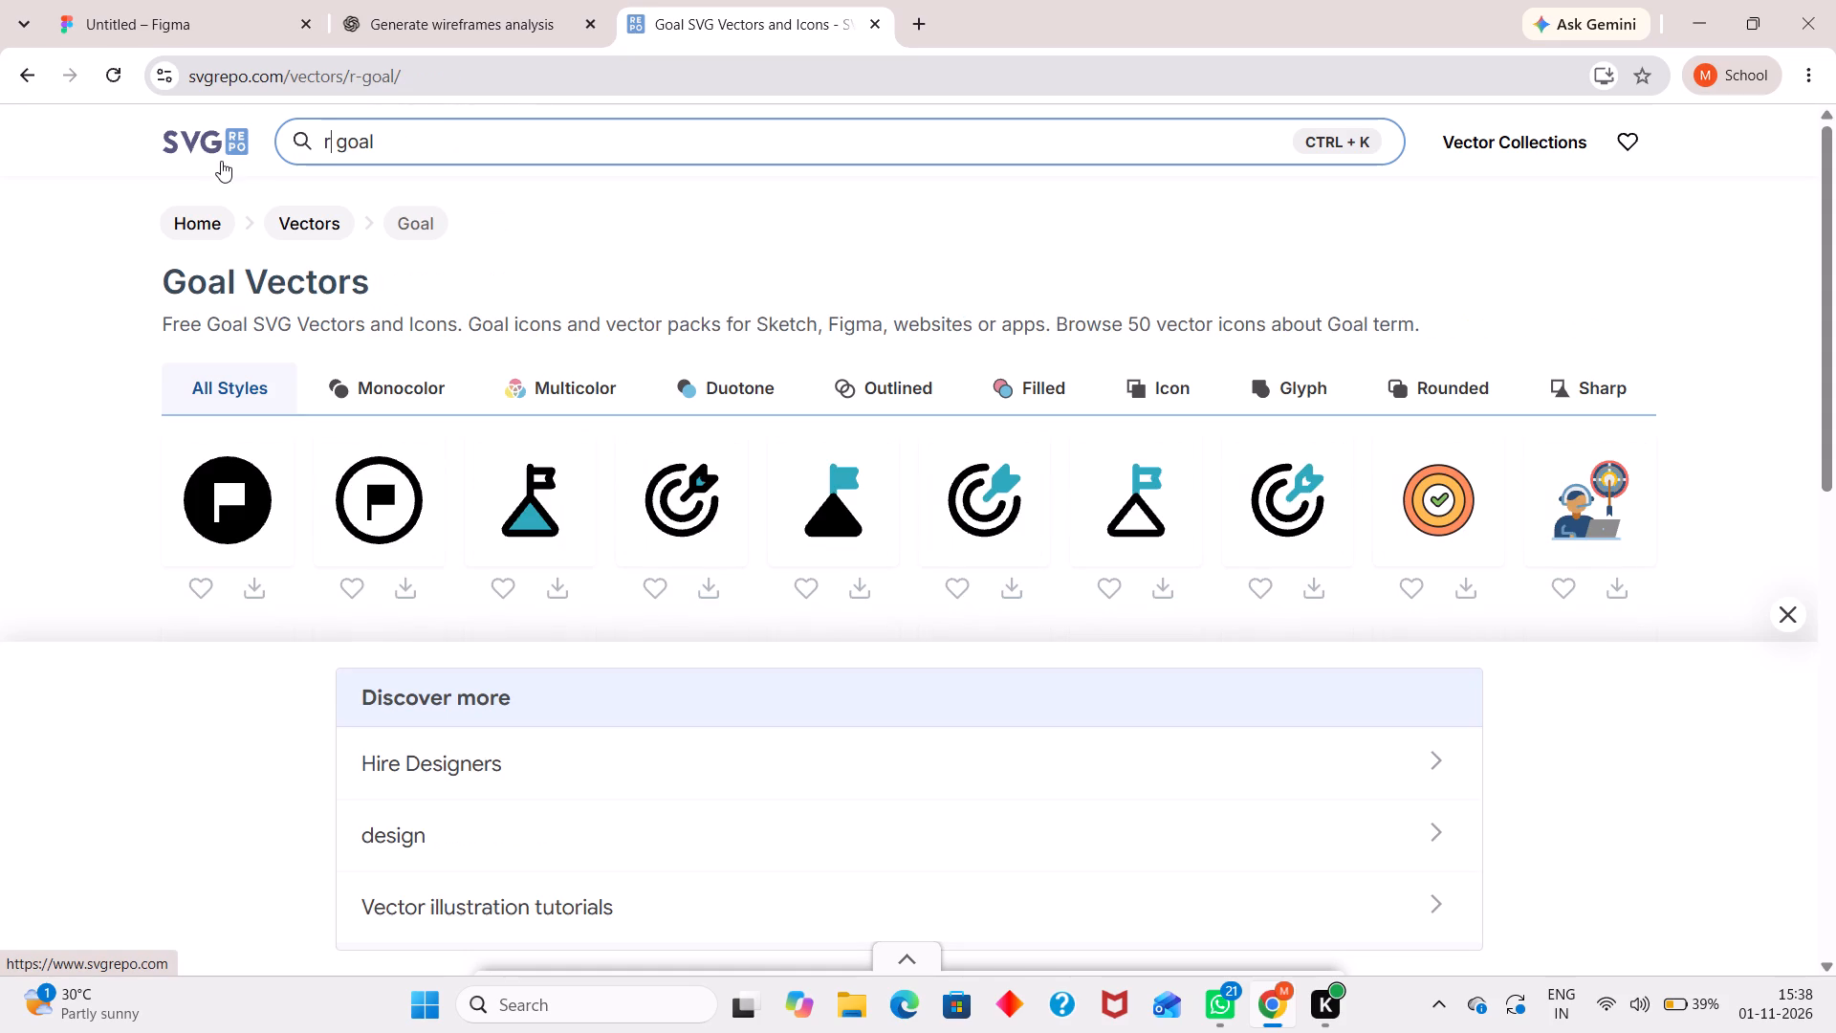
{"action": "key", "text": "BackSpace"}
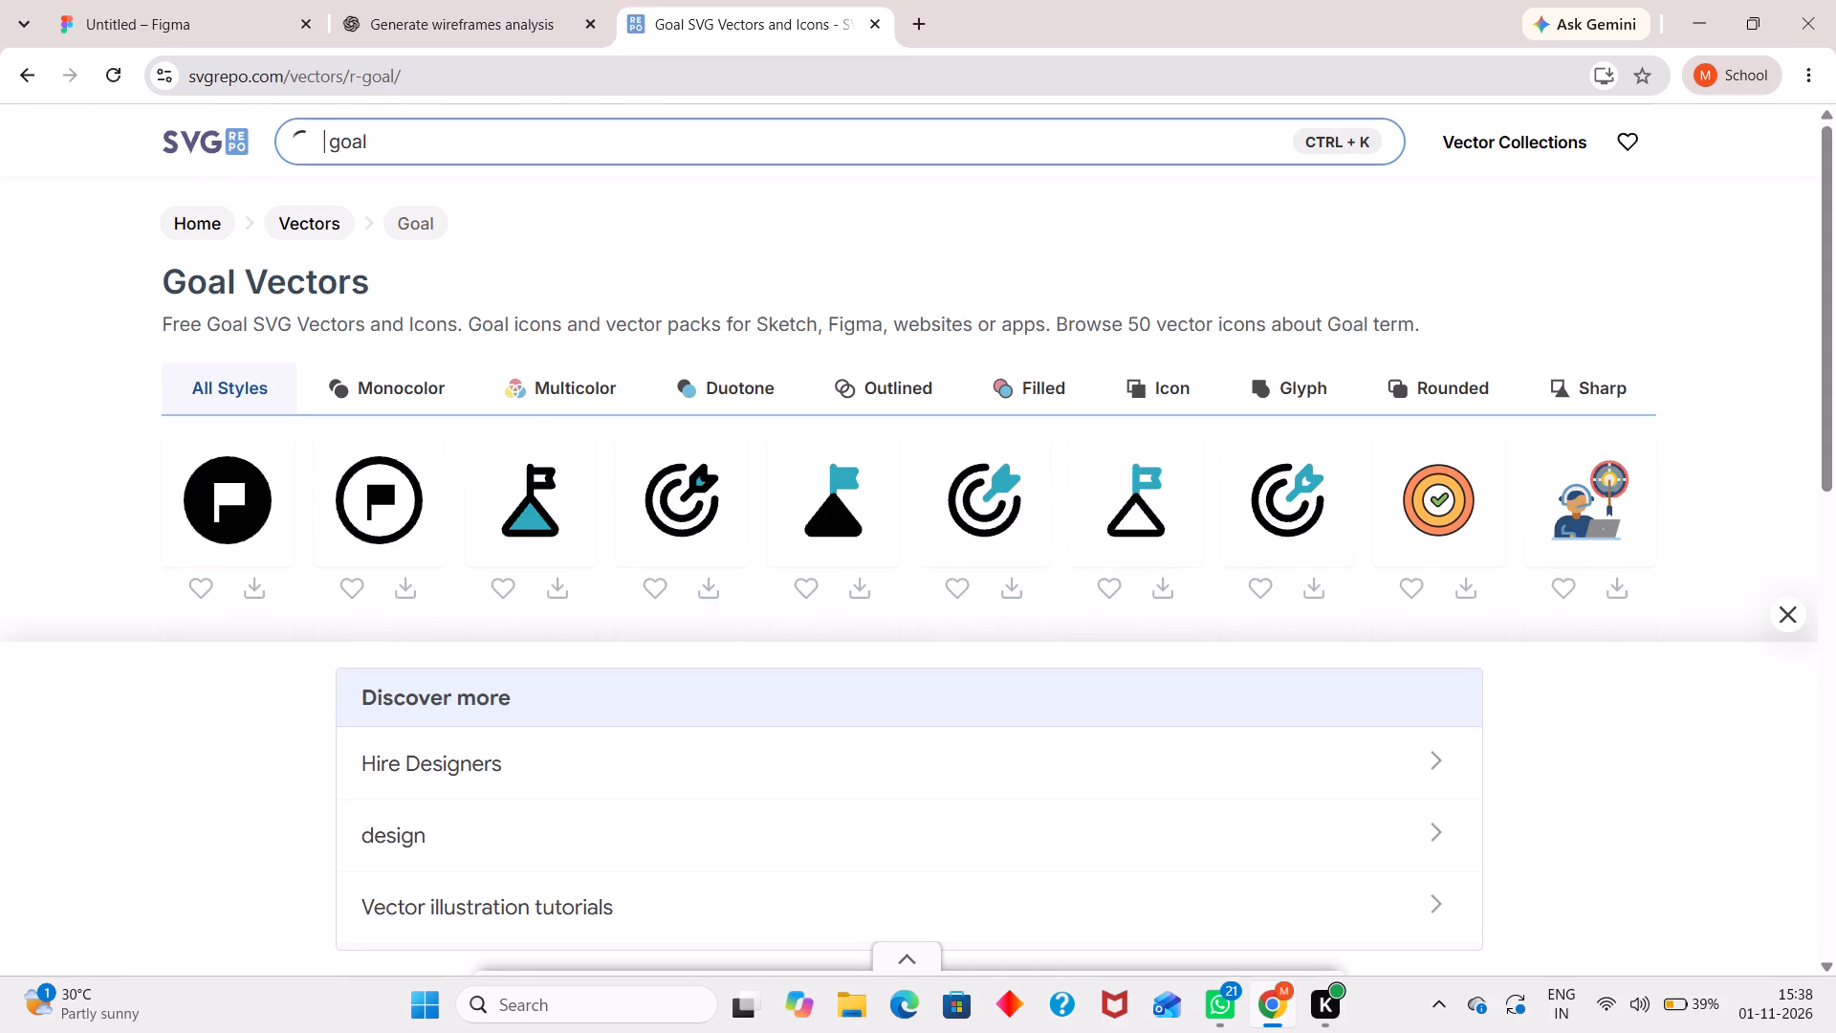
{"action": "key", "text": "Return"}
{"action": "scroll", "coordinate": [529, 429], "scroll_direction": "down", "scroll_amount": 1}
{"action": "scroll", "coordinate": [688, 499], "scroll_direction": "down", "scroll_amount": 1}
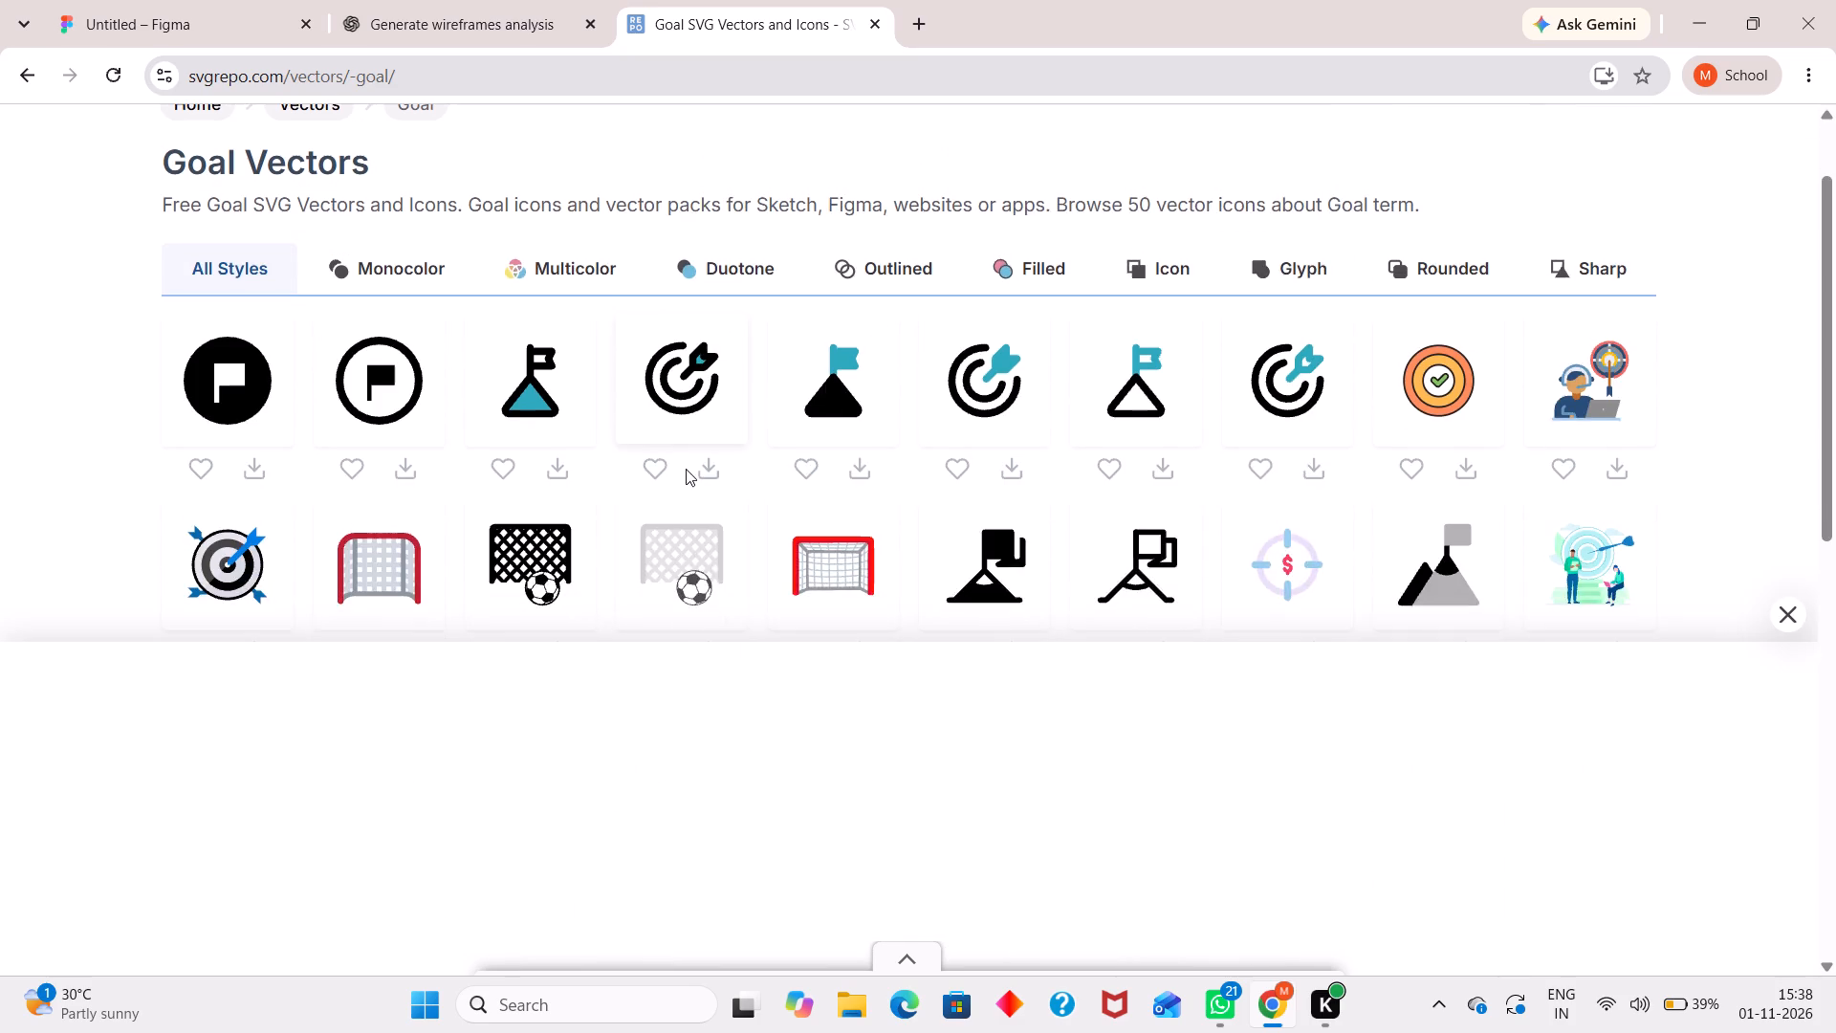
{"action": "scroll", "coordinate": [686, 469], "scroll_direction": "down", "scroll_amount": 2}
{"action": "scroll", "coordinate": [841, 405], "scroll_direction": "down", "scroll_amount": 3}
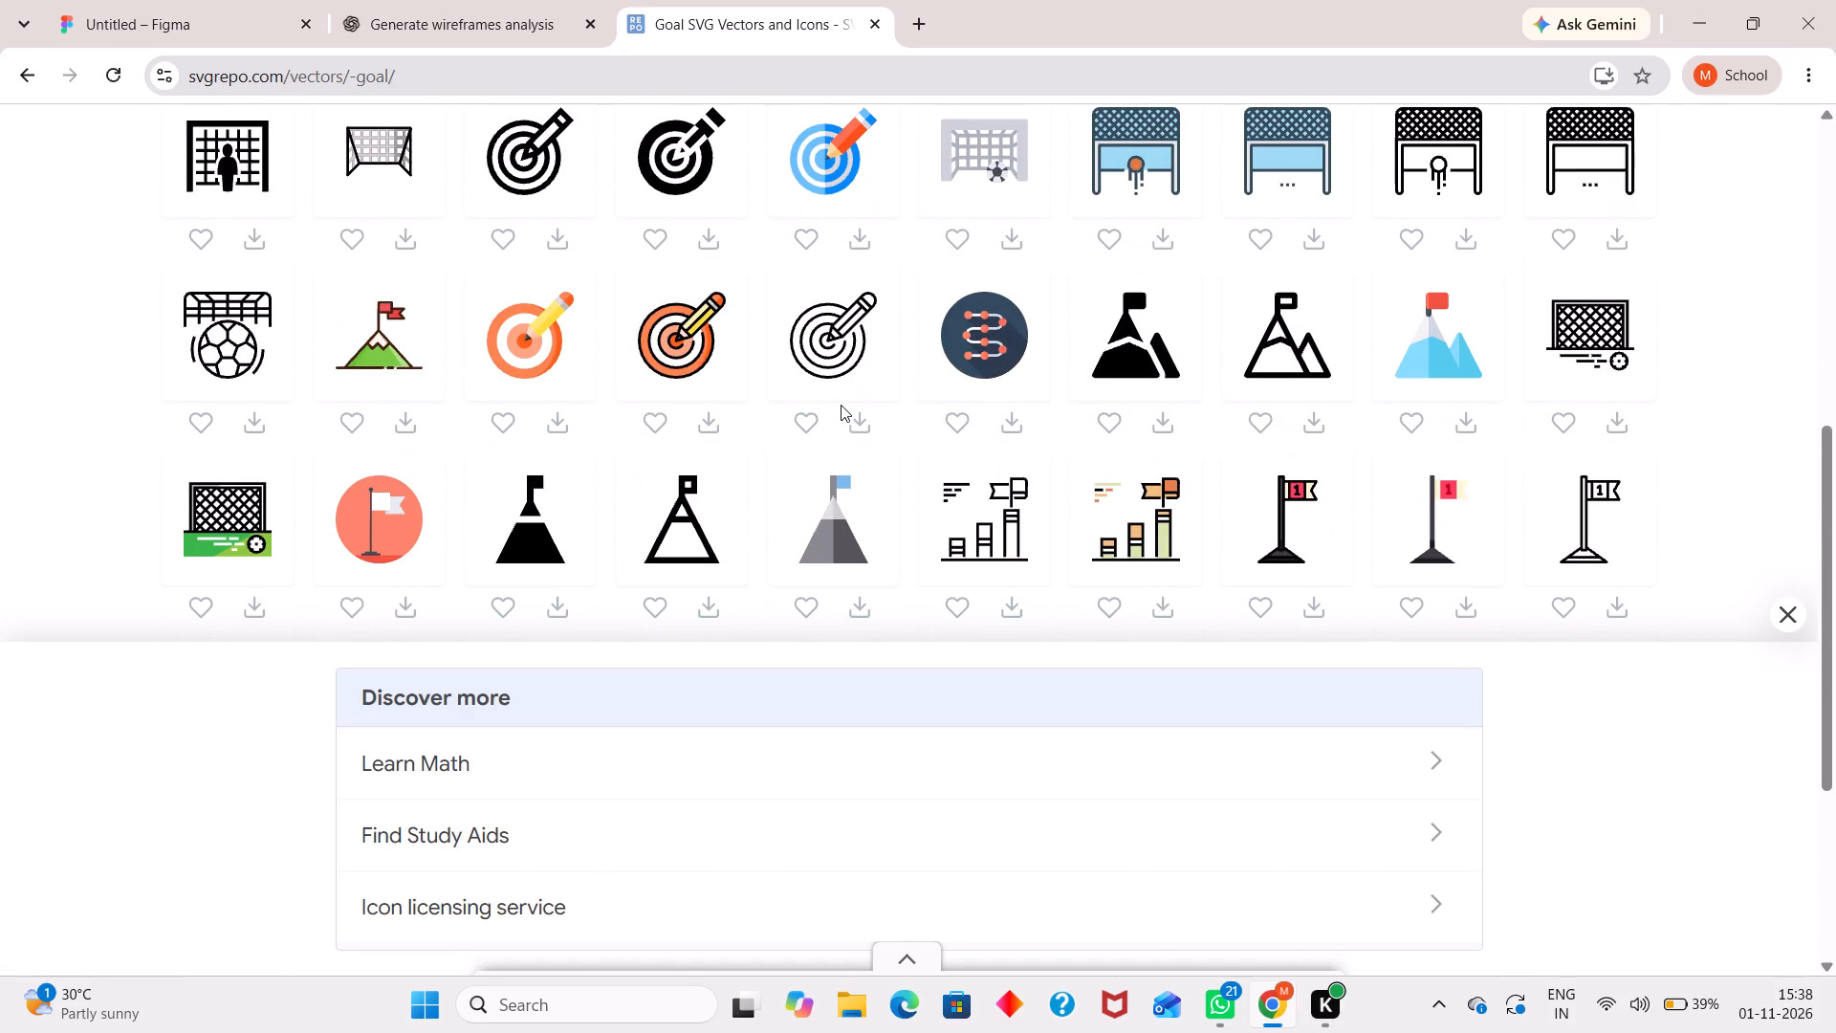
{"action": "scroll", "coordinate": [841, 405], "scroll_direction": "up", "scroll_amount": 2}
{"action": "scroll", "coordinate": [841, 405], "scroll_direction": "down", "scroll_amount": 3}
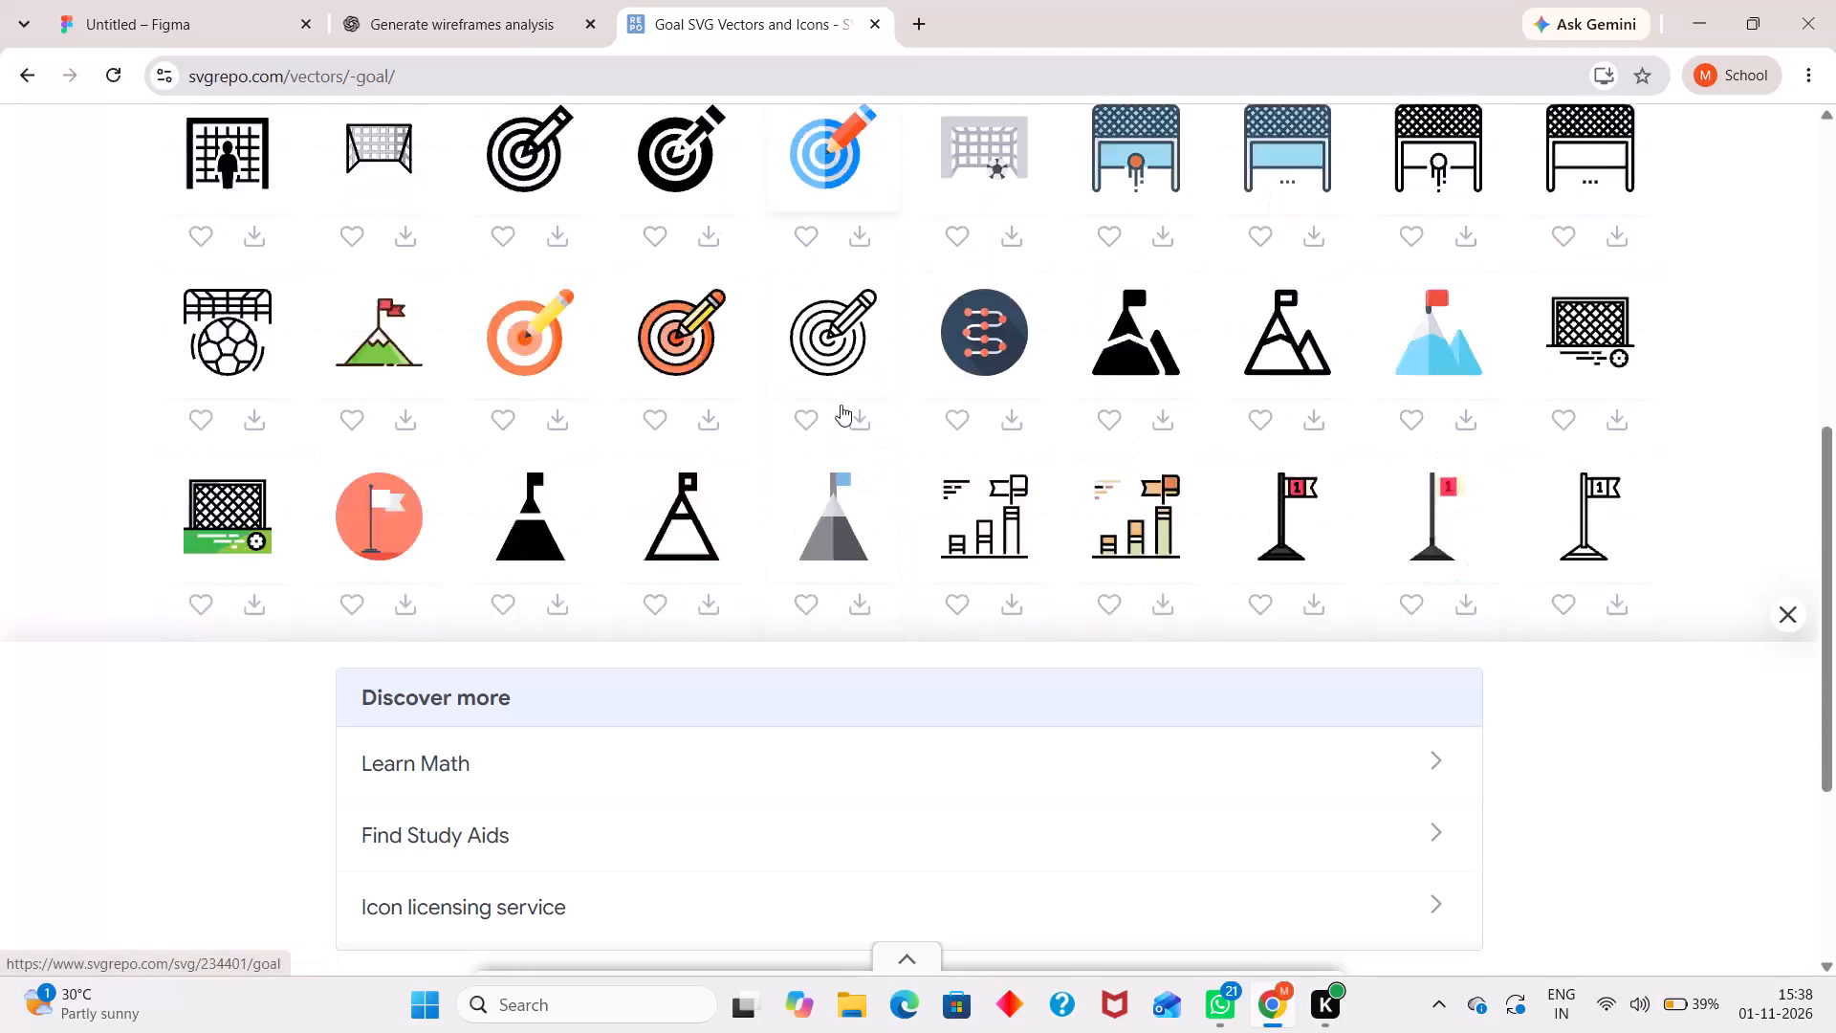
{"action": "scroll", "coordinate": [841, 405], "scroll_direction": "down", "scroll_amount": 3}
{"action": "scroll", "coordinate": [841, 405], "scroll_direction": "up", "scroll_amount": 4}
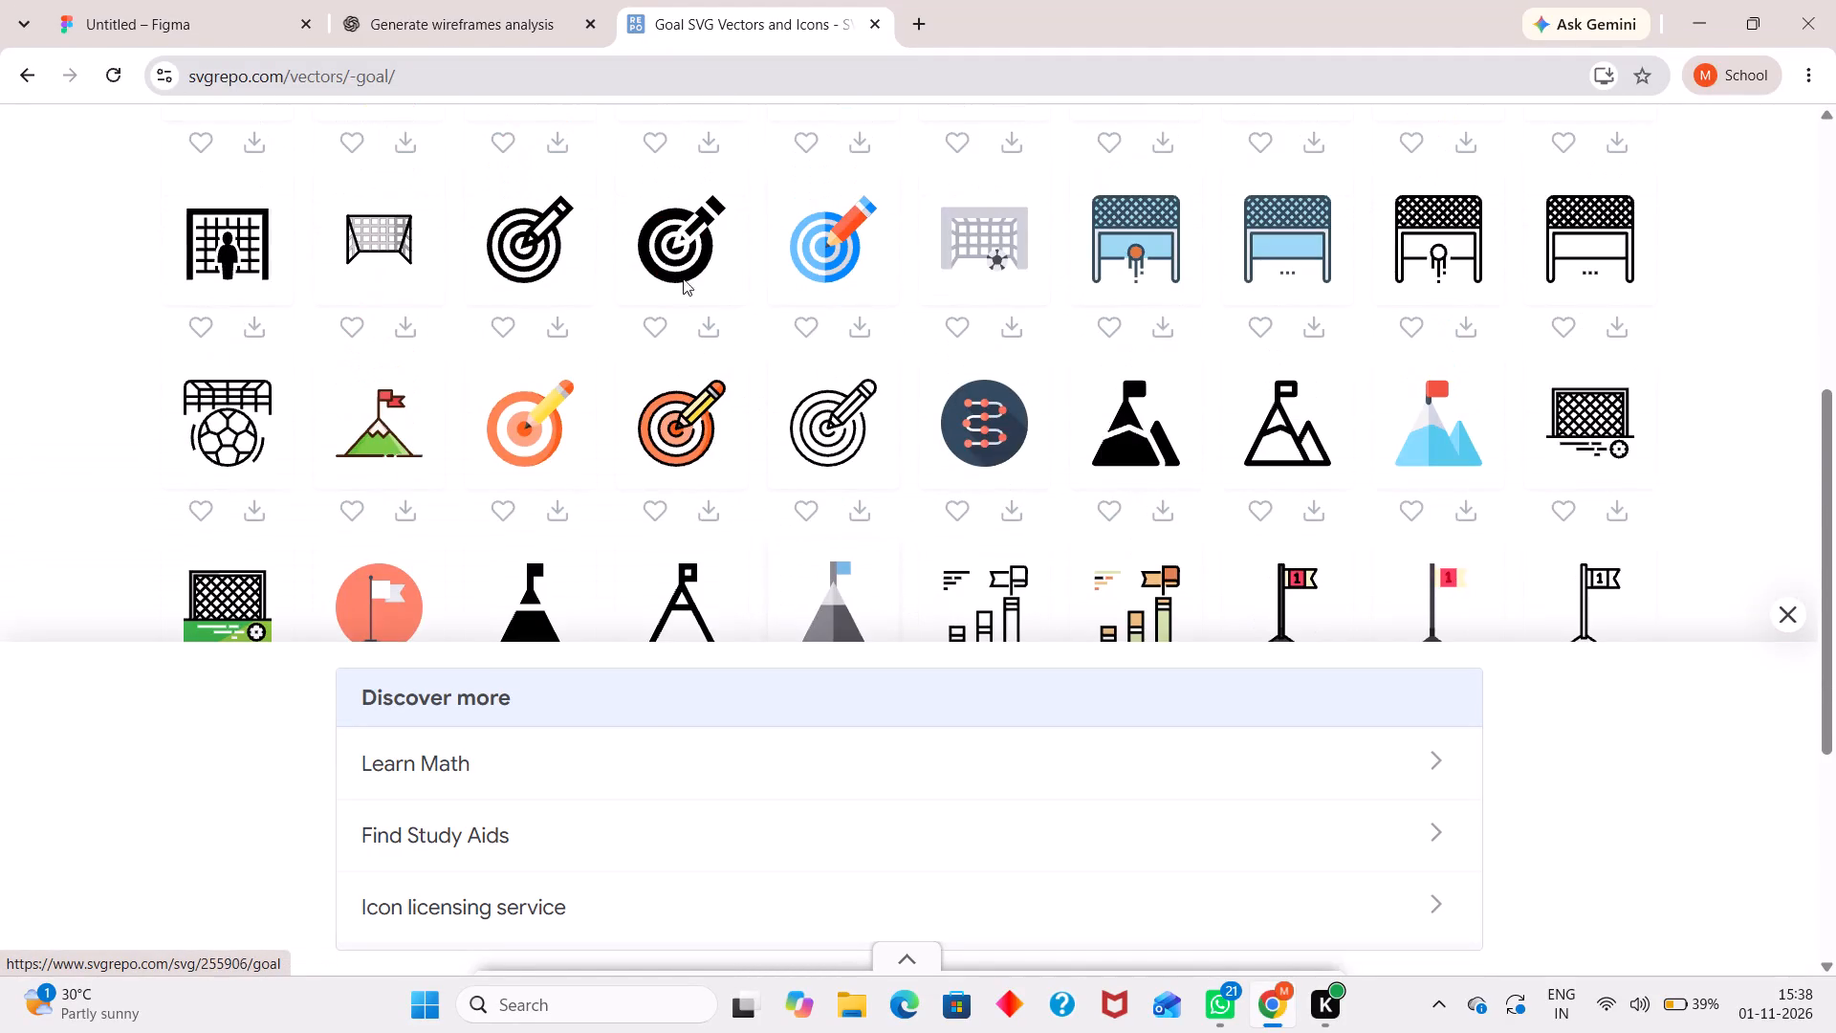
{"action": "left_click", "coordinate": [188, 1]}
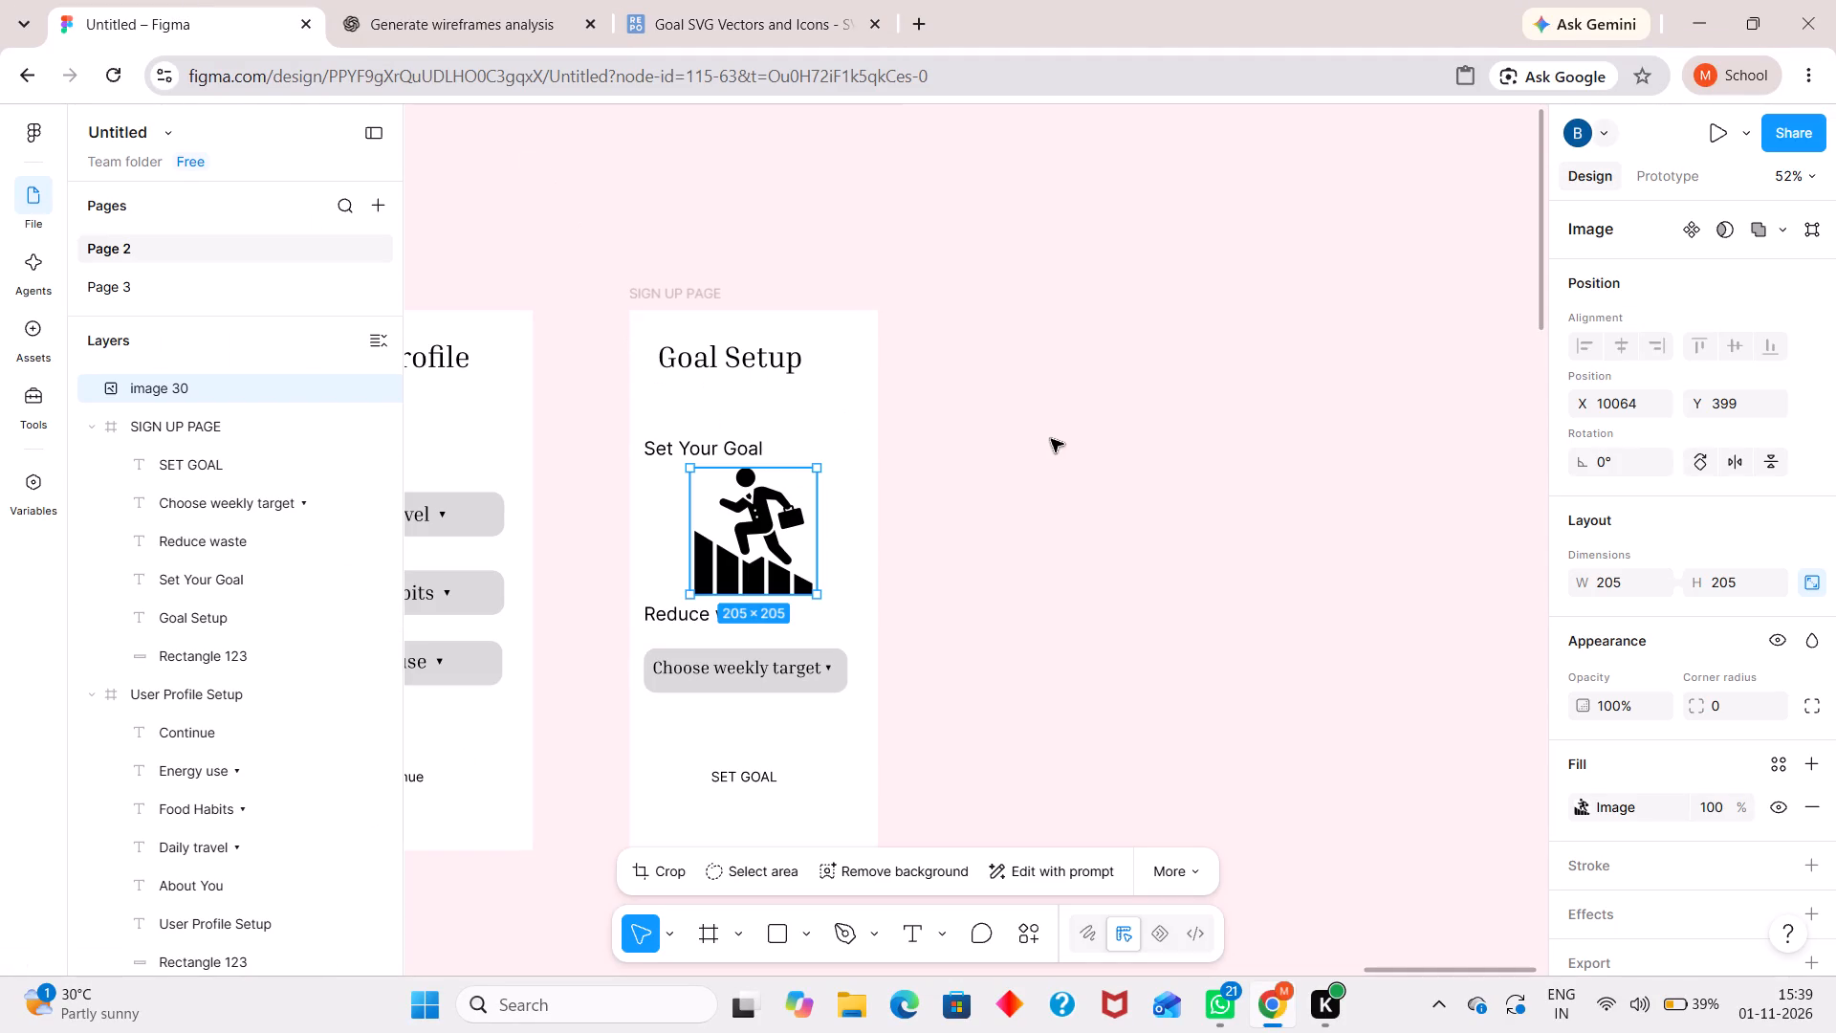
{"action": "left_click", "coordinate": [1051, 439]}
{"action": "scroll", "coordinate": [1051, 439], "scroll_direction": "down", "scroll_amount": 4, "text": "ctrl"}
{"action": "middle_click_drag", "start_coordinate": [1045, 439], "coordinate": [938, 458]}
{"action": "scroll", "coordinate": [1018, 446], "scroll_direction": "down", "scroll_amount": 1}
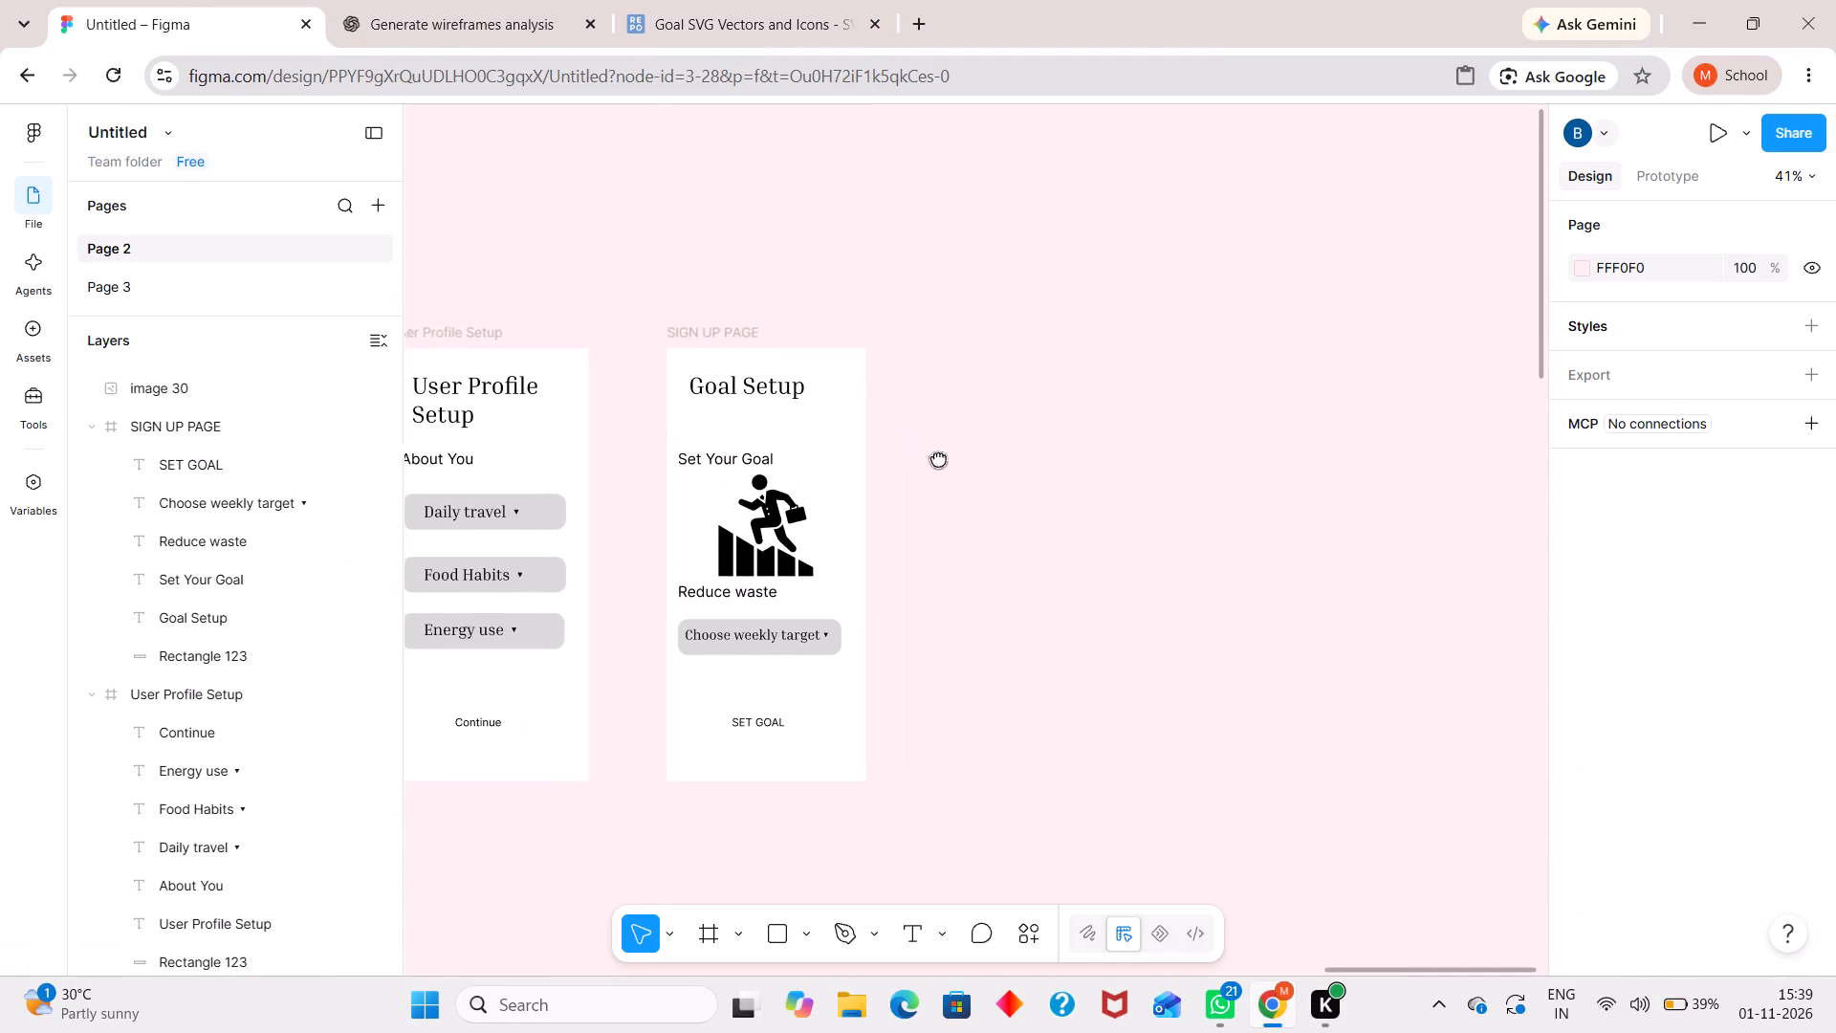
{"action": "middle_click_drag", "start_coordinate": [938, 458], "coordinate": [804, 444]}
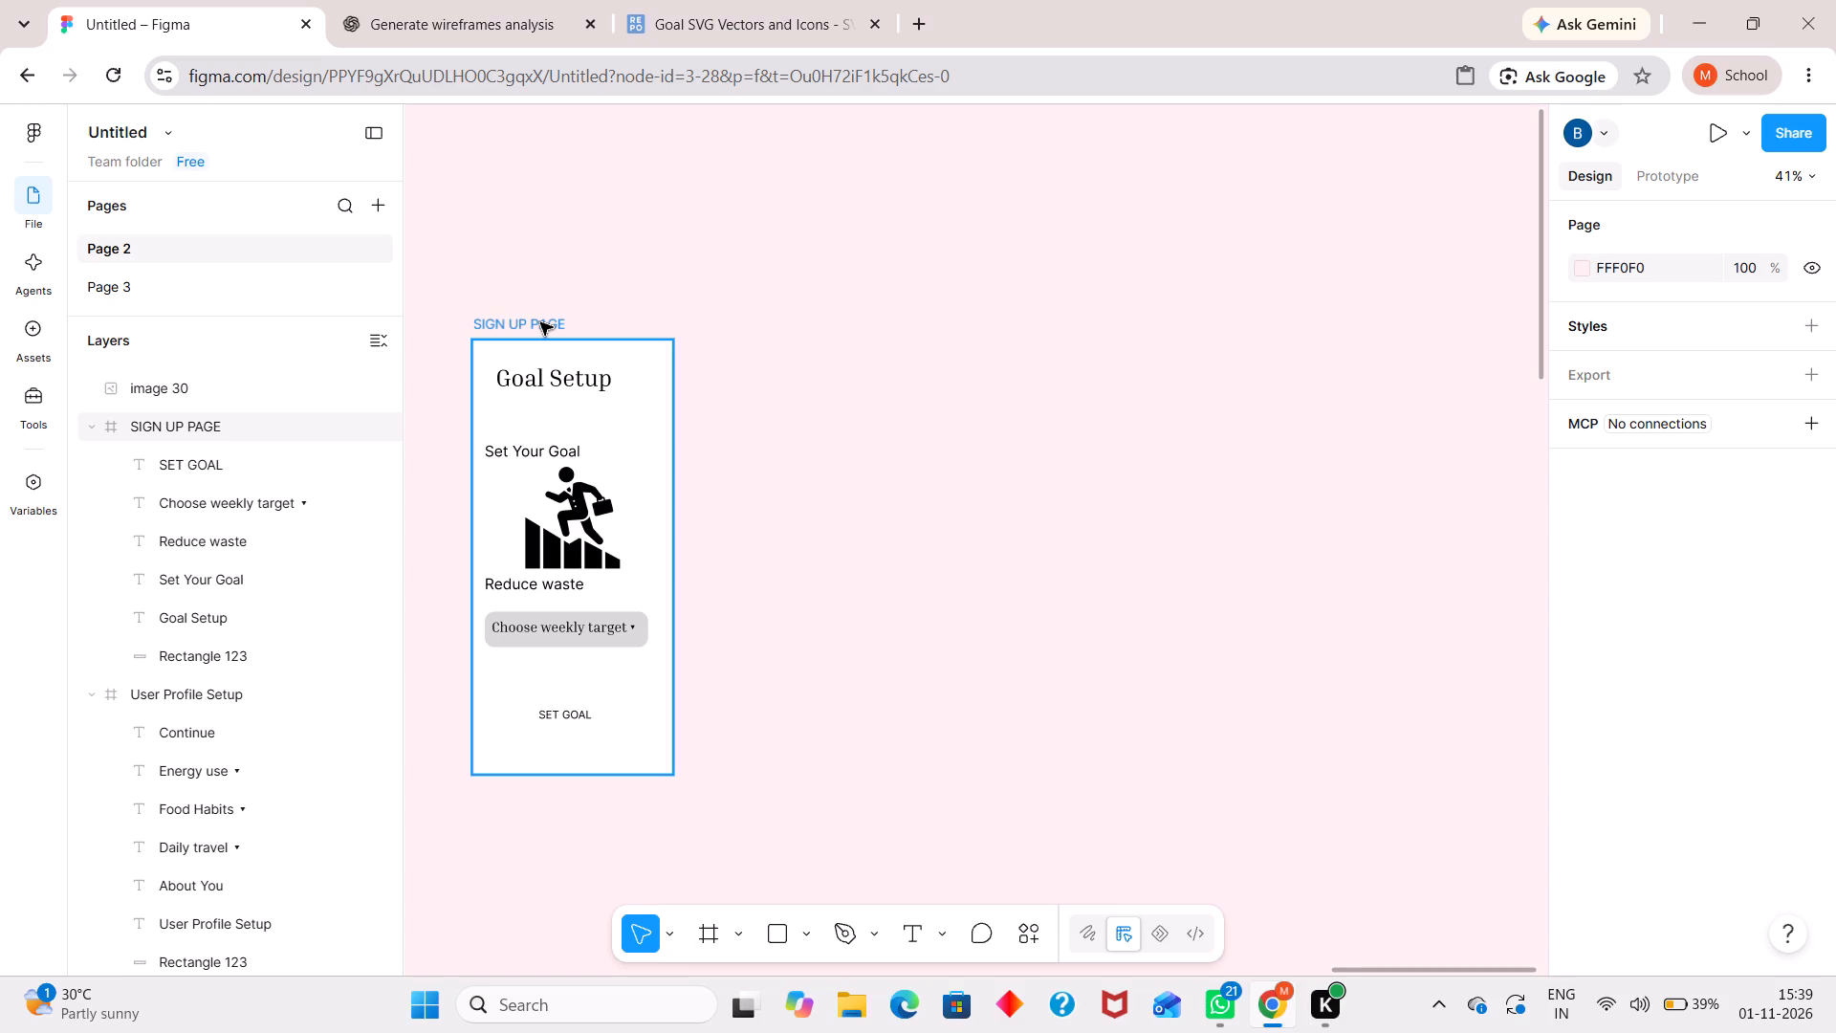
{"action": "double_click", "coordinate": [540, 322]}
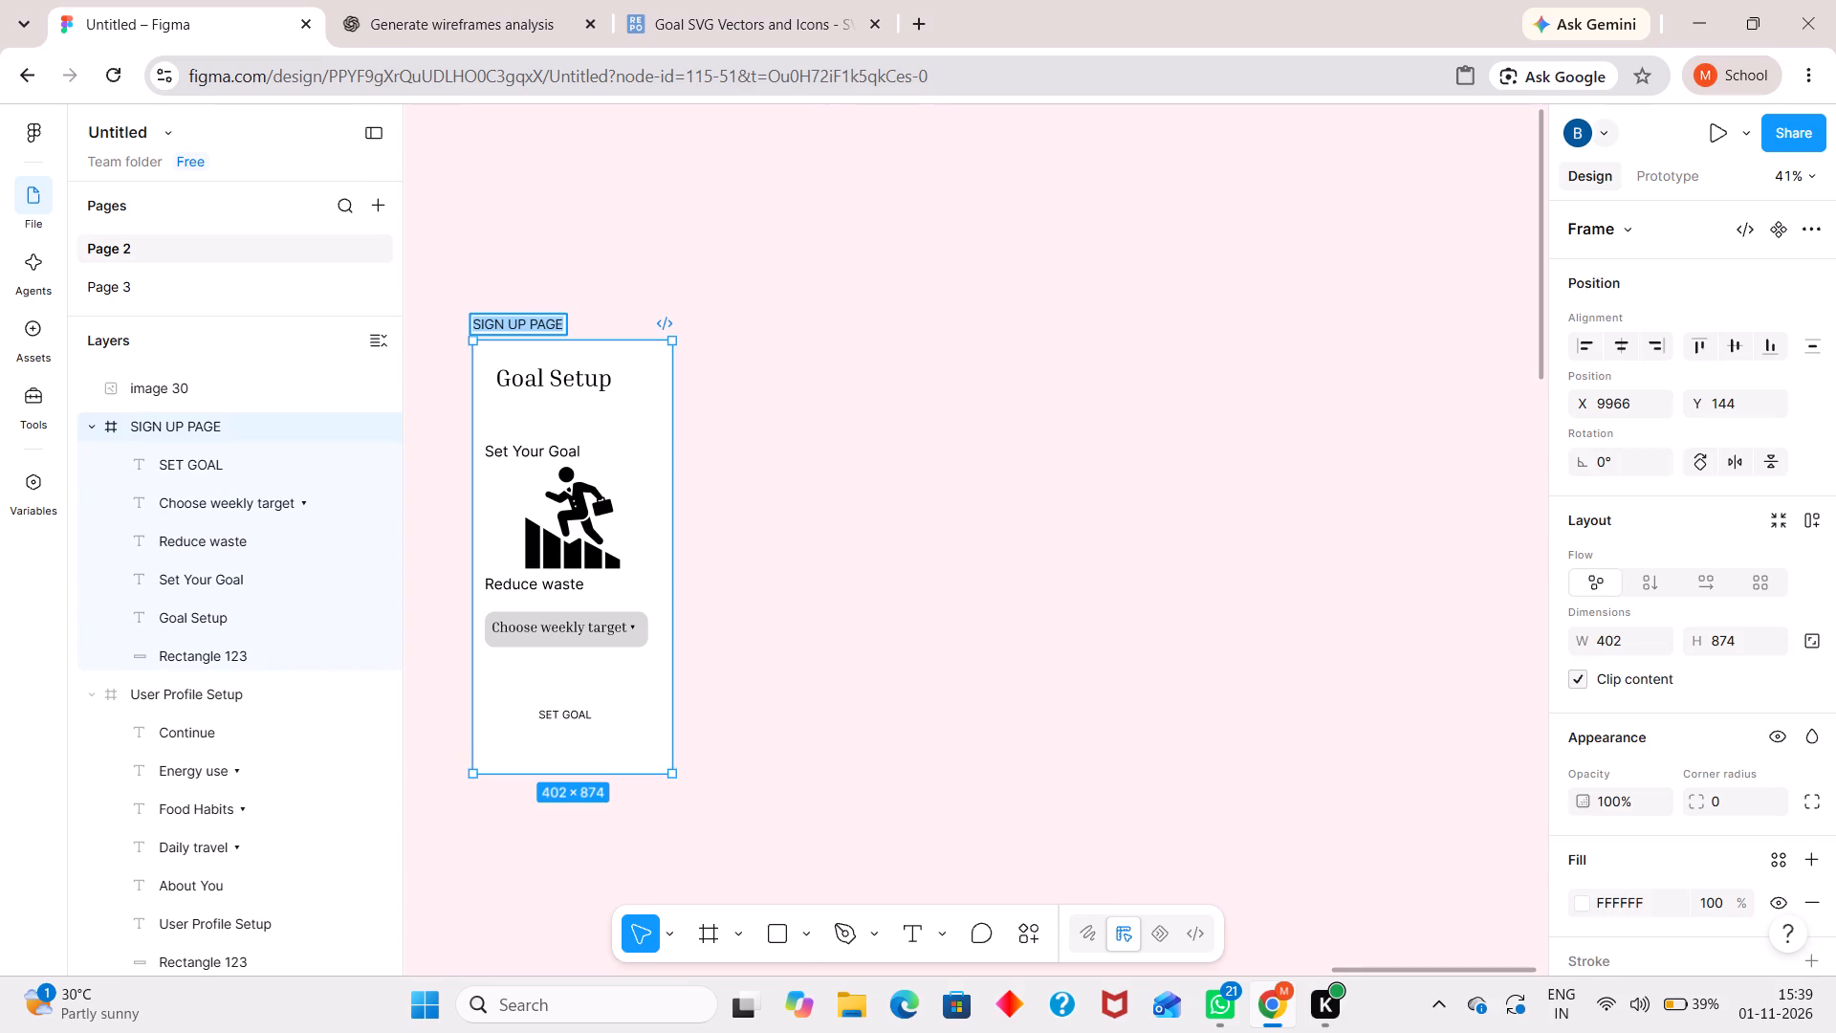
{"action": "type", "text": "goal set"}
{"action": "type", "text": "up"}
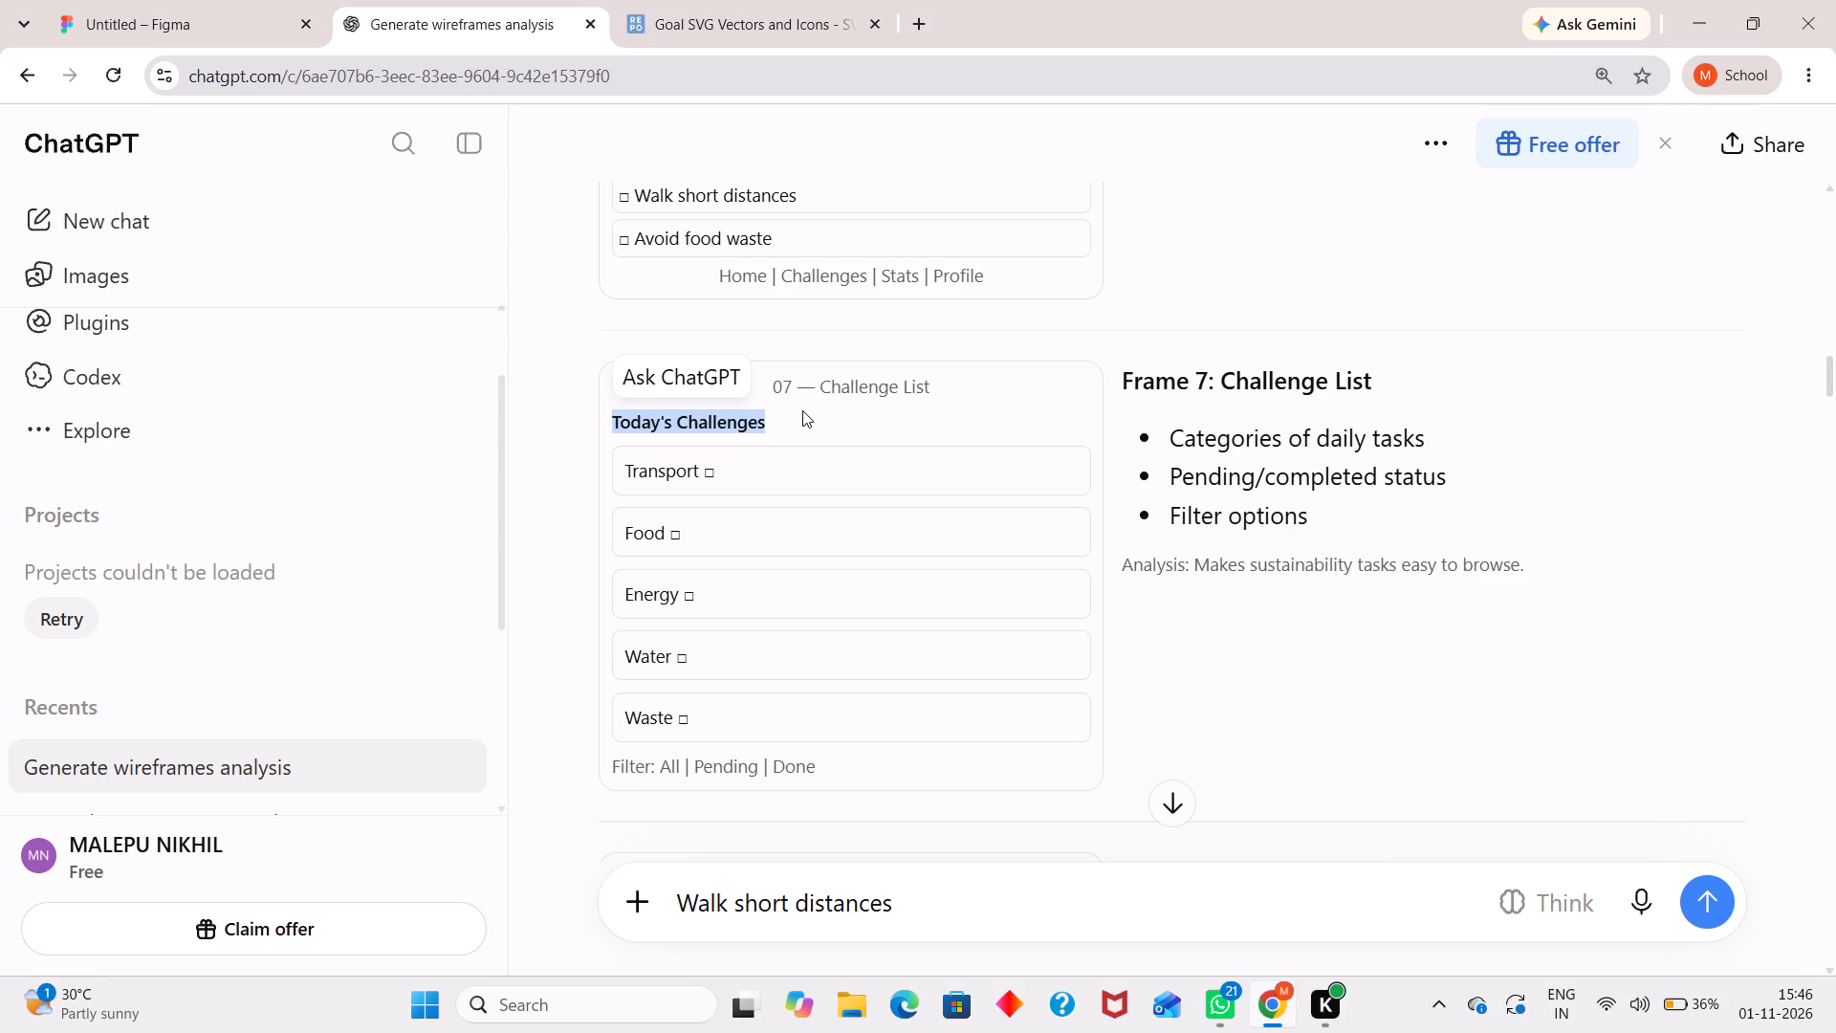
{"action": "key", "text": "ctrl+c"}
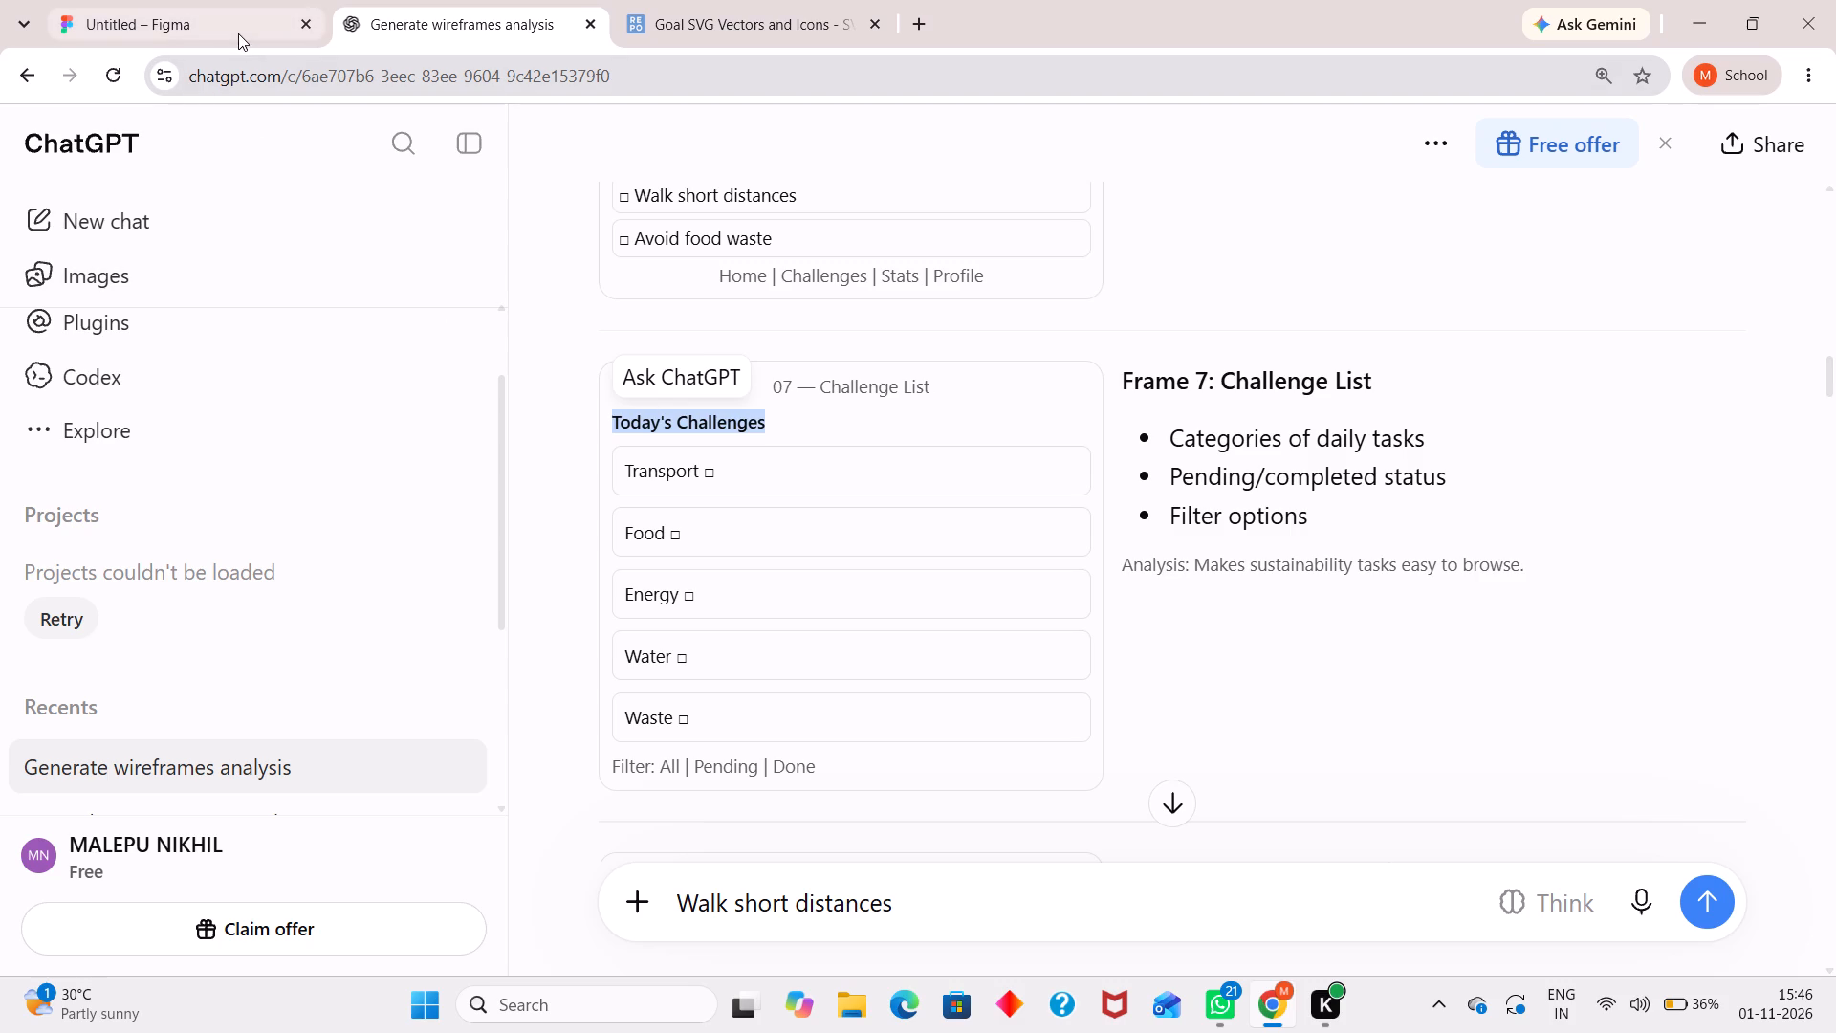
{"action": "left_click", "coordinate": [239, 33]}
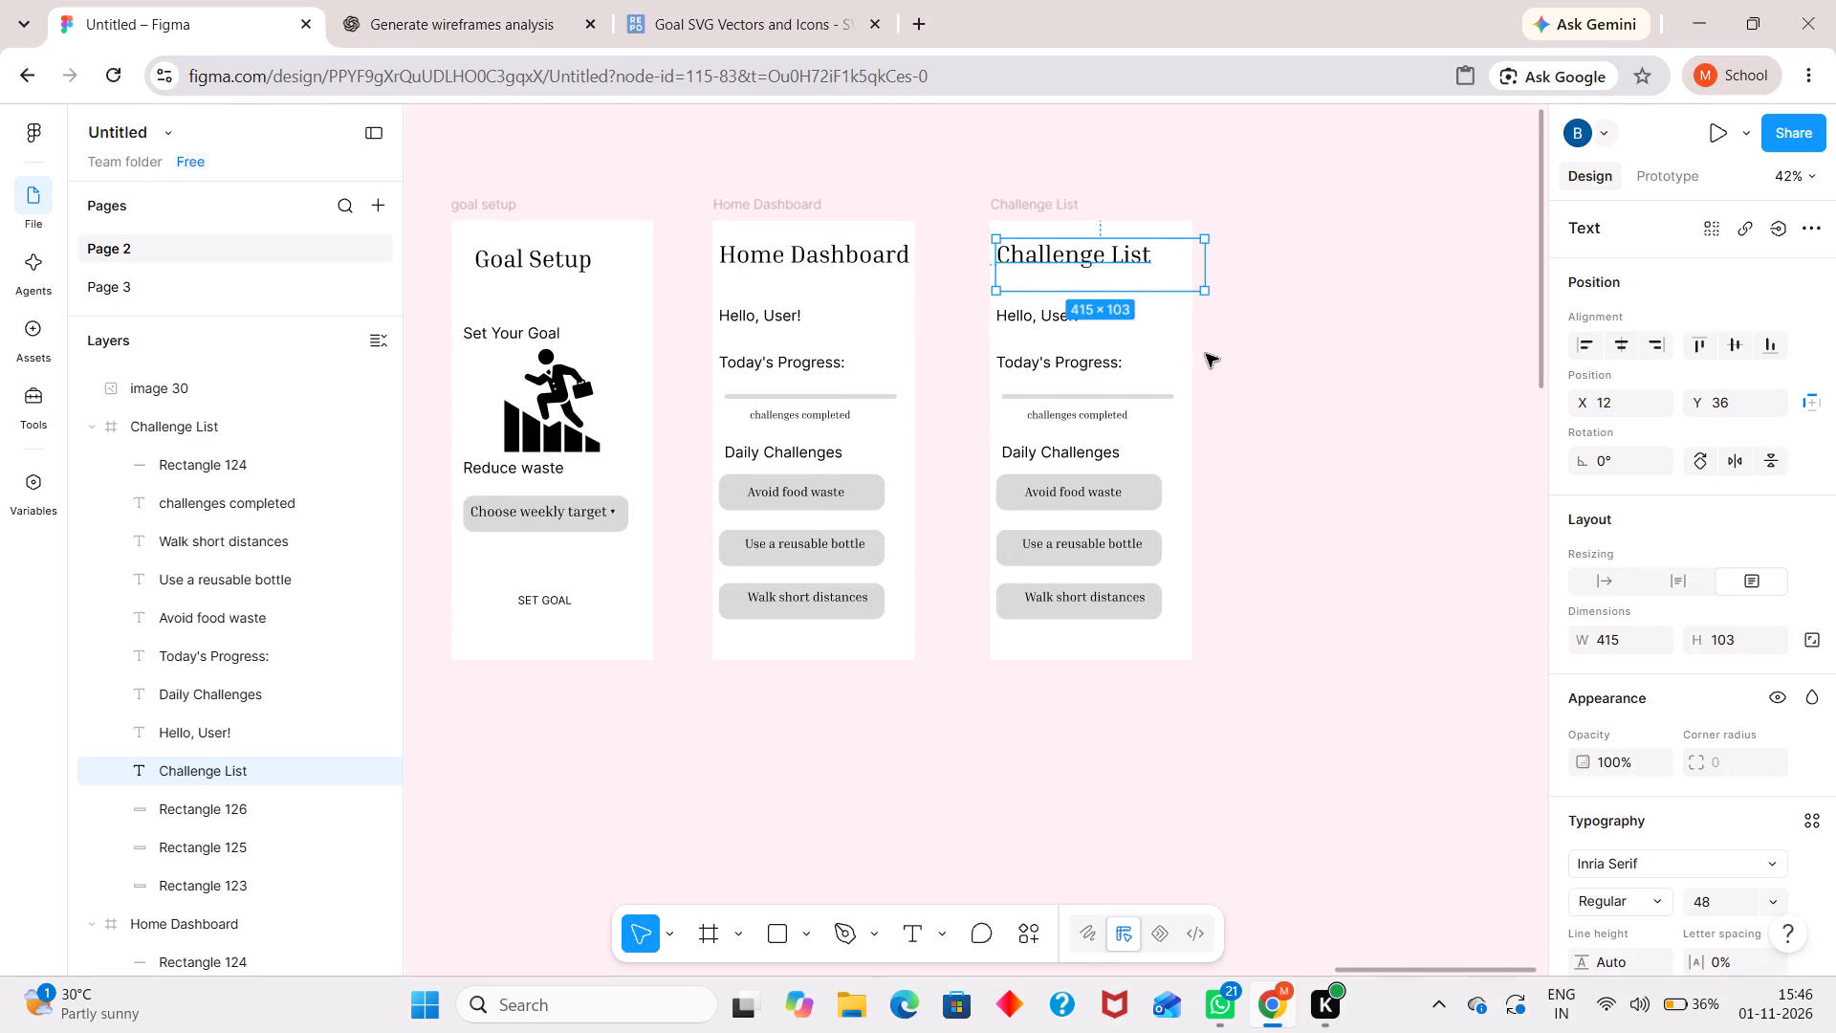
Delete the "Today's Progress:", "Hello, User!" and "challenges completed" texts and the progress bar from the Challenge List frame.
{"action": "left_click", "coordinate": [927, 376]}
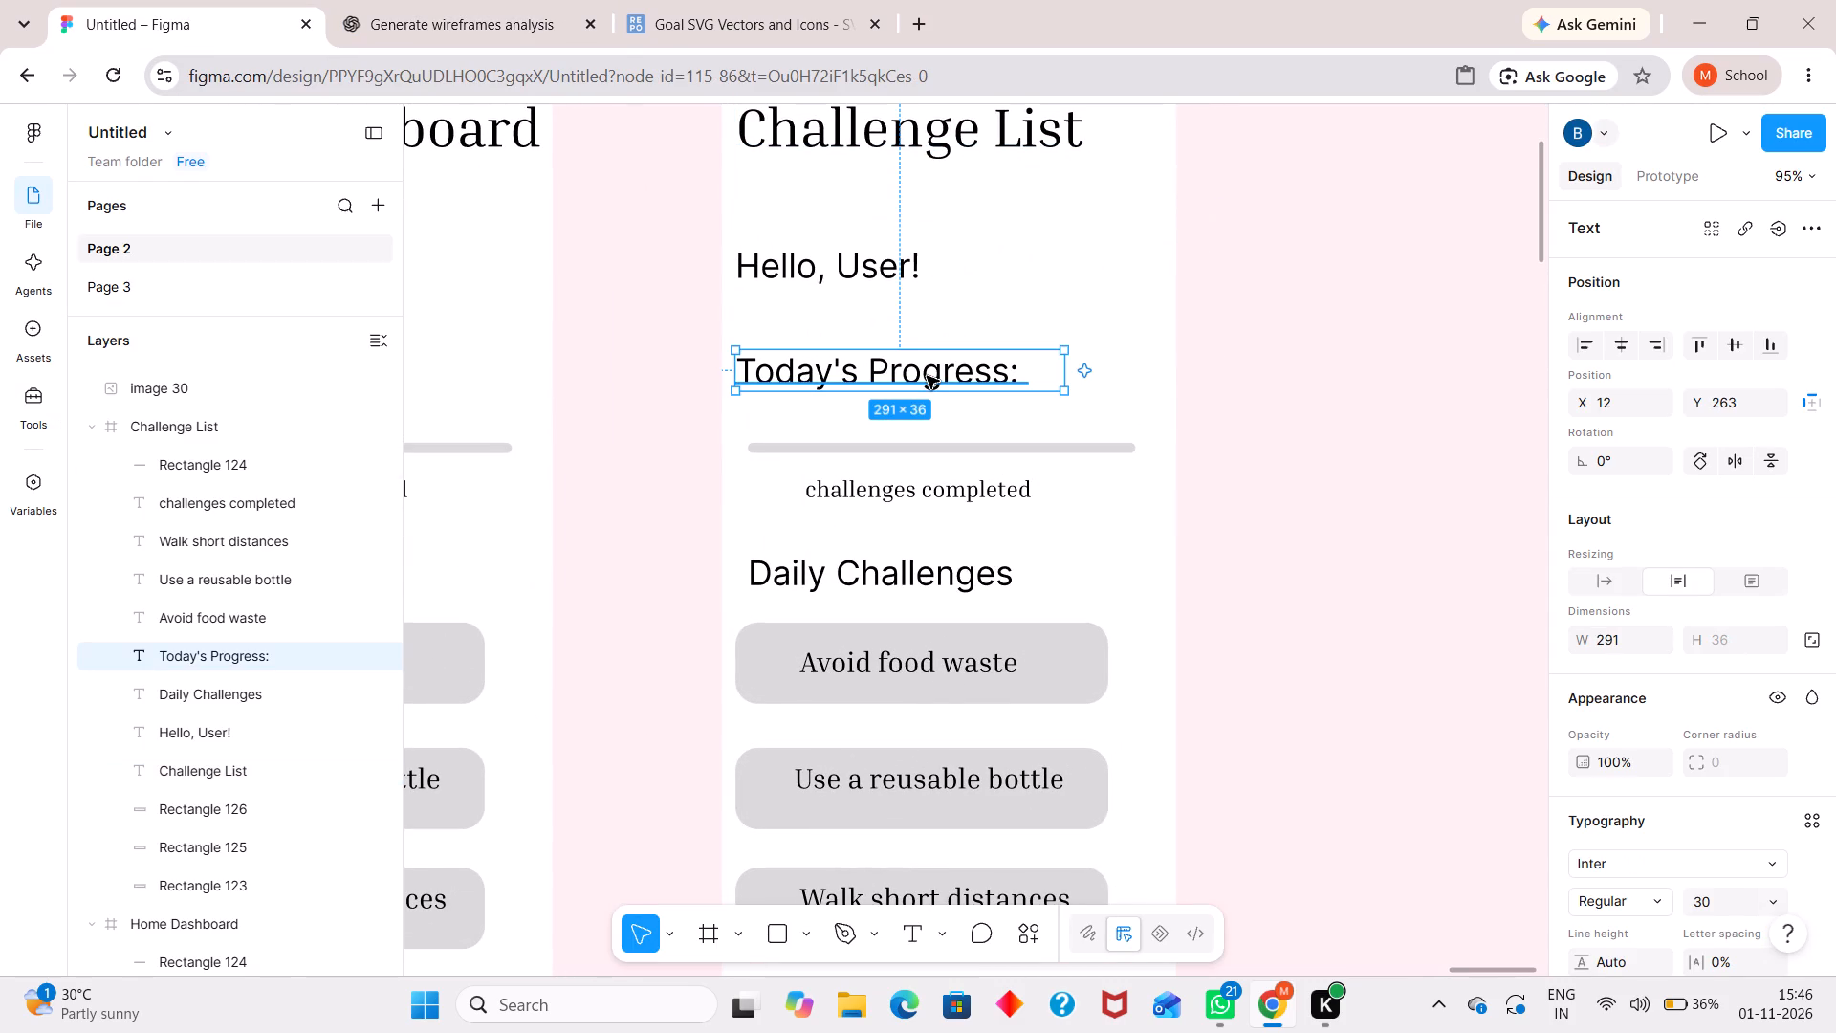
{"action": "key", "text": "BackSpace"}
{"action": "left_click", "coordinate": [875, 262]}
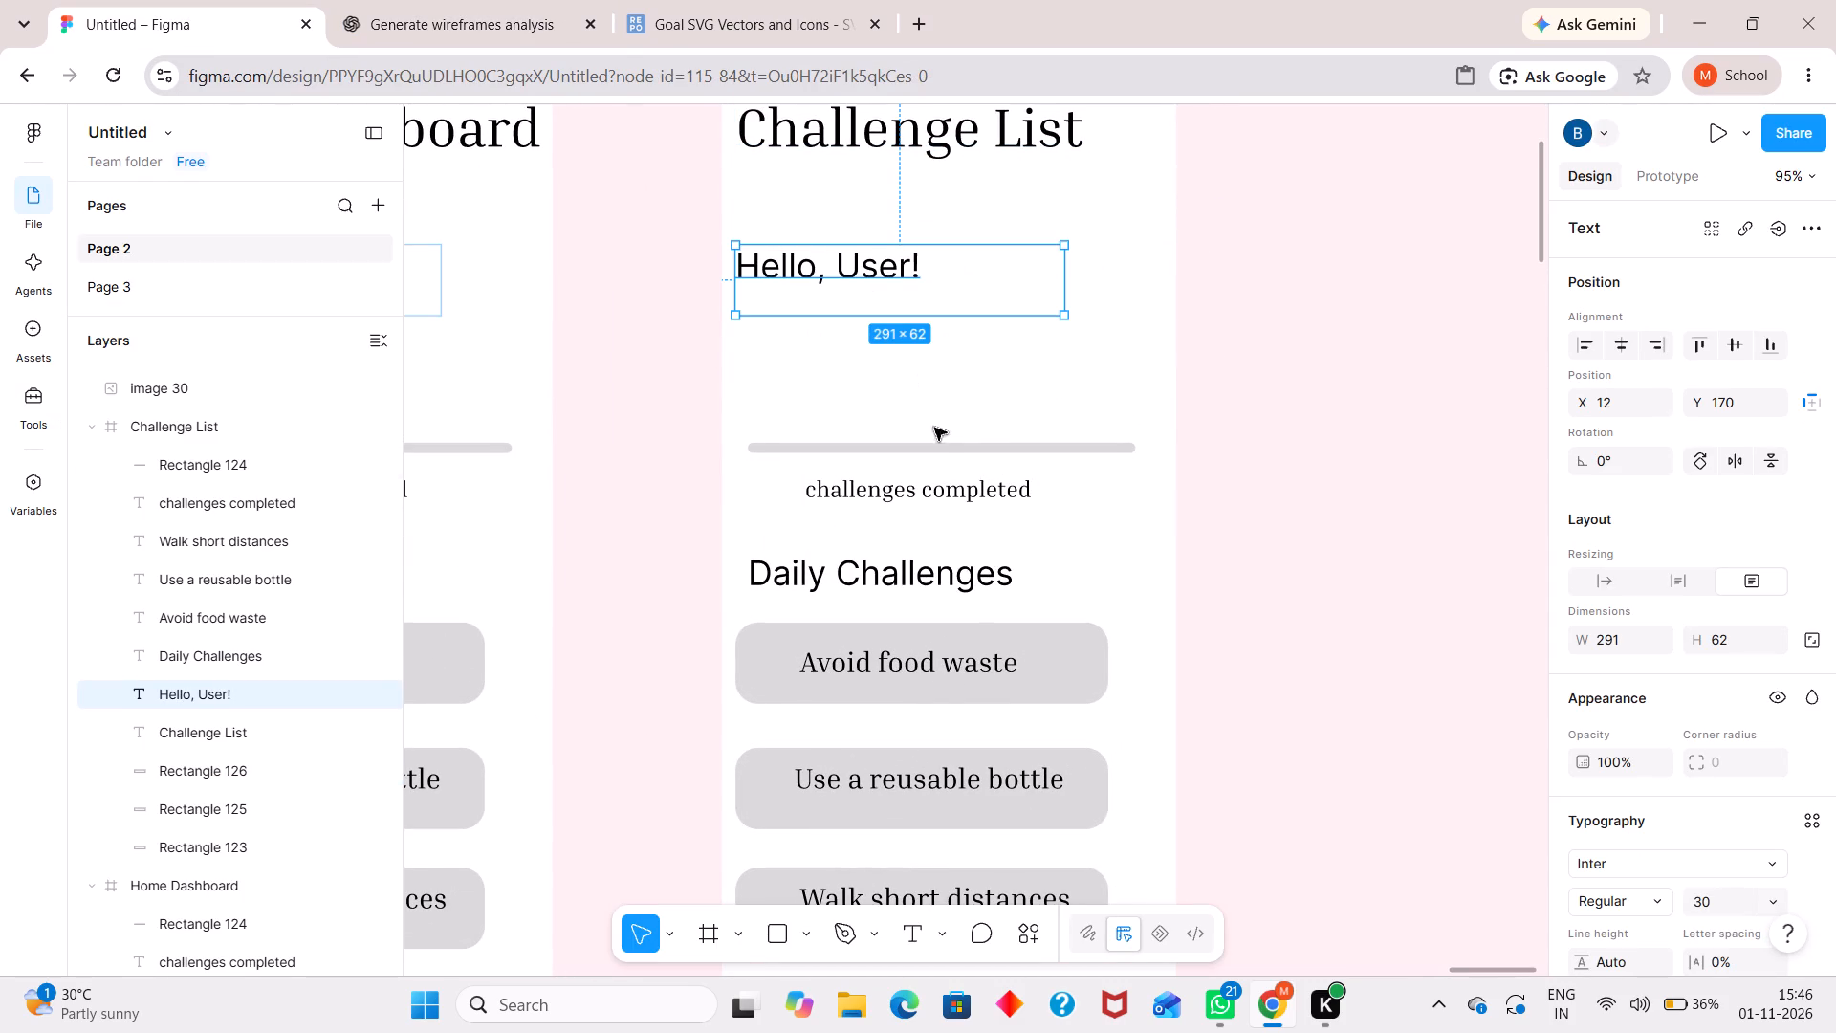
{"action": "left_click_drag", "start_coordinate": [936, 453], "coordinate": [953, 495], "text": "shift"}
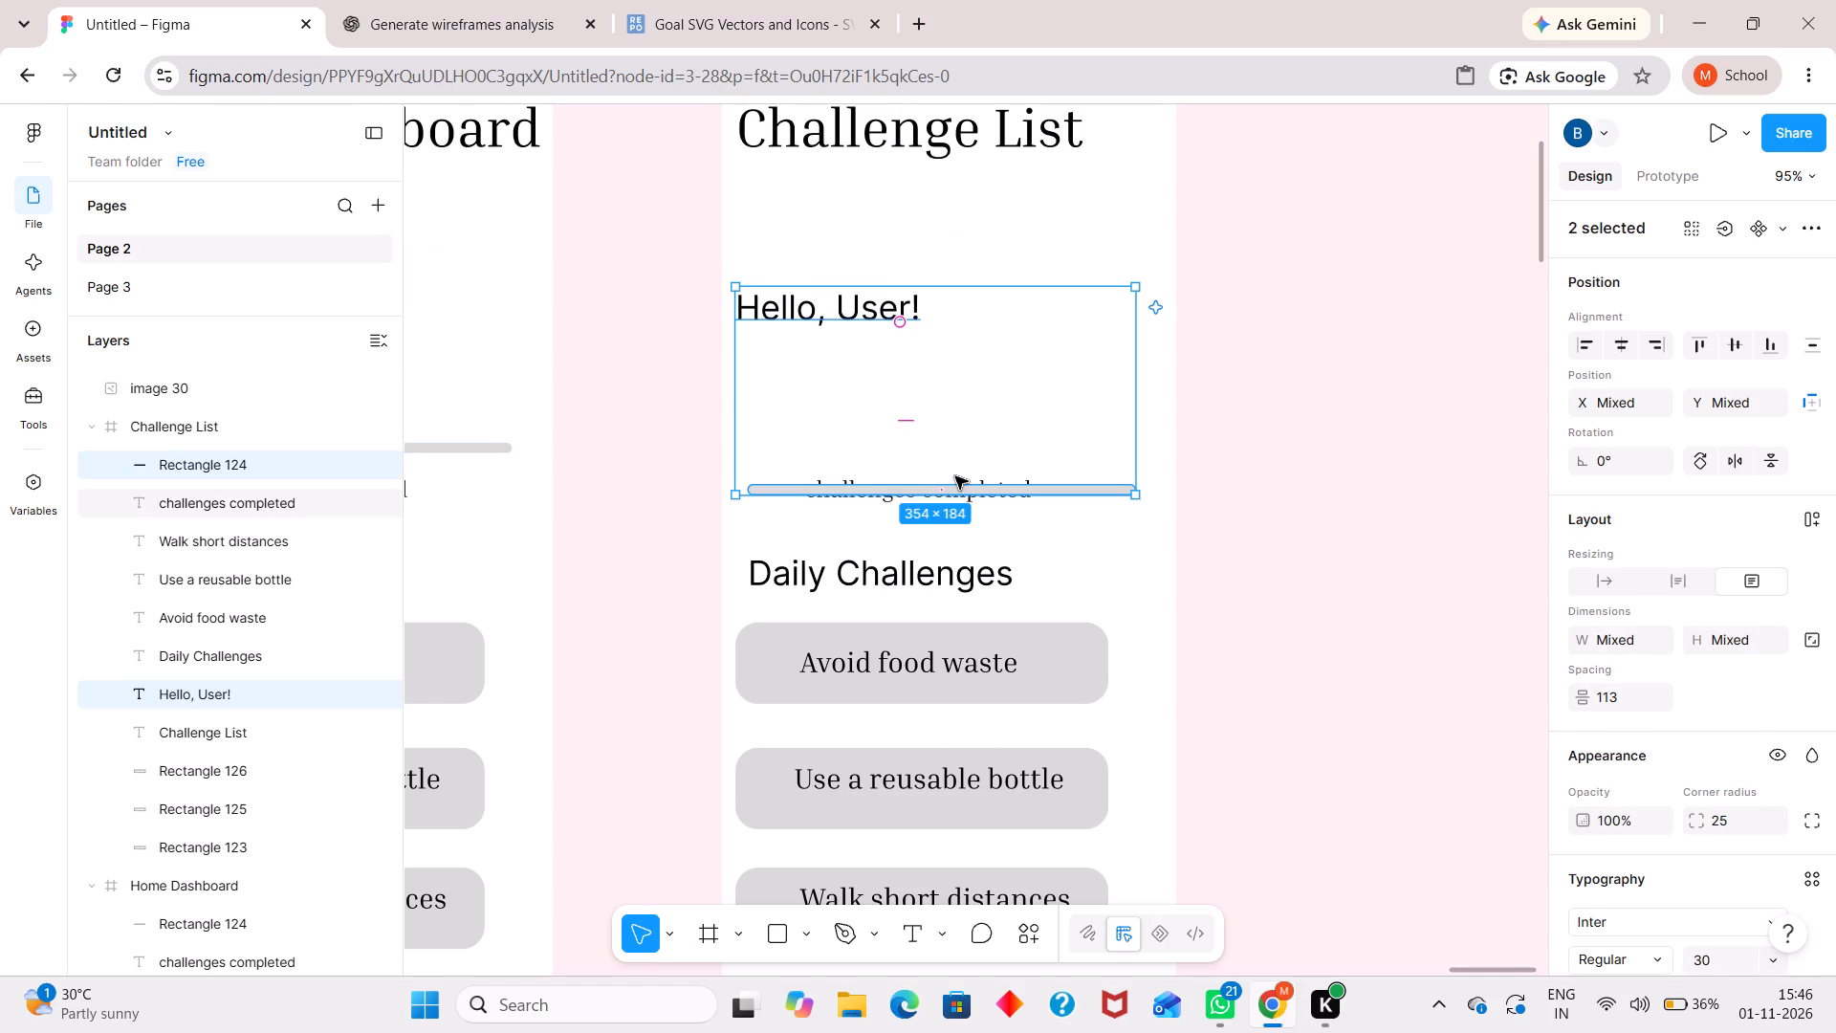
{"action": "key", "text": "BackSpace"}
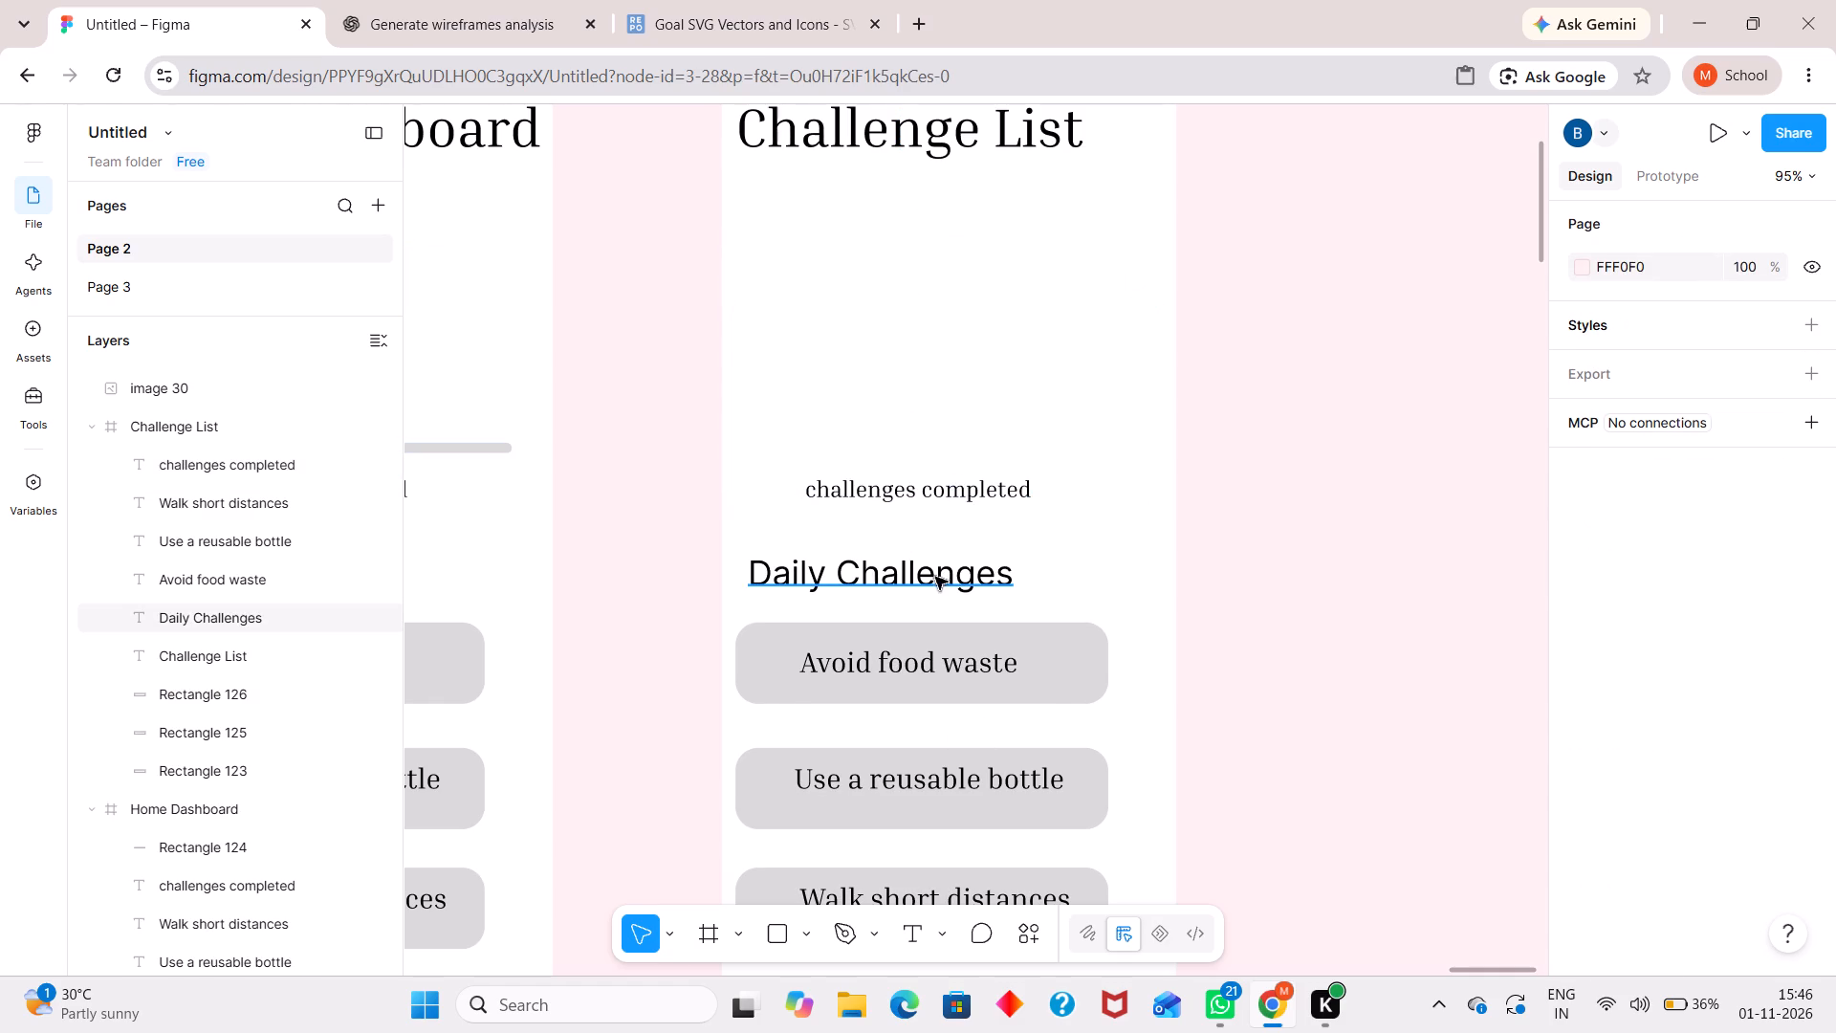
{"action": "left_click", "coordinate": [934, 579], "text": "shift"}
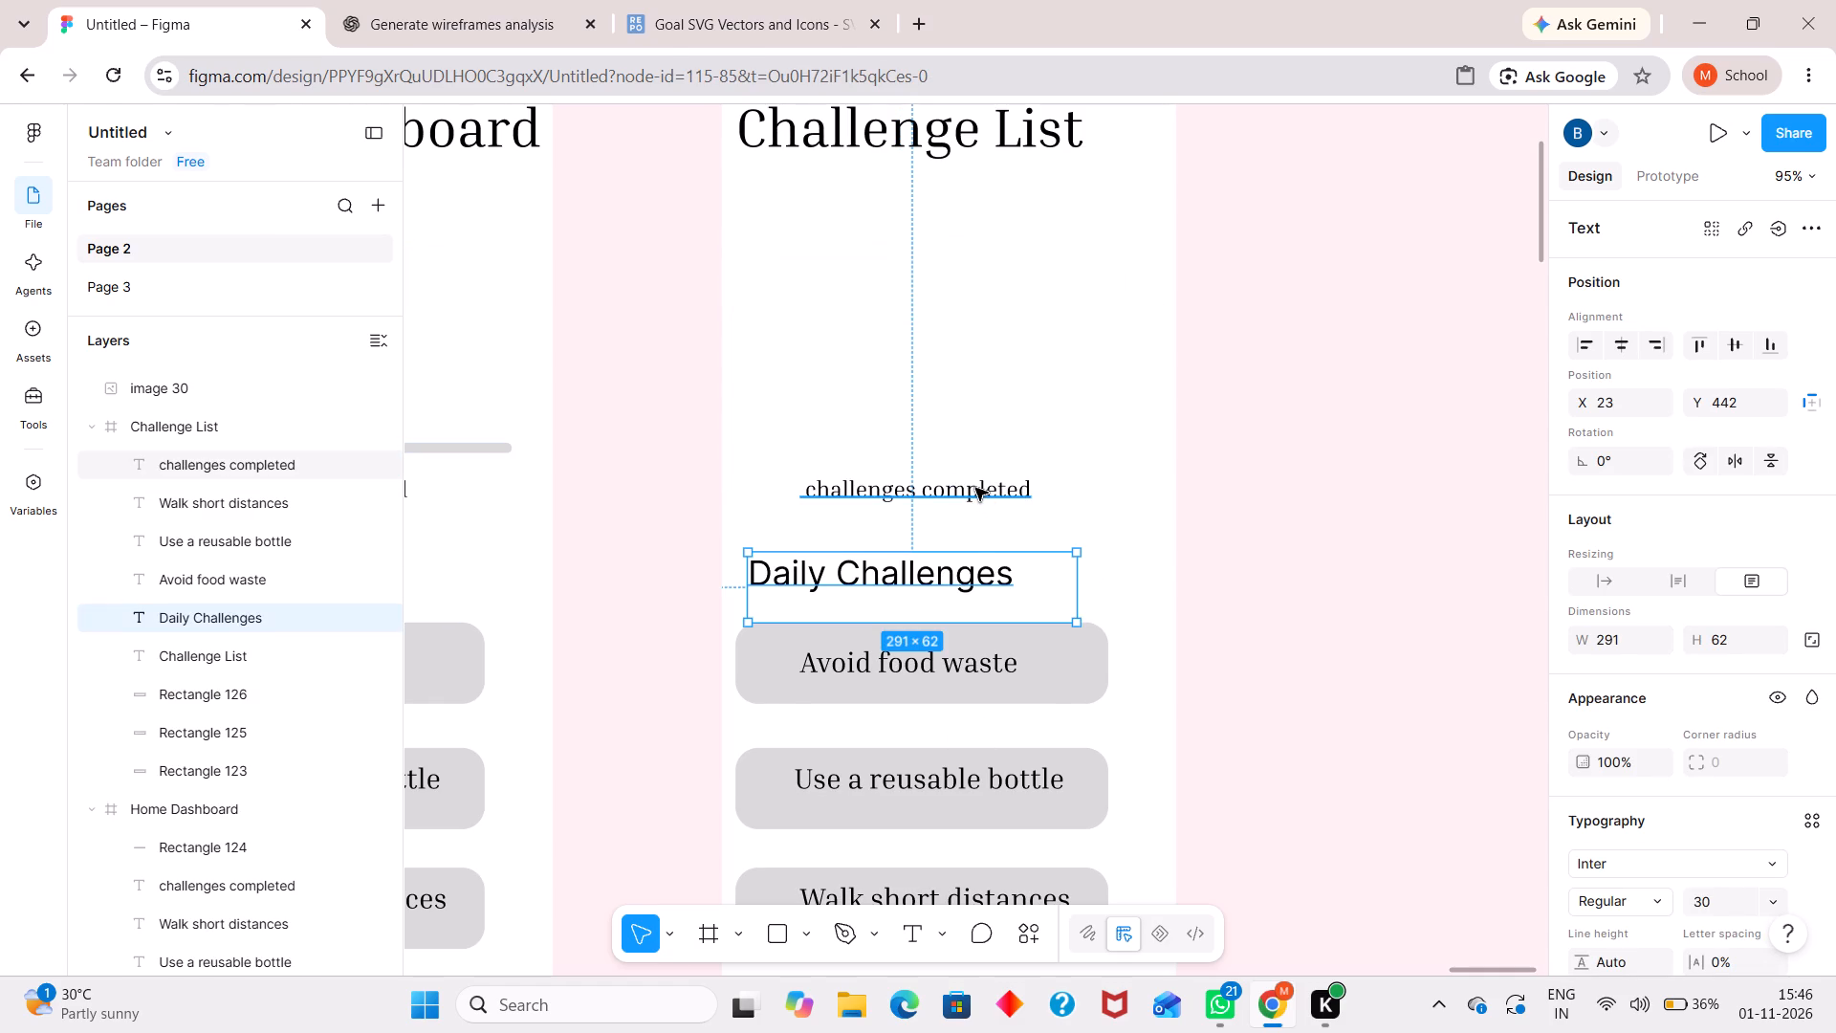
{"action": "left_click", "coordinate": [975, 488]}
{"action": "key", "text": "BackSpace"}
Replace the "Daily Challenges" heading in the Challenge List frame with the copied "Today's Challenges" text.
{"action": "double_click", "coordinate": [913, 571]}
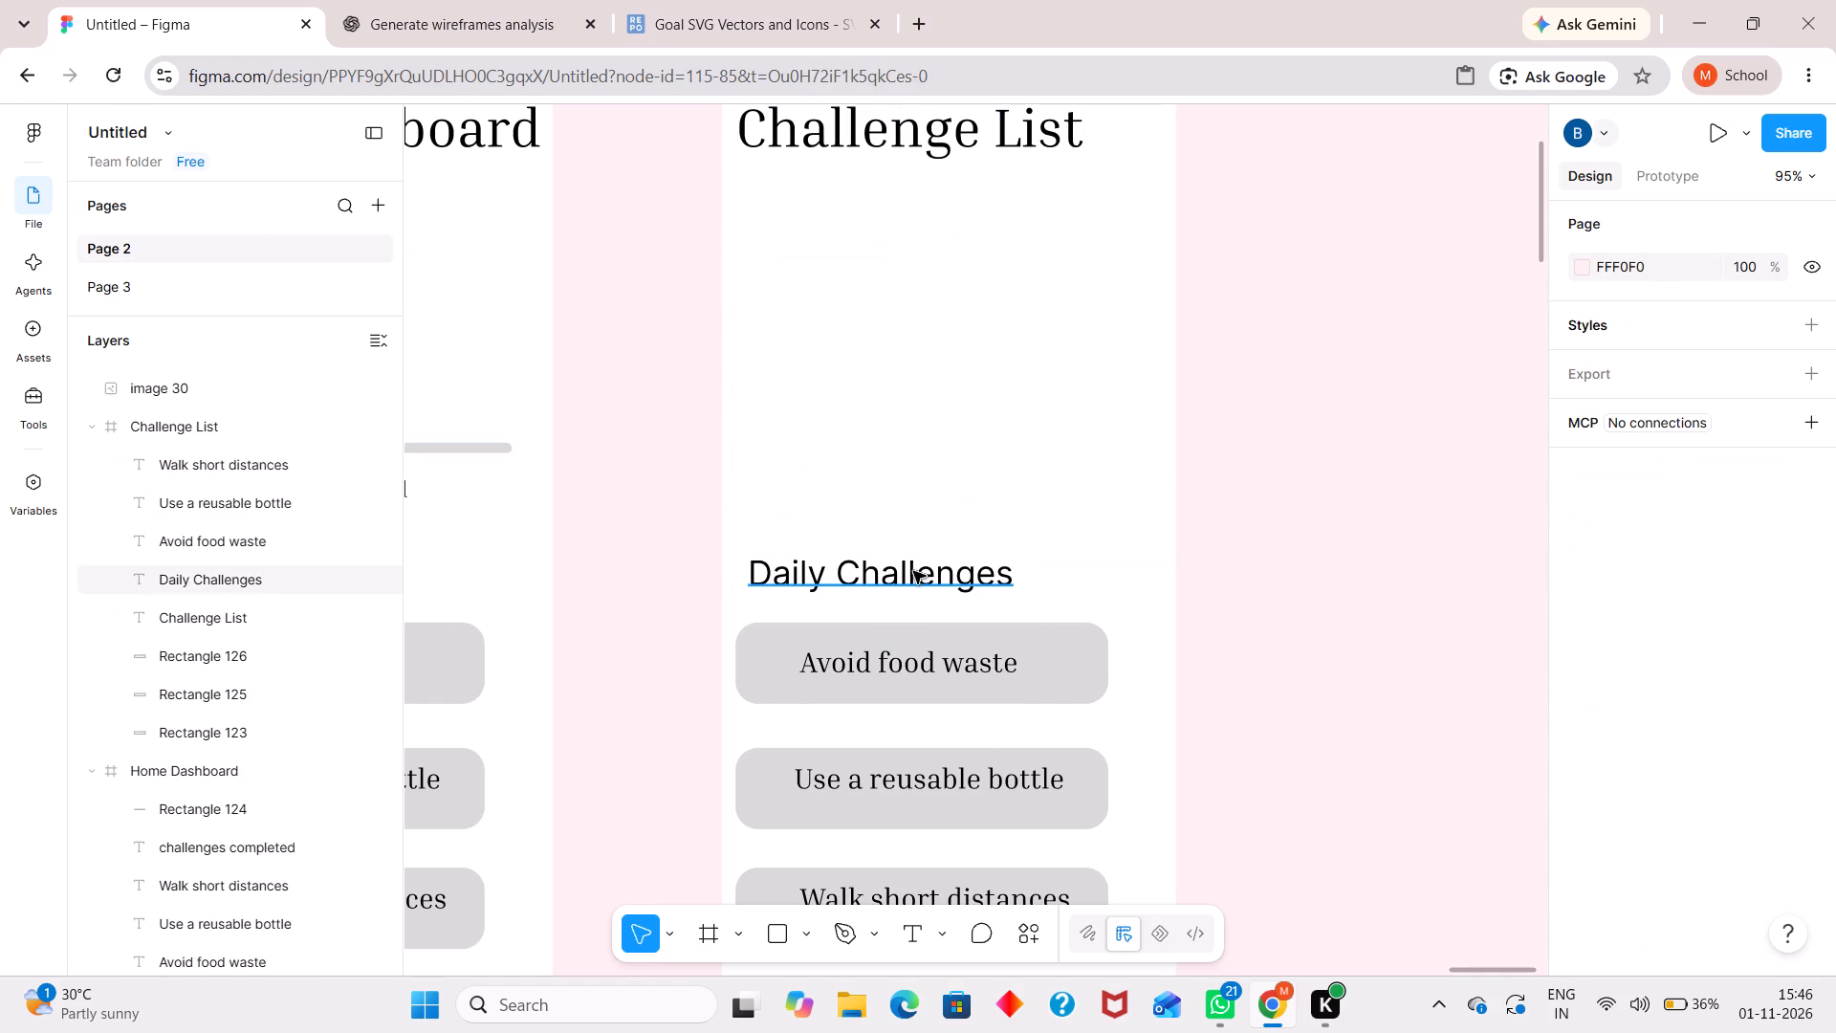
{"action": "key", "text": "ctrl+v"}
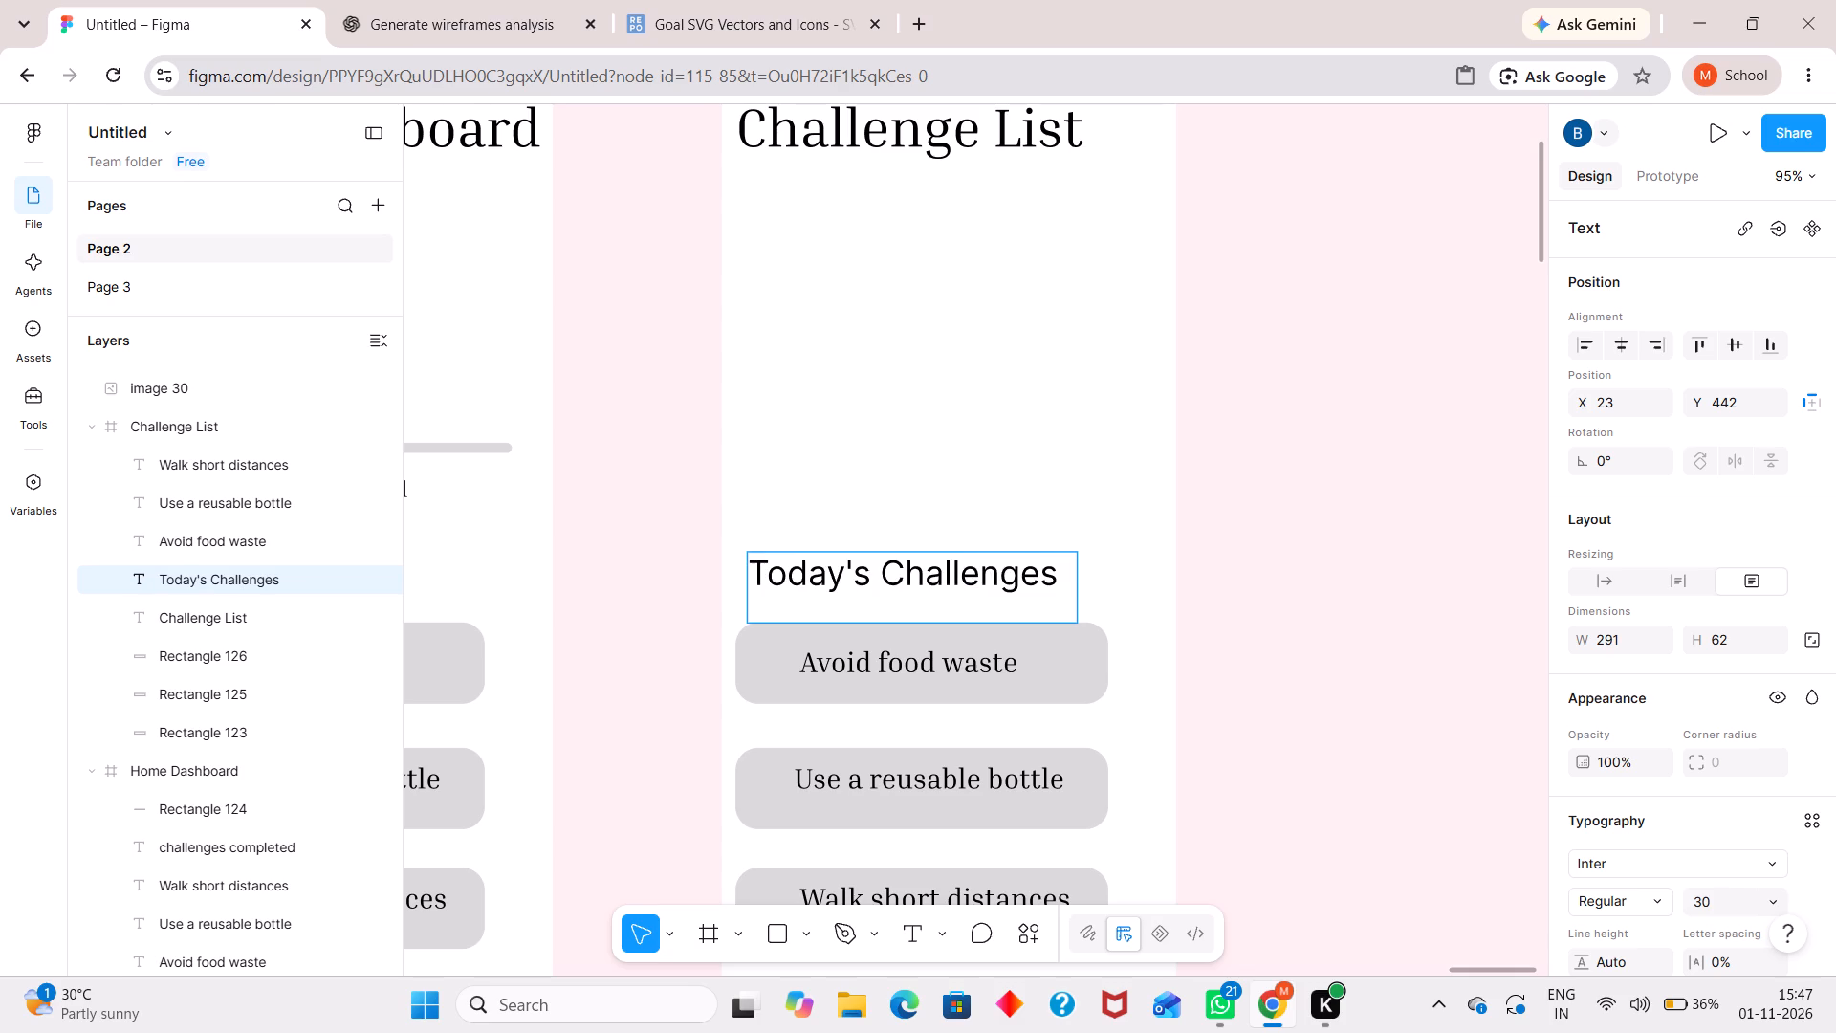
{"action": "left_click", "coordinate": [1239, 484]}
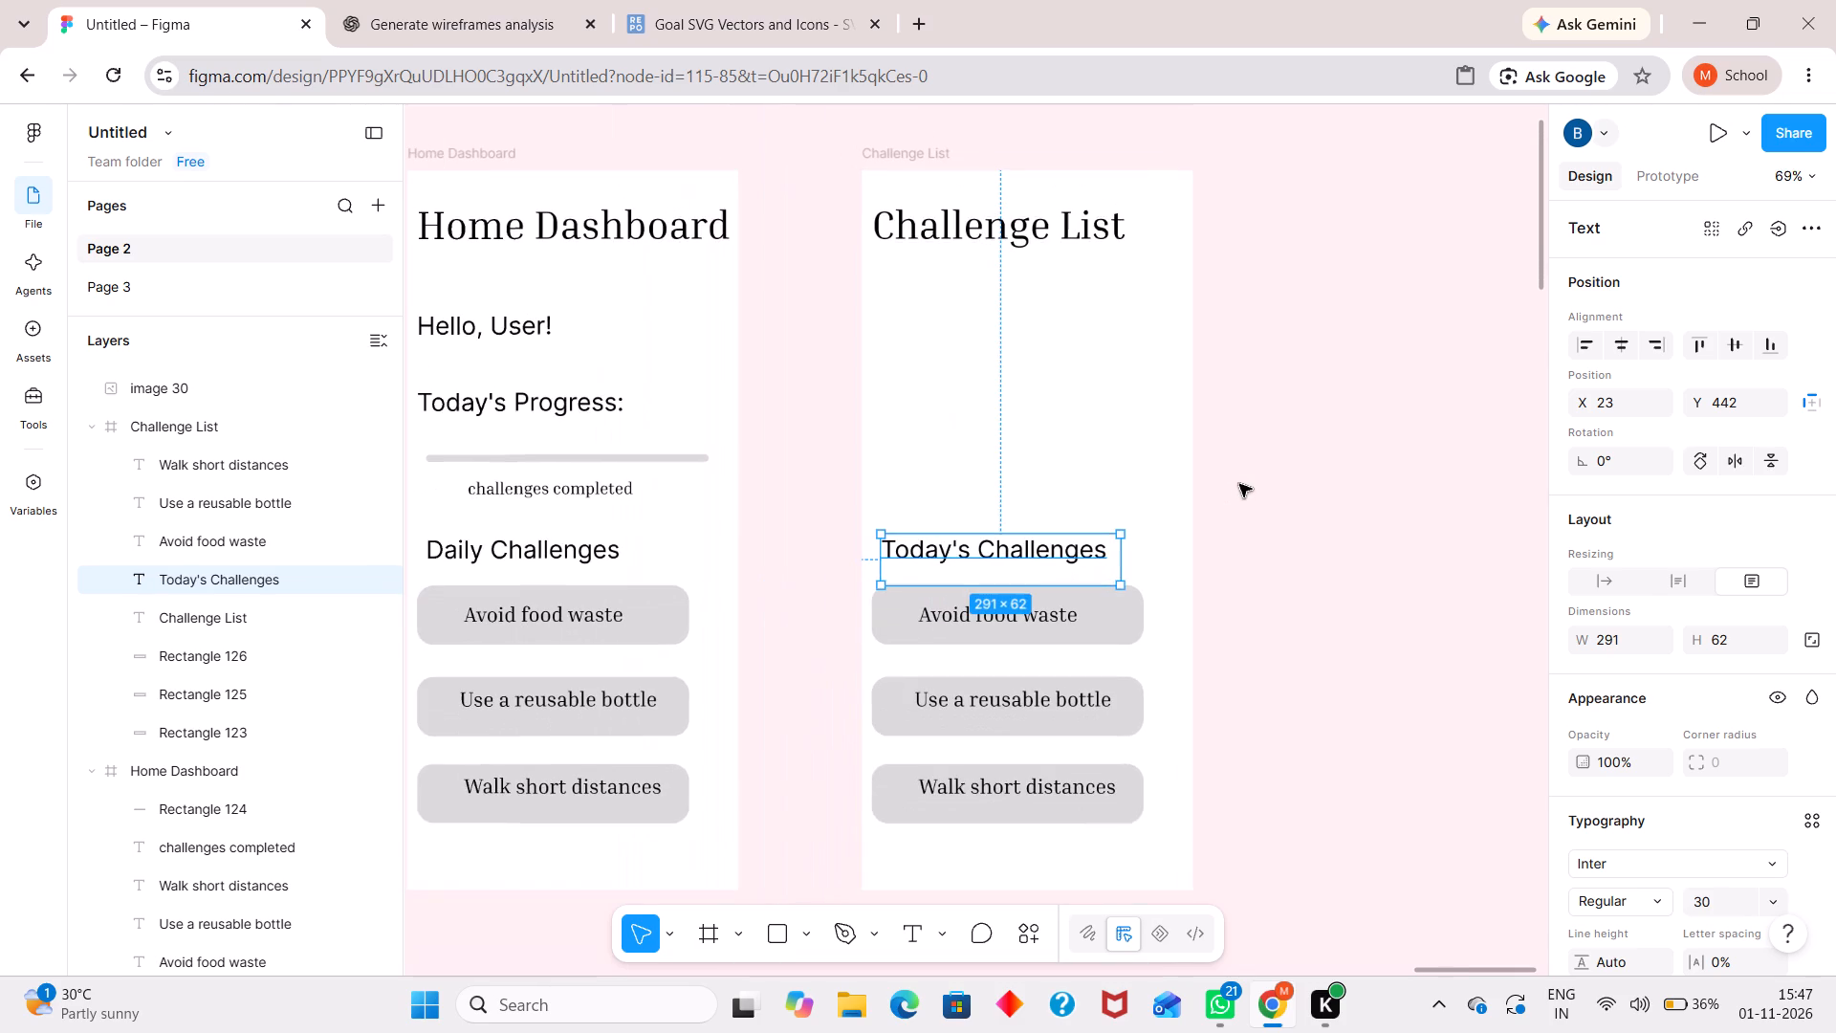
{"action": "left_click", "coordinate": [1318, 495]}
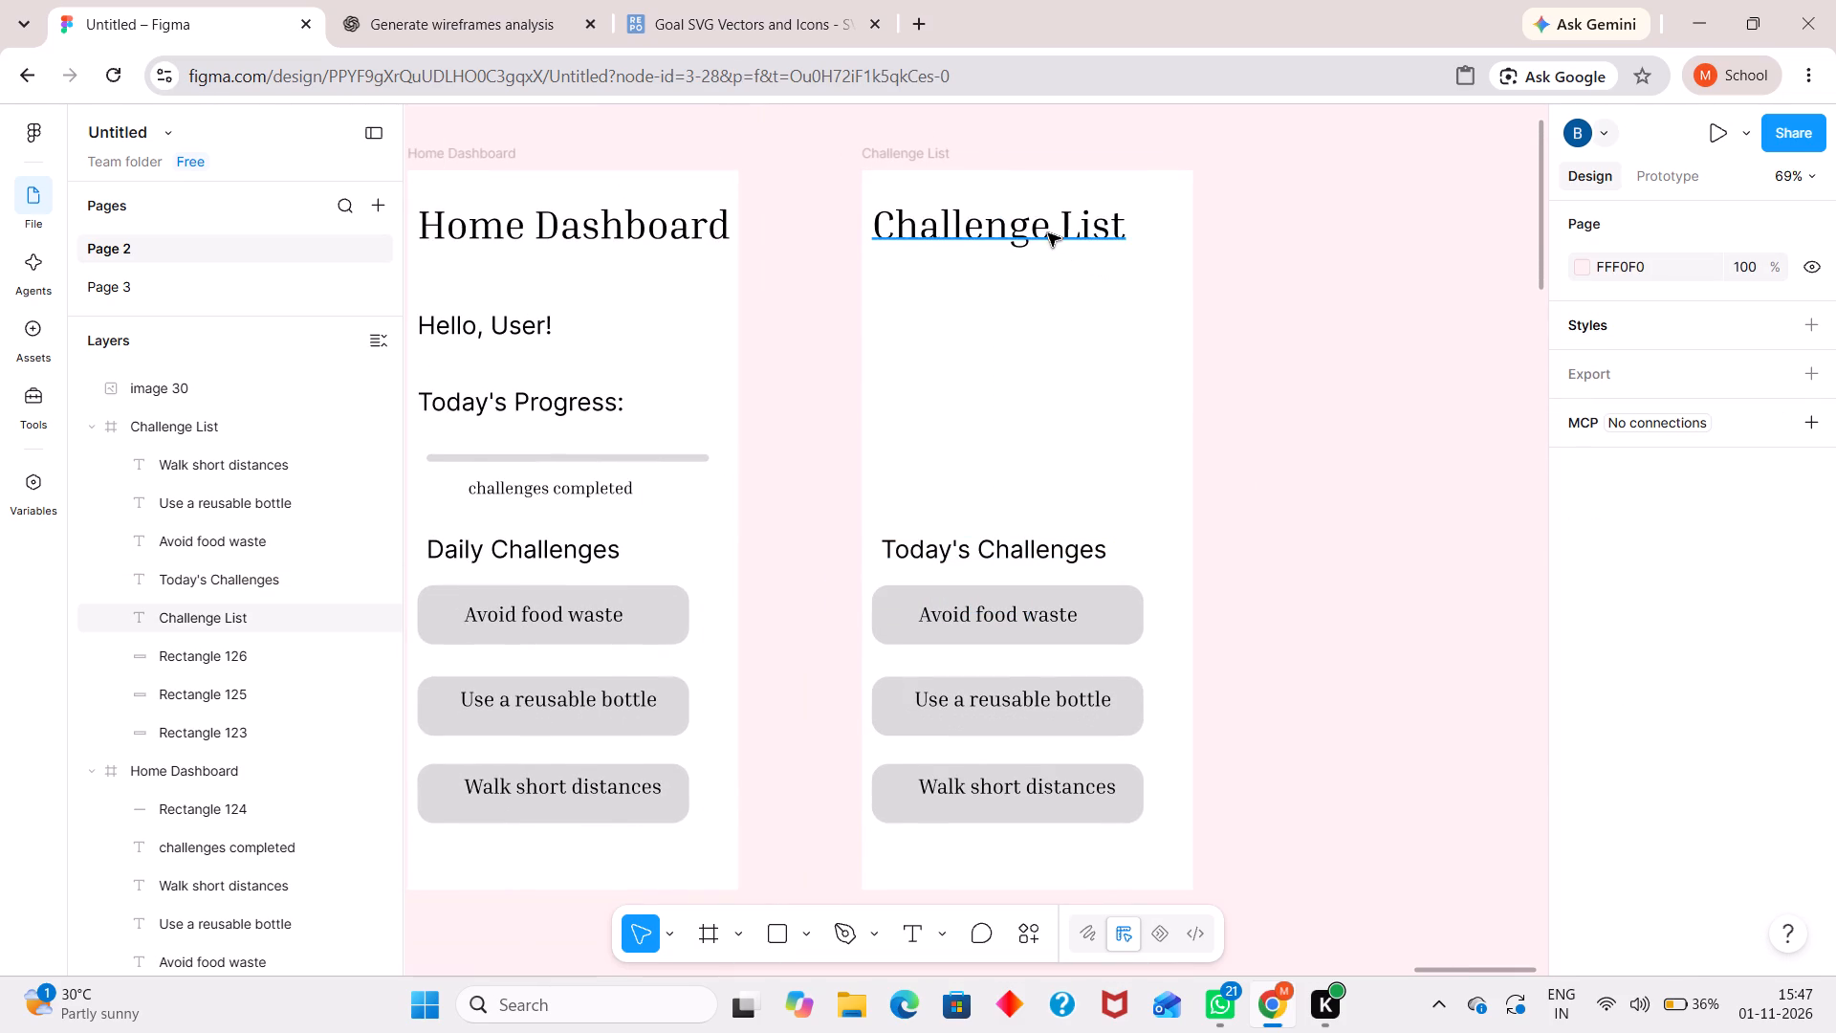
Shift the "Challenge List" title to the horizontal middle of its frame, at about X 39, Y 32.
{"action": "left_click_drag", "start_coordinate": [1048, 233], "coordinate": [1065, 232]}
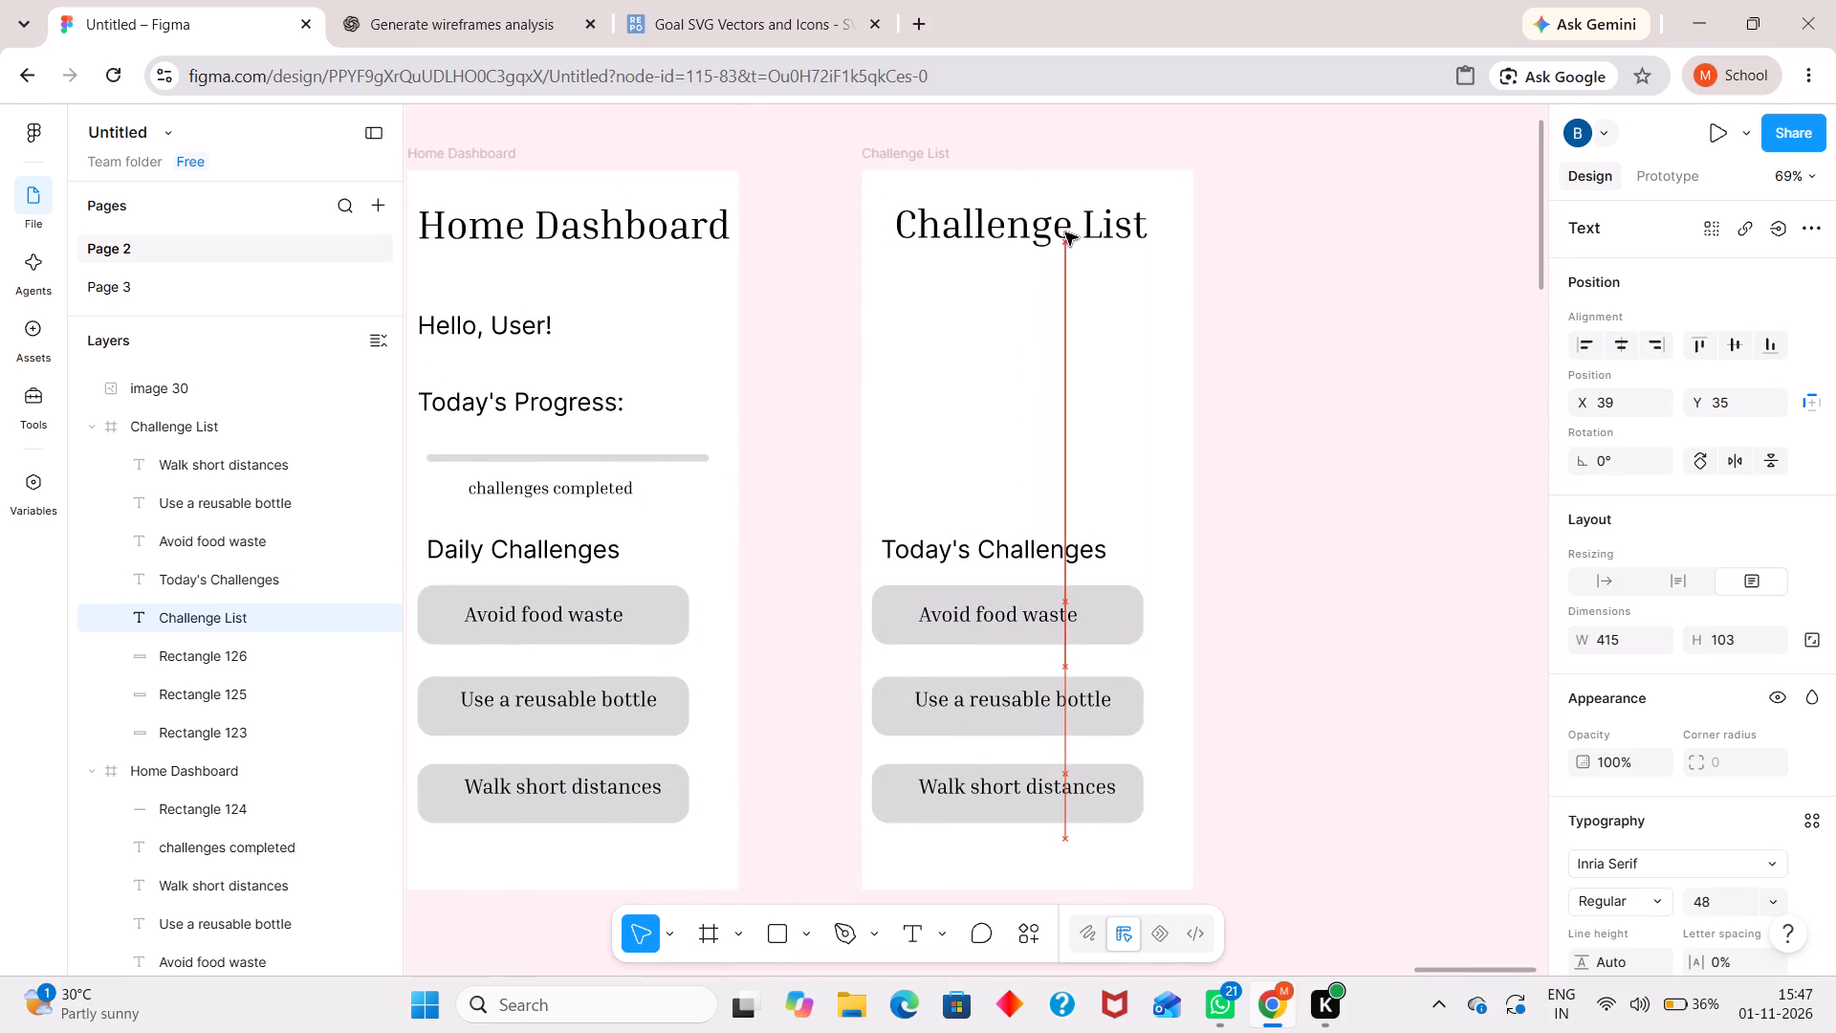
{"action": "left_click_drag", "start_coordinate": [1065, 232], "coordinate": [1067, 231]}
{"action": "left_click", "coordinate": [1281, 233]}
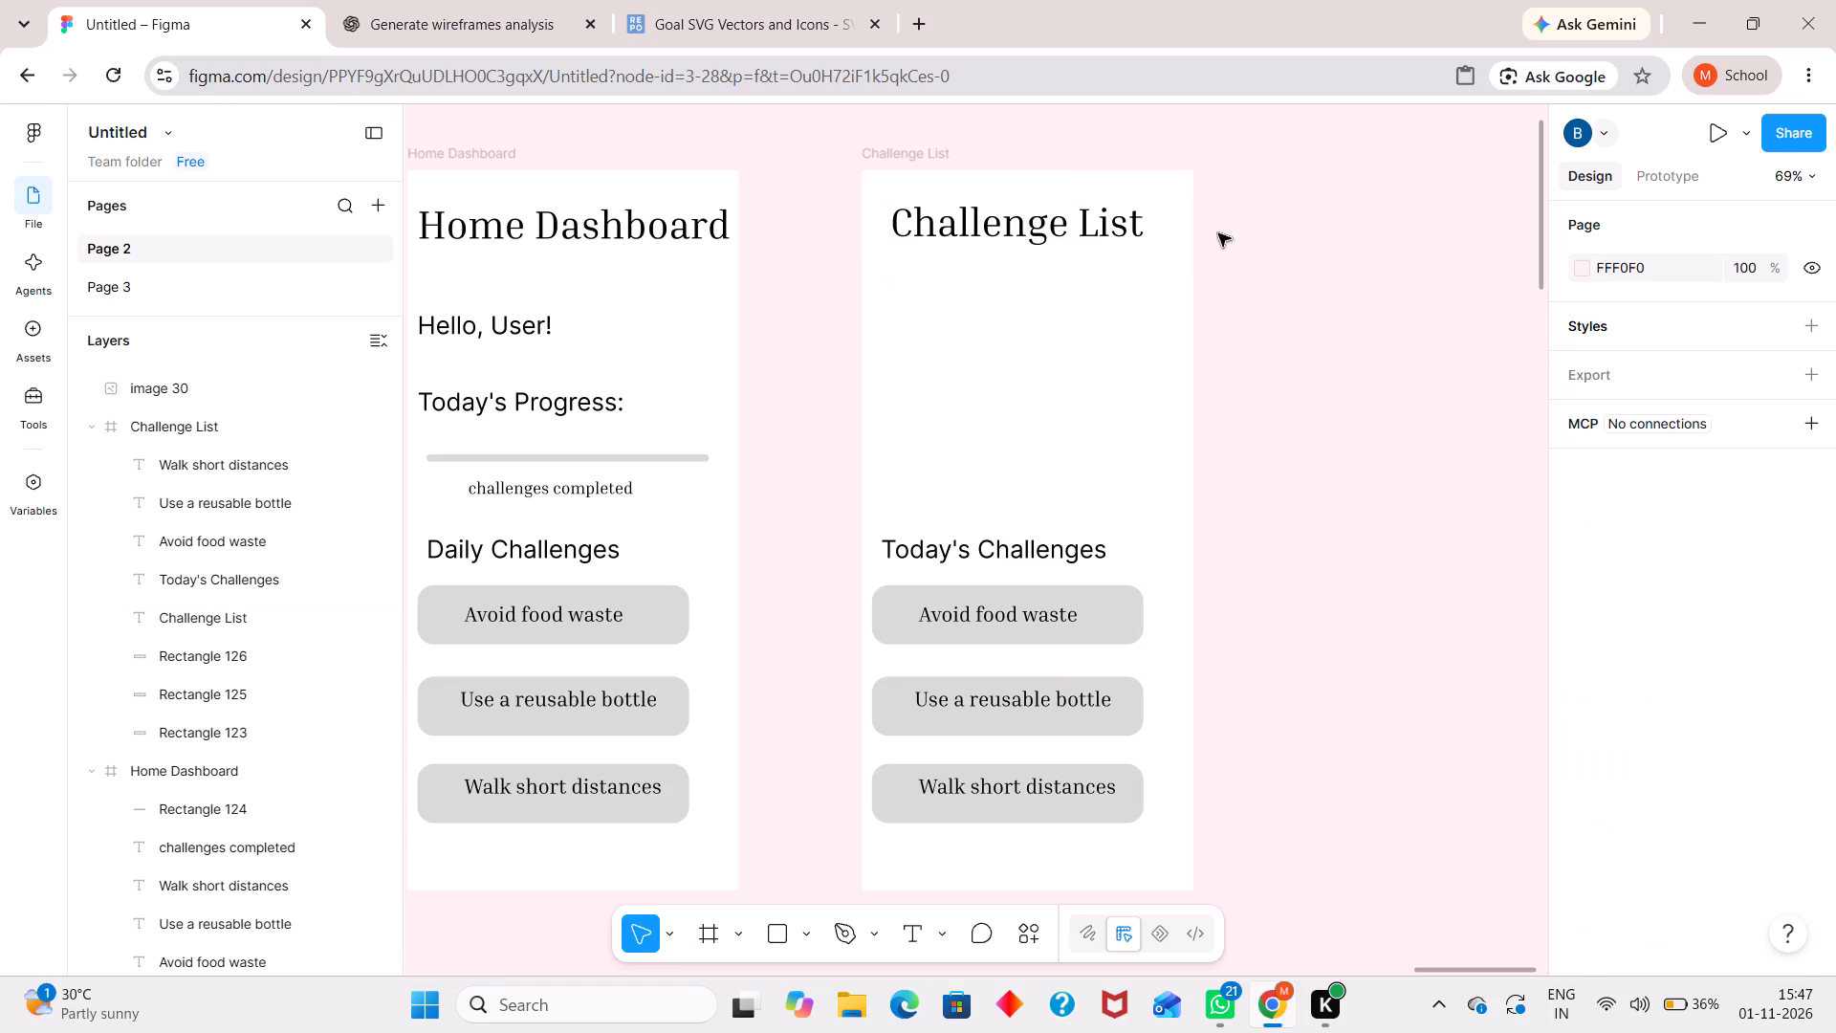
{"action": "left_click", "coordinate": [1091, 221]}
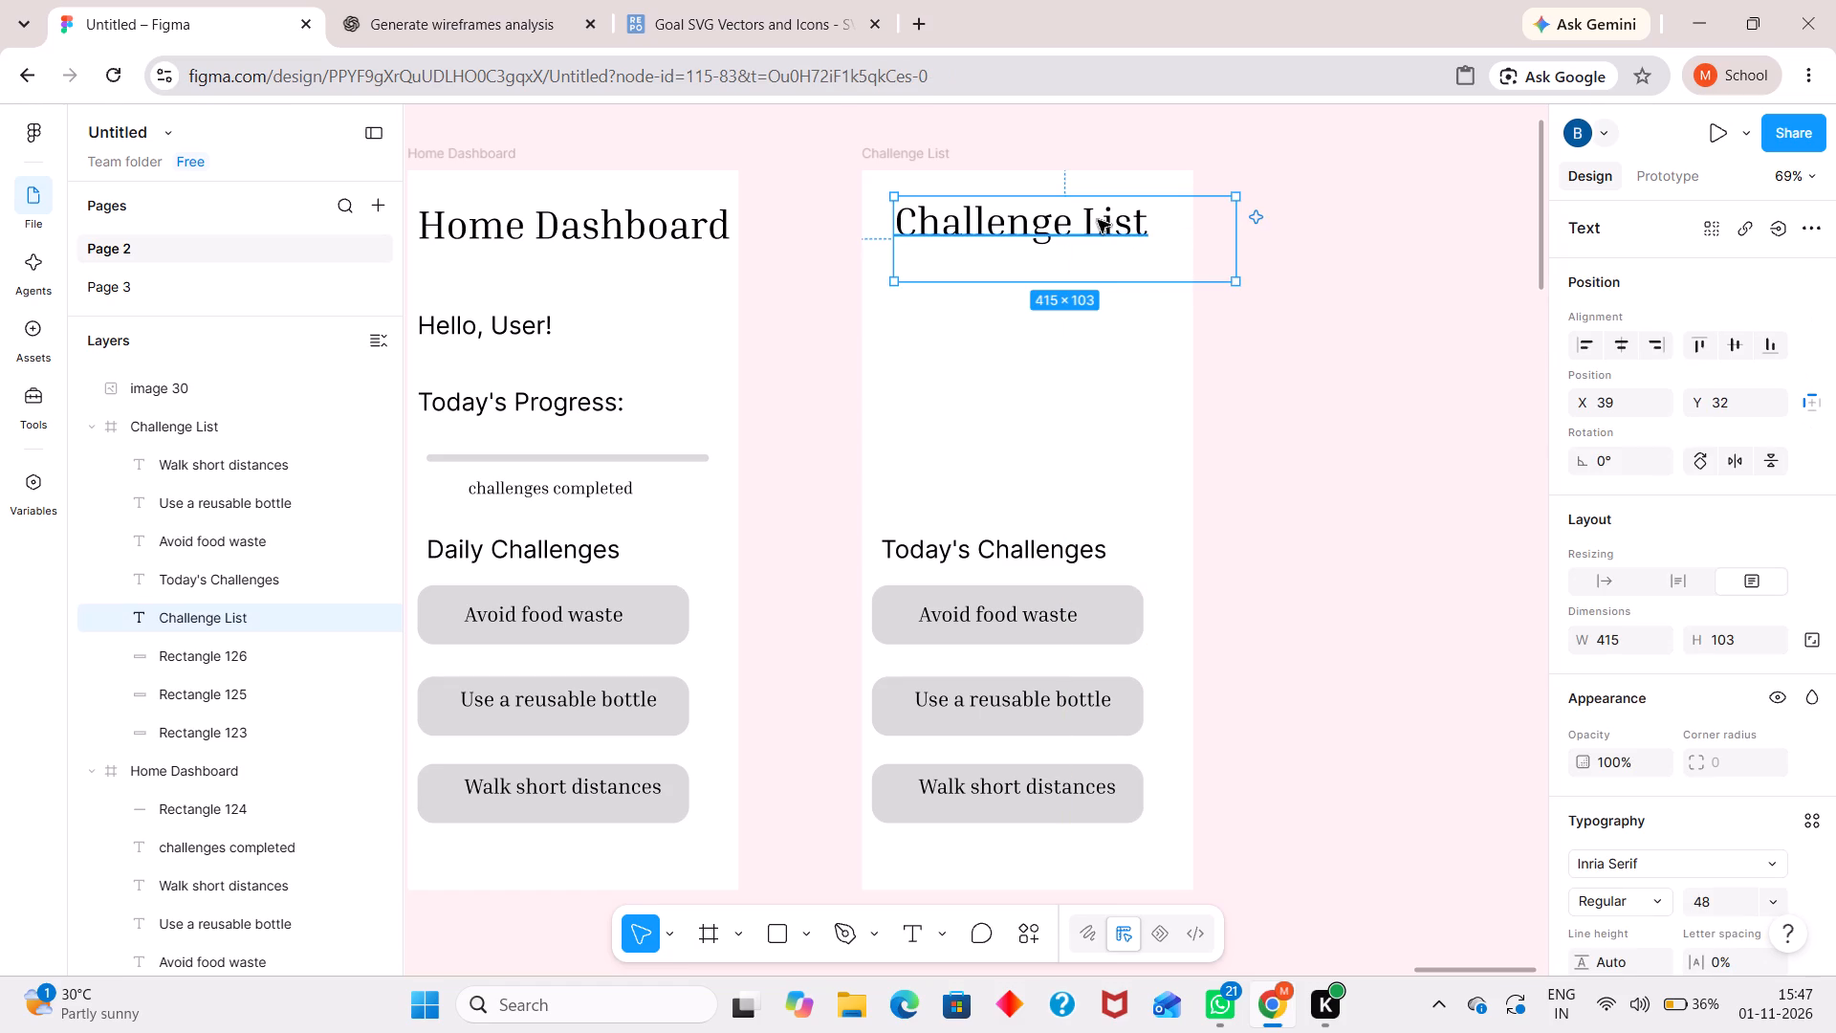
{"action": "left_click", "coordinate": [1262, 395]}
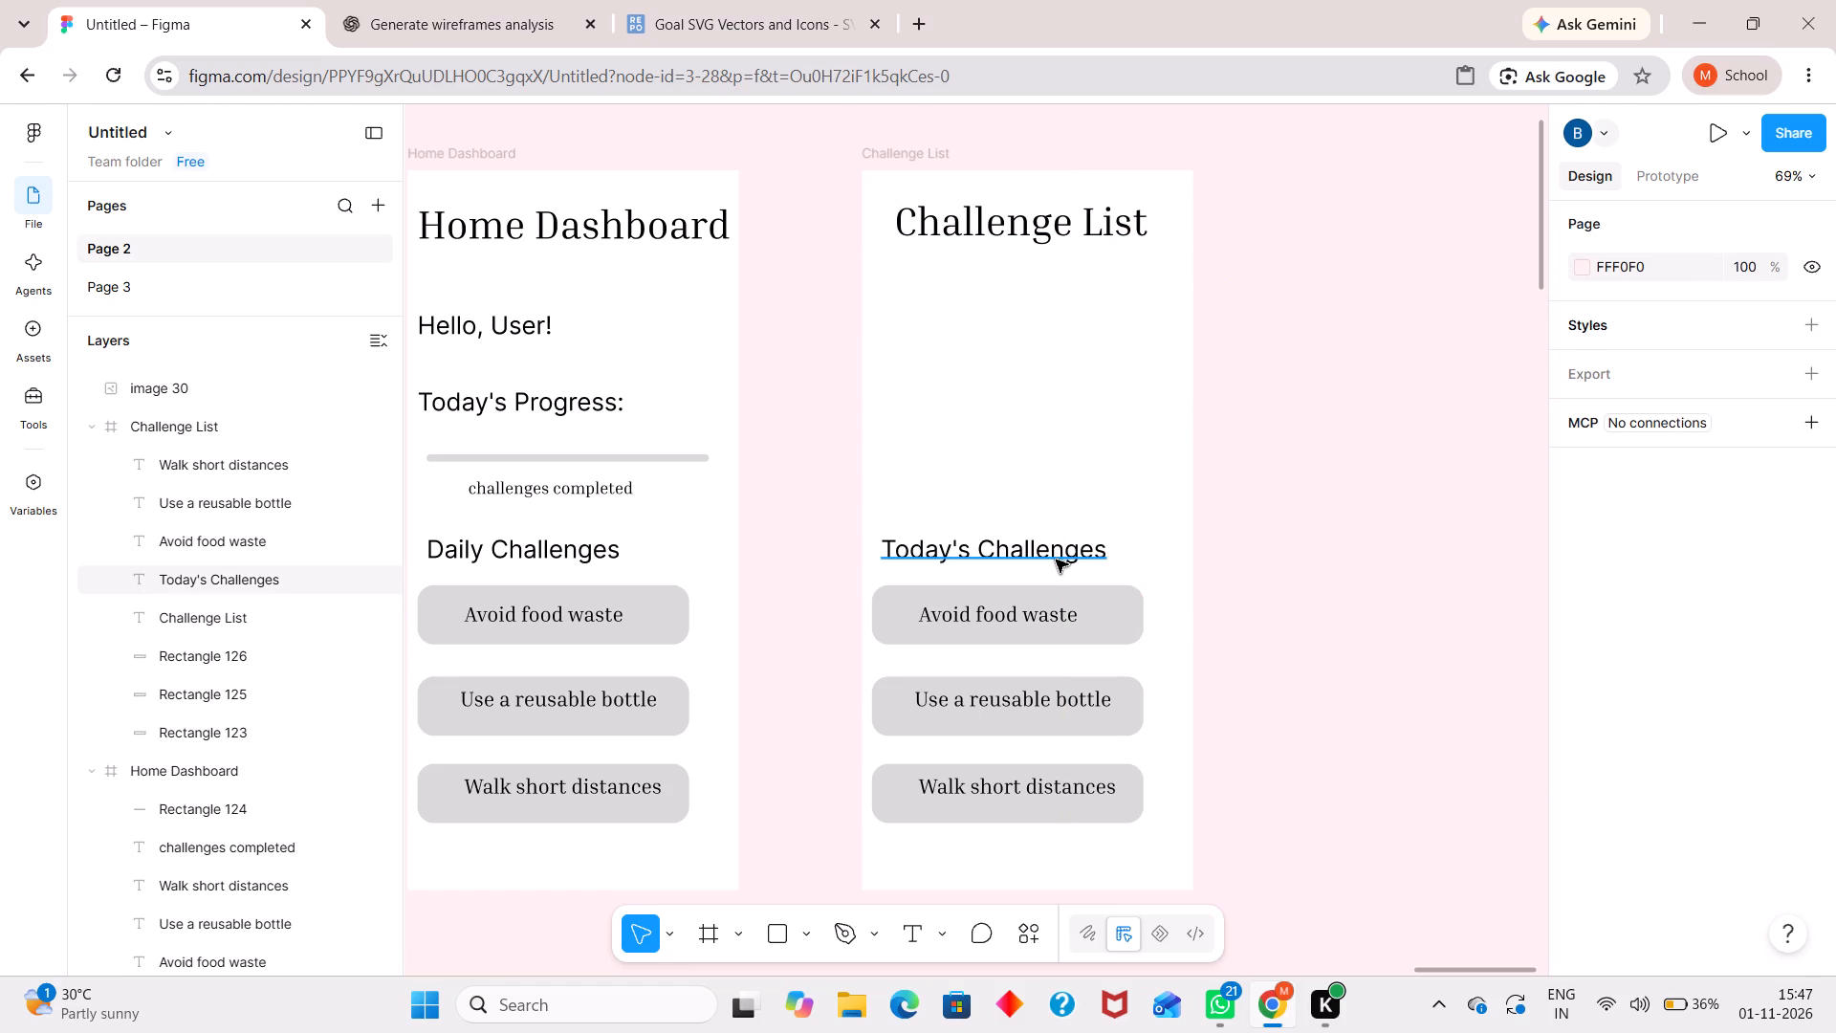
Move the "Today's Challenges" heading up to just below the Challenge List title, near the frame's left edge.
{"action": "left_click", "coordinate": [1055, 559]}
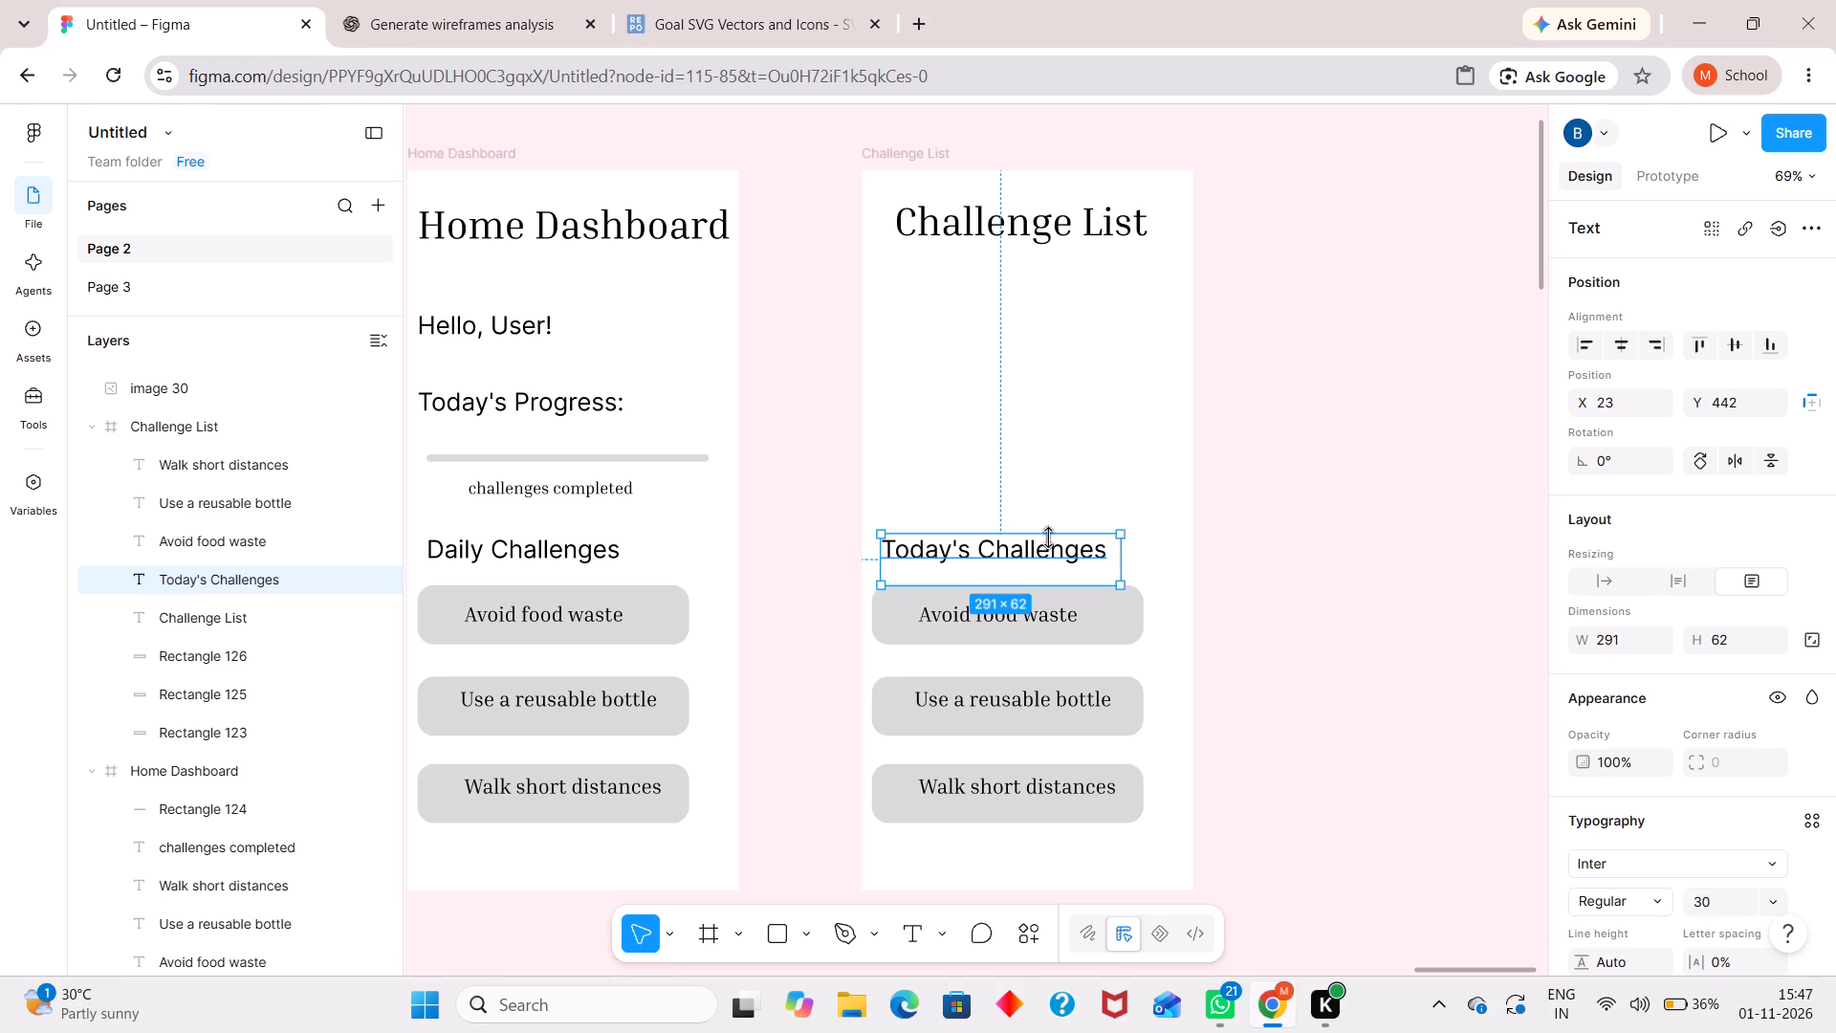
{"action": "left_click_drag", "start_coordinate": [1043, 556], "coordinate": [1020, 383]}
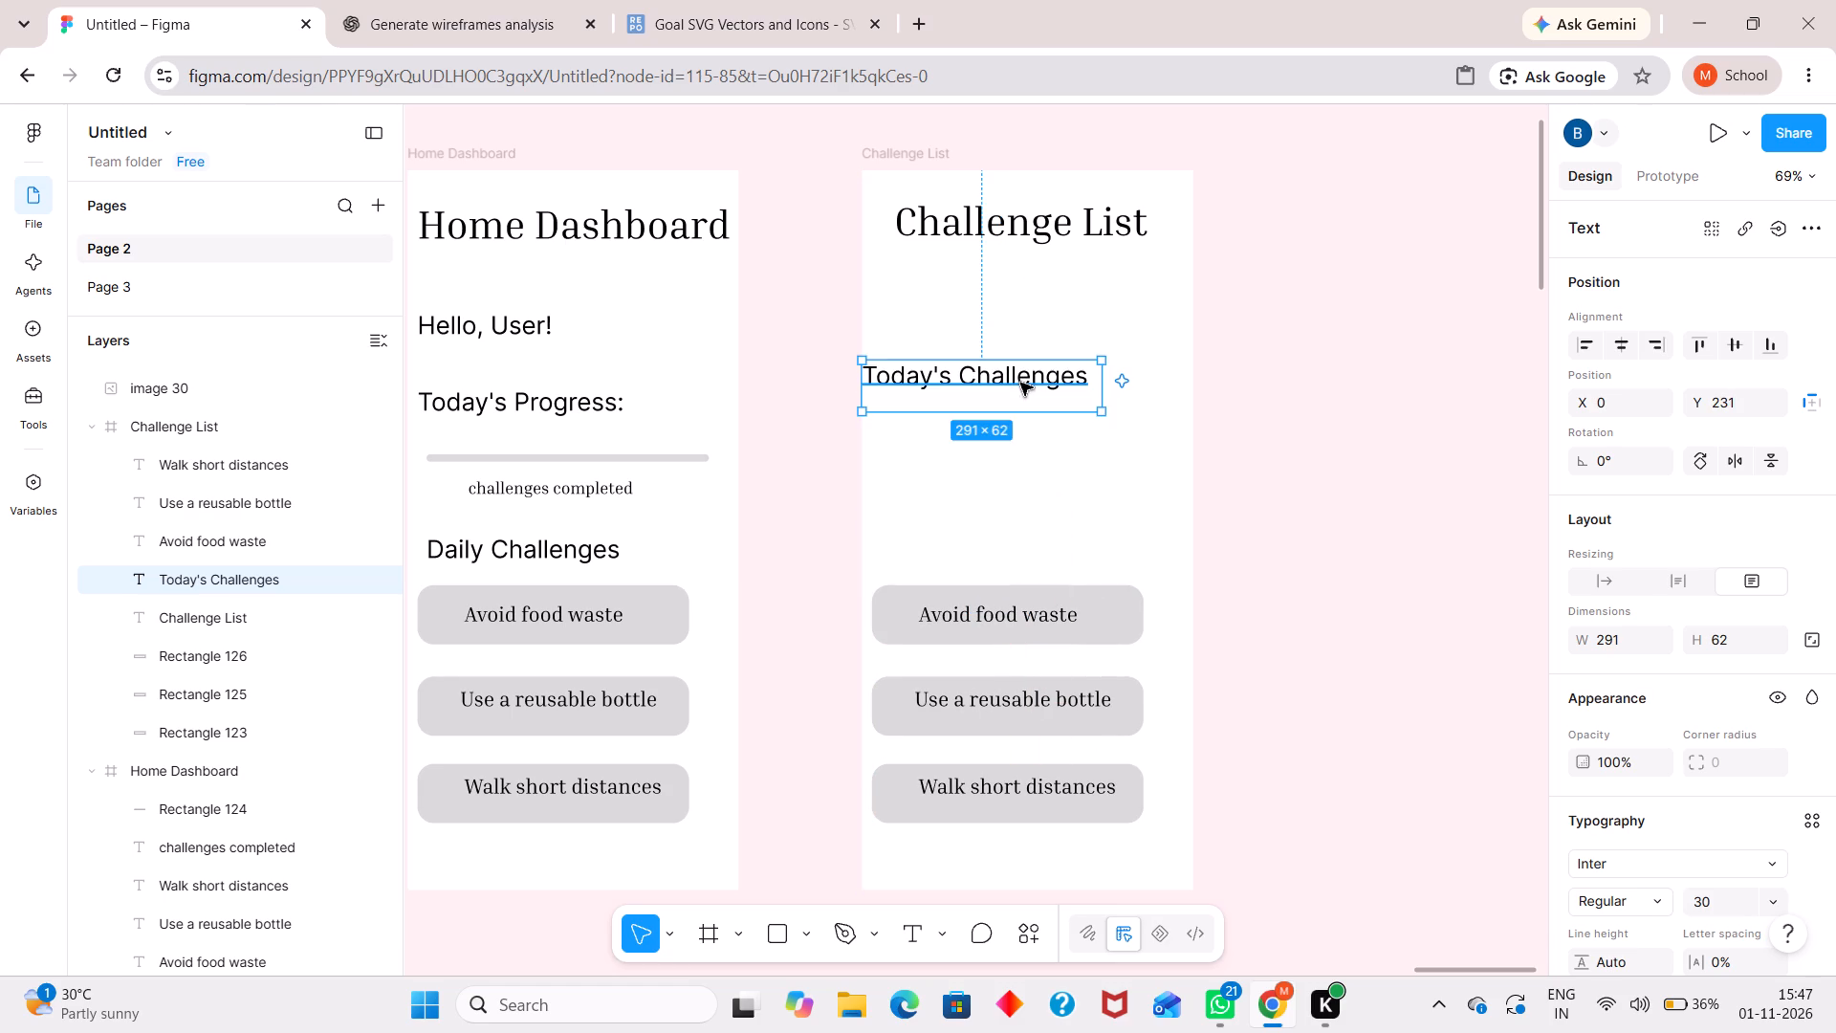
{"action": "left_click_drag", "start_coordinate": [1011, 379], "coordinate": [1022, 315]}
{"action": "left_click", "coordinate": [1246, 377]}
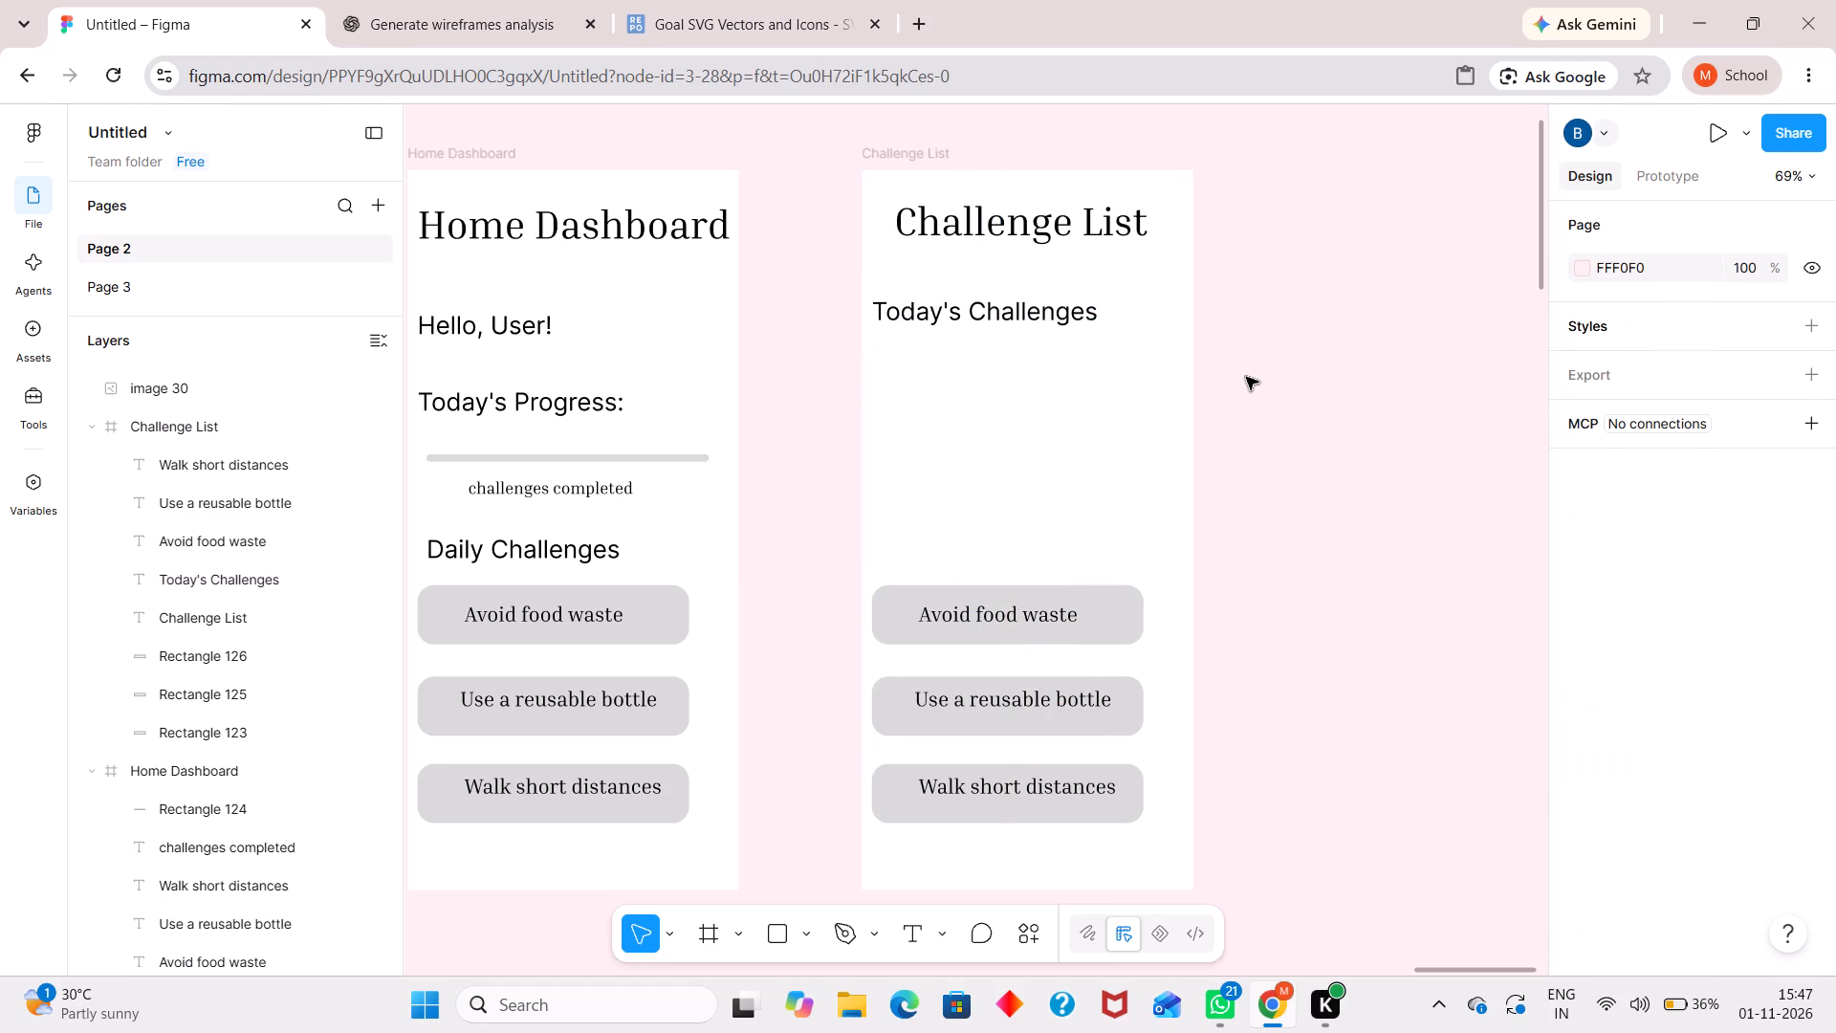
{"action": "scroll", "coordinate": [1230, 556], "scroll_direction": "down", "scroll_amount": 1}
{"action": "scroll", "coordinate": [1230, 556], "scroll_direction": "up", "scroll_amount": 1}
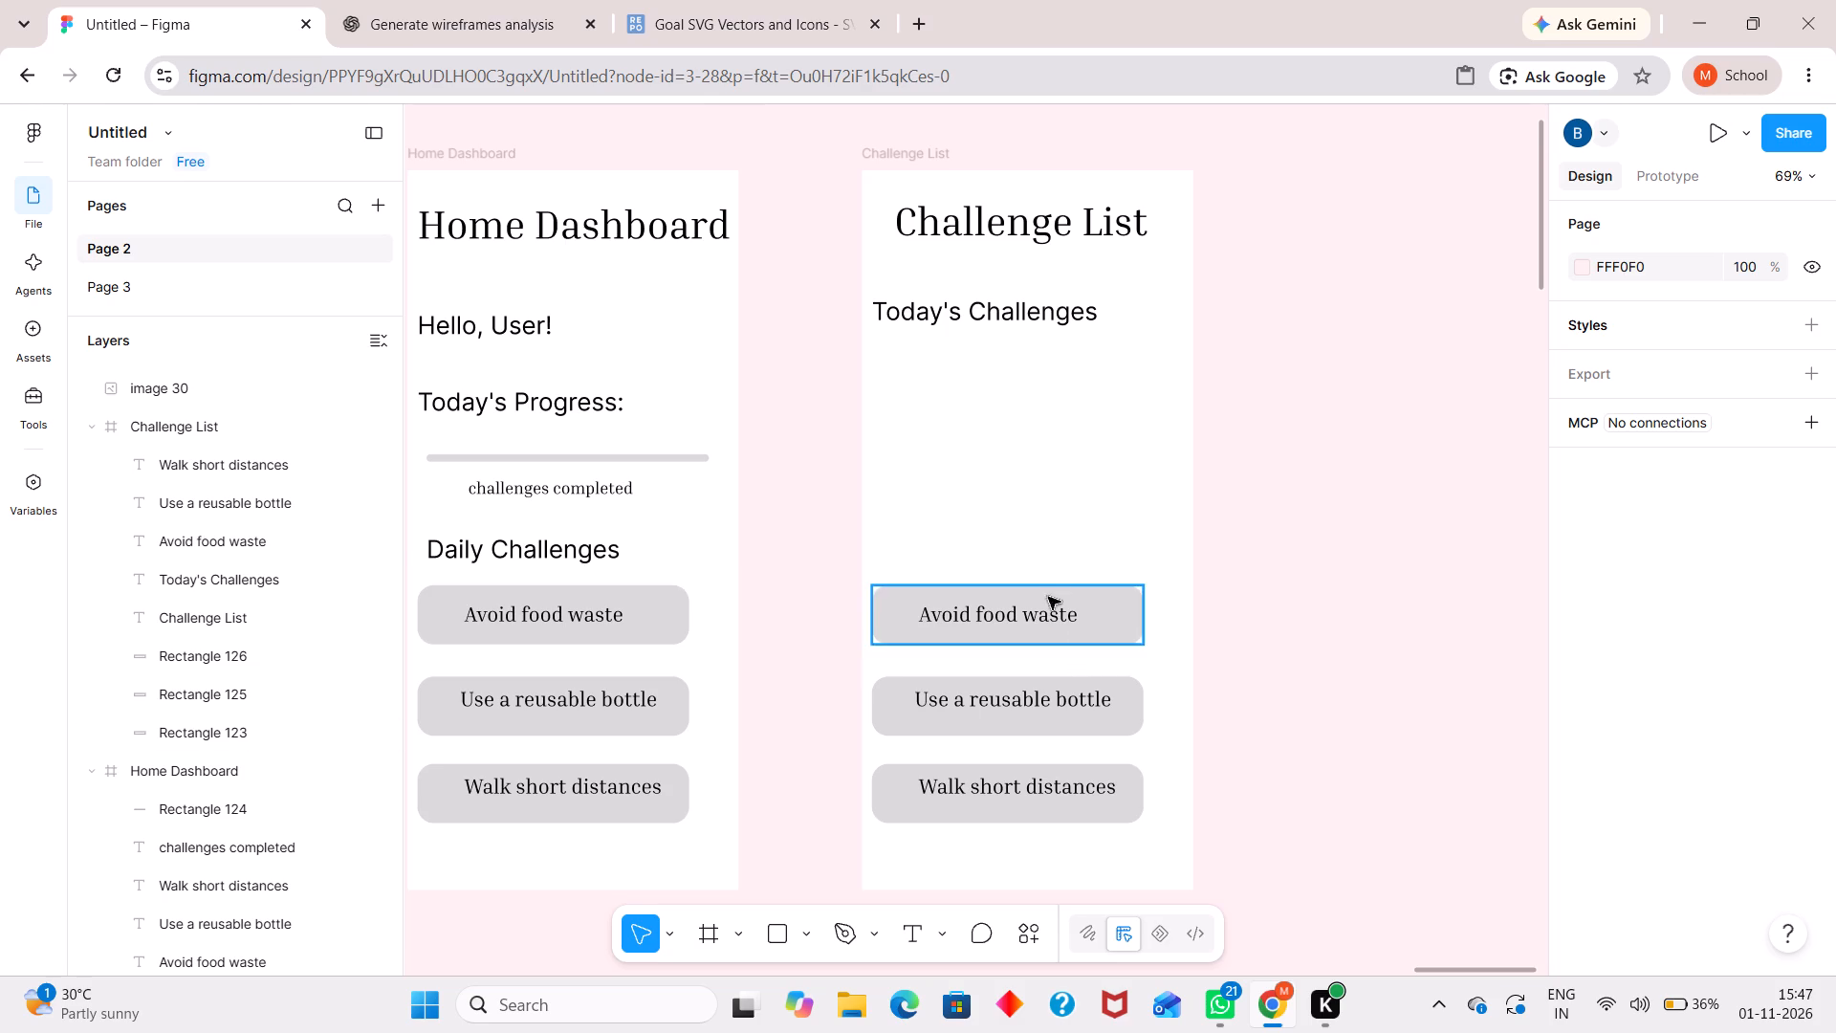
Replace the "Avoid food waste" label in the Challenge List frame with "Food".
{"action": "double_click", "coordinate": [1048, 608]}
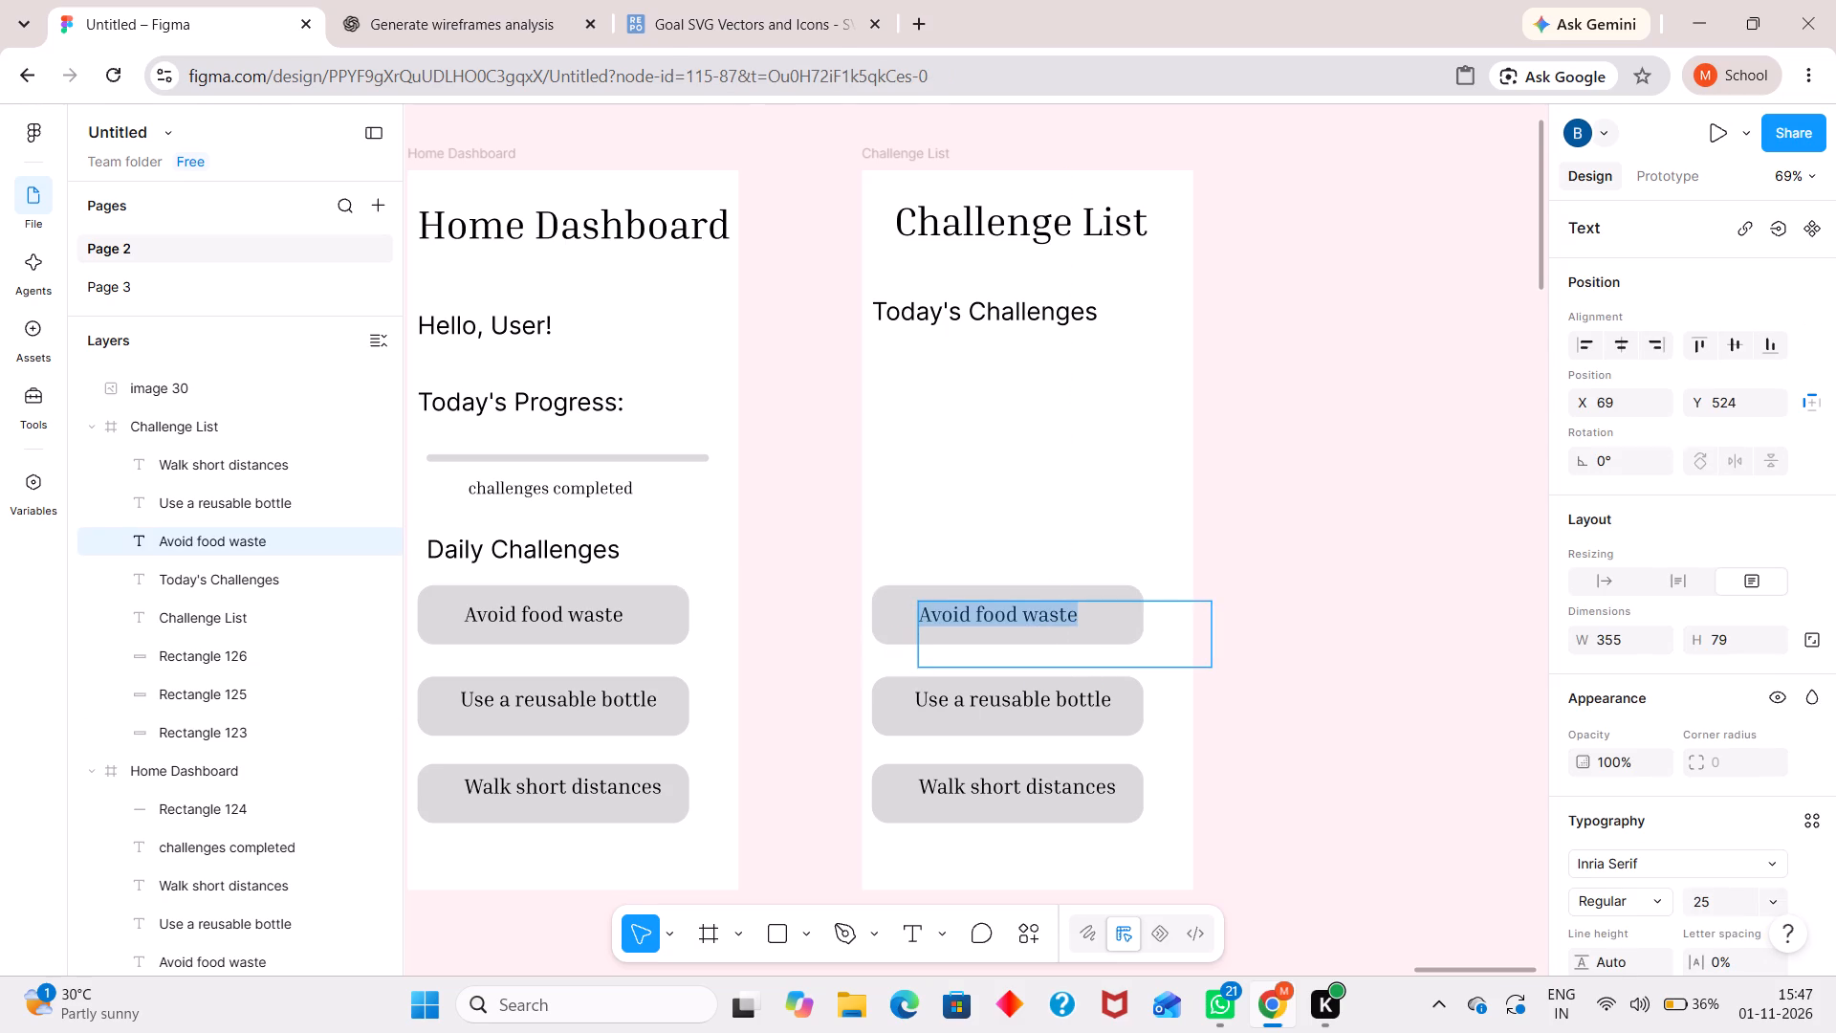
{"action": "type", "text": "Food"}
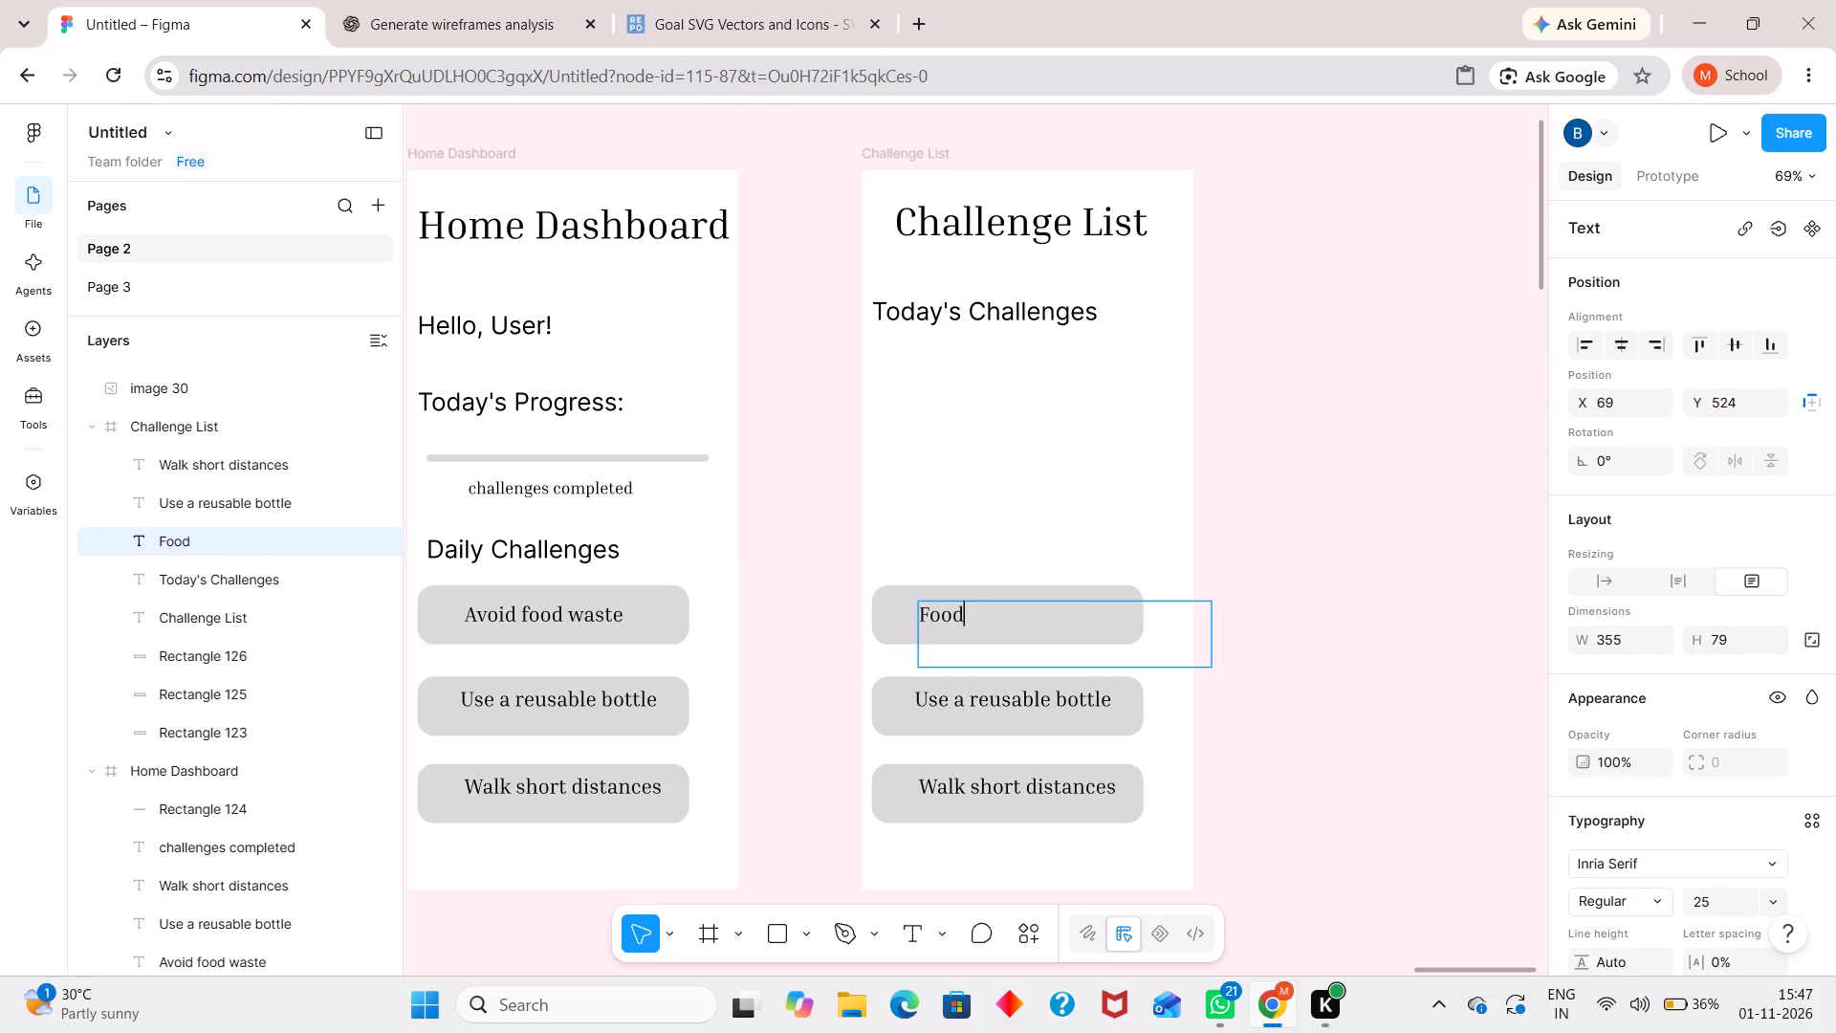
{"action": "key", "text": "Escape"}
{"action": "left_click", "coordinate": [1340, 537]}
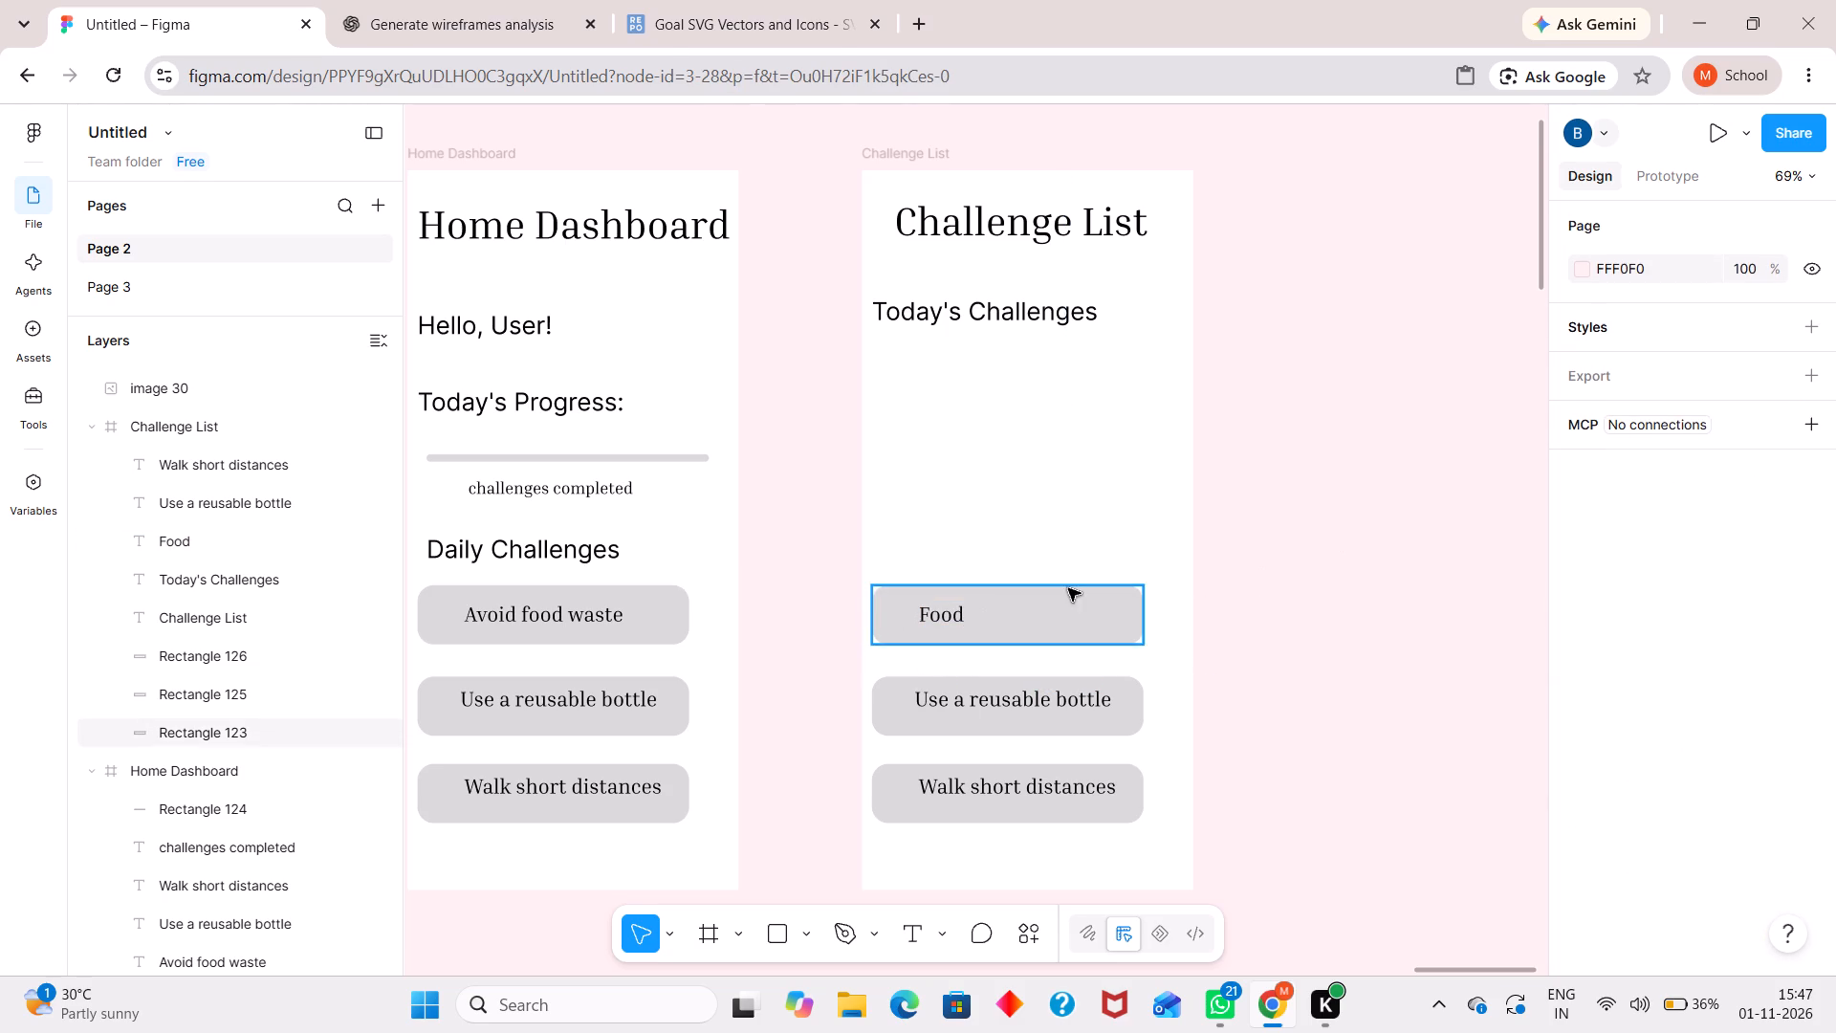
Move the Food card and its label up beneath the "Today's Challenges" heading and centre the label on the card.
{"action": "left_click", "coordinate": [932, 617]}
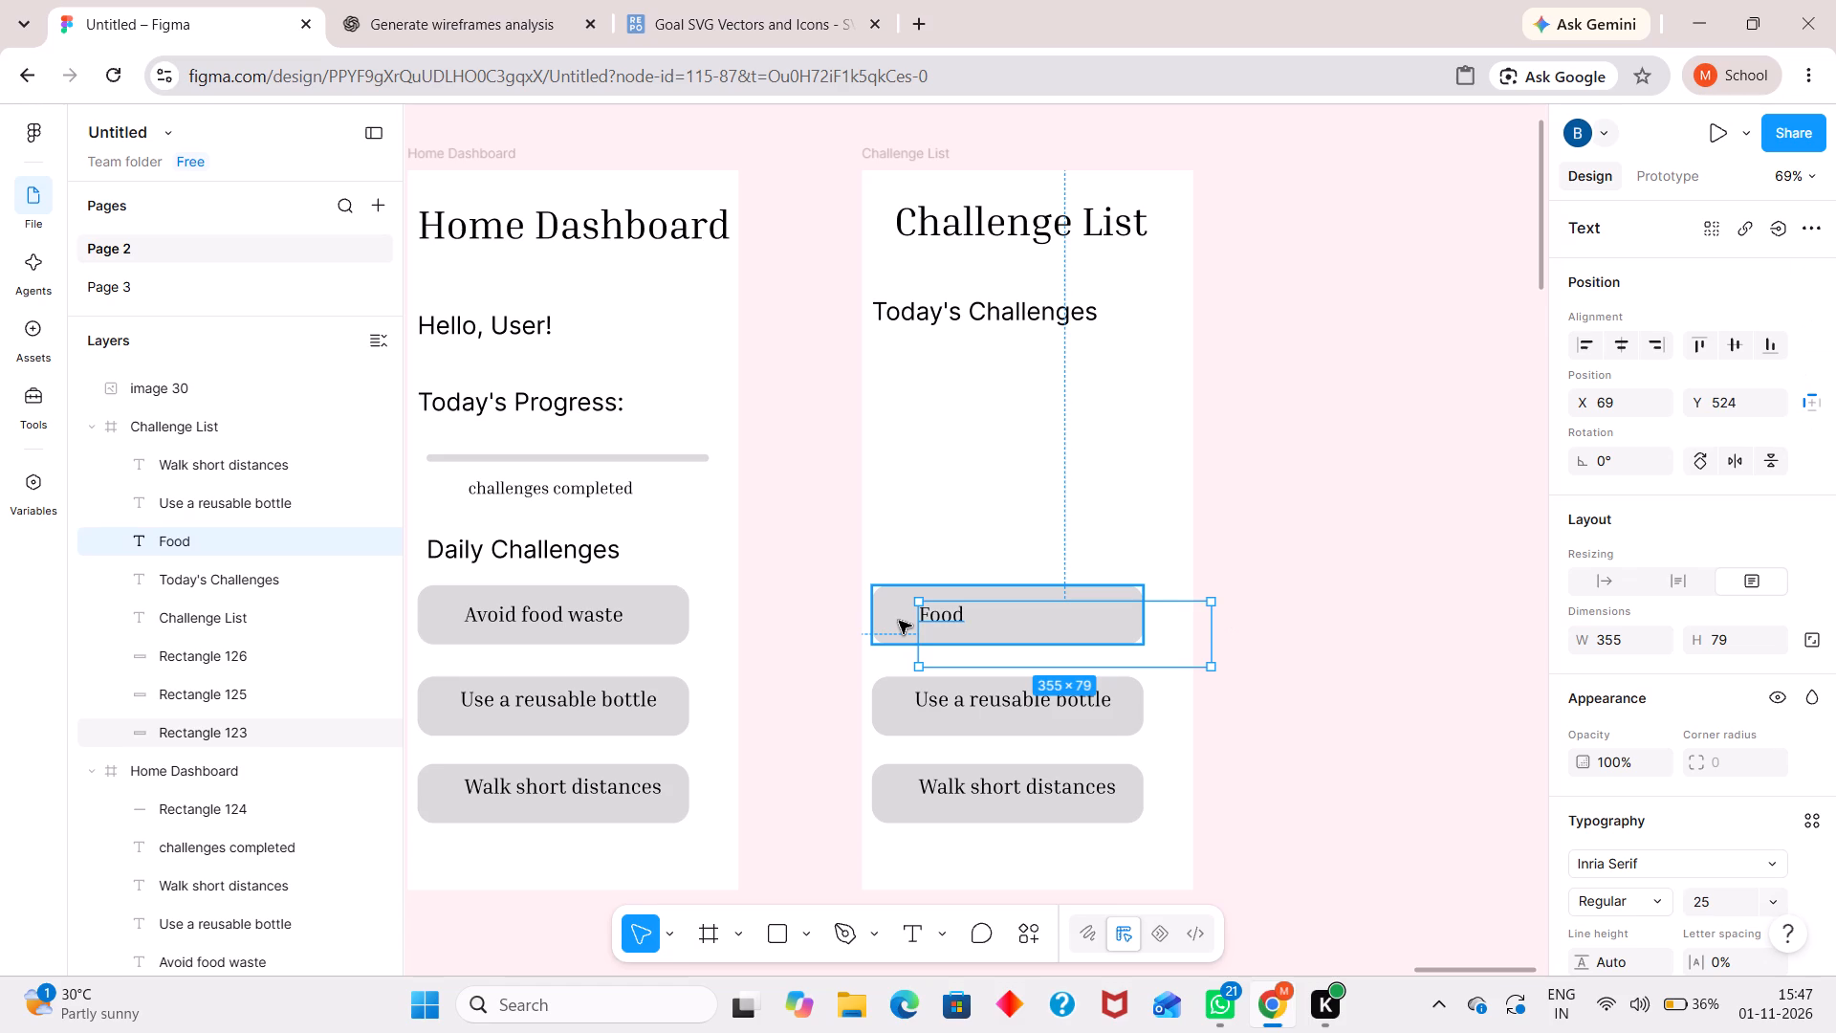
{"action": "left_click", "coordinate": [899, 621], "text": "shift"}
{"action": "left_click_drag", "start_coordinate": [899, 621], "coordinate": [913, 399]}
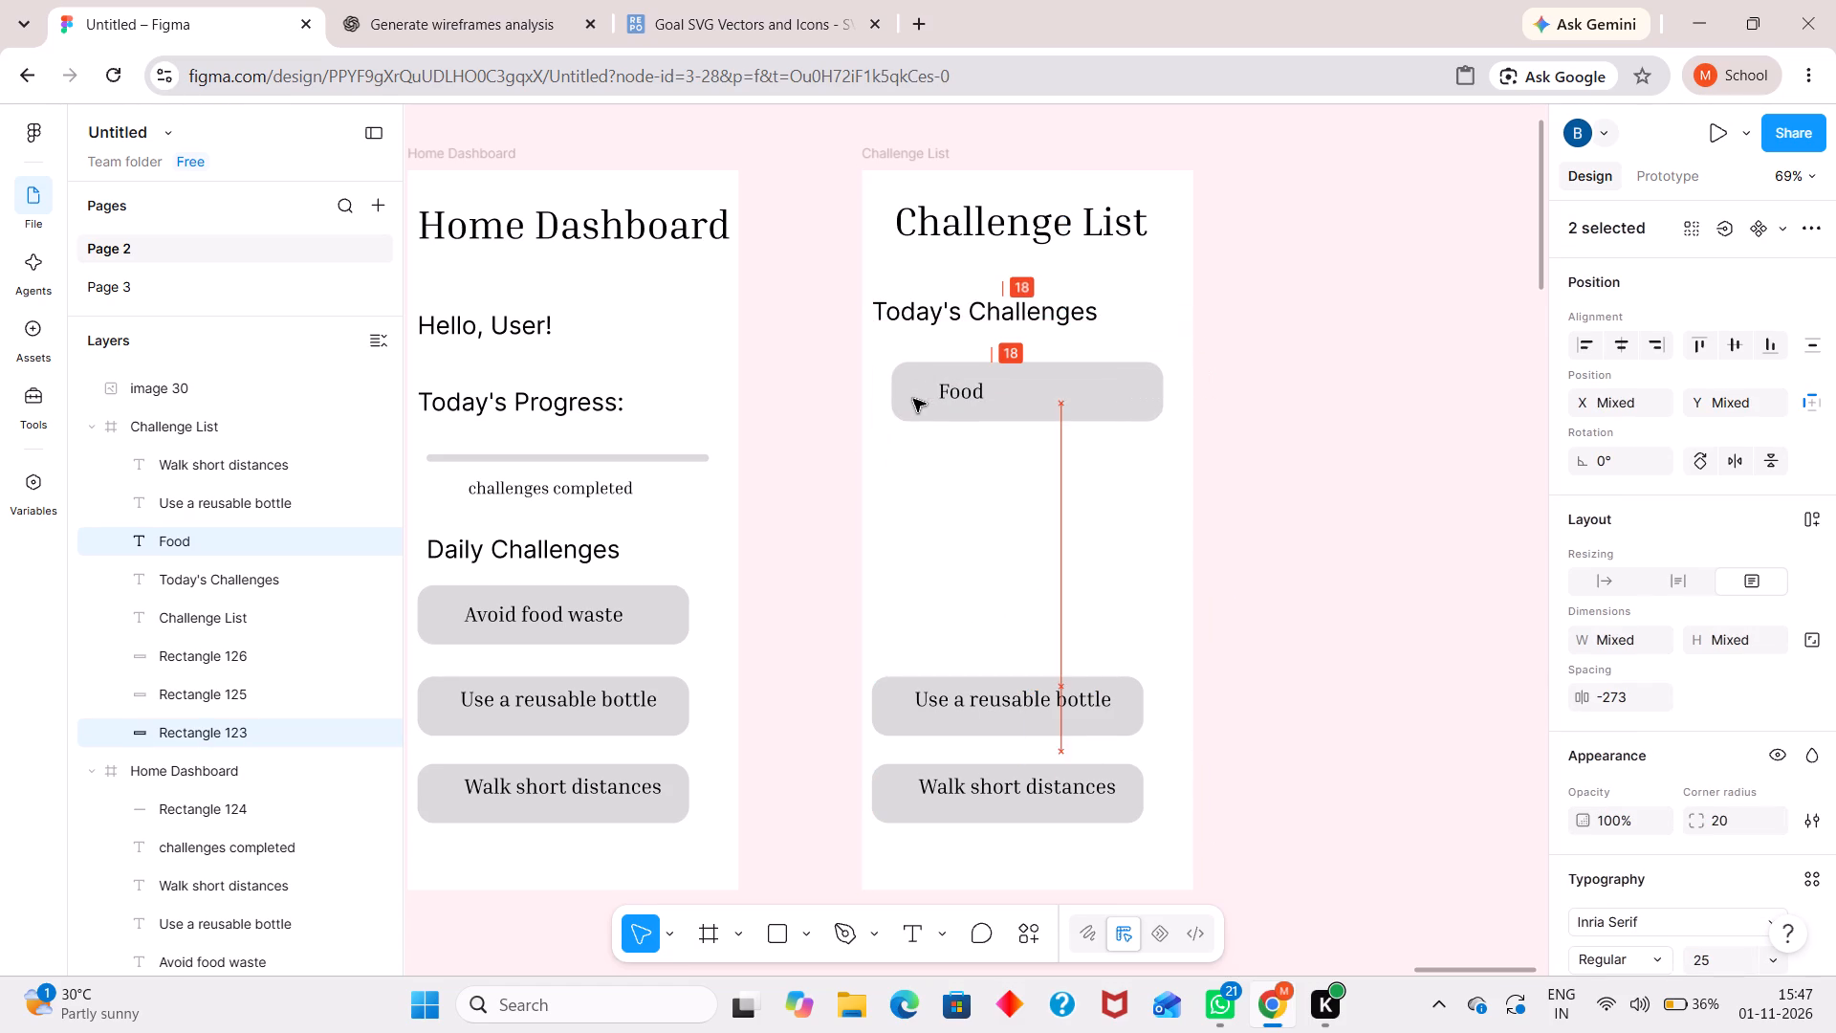
{"action": "left_click_drag", "start_coordinate": [913, 399], "coordinate": [906, 396]}
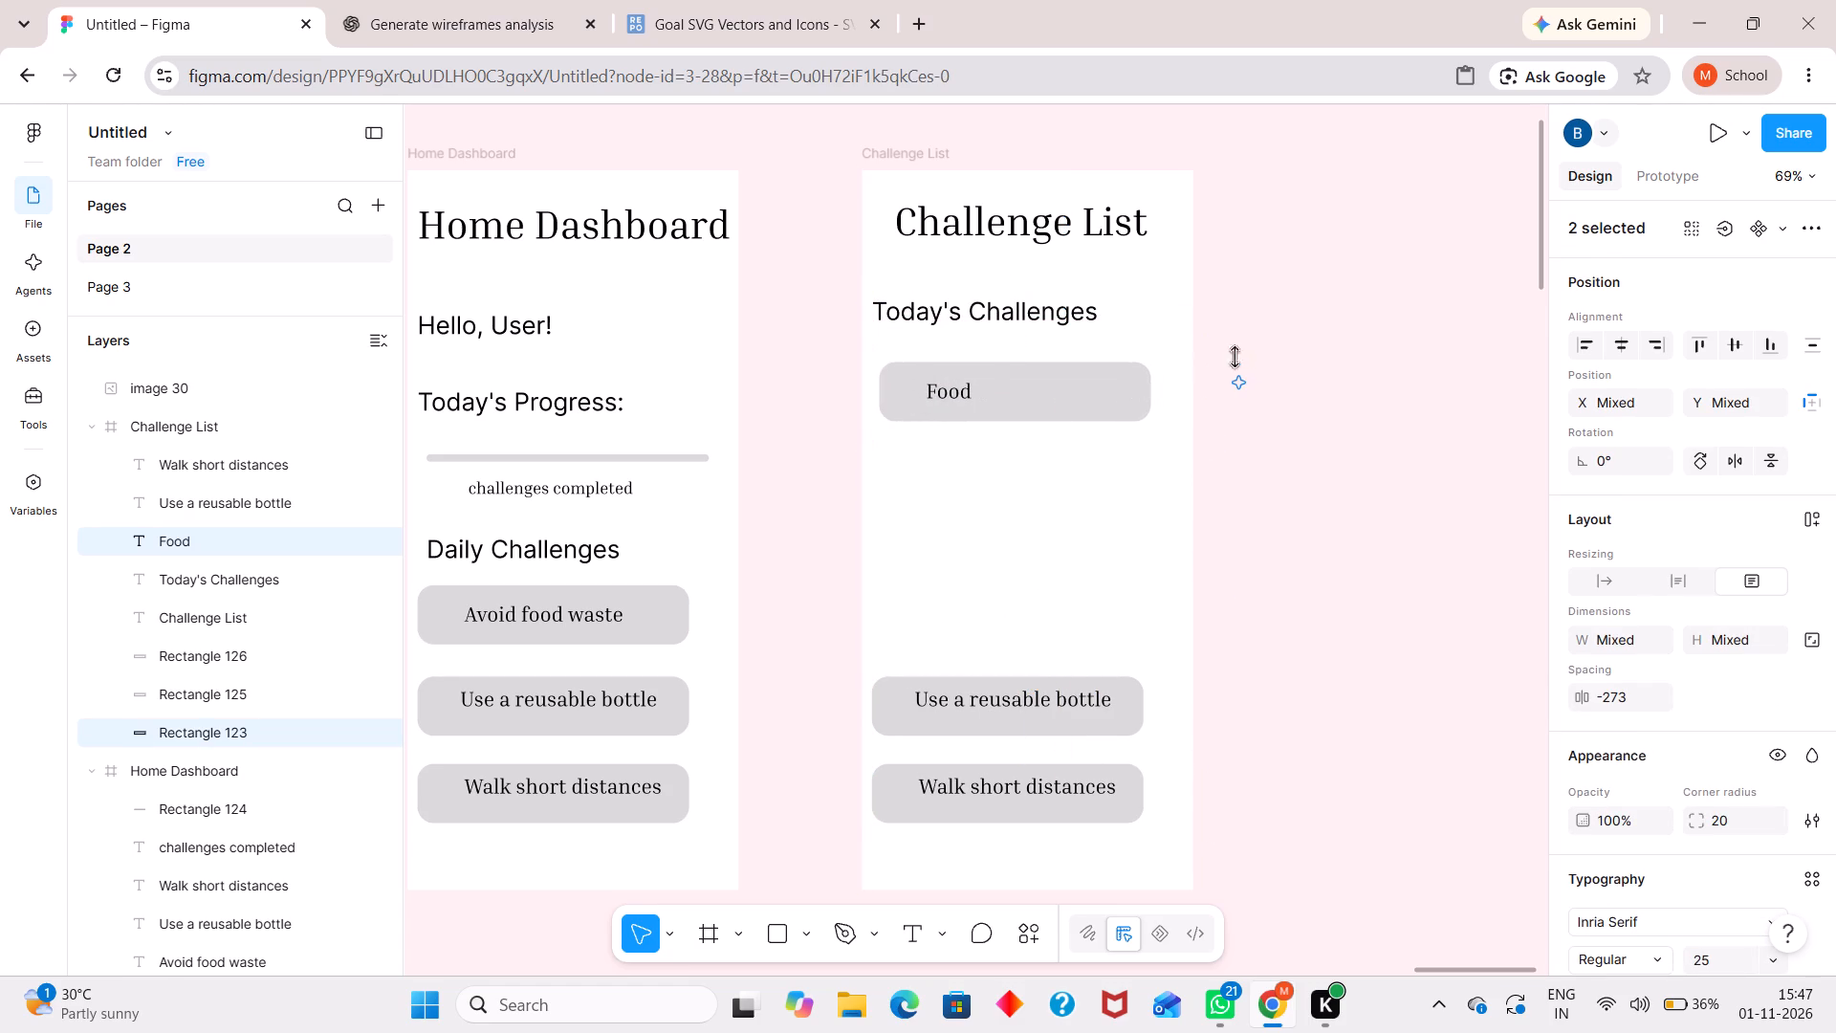
{"action": "left_click", "coordinate": [1278, 341]}
{"action": "left_click_drag", "start_coordinate": [939, 387], "coordinate": [990, 393]}
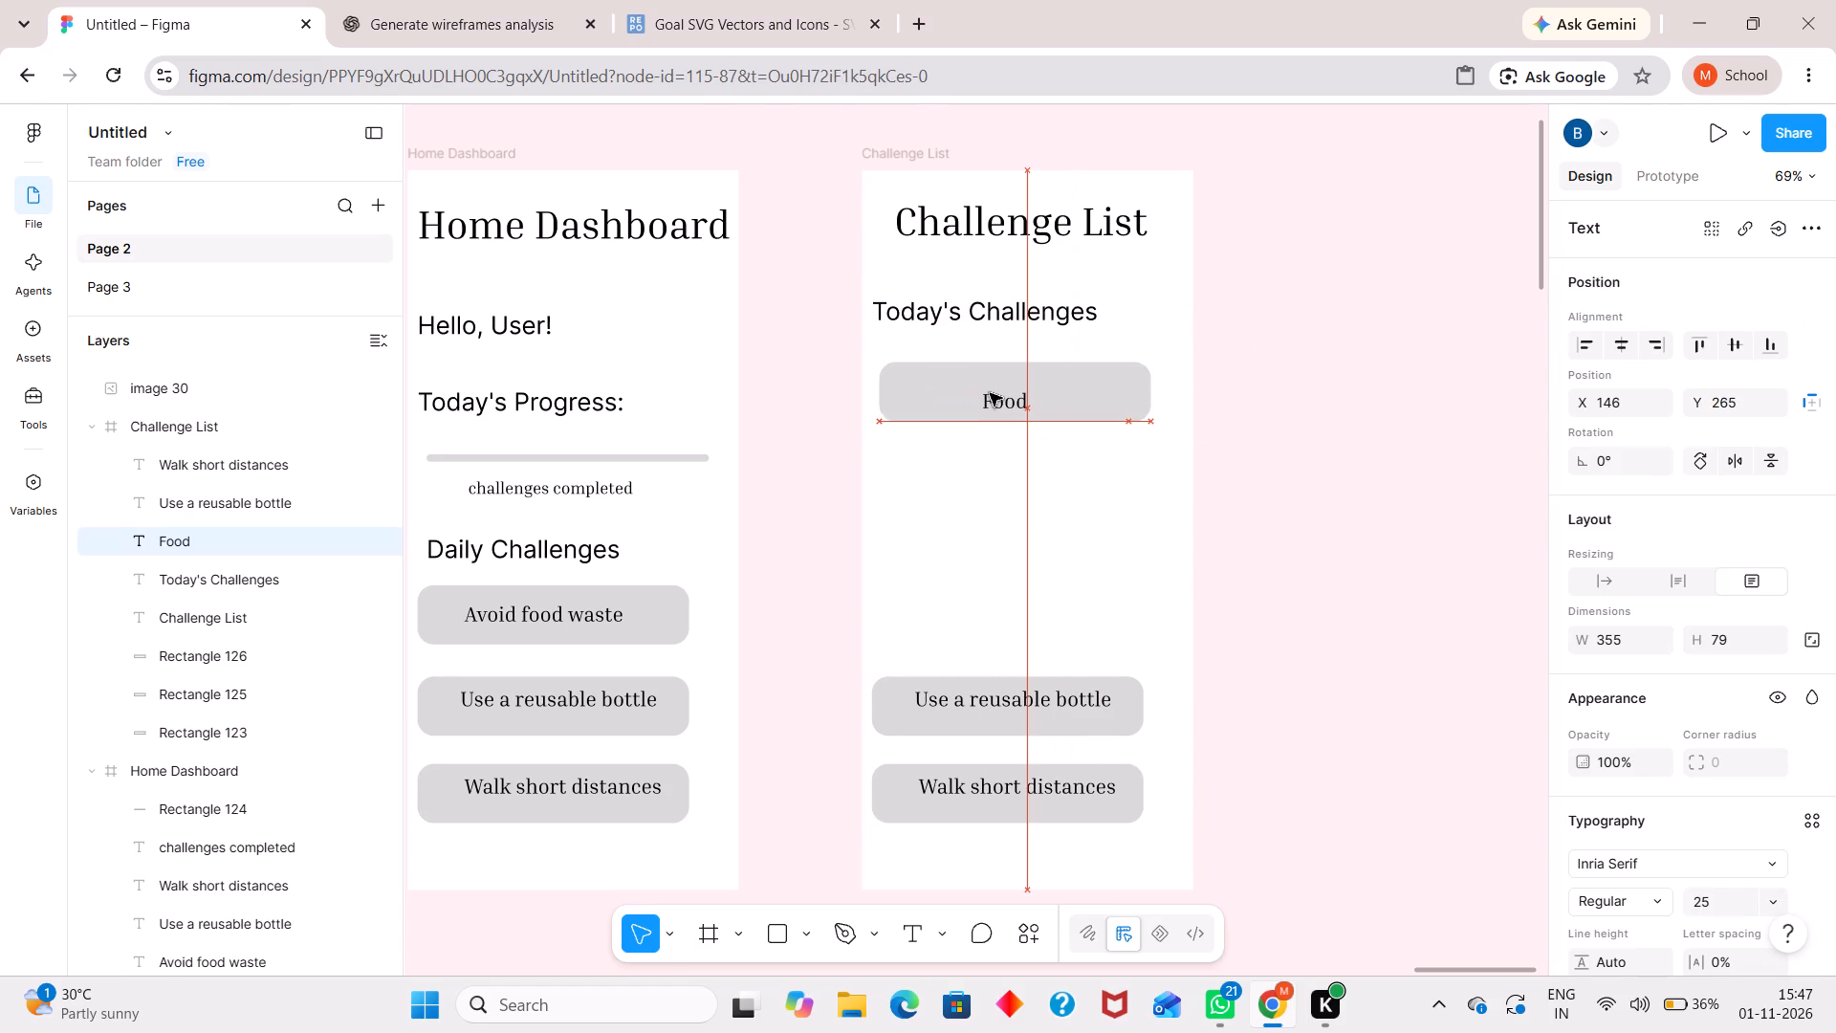
{"action": "left_click_drag", "start_coordinate": [990, 393], "coordinate": [990, 389]}
{"action": "left_click", "coordinate": [1258, 329]}
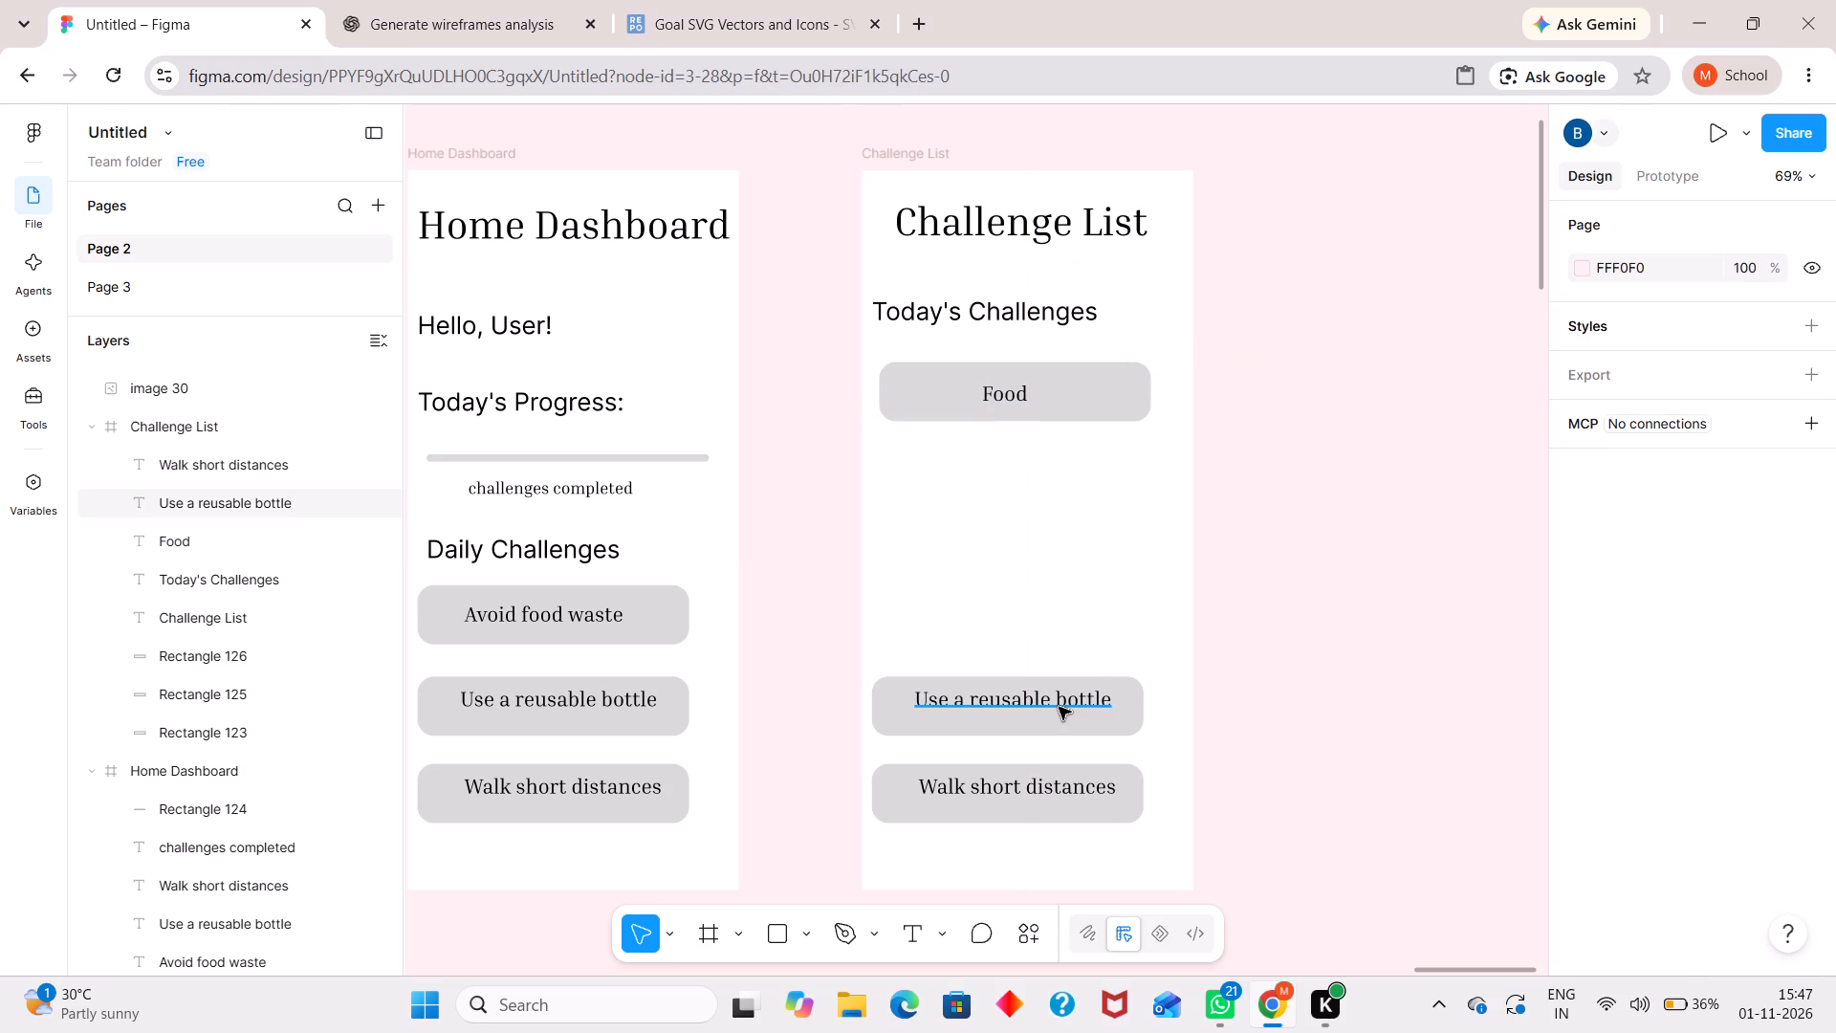
Replace the "Use a reusable bottle" label in the Challenge List frame with "Travel".
{"action": "double_click", "coordinate": [1059, 707]}
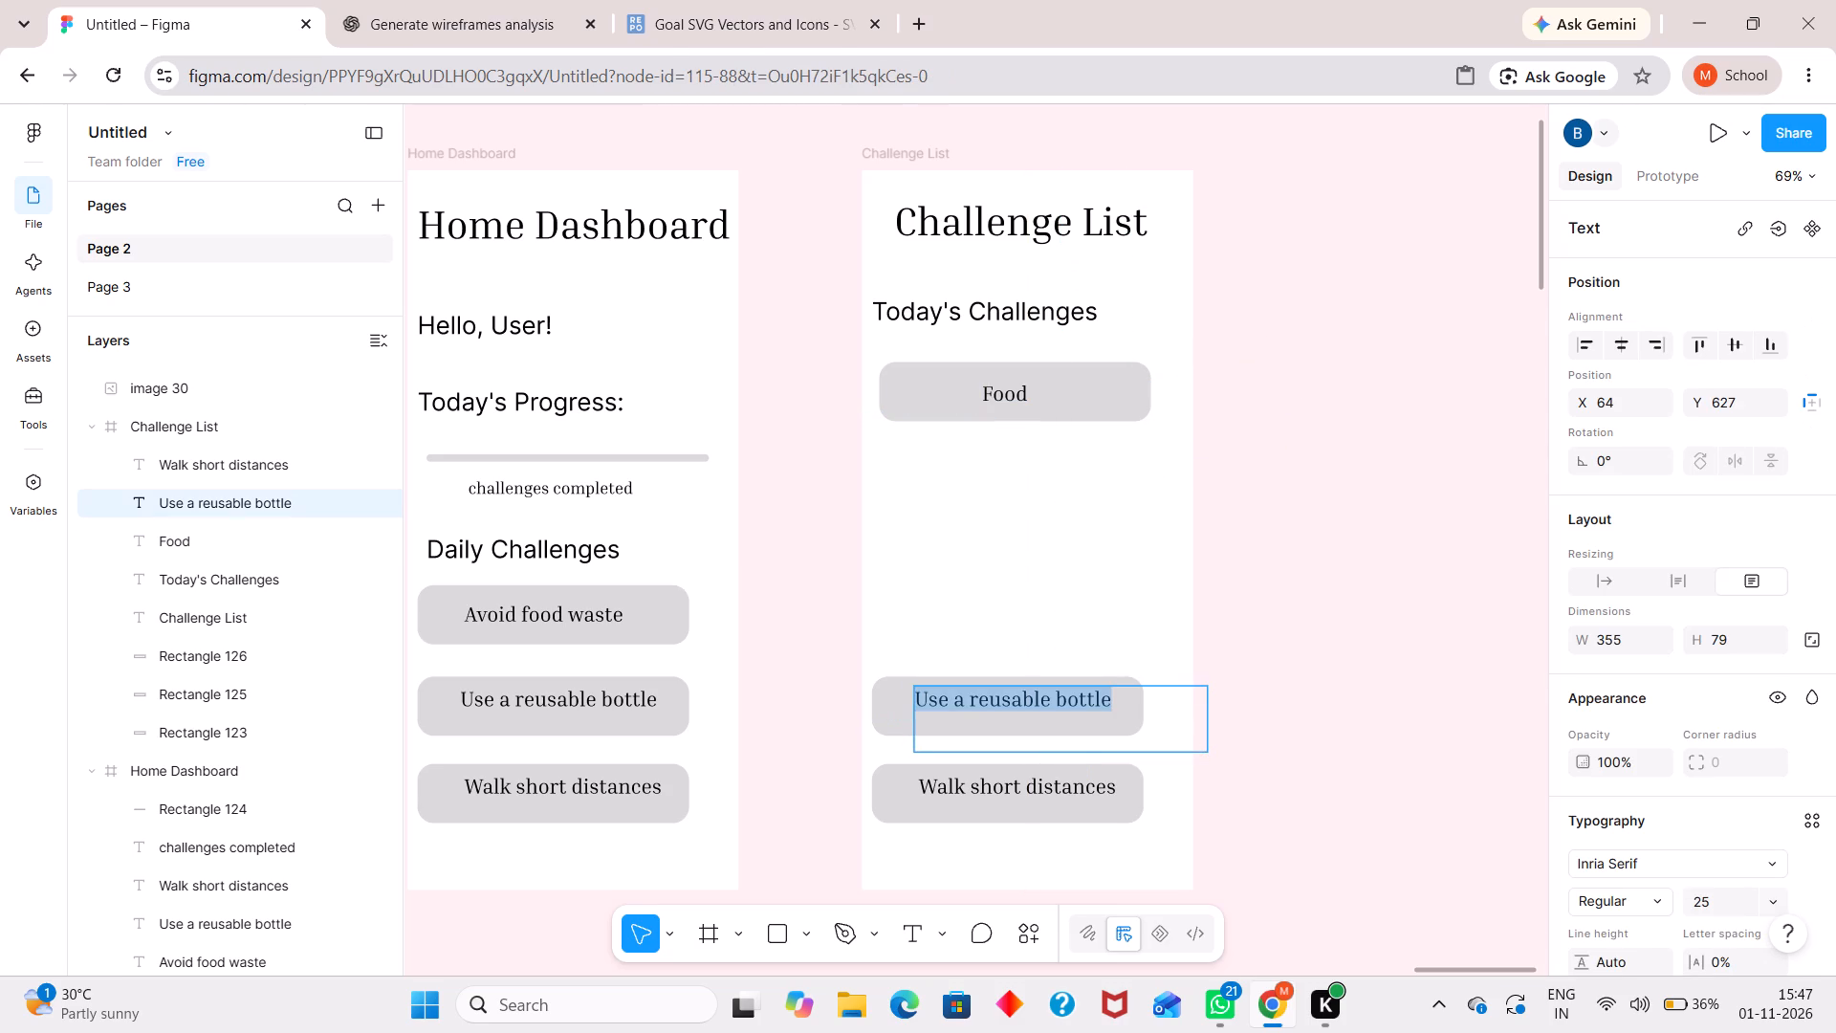
{"action": "type", "text": "Travel"}
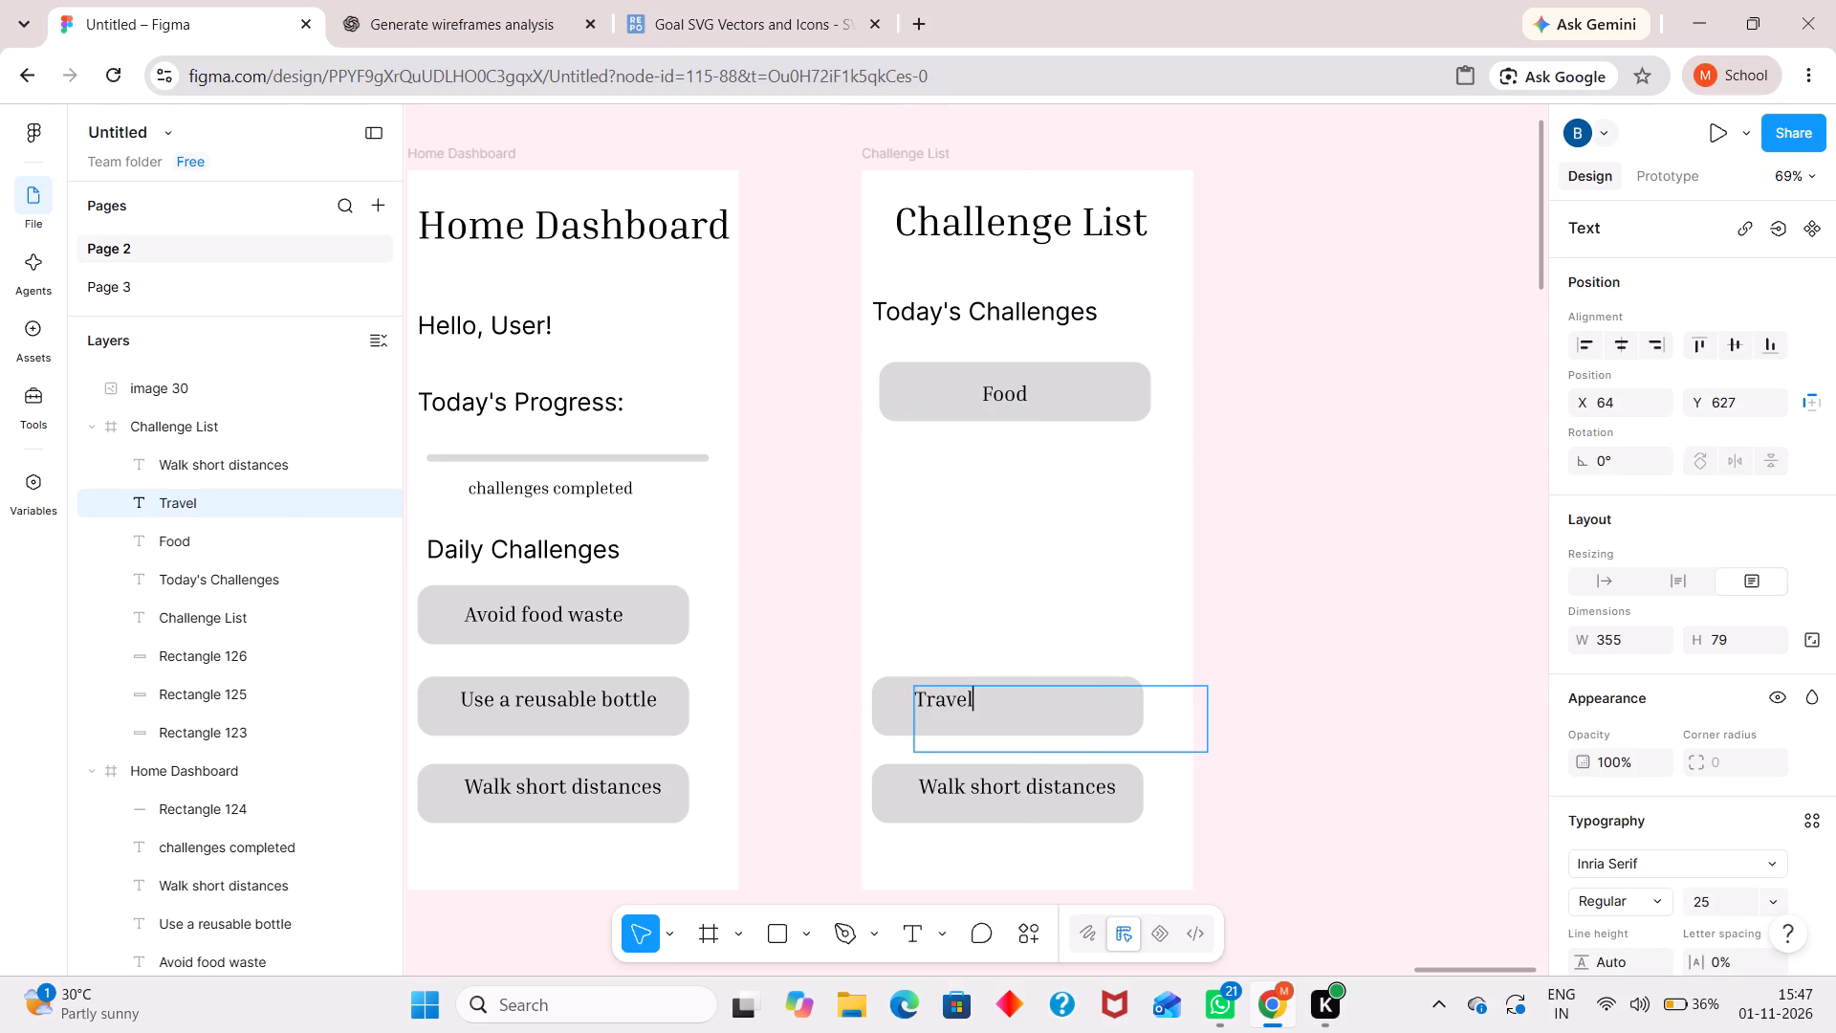
{"action": "left_click", "coordinate": [1279, 507]}
{"action": "left_click", "coordinate": [1272, 518]}
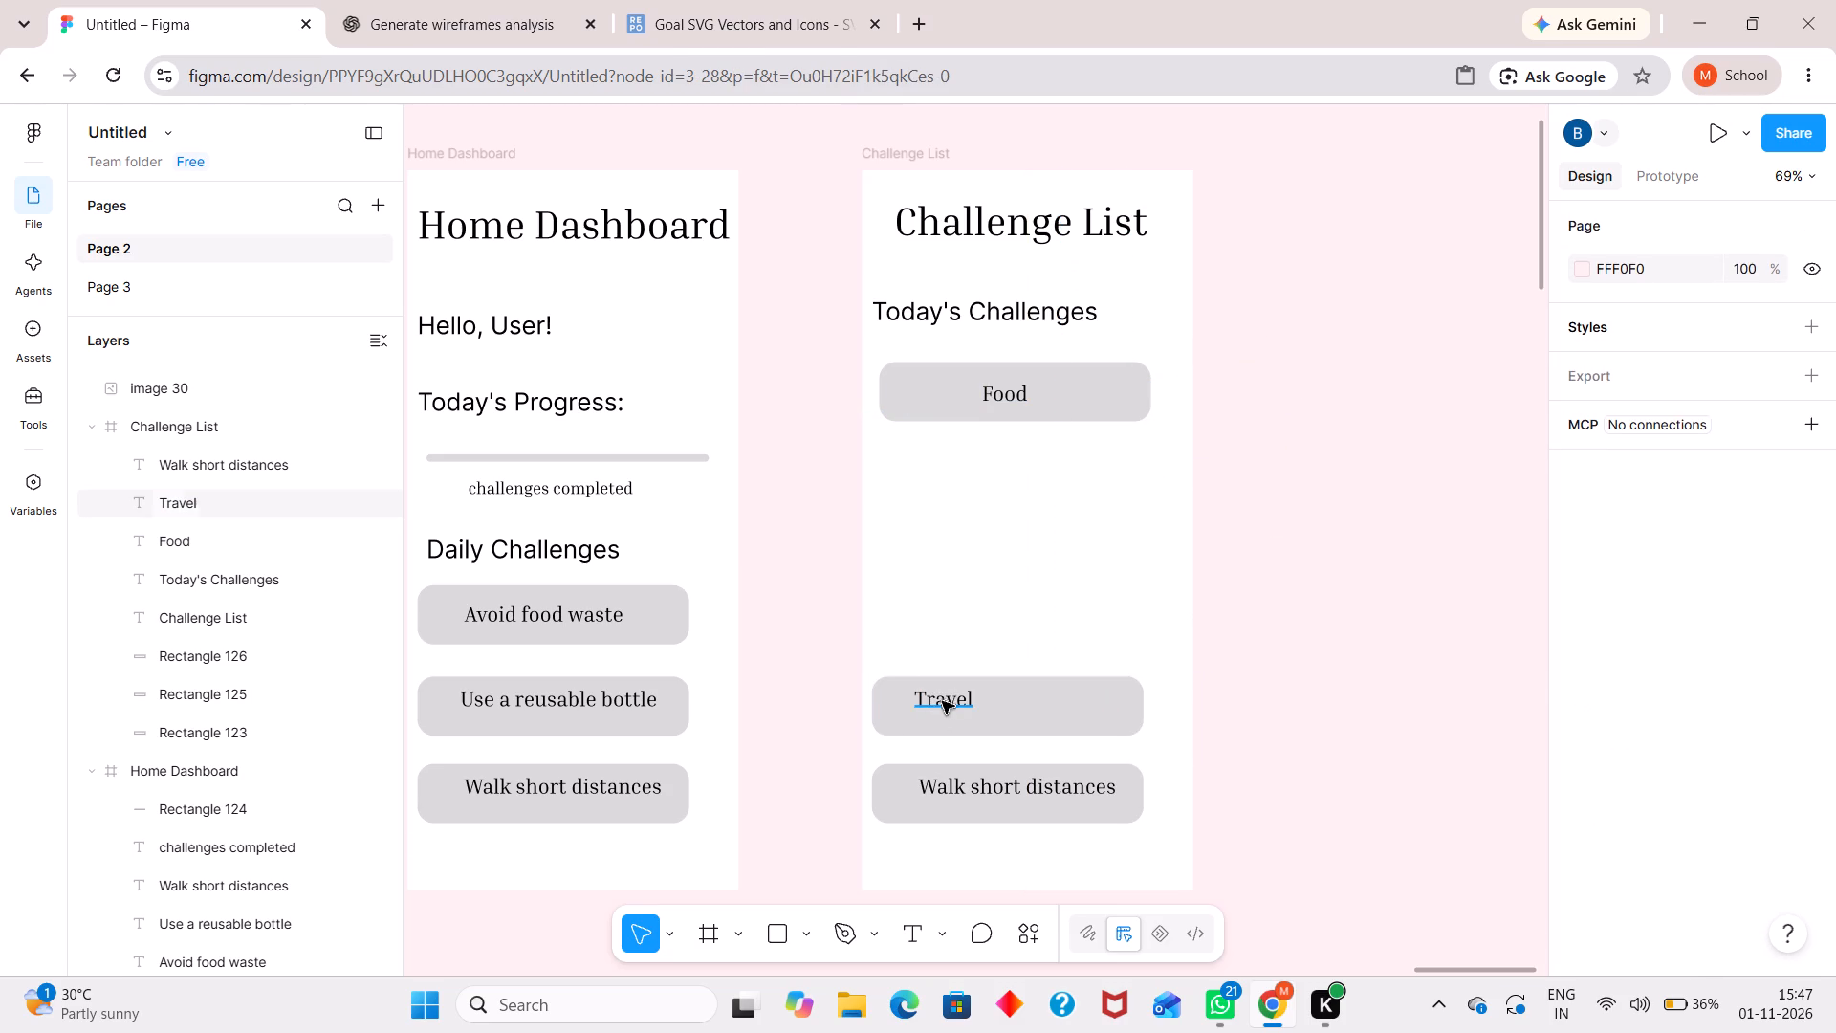
Move the Travel card and its label up below the Food card, aligned with it, and centre the label on the card.
{"action": "left_click", "coordinate": [944, 698]}
{"action": "left_click", "coordinate": [897, 712], "text": "shift"}
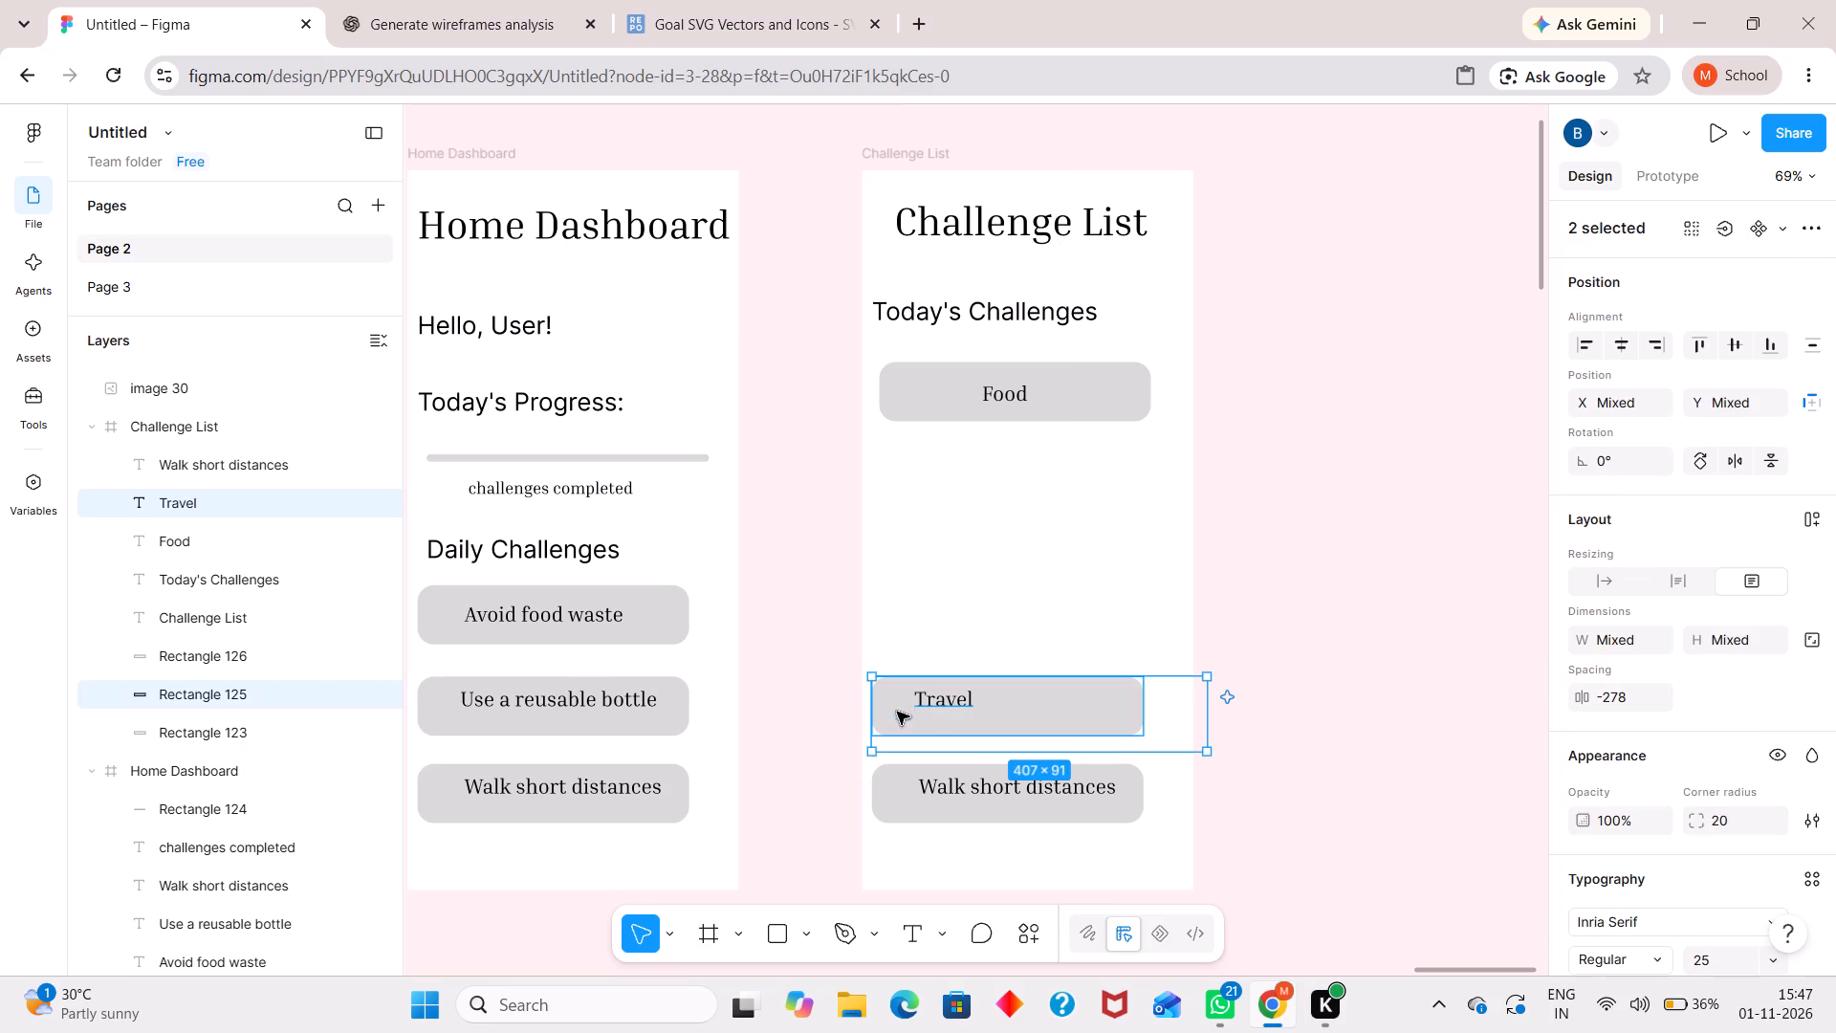
{"action": "left_click_drag", "start_coordinate": [897, 712], "coordinate": [912, 502]}
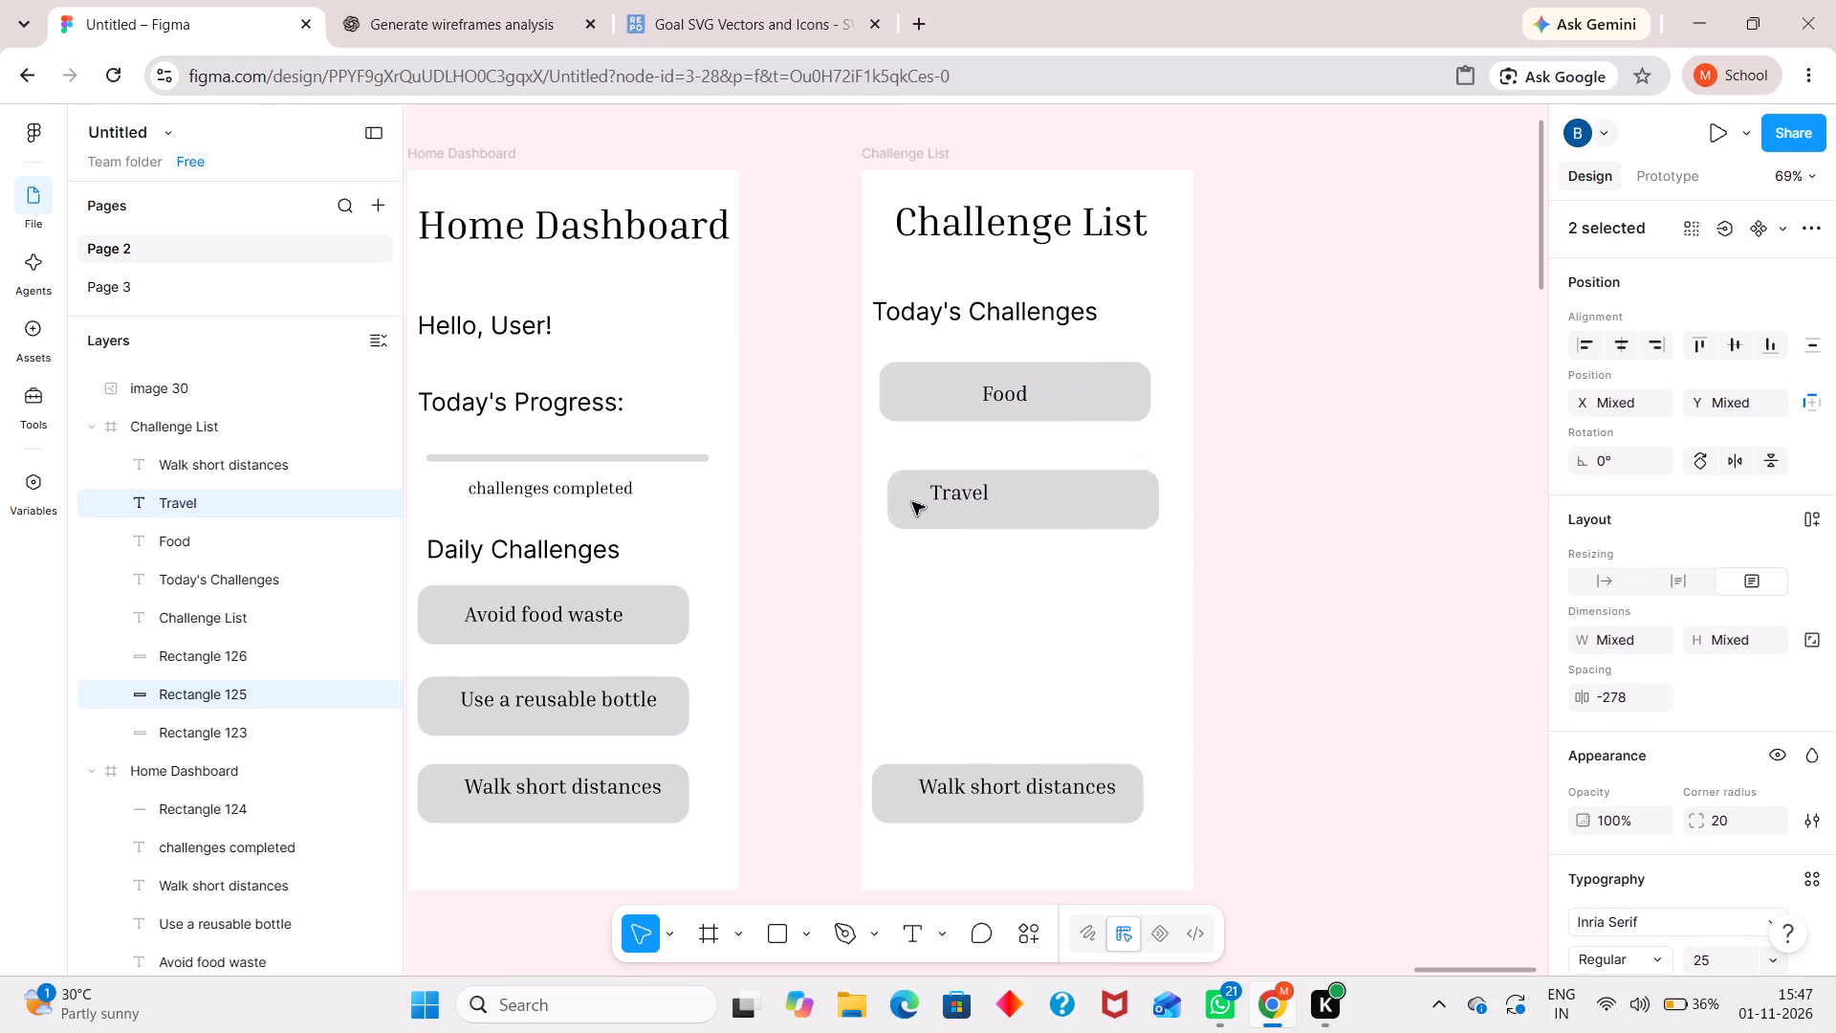
{"action": "left_click_drag", "start_coordinate": [912, 502], "coordinate": [912, 500]}
{"action": "left_click", "coordinate": [912, 500]}
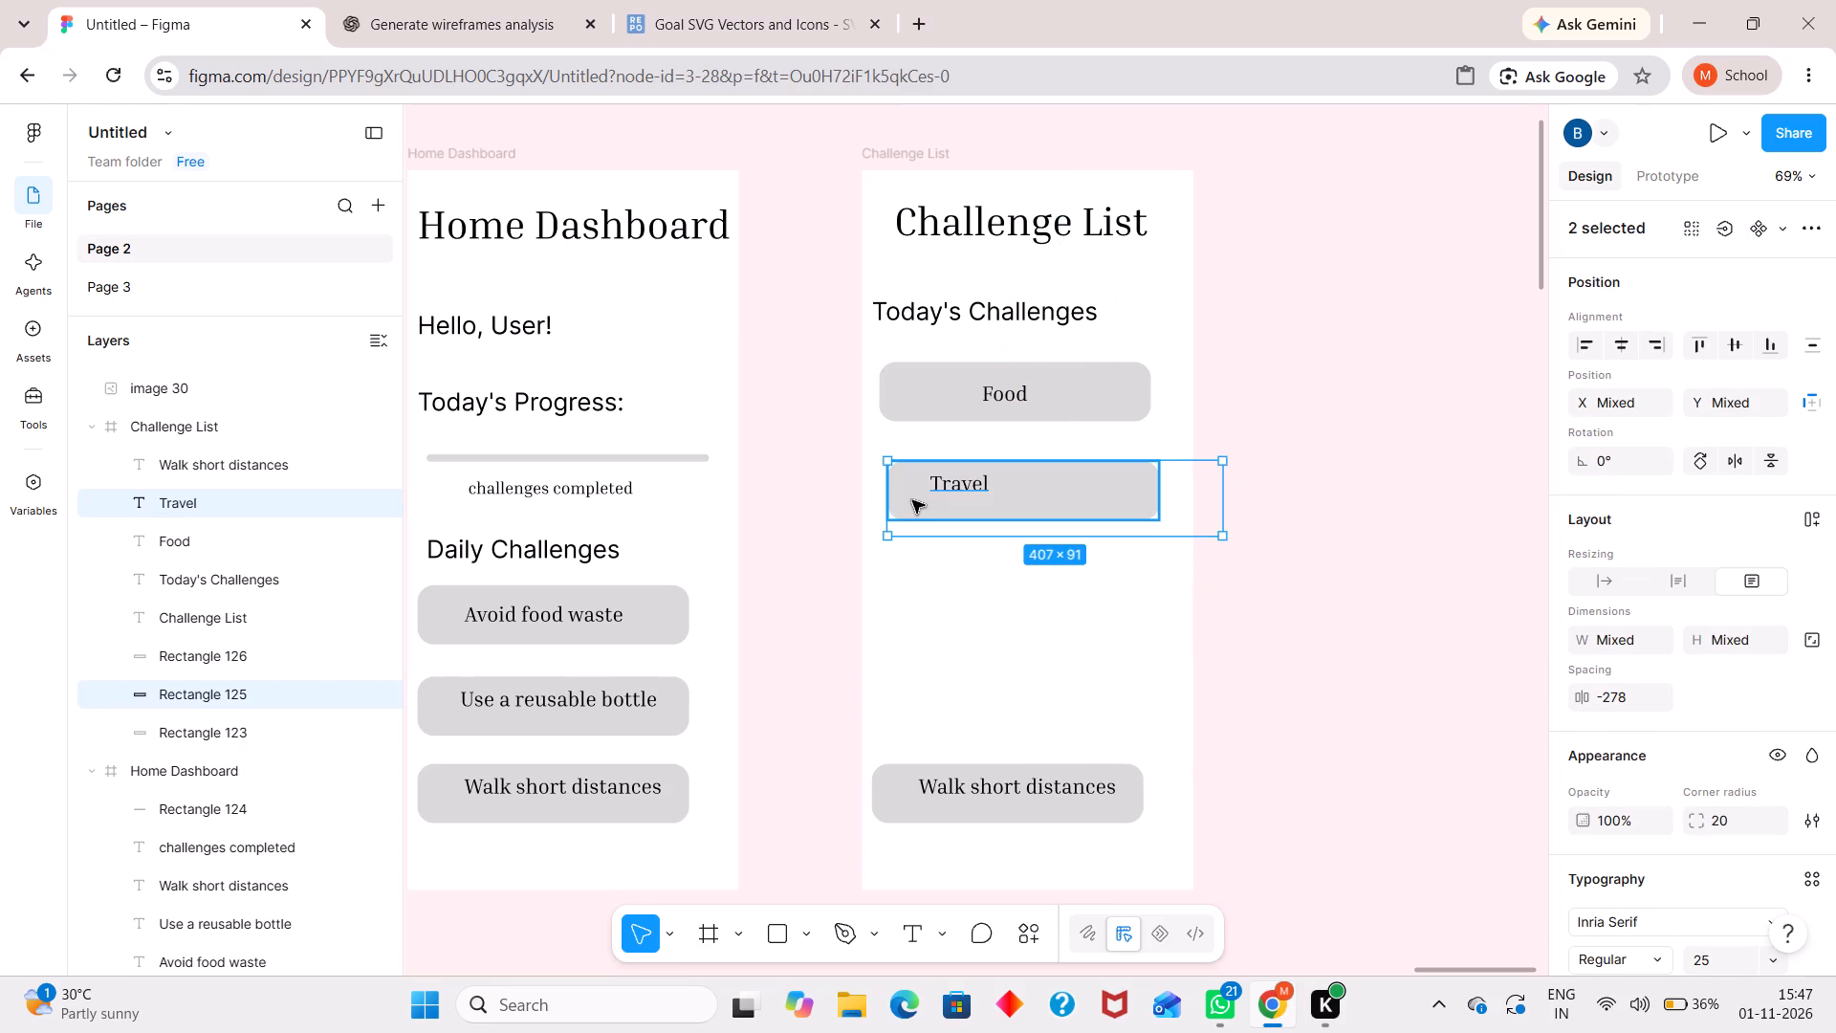
{"action": "left_click", "coordinate": [910, 495]}
{"action": "left_click_drag", "start_coordinate": [910, 490], "coordinate": [908, 499]}
{"action": "left_click", "coordinate": [1322, 385]}
{"action": "left_click_drag", "start_coordinate": [965, 483], "coordinate": [1014, 493]}
{"action": "left_click", "coordinate": [1245, 379]}
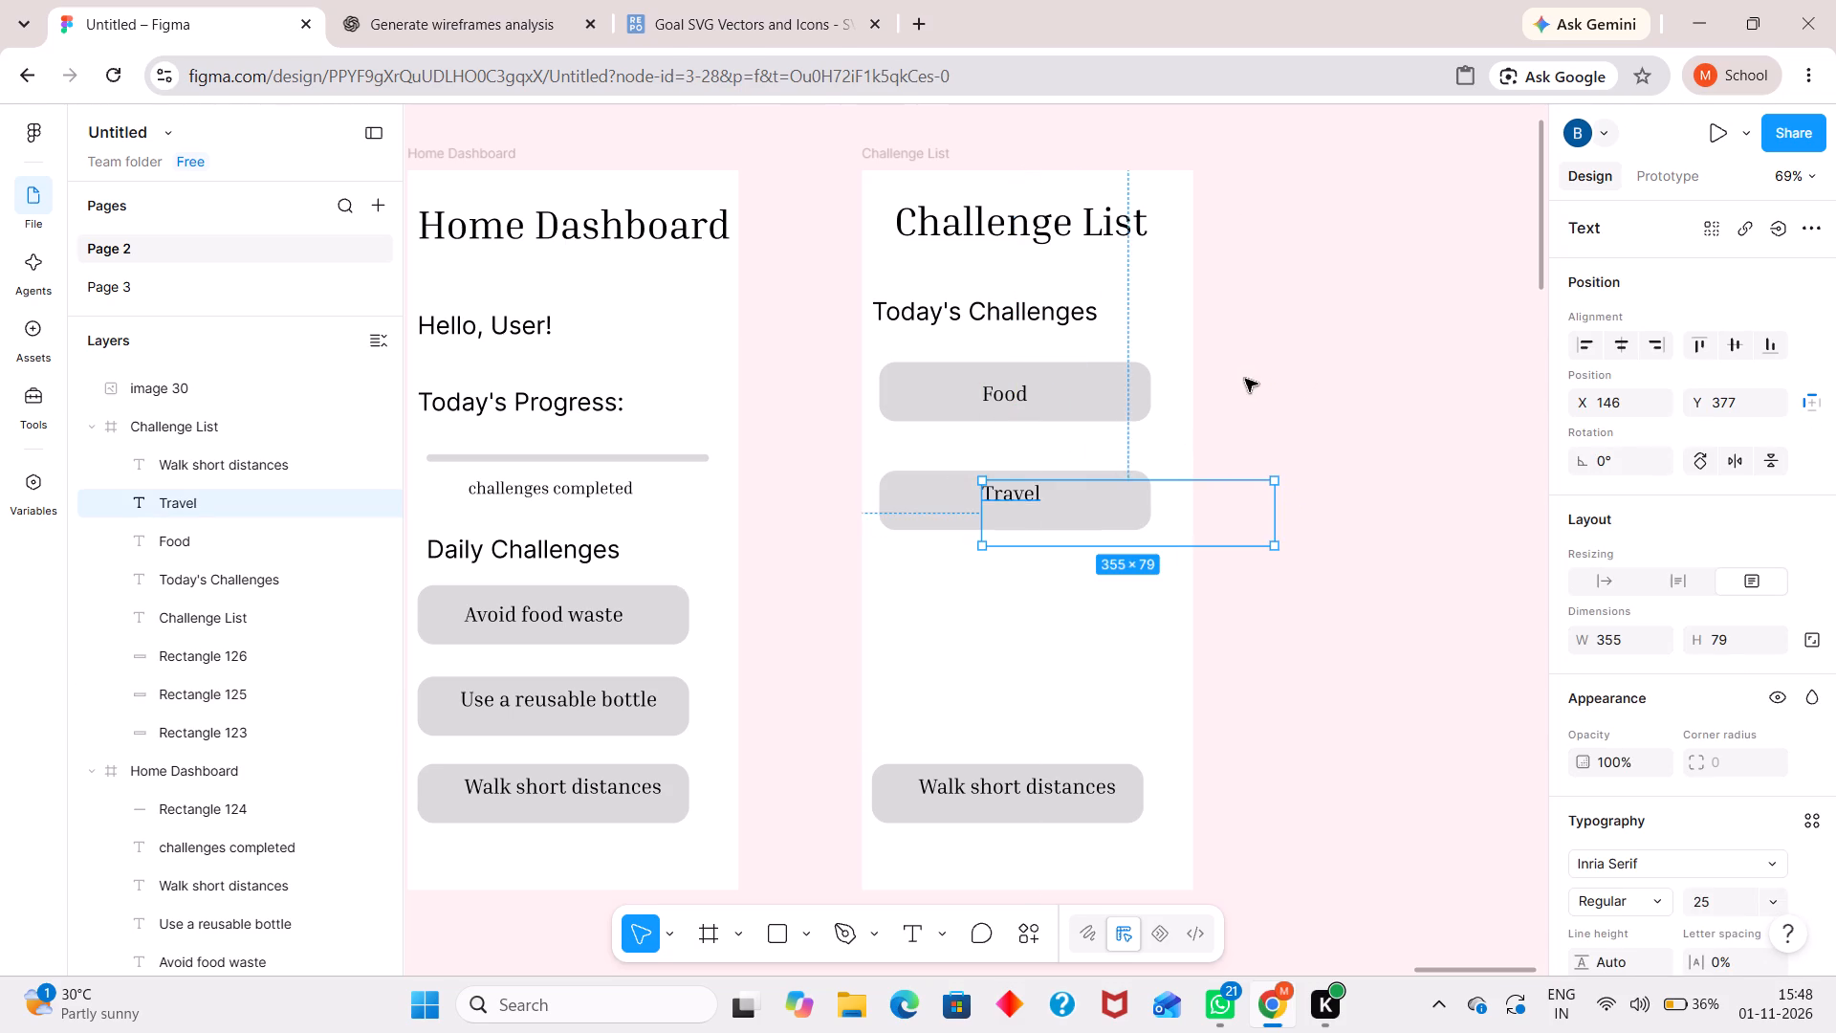
Move the third card's rectangle up below the Travel card, about 30 beneath it and aligned with the cards above.
{"action": "left_click", "coordinate": [1097, 766]}
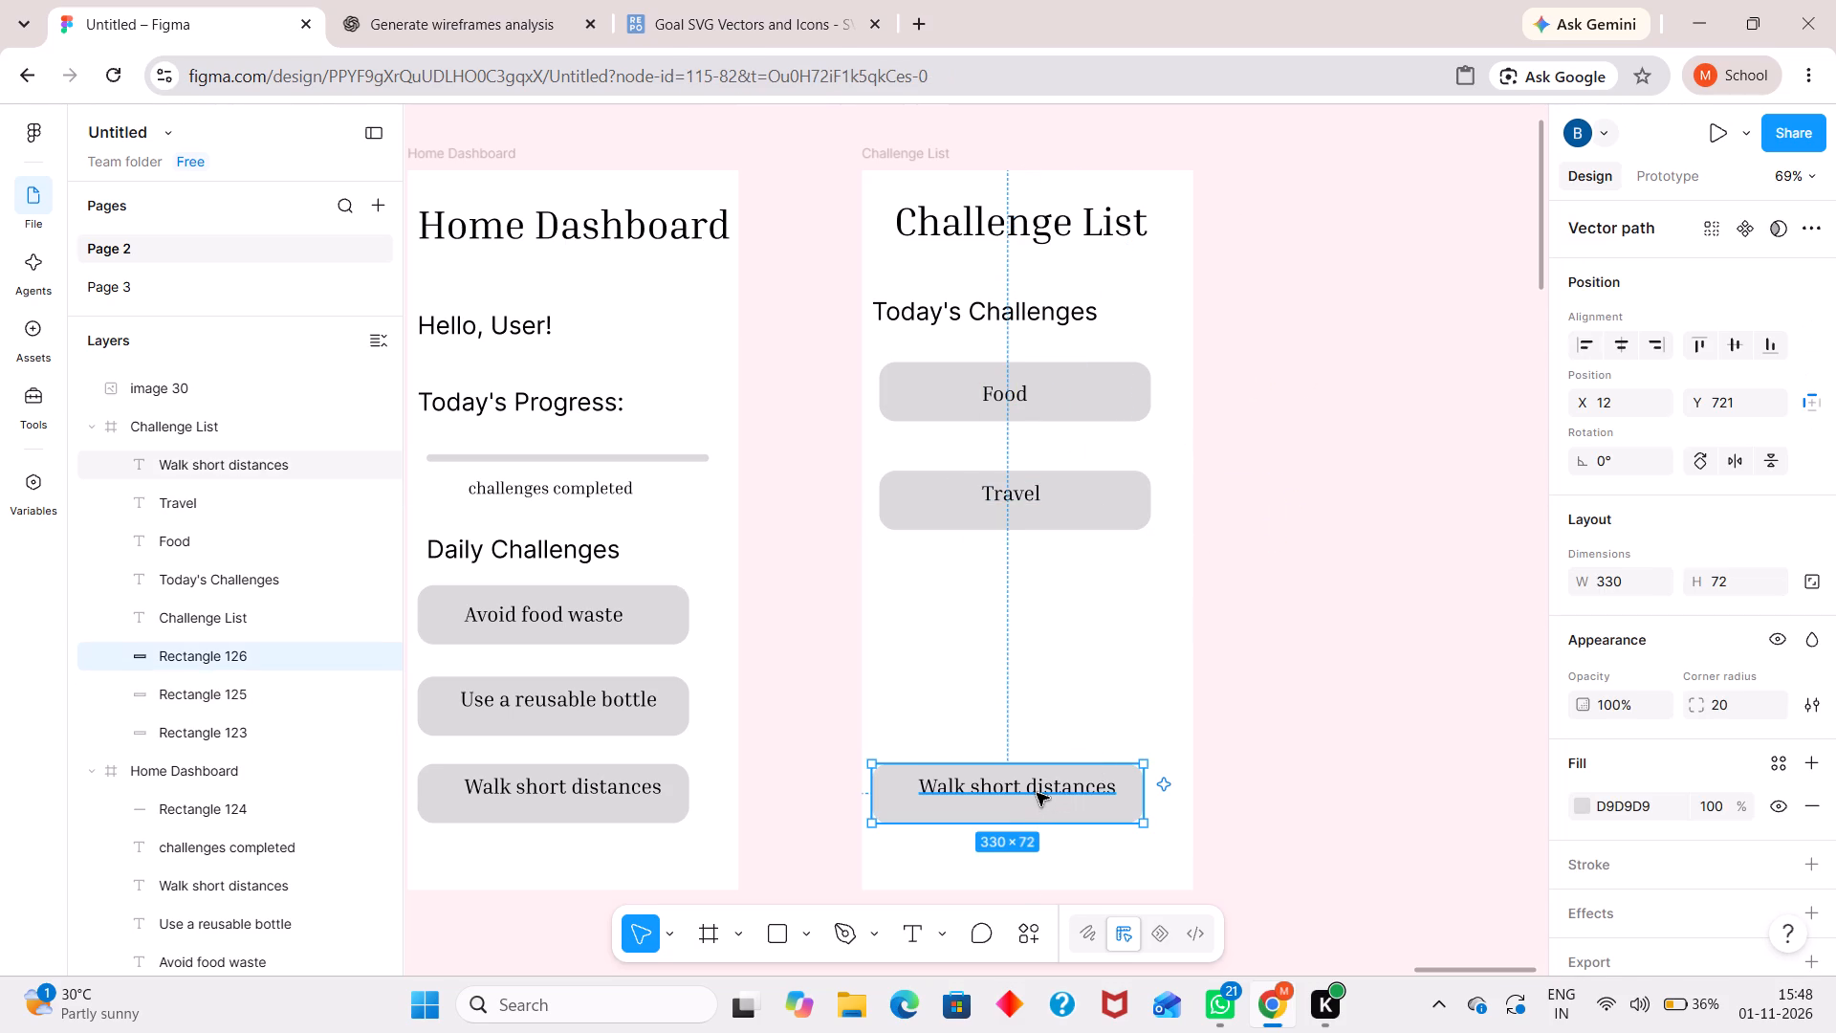
{"action": "left_click", "coordinate": [1037, 793], "text": "alt"}
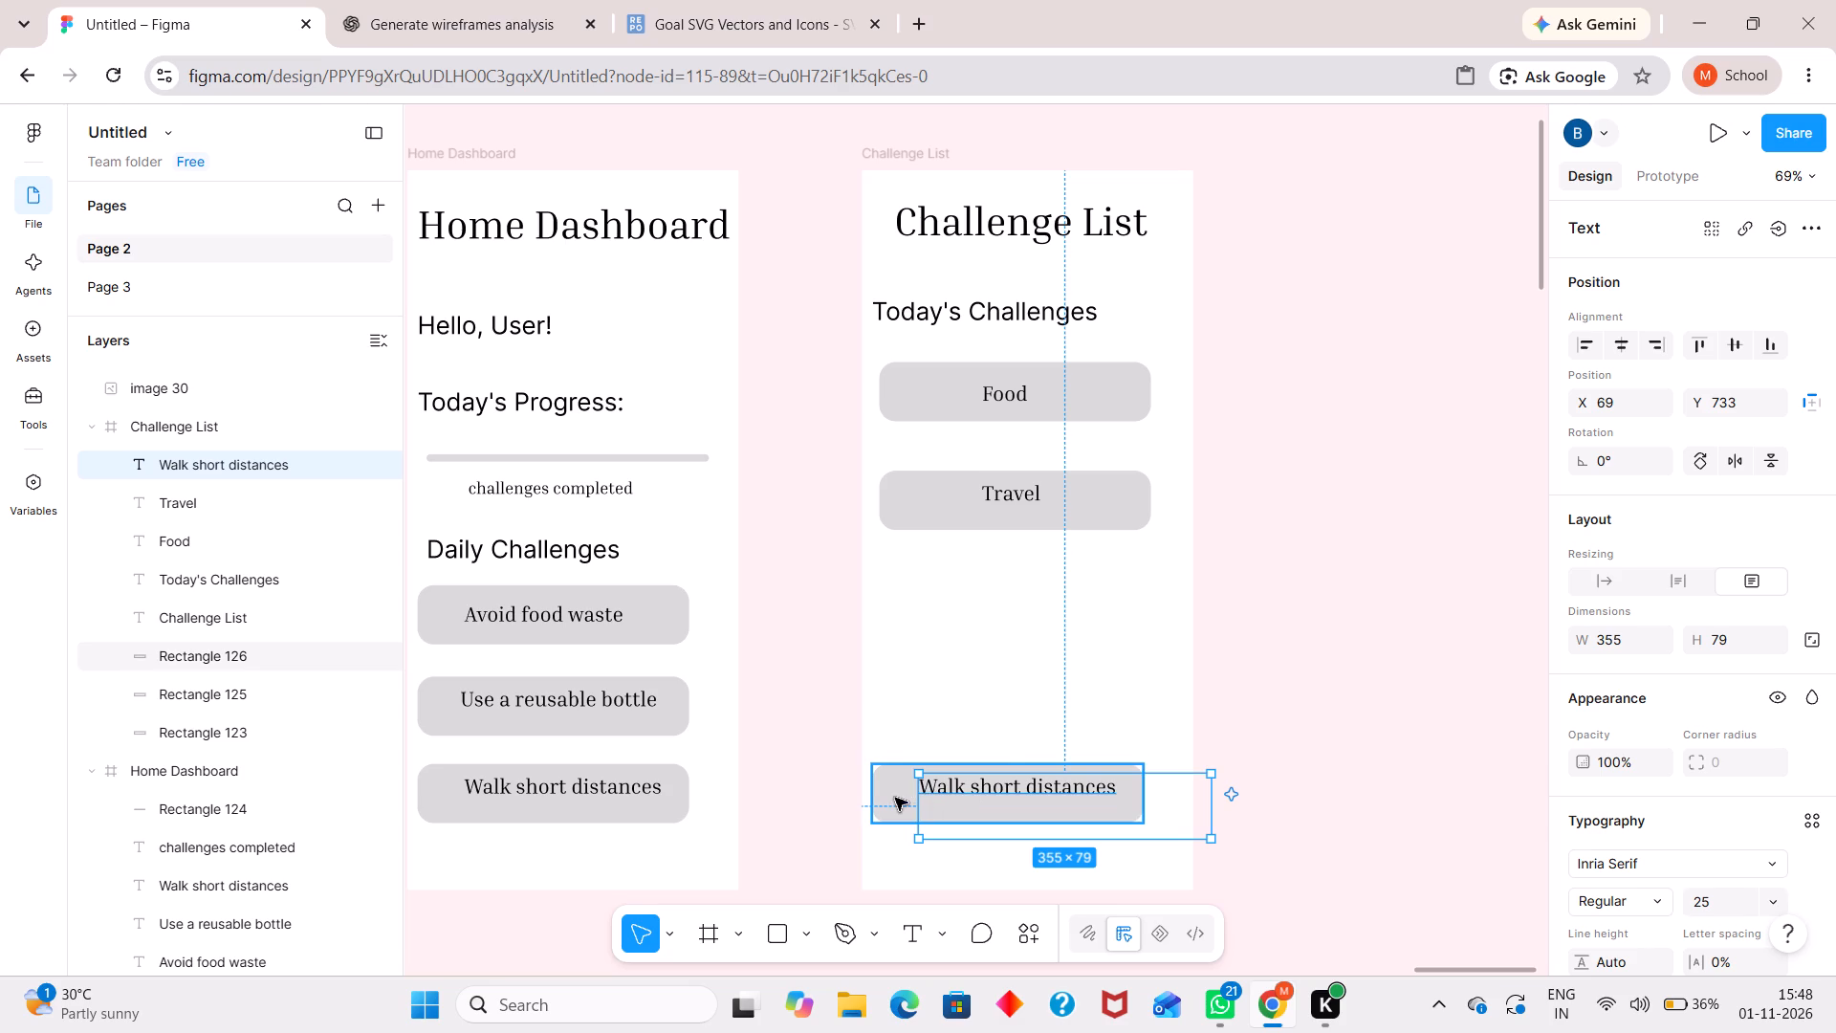
{"action": "left_click_drag", "start_coordinate": [895, 798], "coordinate": [927, 599]}
{"action": "double_click", "coordinate": [924, 584]}
{"action": "left_click_drag", "start_coordinate": [920, 581], "coordinate": [907, 587]}
{"action": "left_click", "coordinate": [907, 587]}
{"action": "left_click", "coordinate": [1371, 543]}
{"action": "left_click_drag", "start_coordinate": [963, 602], "coordinate": [983, 599]}
{"action": "double_click", "coordinate": [1437, 490]}
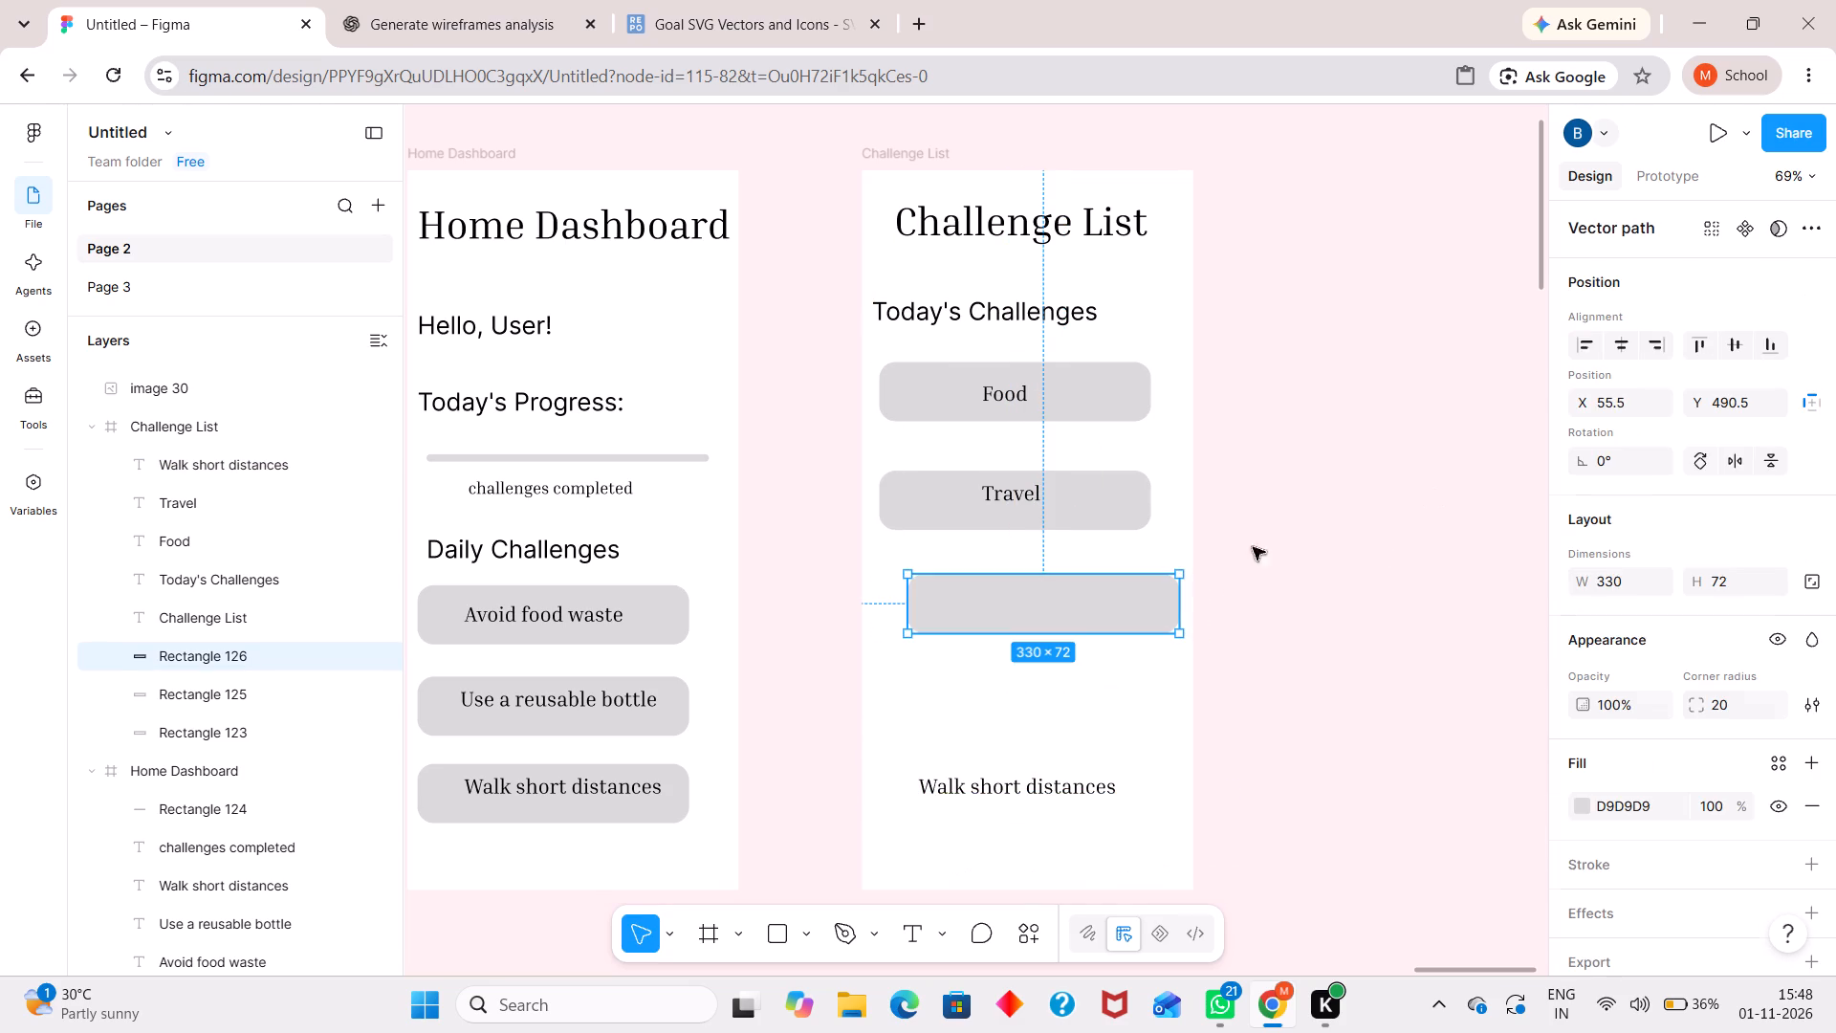
{"action": "left_click", "coordinate": [1255, 567]}
{"action": "left_click_drag", "start_coordinate": [1092, 604], "coordinate": [1072, 600]}
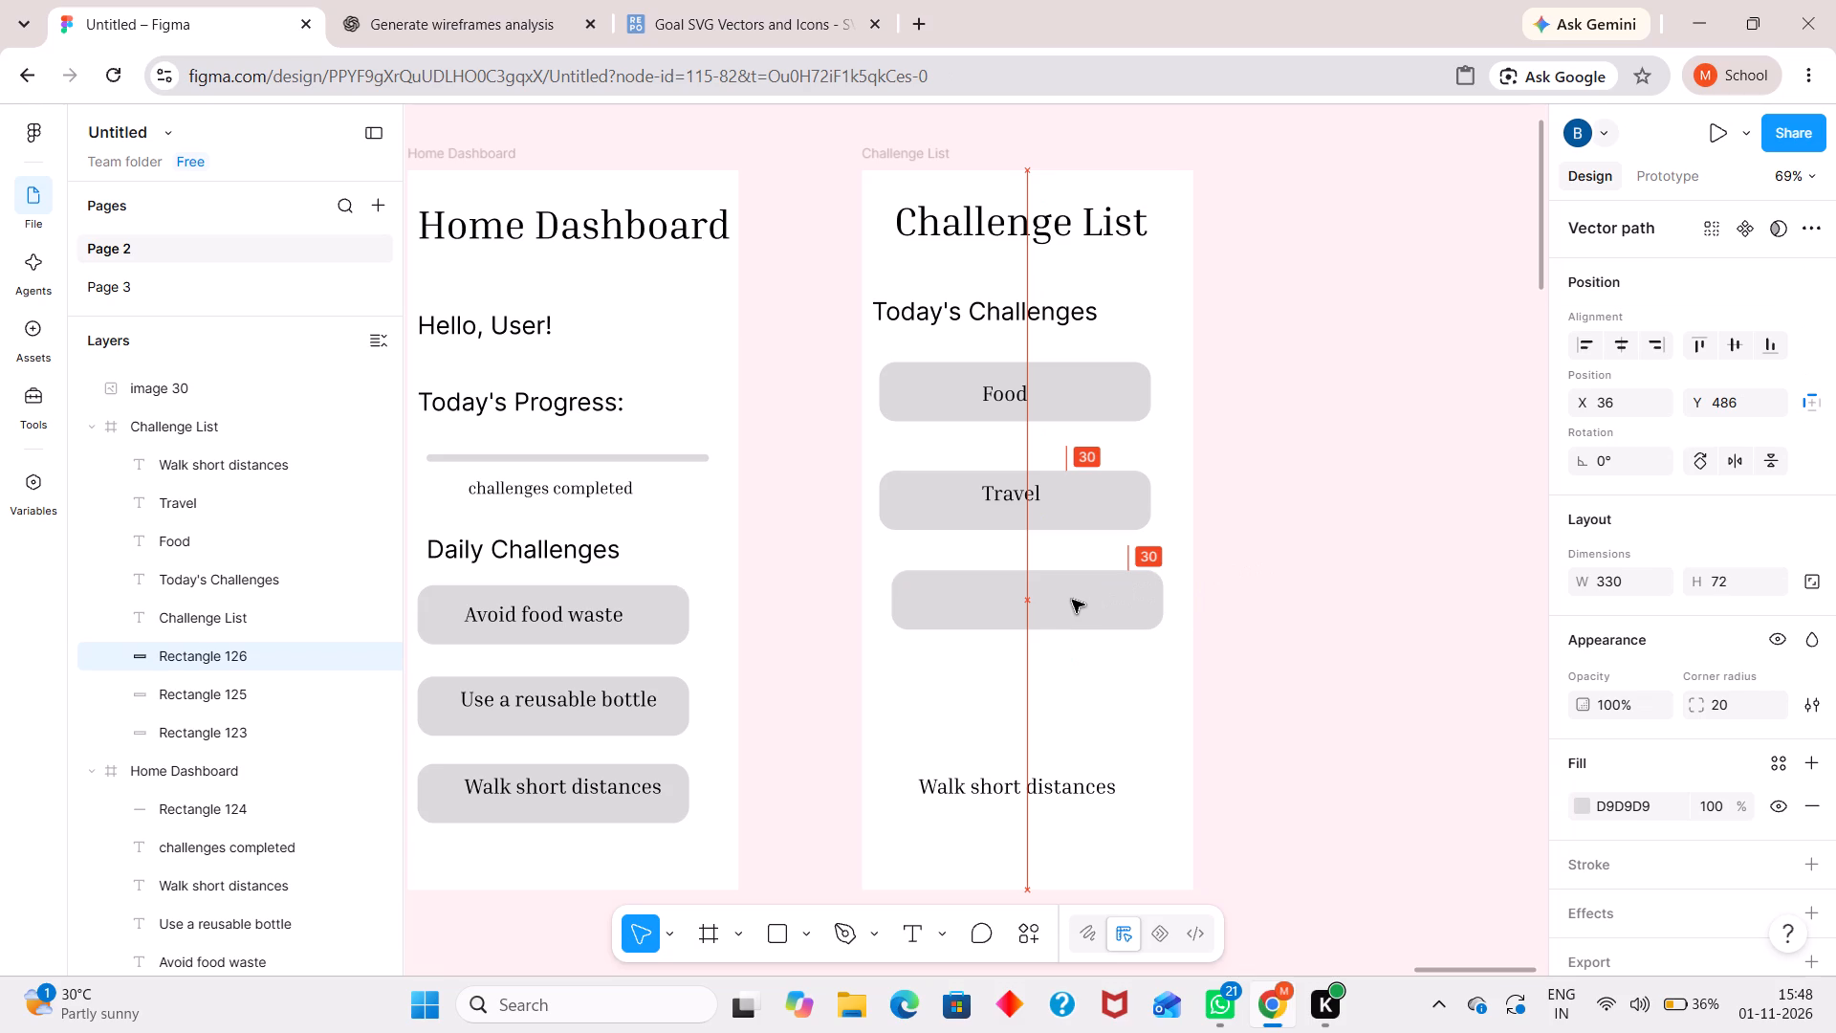
{"action": "left_click_drag", "start_coordinate": [1072, 600], "coordinate": [1062, 600]}
{"action": "left_click", "coordinate": [1285, 499]}
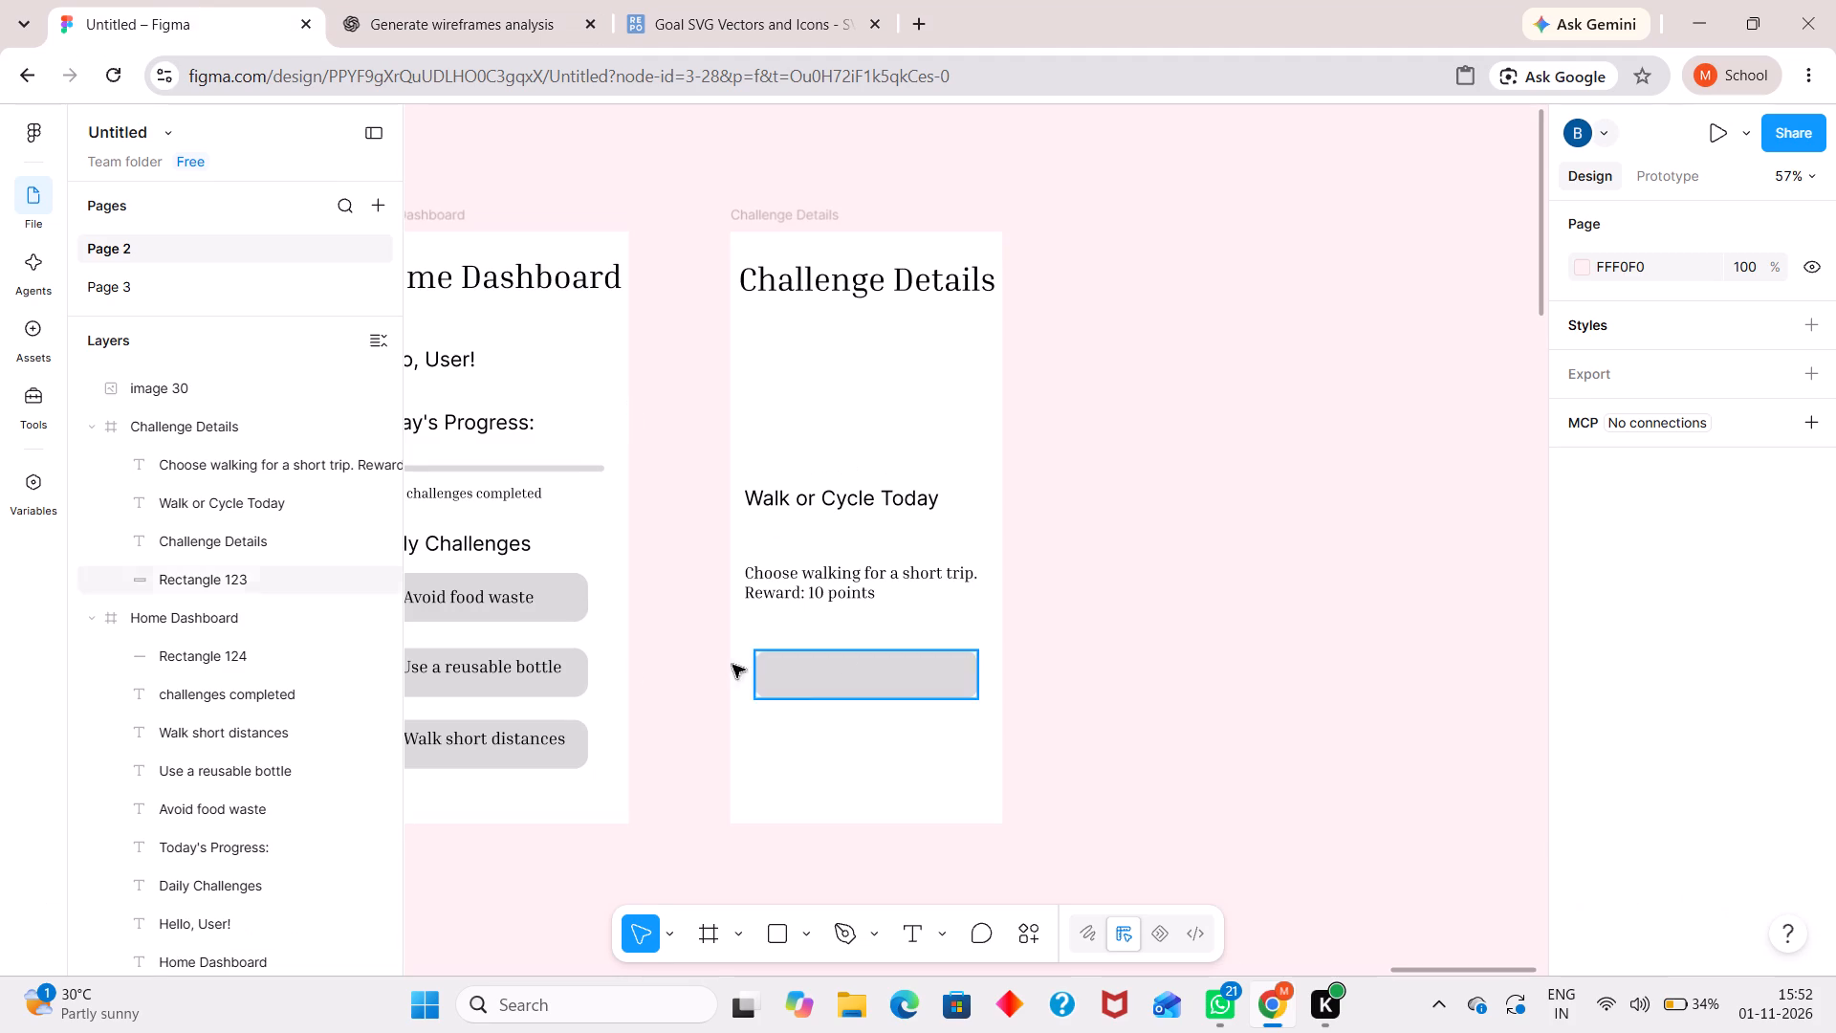
{"action": "left_click_drag", "start_coordinate": [487, 736], "coordinate": [665, 736], "text": "alt"}
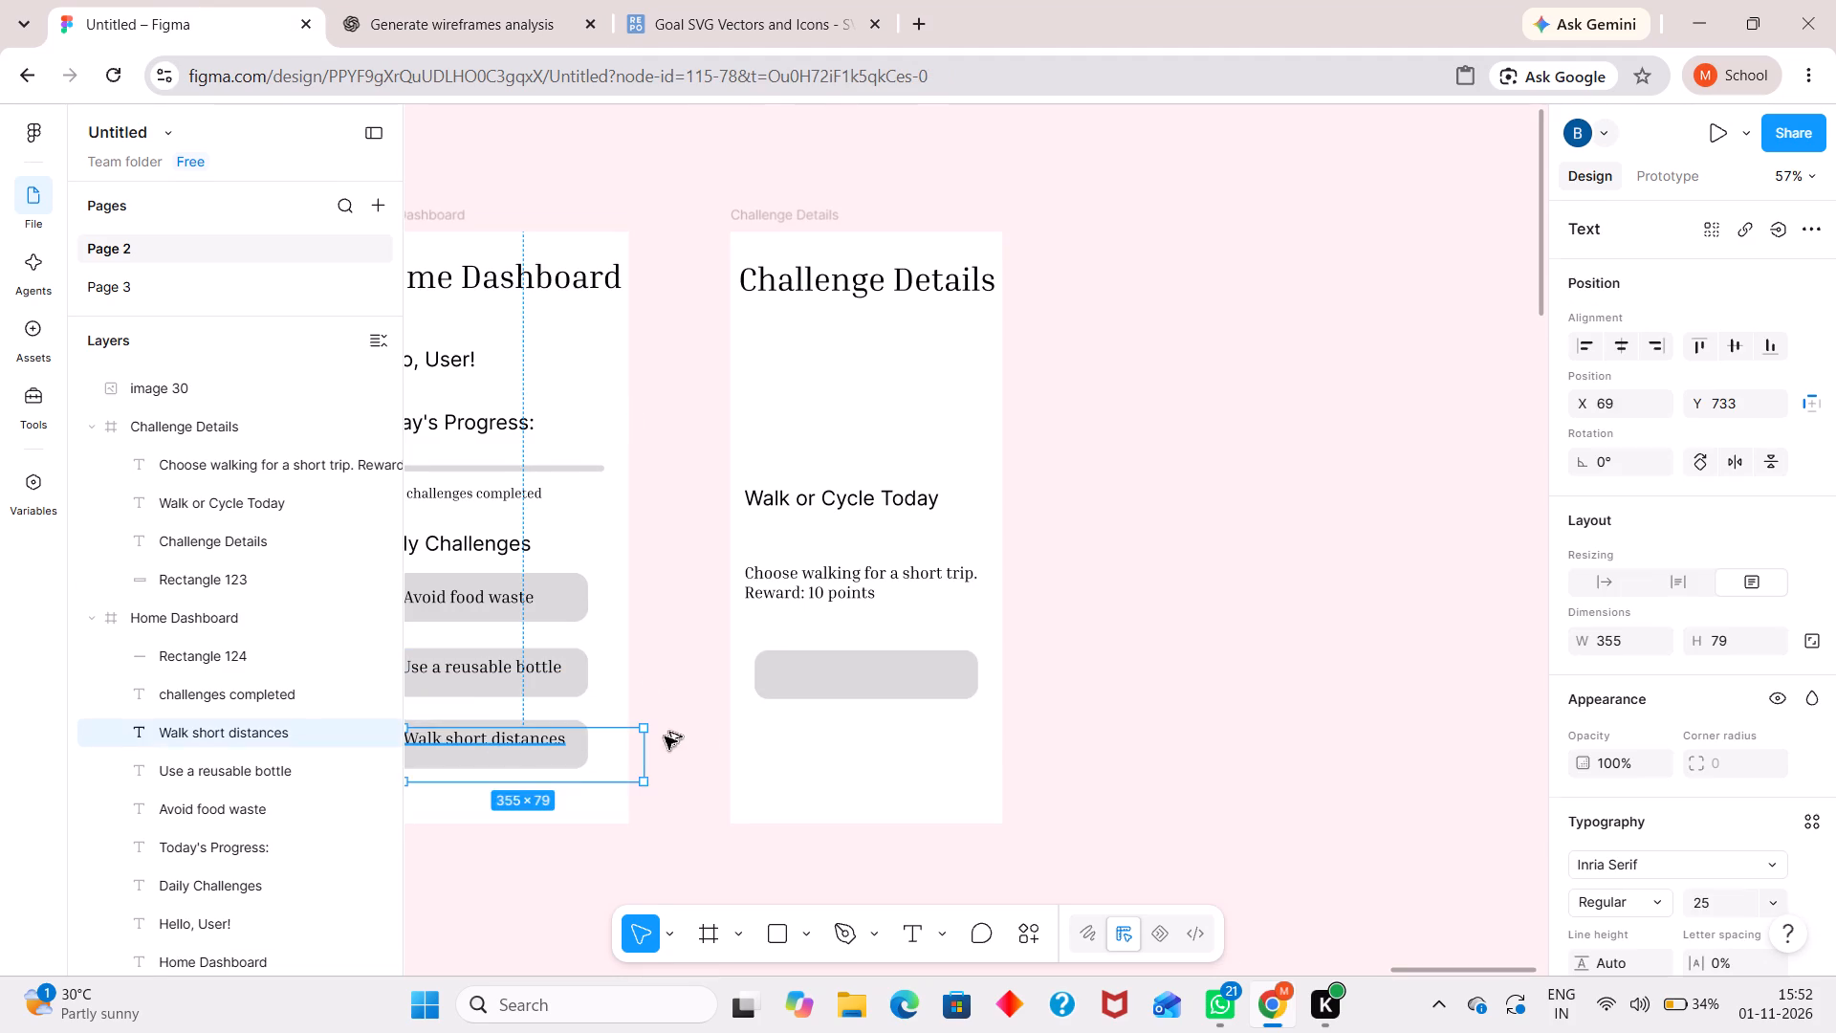
{"action": "left_click_drag", "start_coordinate": [665, 736], "coordinate": [867, 673], "text": "alt"}
{"action": "double_click", "coordinate": [867, 673]}
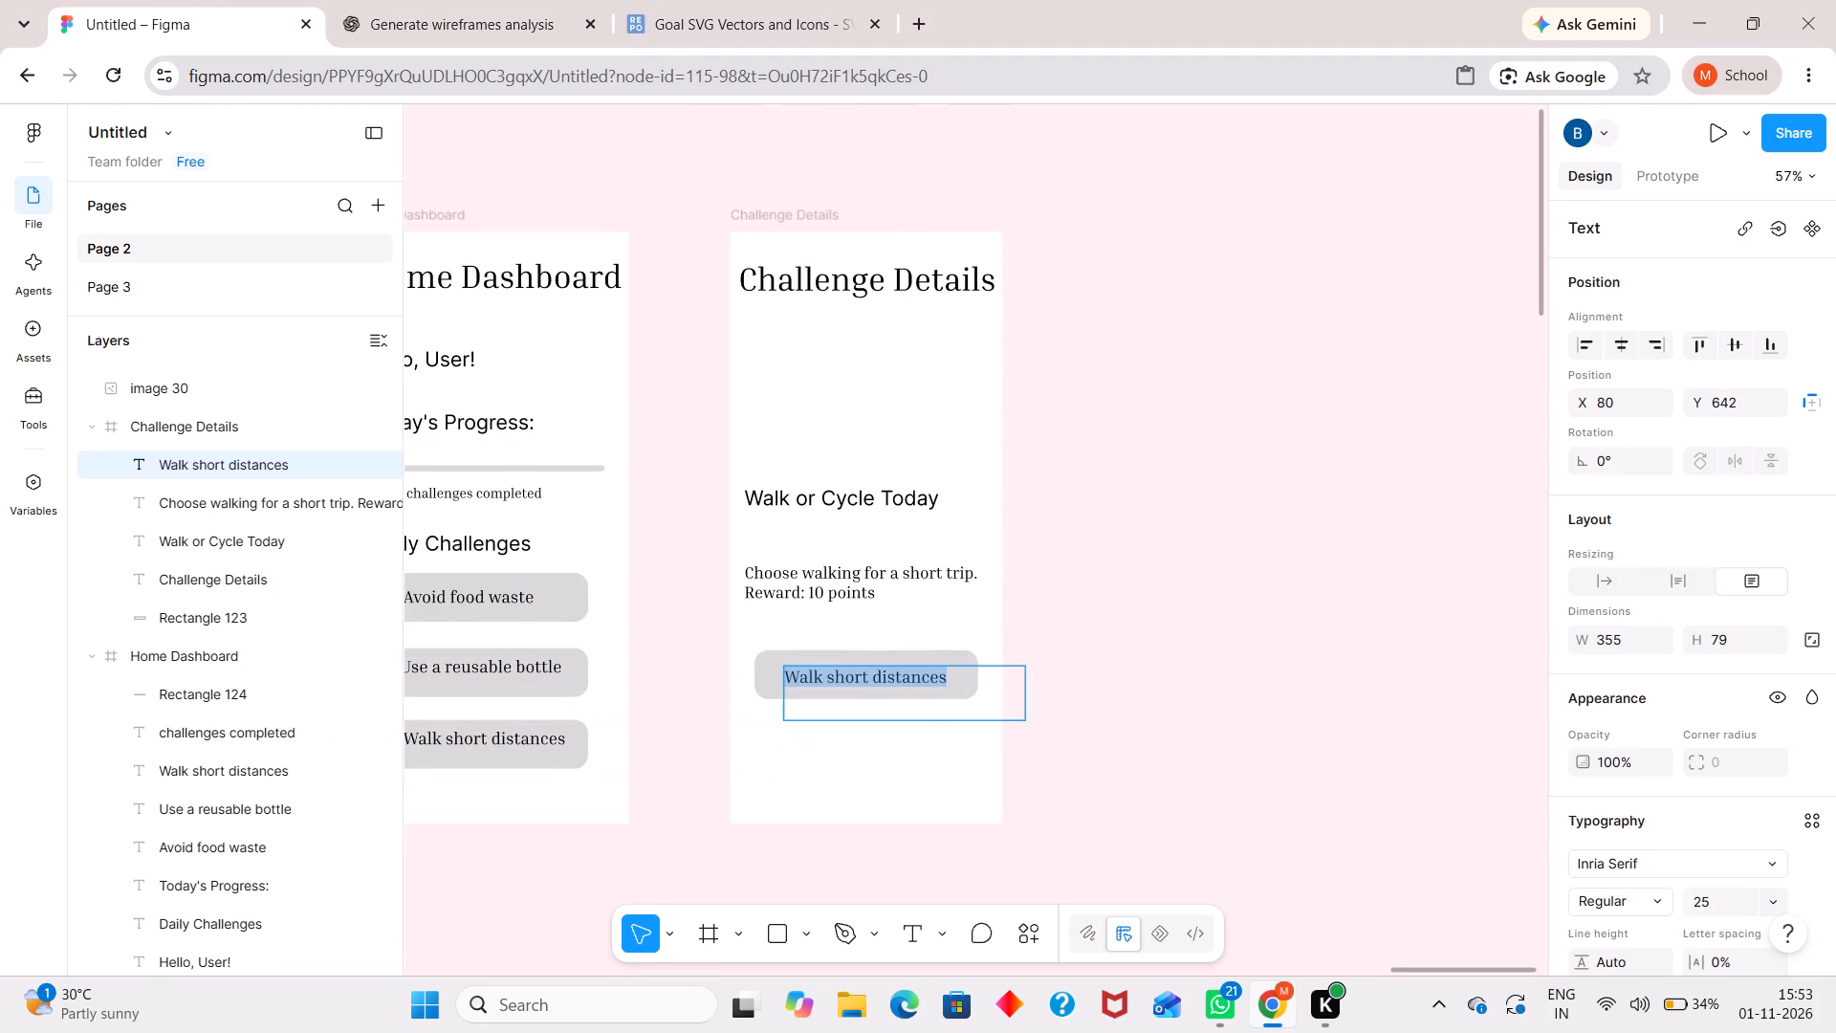
{"action": "key", "text": "ctrl+v"}
{"action": "double_click", "coordinate": [1225, 540]}
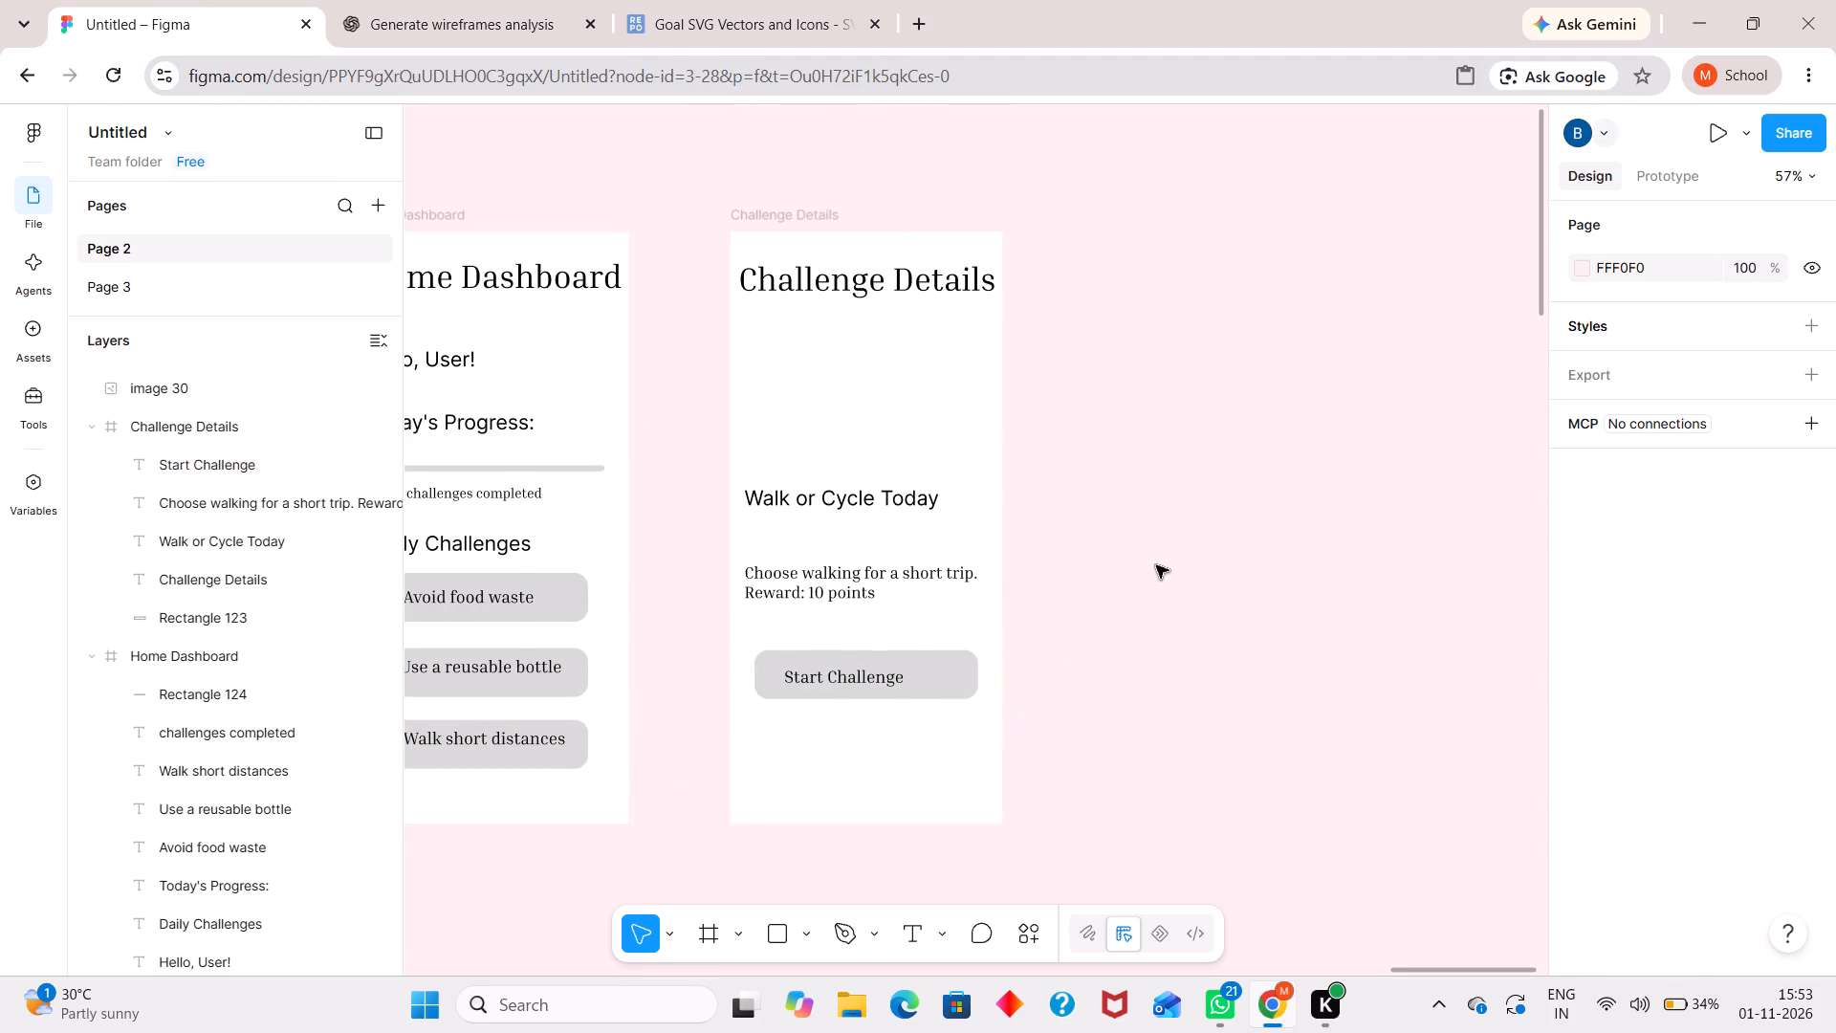
{"action": "left_click_drag", "start_coordinate": [849, 678], "coordinate": [858, 677]}
Switch to SVG Repo and search its vectors for "cycling".
{"action": "left_click", "coordinate": [739, 21]}
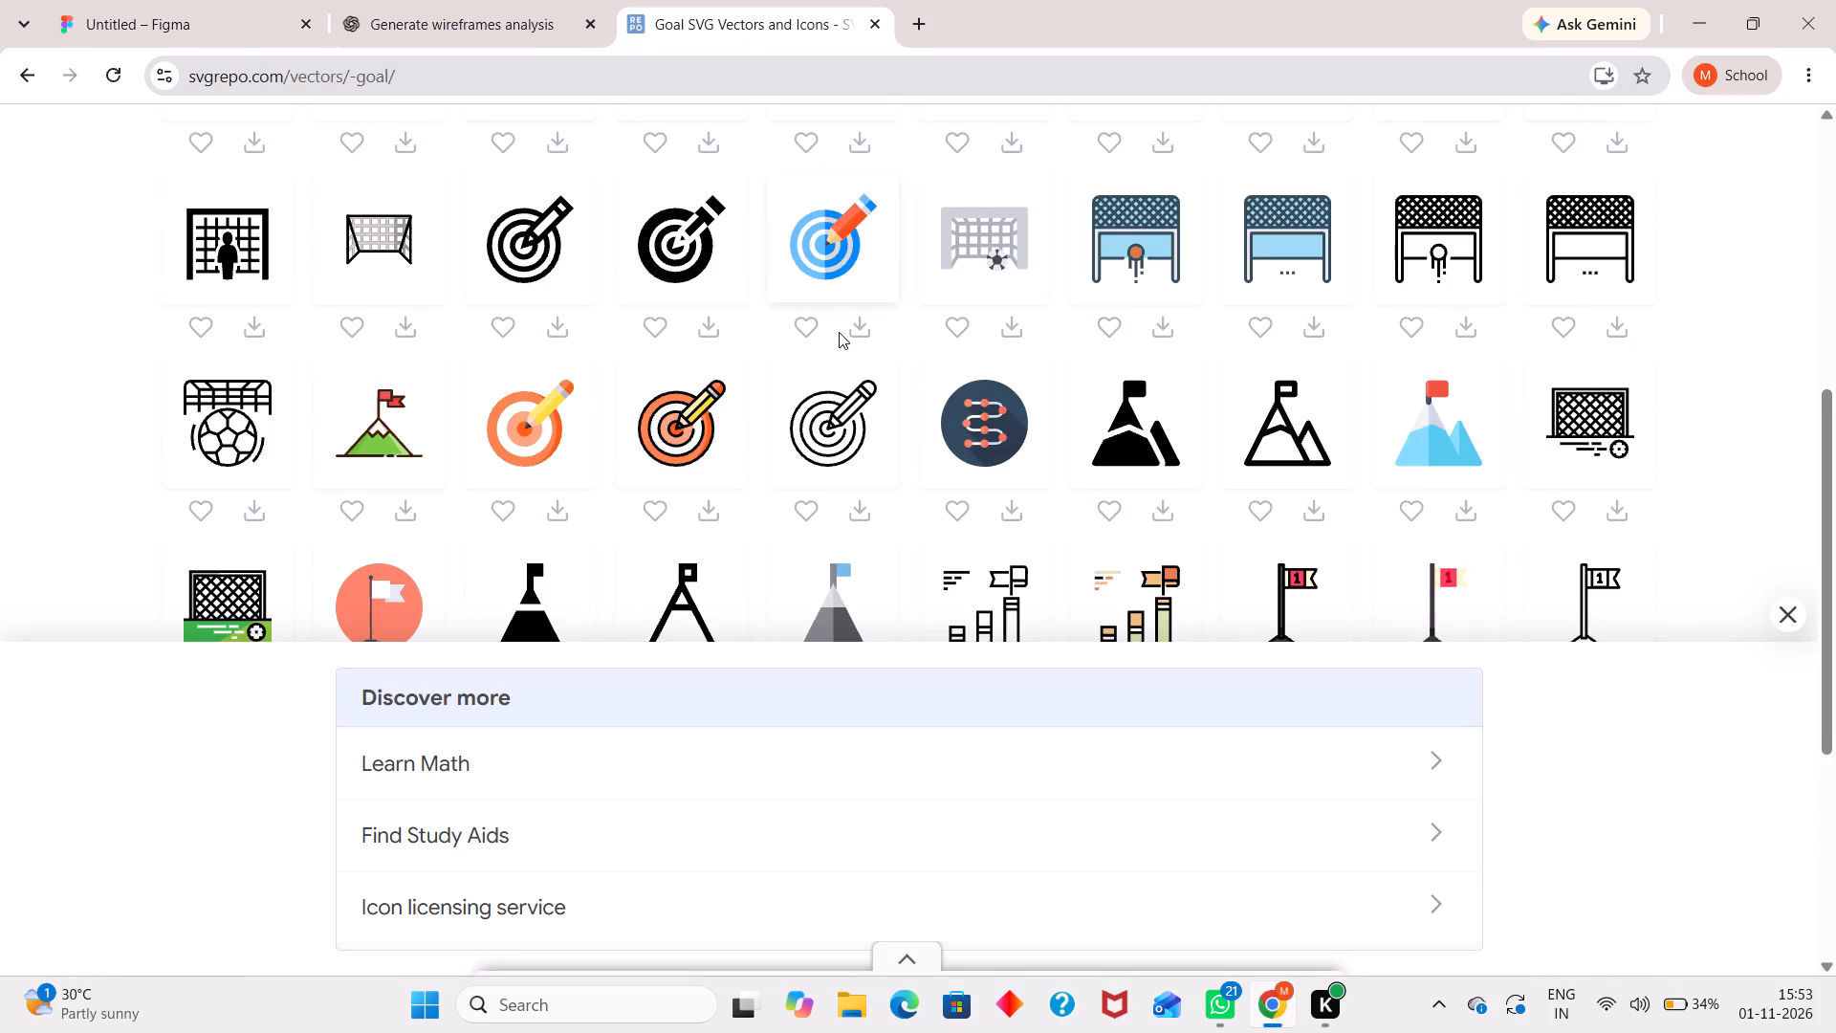
{"action": "scroll", "coordinate": [839, 335], "scroll_direction": "up", "scroll_amount": 11}
{"action": "double_click", "coordinate": [732, 134]}
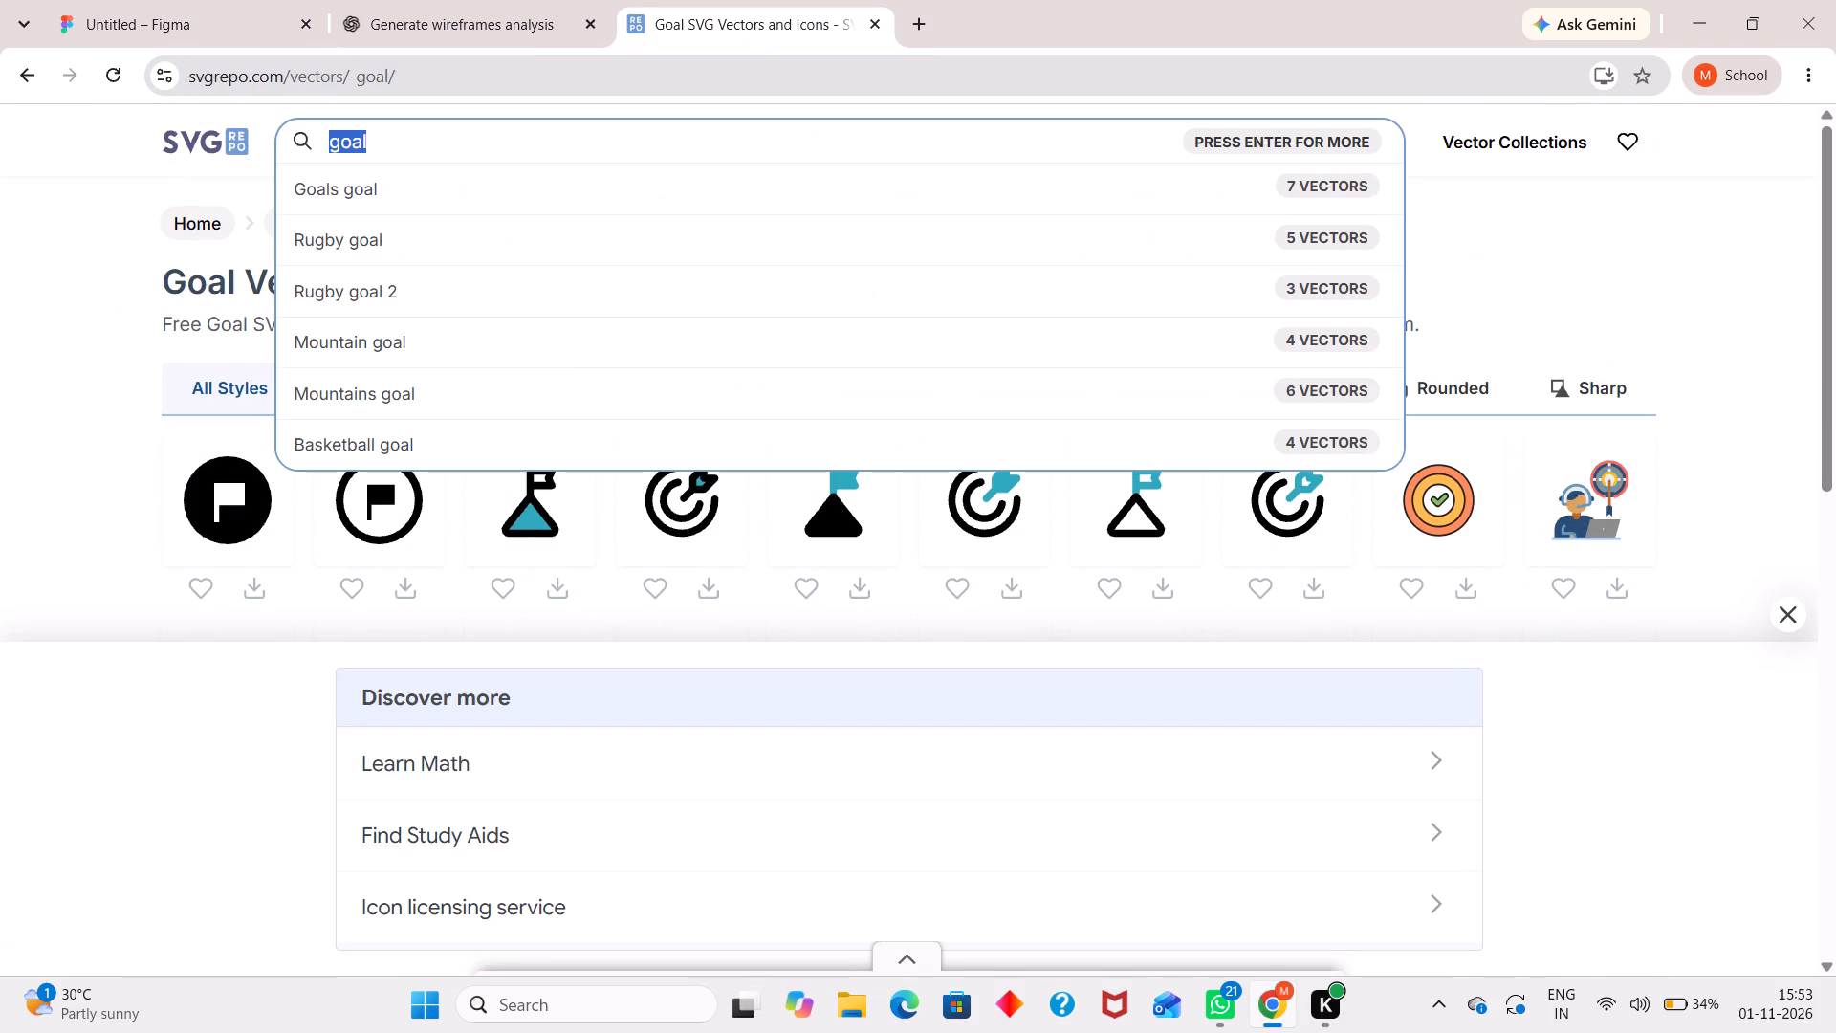
{"action": "left_click", "coordinate": [732, 134]}
{"action": "key", "text": "c"}
{"action": "type", "text": "ycling"}
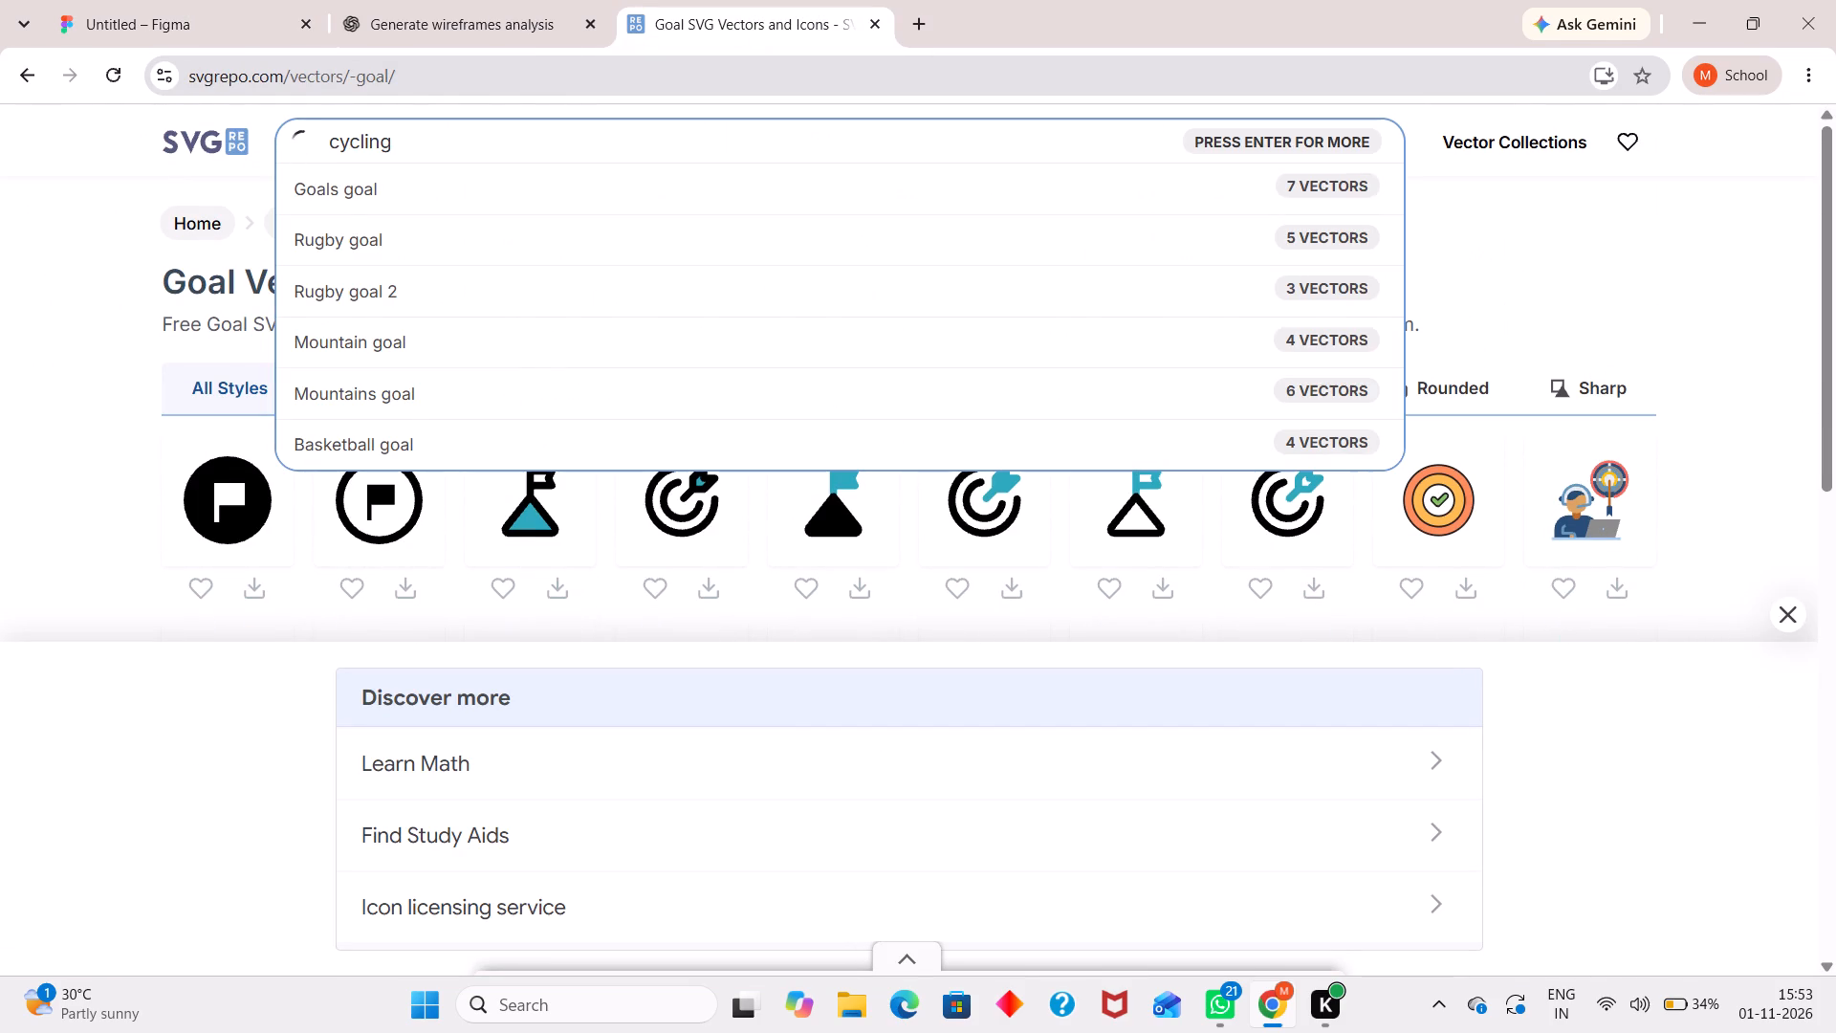
{"action": "key", "text": "Return"}
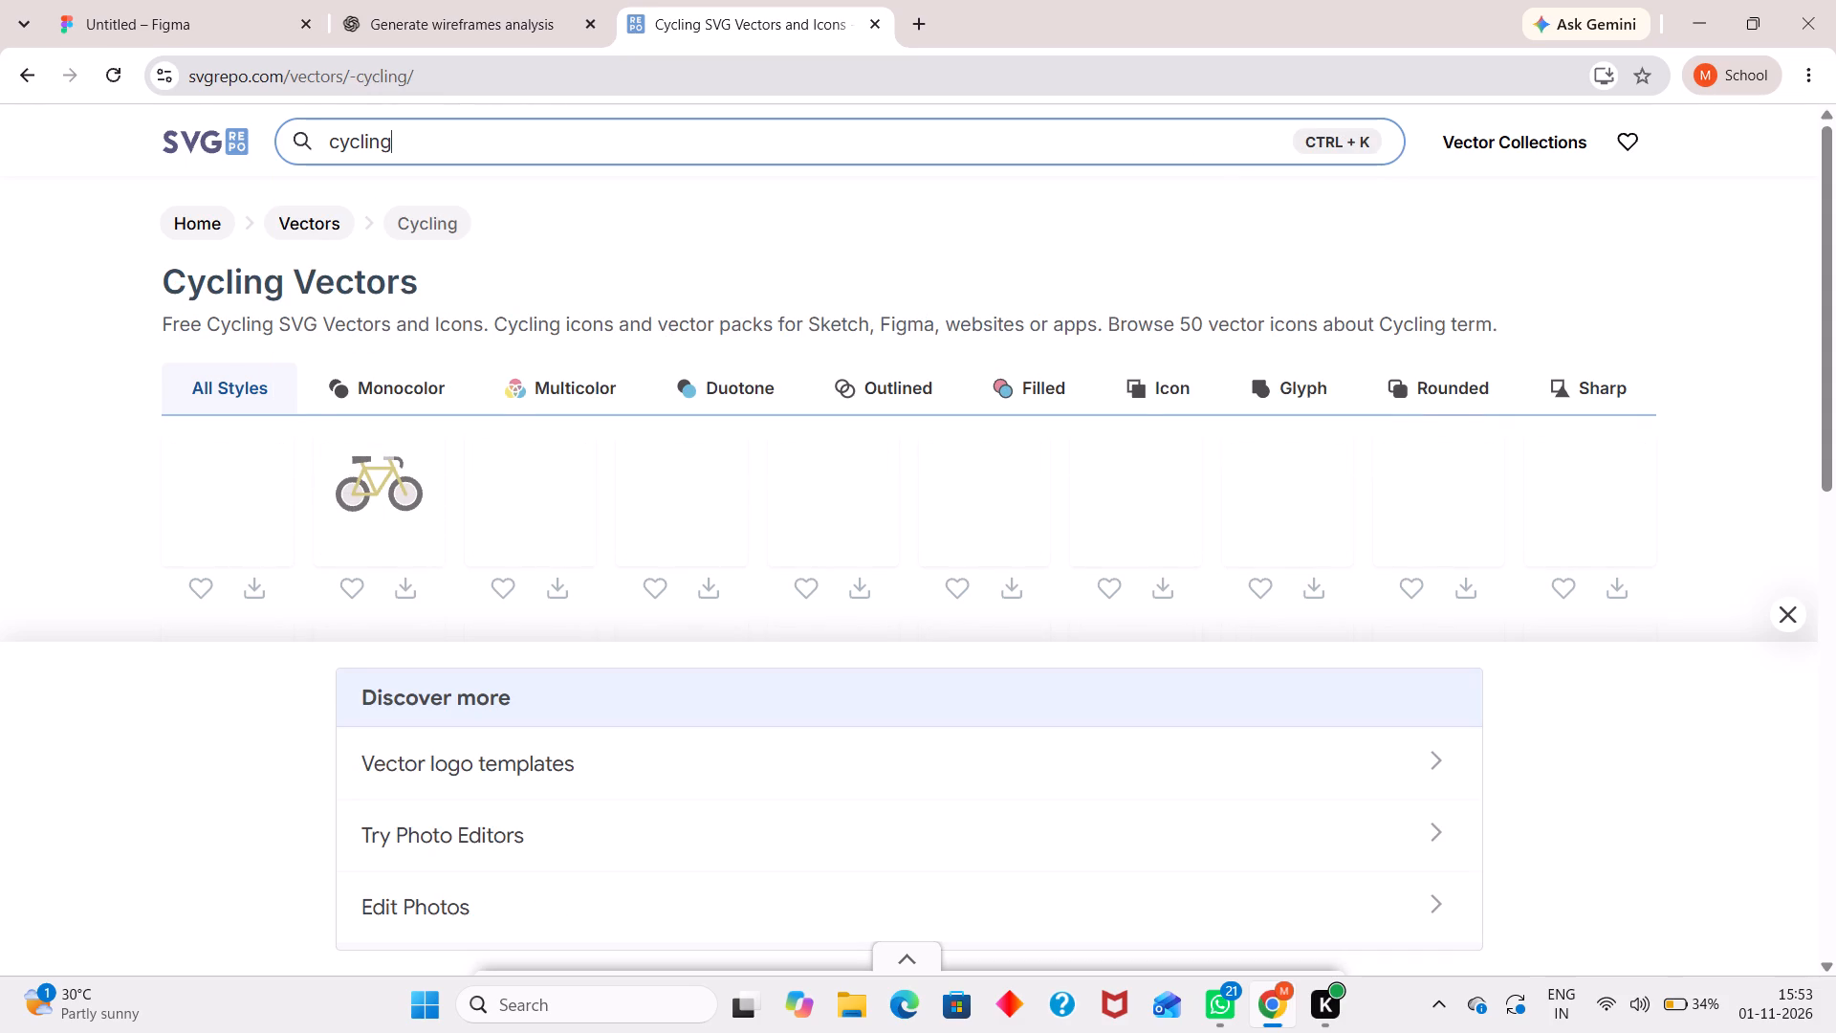
Look through the first page of cycling vectors for an icon resembling the wireframe's cyclist.
{"action": "scroll", "coordinate": [656, 349], "scroll_direction": "down", "scroll_amount": 6}
{"action": "scroll", "coordinate": [656, 349], "scroll_direction": "up", "scroll_amount": 1}
{"action": "scroll", "coordinate": [656, 349], "scroll_direction": "down", "scroll_amount": 2}
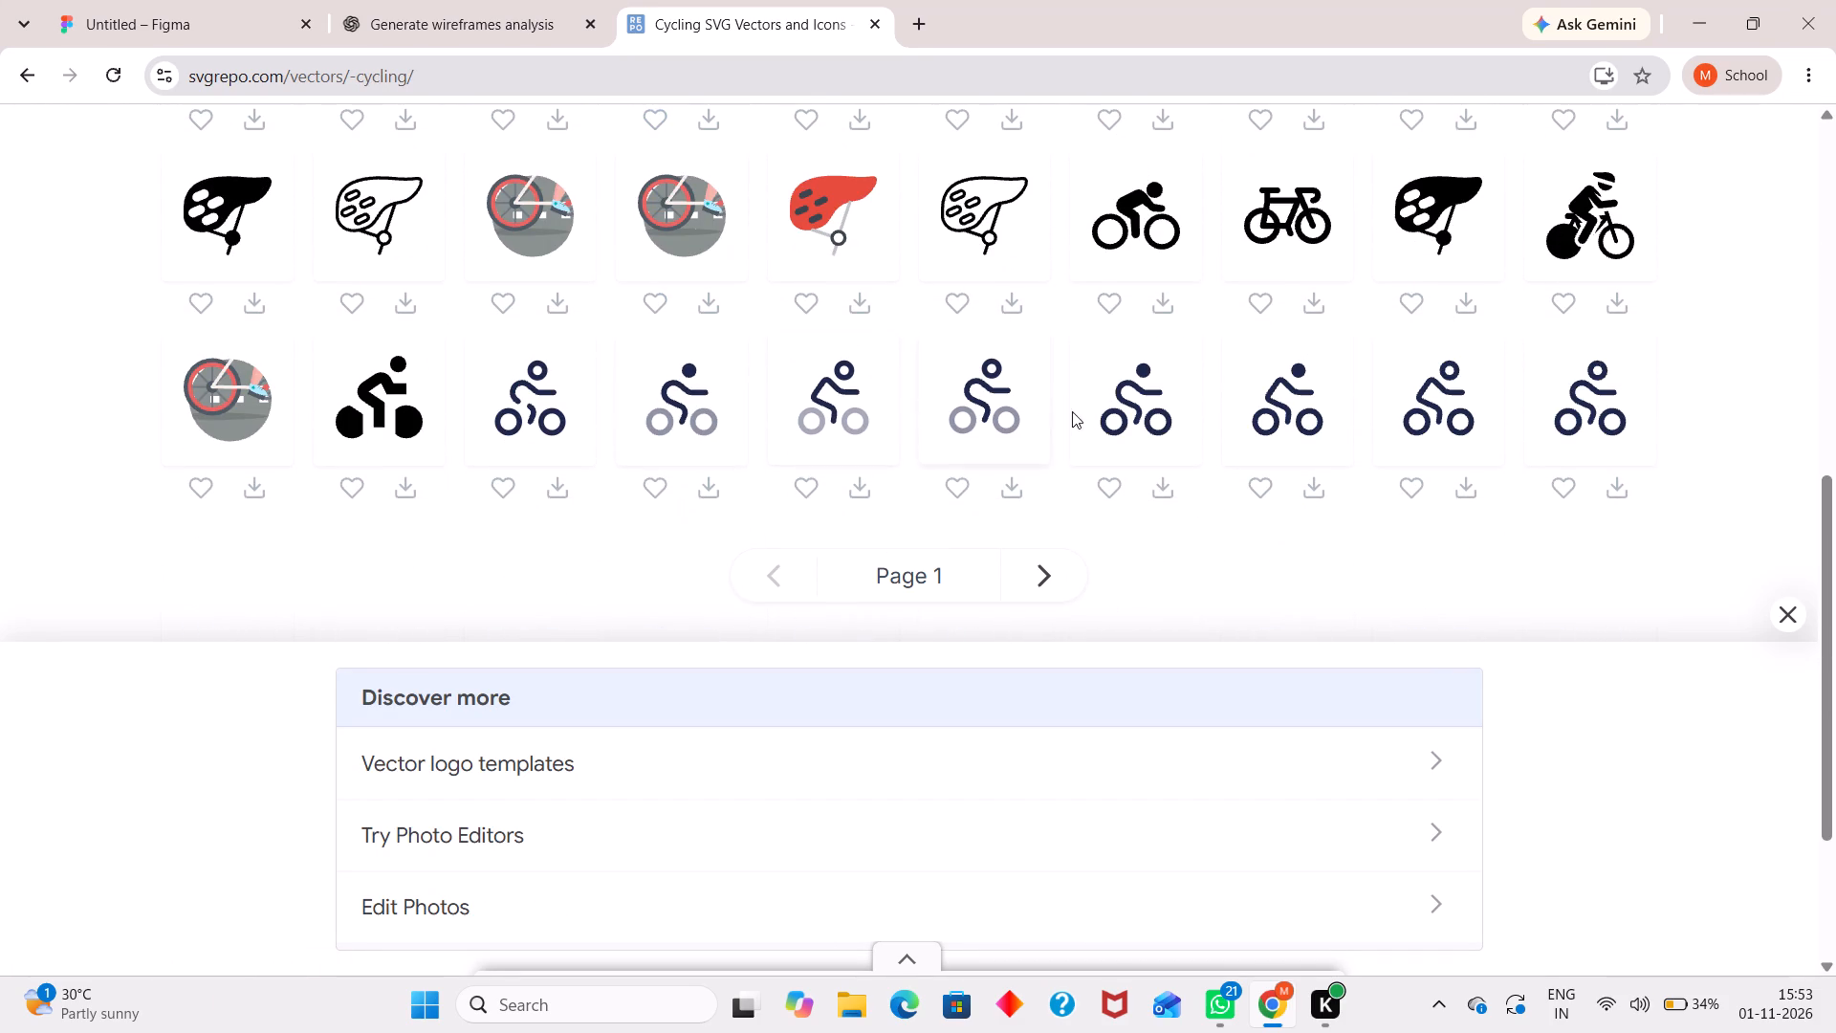
{"action": "scroll", "coordinate": [1220, 590], "scroll_direction": "down", "scroll_amount": 1}
{"action": "scroll", "coordinate": [1220, 590], "scroll_direction": "up", "scroll_amount": 9}
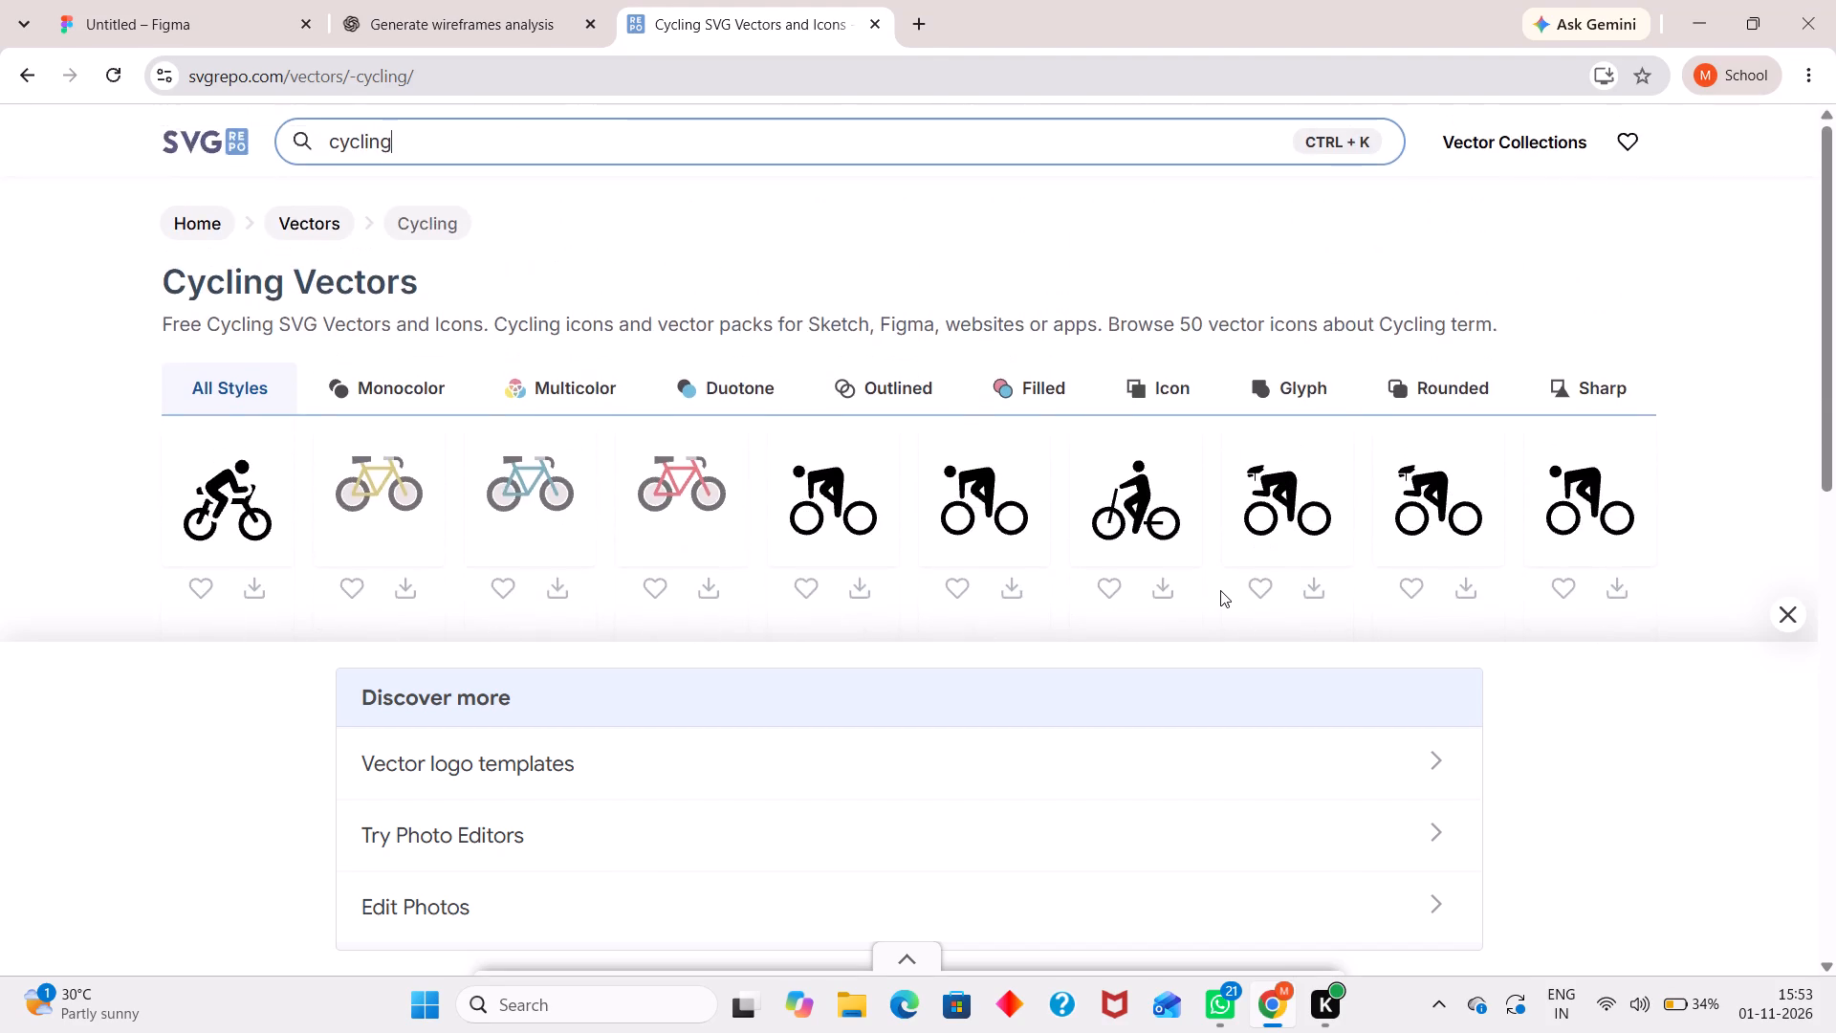
{"action": "scroll", "coordinate": [1220, 590], "scroll_direction": "down", "scroll_amount": 2}
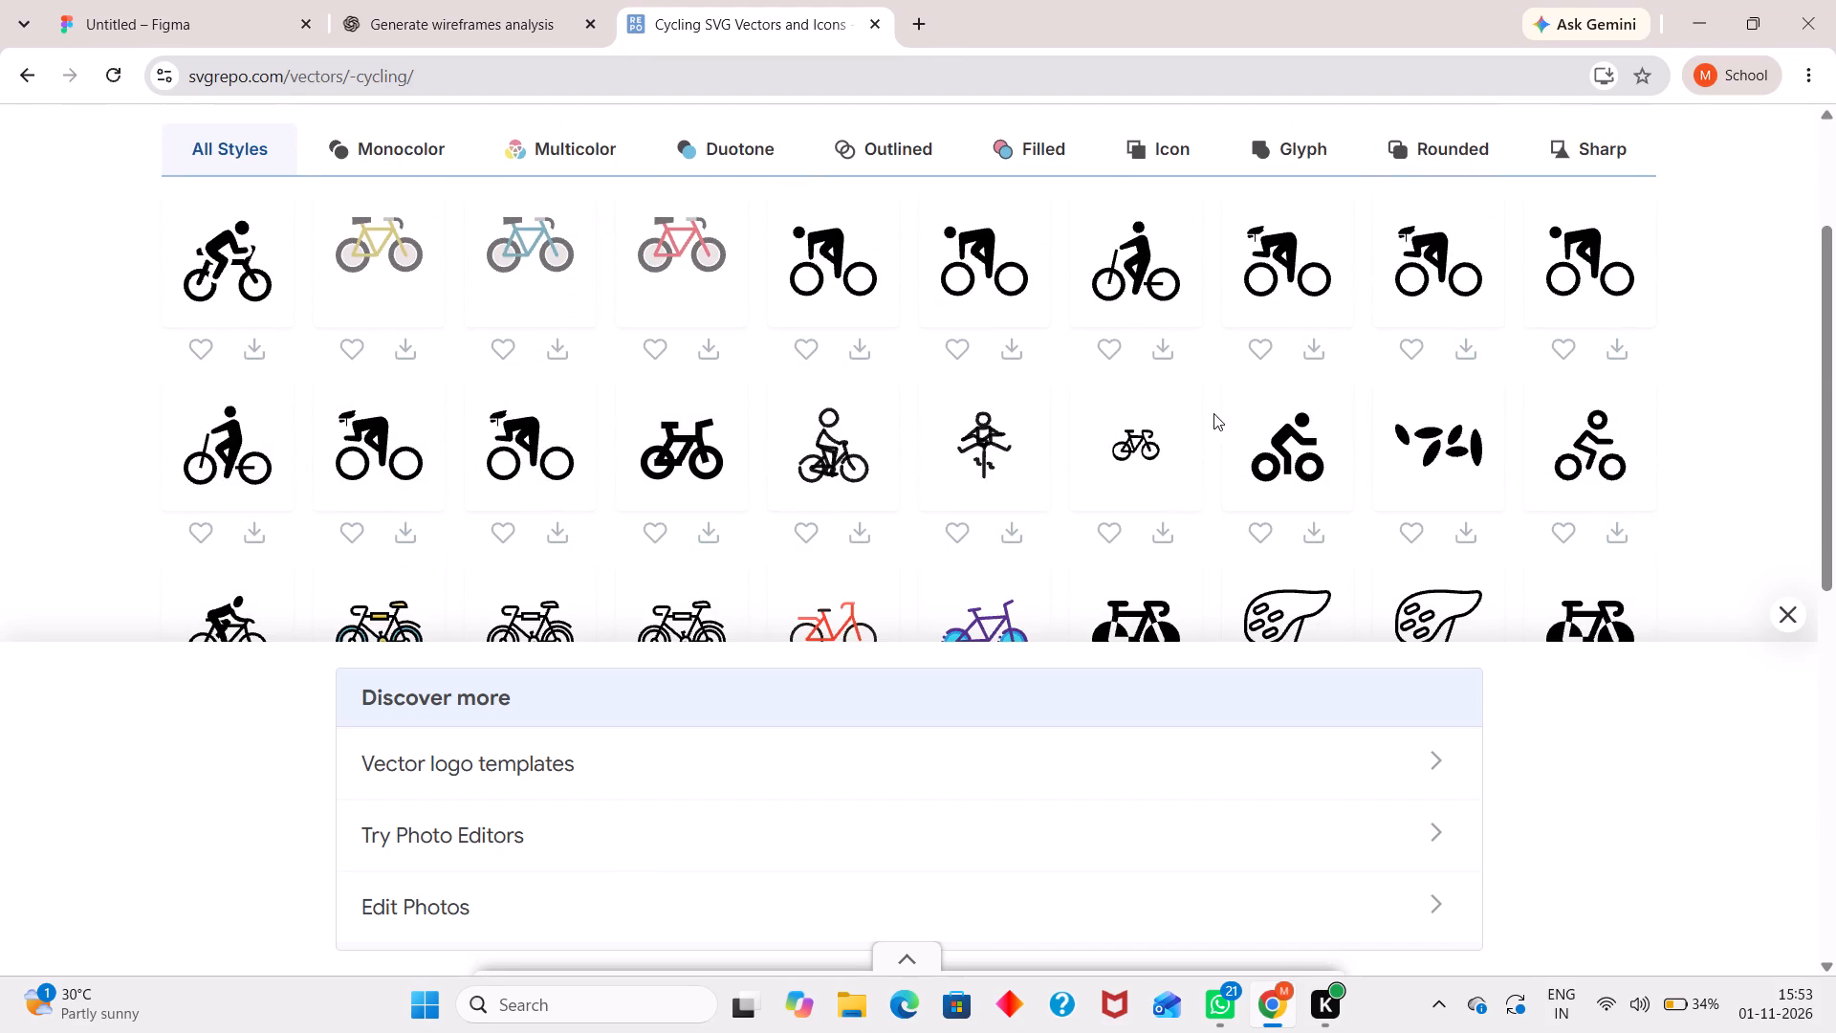
{"action": "scroll", "coordinate": [1038, 336], "scroll_direction": "down", "scroll_amount": 2}
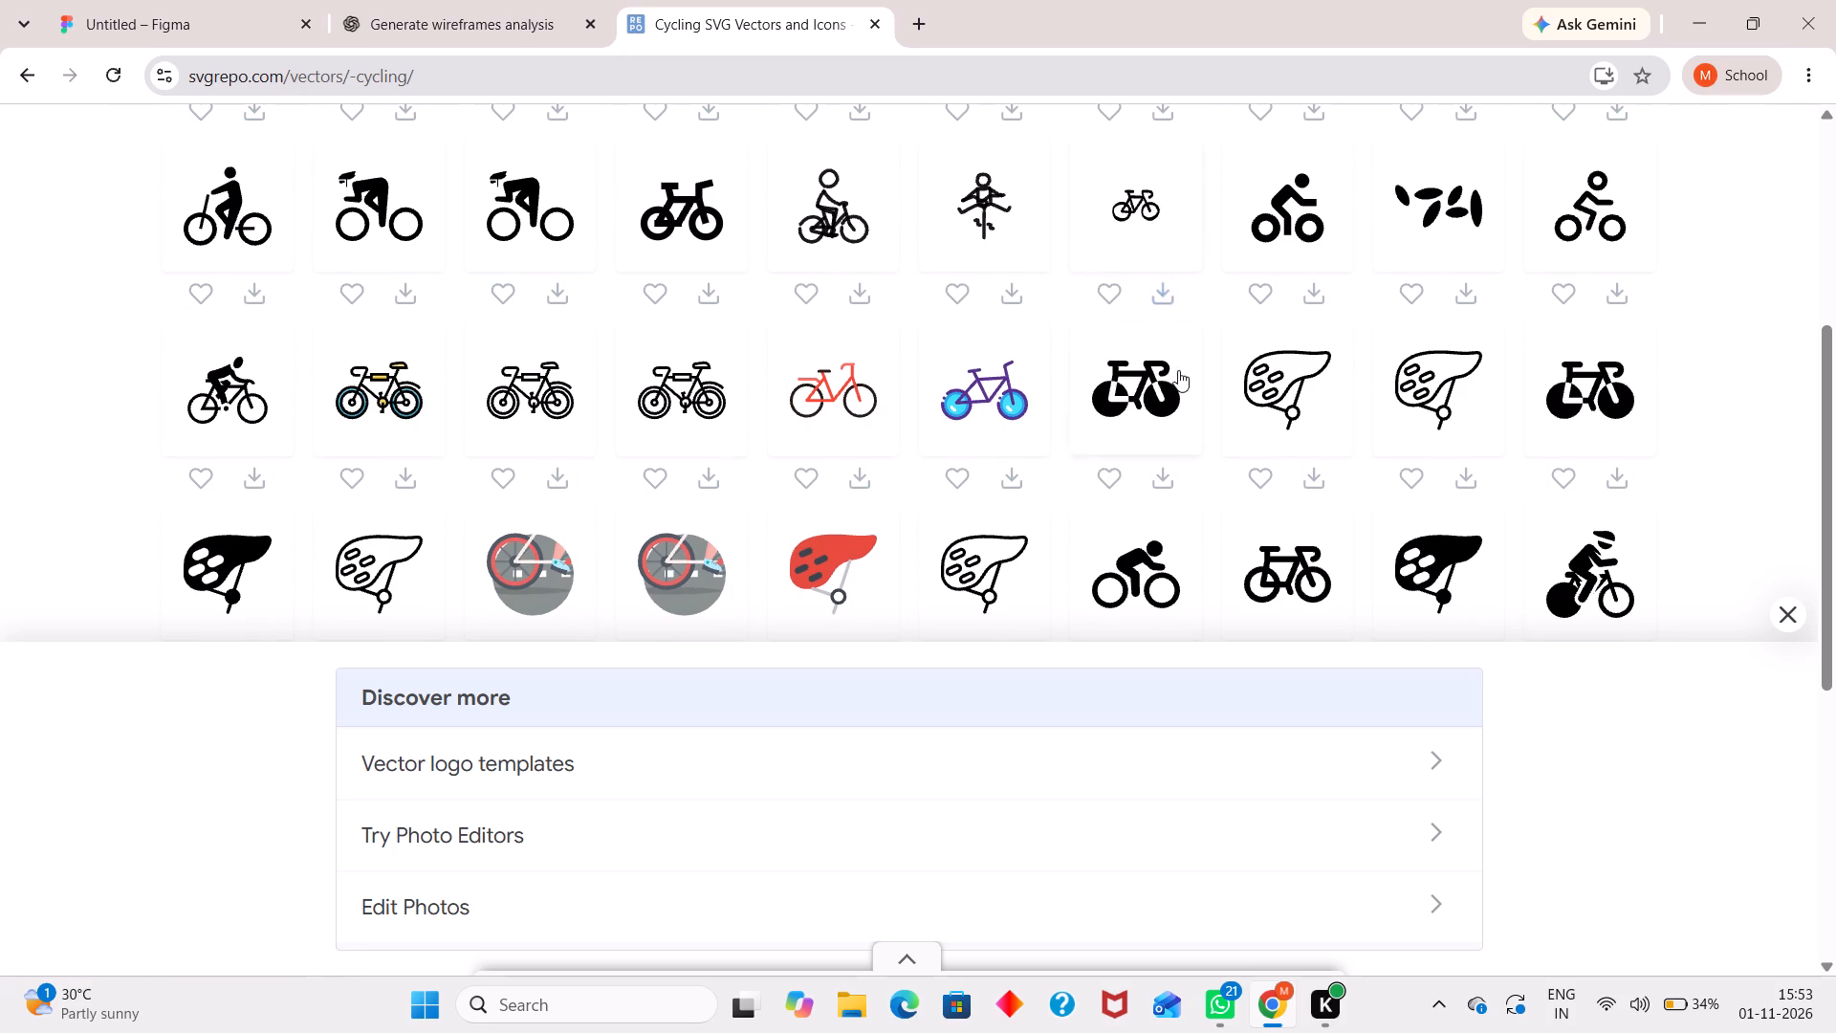
{"action": "scroll", "coordinate": [1178, 370], "scroll_direction": "up", "scroll_amount": 2}
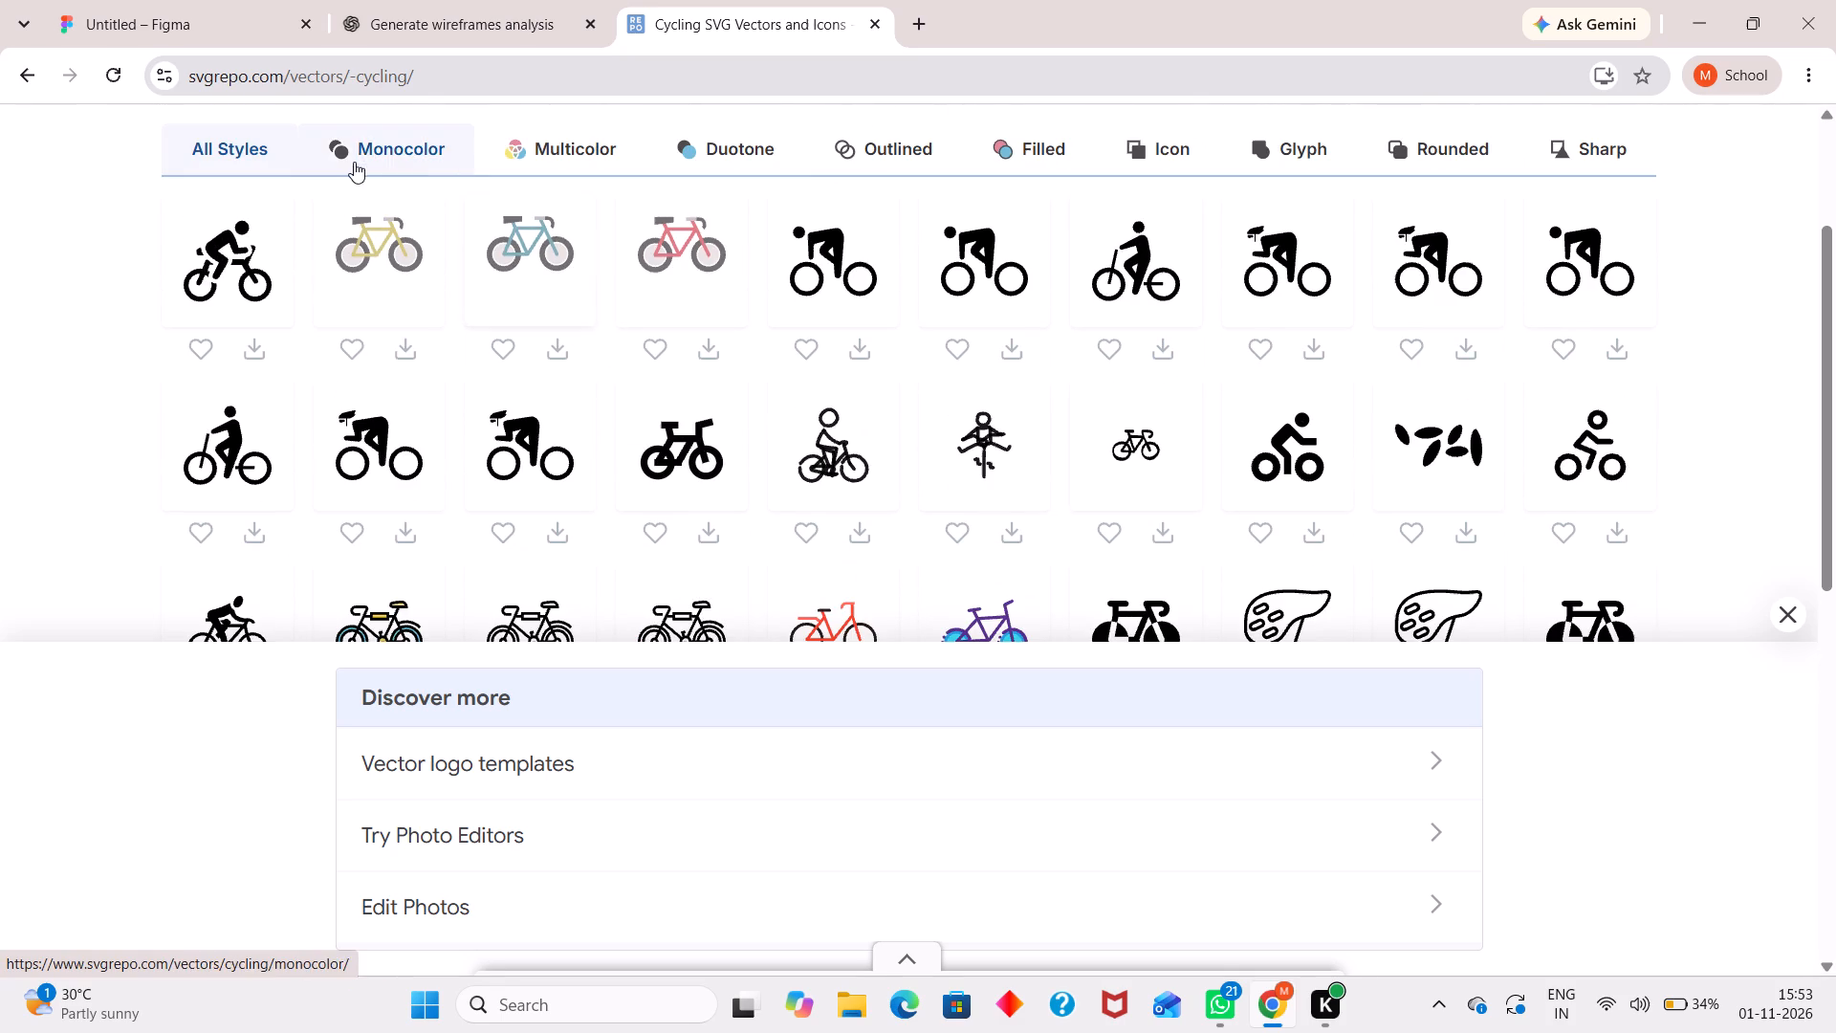
{"action": "scroll", "coordinate": [672, 307], "scroll_direction": "up", "scroll_amount": 3}
{"action": "scroll", "coordinate": [872, 504], "scroll_direction": "down", "scroll_amount": 5}
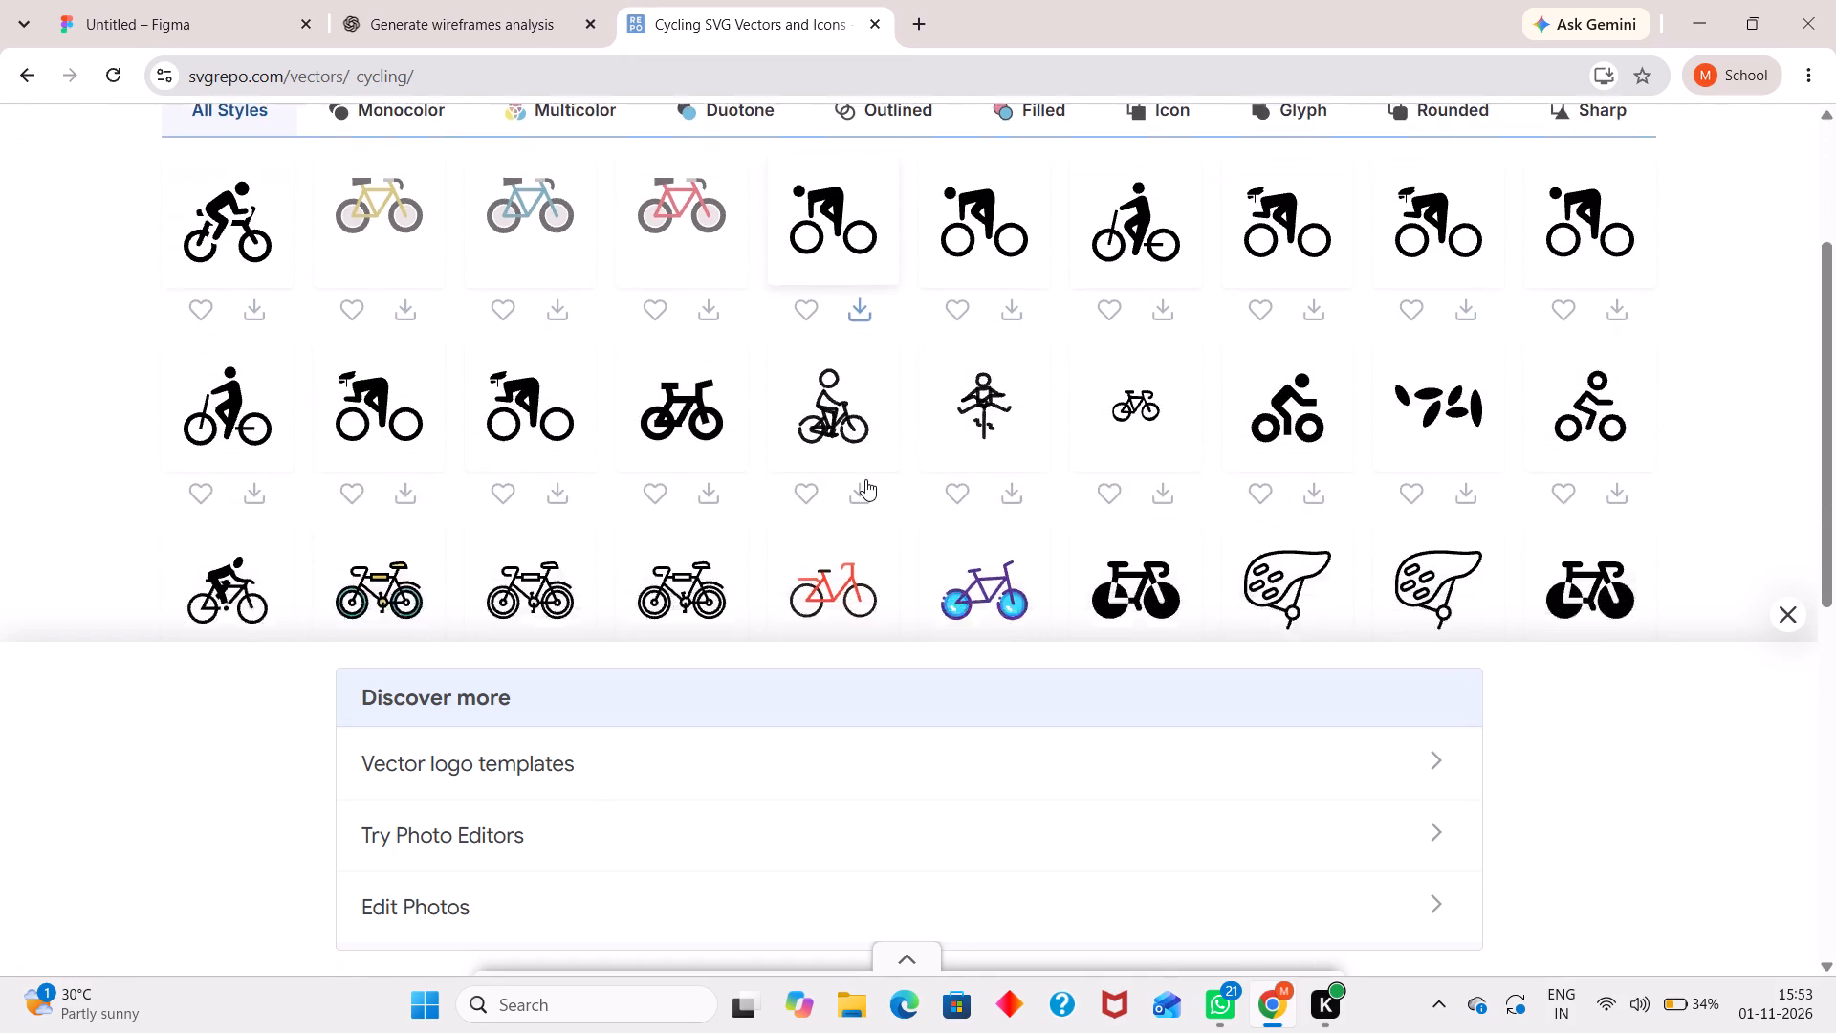
{"action": "scroll", "coordinate": [865, 479], "scroll_direction": "down", "scroll_amount": 3}
{"action": "scroll", "coordinate": [865, 479], "scroll_direction": "up", "scroll_amount": 1}
{"action": "scroll", "coordinate": [865, 479], "scroll_direction": "down", "scroll_amount": 3}
Open page 2 of the cycling vectors and look through it for a suitable cyclist icon.
{"action": "left_click", "coordinate": [1039, 317]}
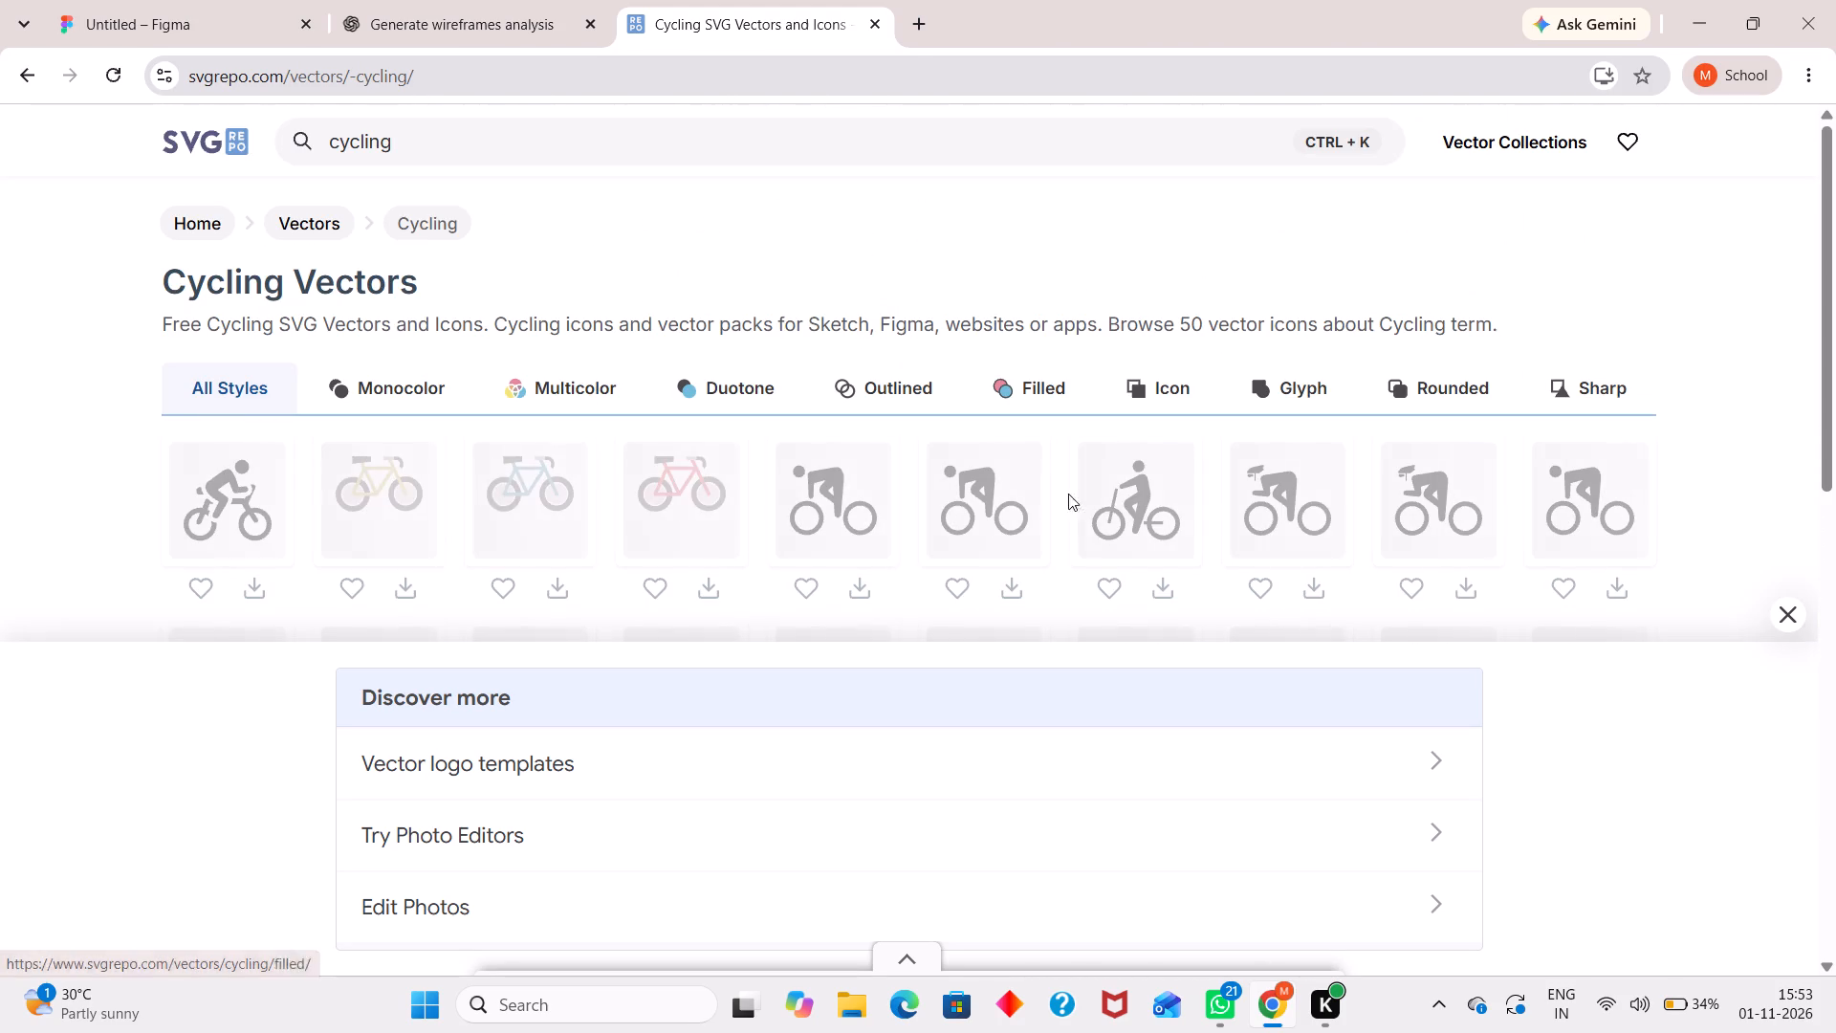
{"action": "scroll", "coordinate": [1067, 455], "scroll_direction": "up", "scroll_amount": 1}
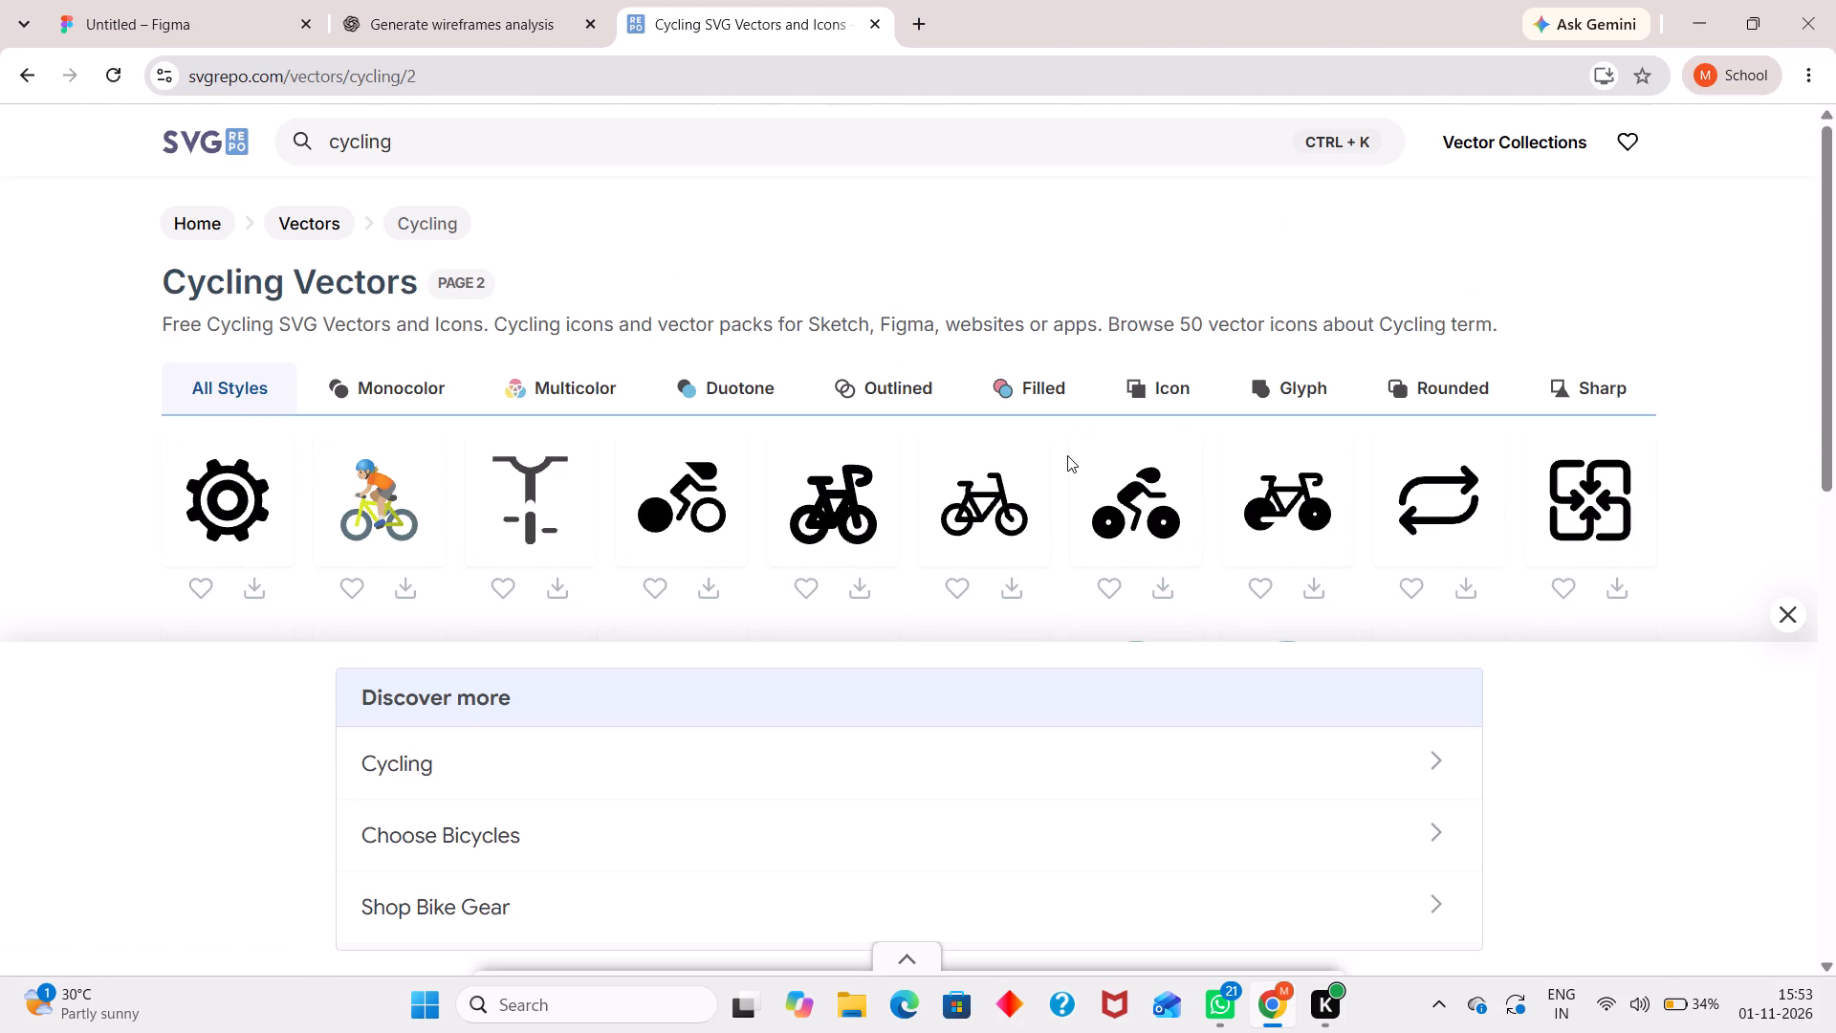
{"action": "scroll", "coordinate": [1067, 455], "scroll_direction": "down", "scroll_amount": 1}
{"action": "scroll", "coordinate": [1067, 455], "scroll_direction": "up", "scroll_amount": 1}
{"action": "scroll", "coordinate": [1067, 455], "scroll_direction": "down", "scroll_amount": 1}
{"action": "scroll", "coordinate": [1067, 455], "scroll_direction": "up", "scroll_amount": 1}
{"action": "scroll", "coordinate": [1067, 455], "scroll_direction": "down", "scroll_amount": 5}
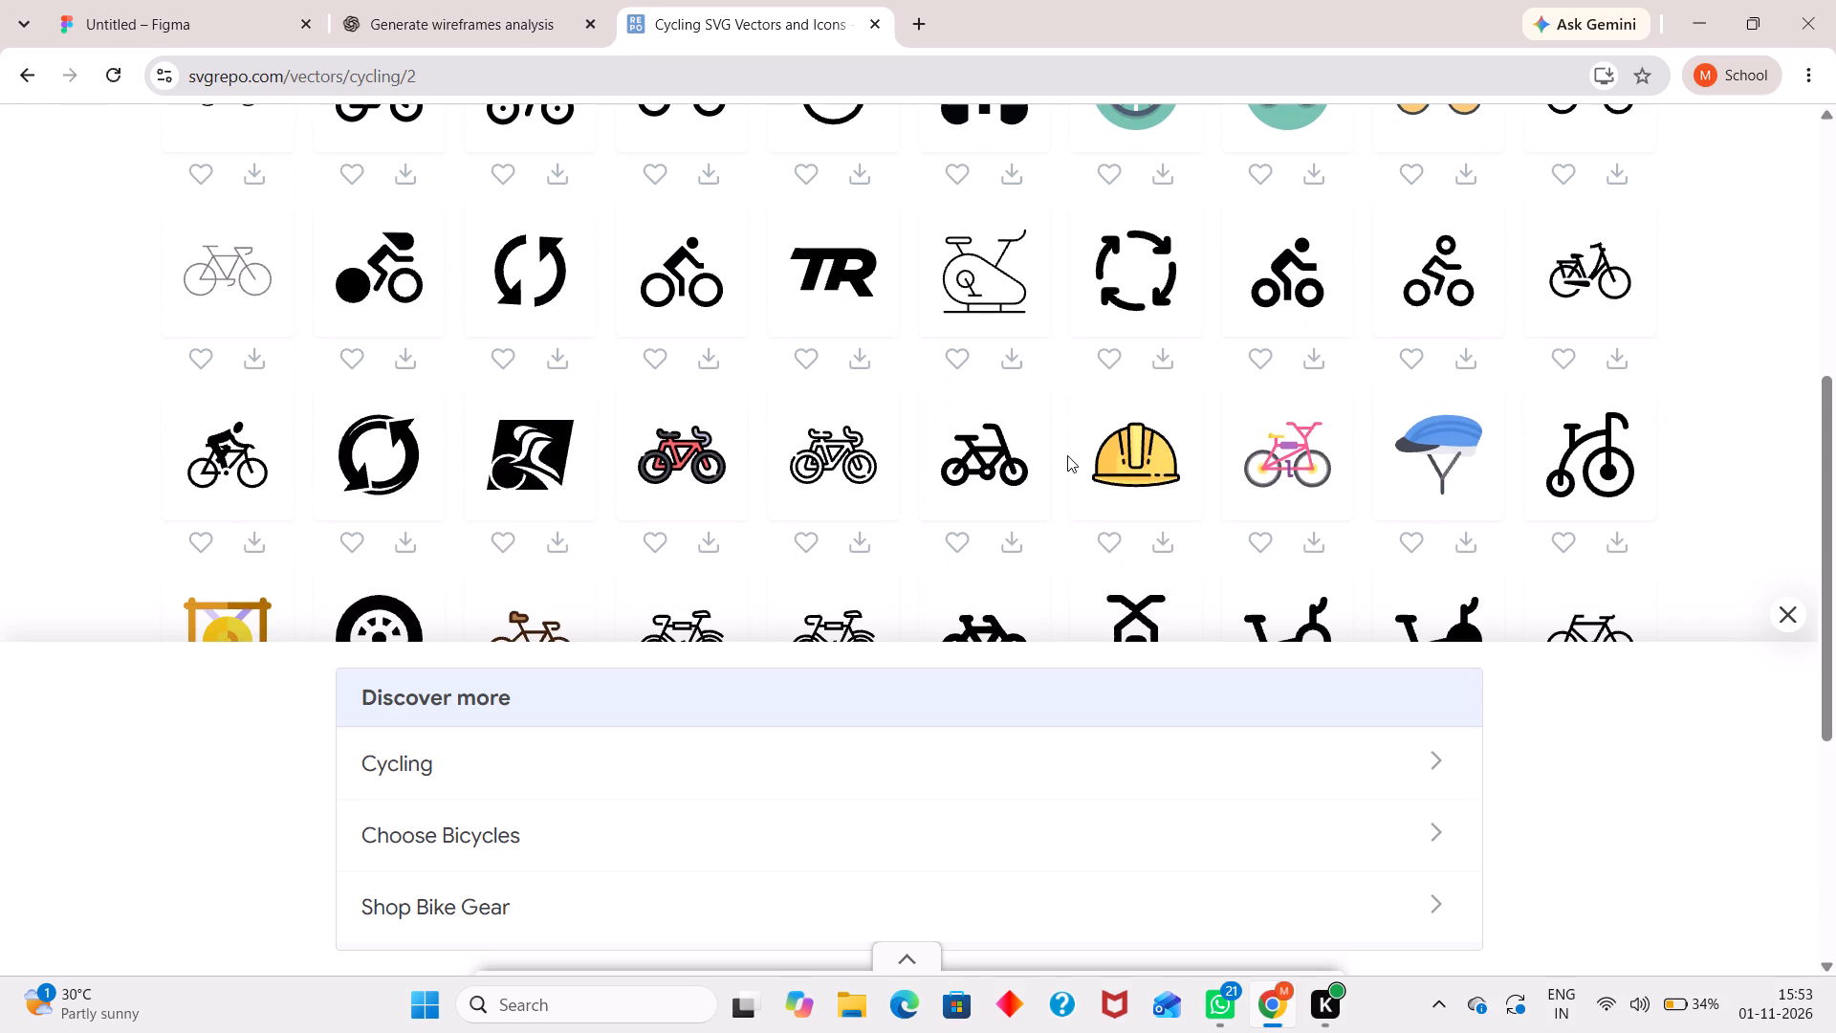
{"action": "scroll", "coordinate": [1067, 455], "scroll_direction": "up", "scroll_amount": 4}
{"action": "scroll", "coordinate": [1067, 455], "scroll_direction": "down", "scroll_amount": 2}
{"action": "scroll", "coordinate": [1067, 455], "scroll_direction": "up", "scroll_amount": 1}
{"action": "scroll", "coordinate": [1067, 455], "scroll_direction": "down", "scroll_amount": 1}
{"action": "scroll", "coordinate": [1067, 455], "scroll_direction": "up", "scroll_amount": 5}
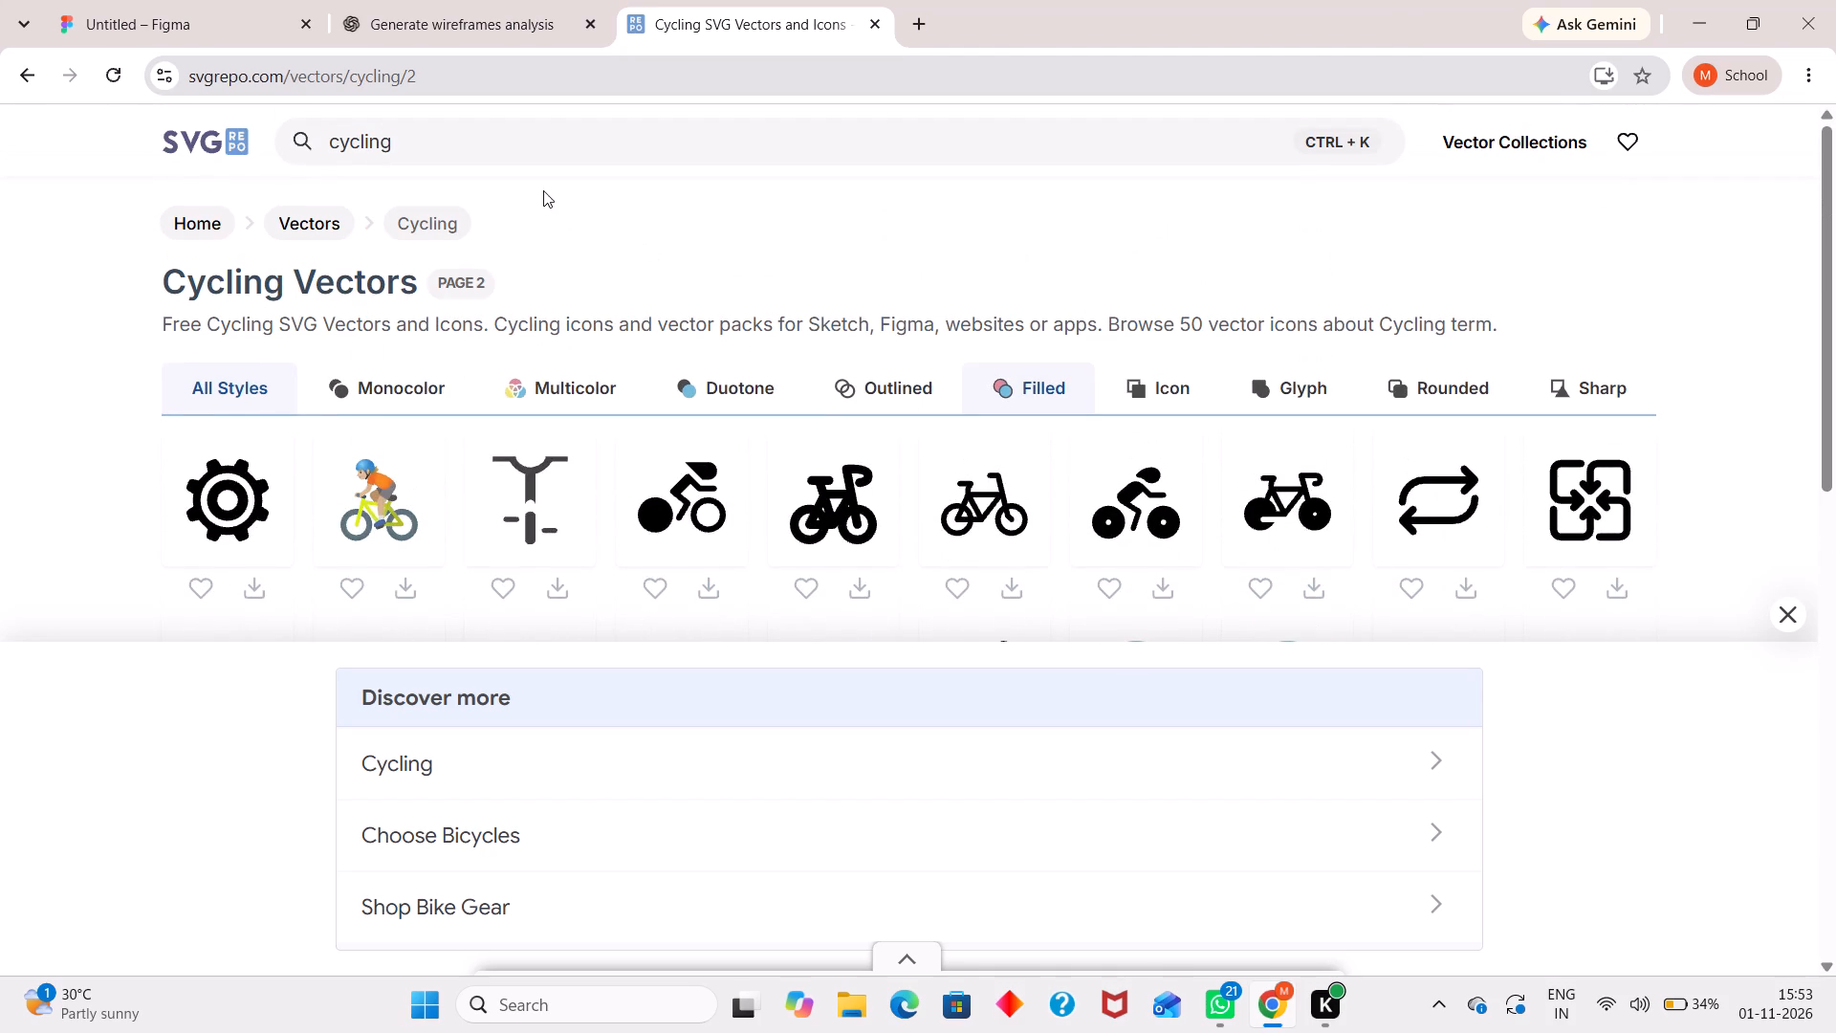
Return to the first page of cycling vectors and copy the image of the first solid black crouched cyclist after the coloured bicycles.
{"action": "left_click", "coordinate": [512, 149]}
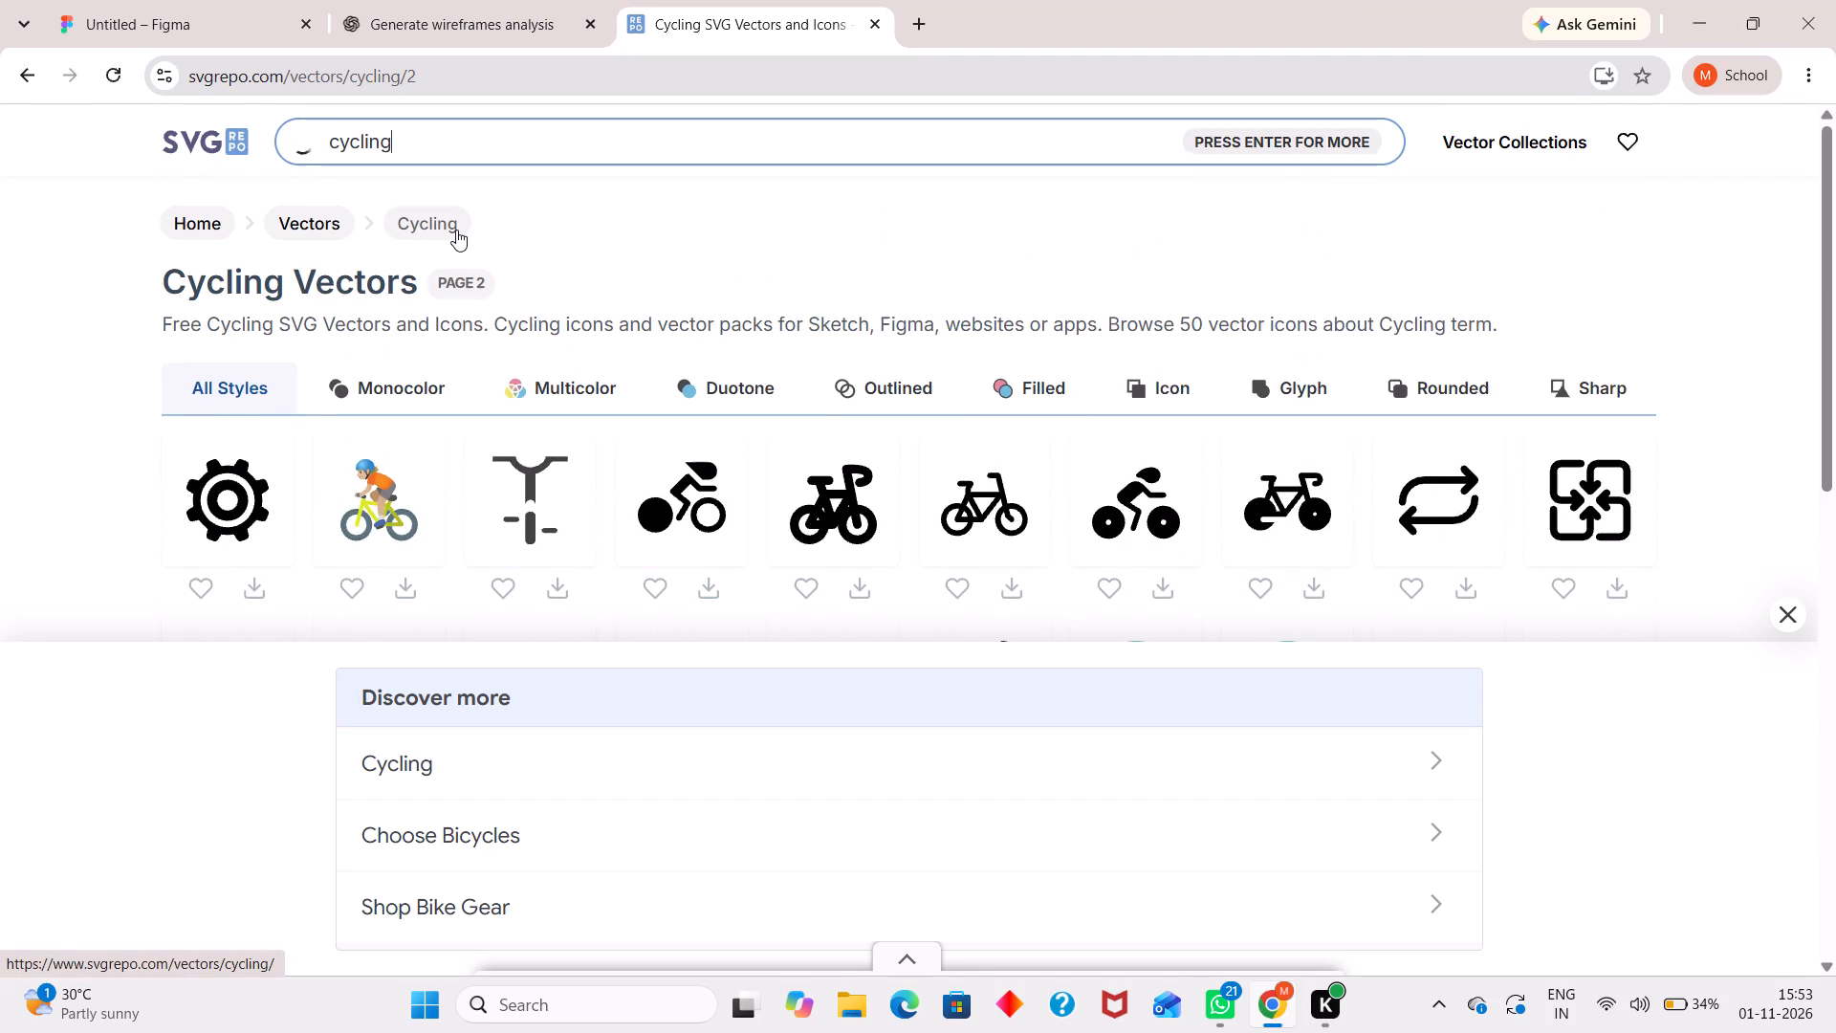
{"action": "left_click", "coordinate": [456, 230]}
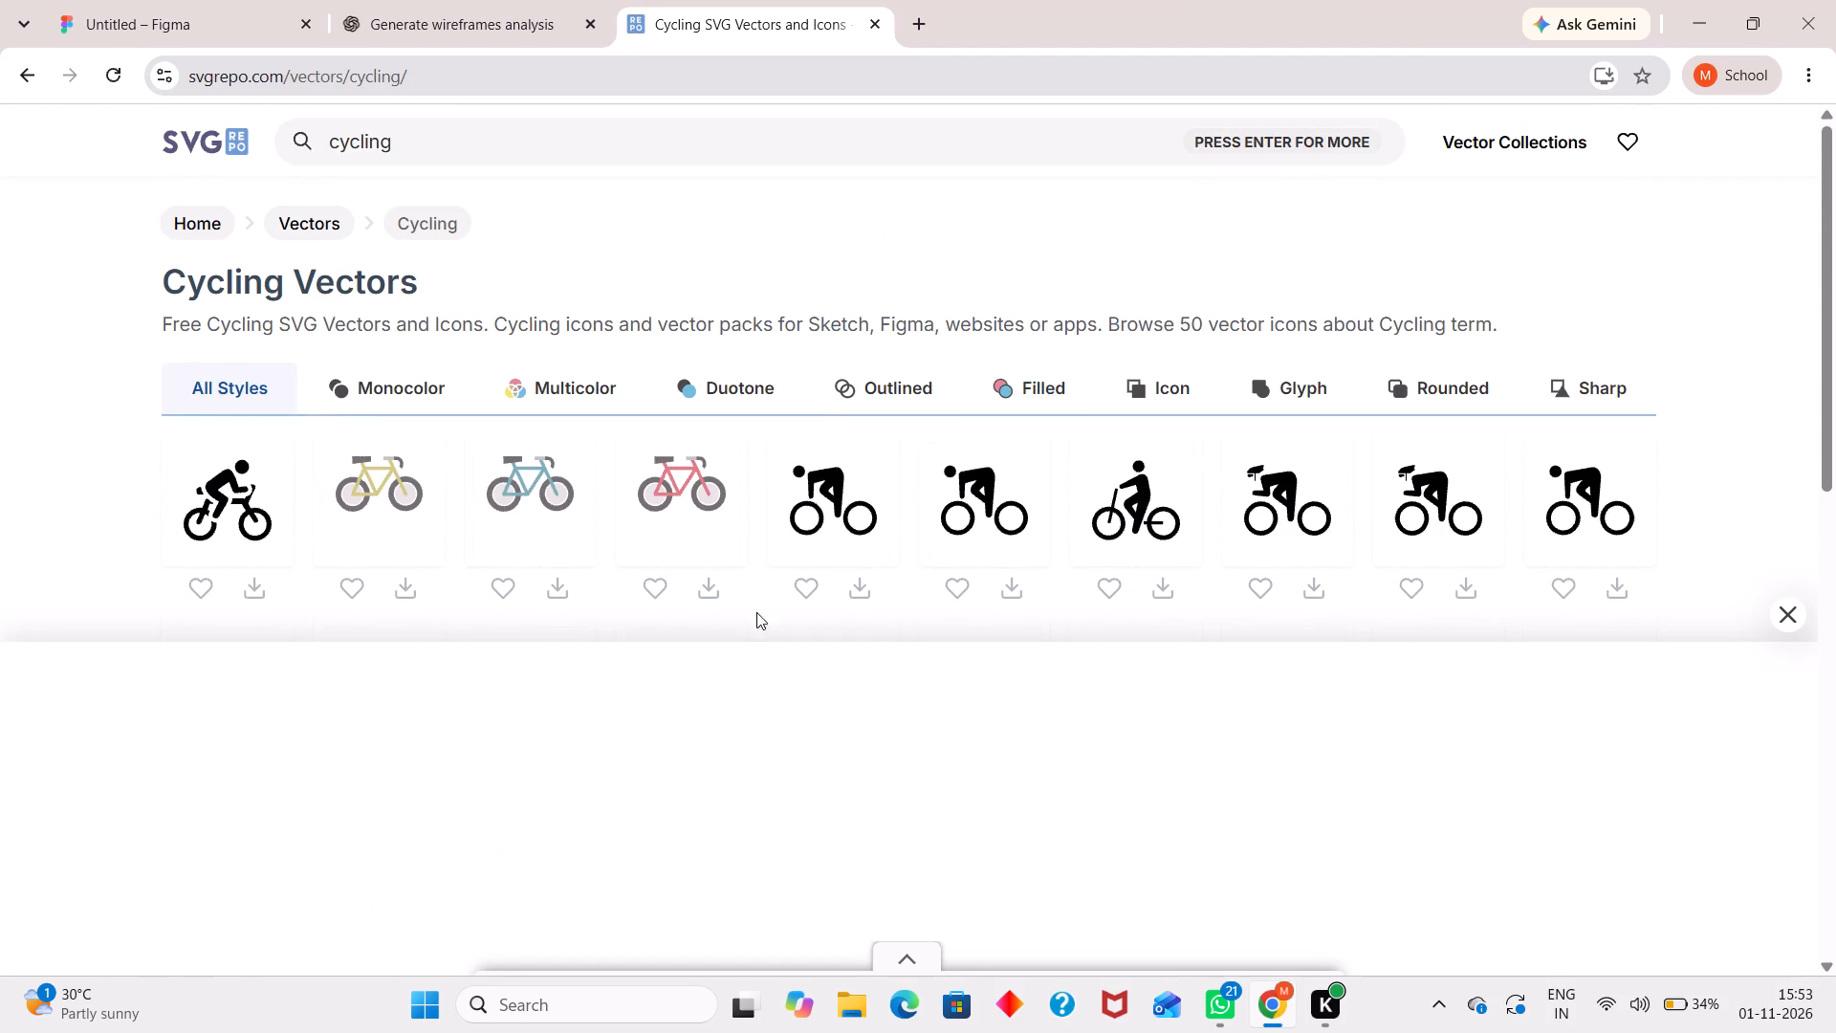
{"action": "scroll", "coordinate": [923, 549], "scroll_direction": "down", "scroll_amount": 2}
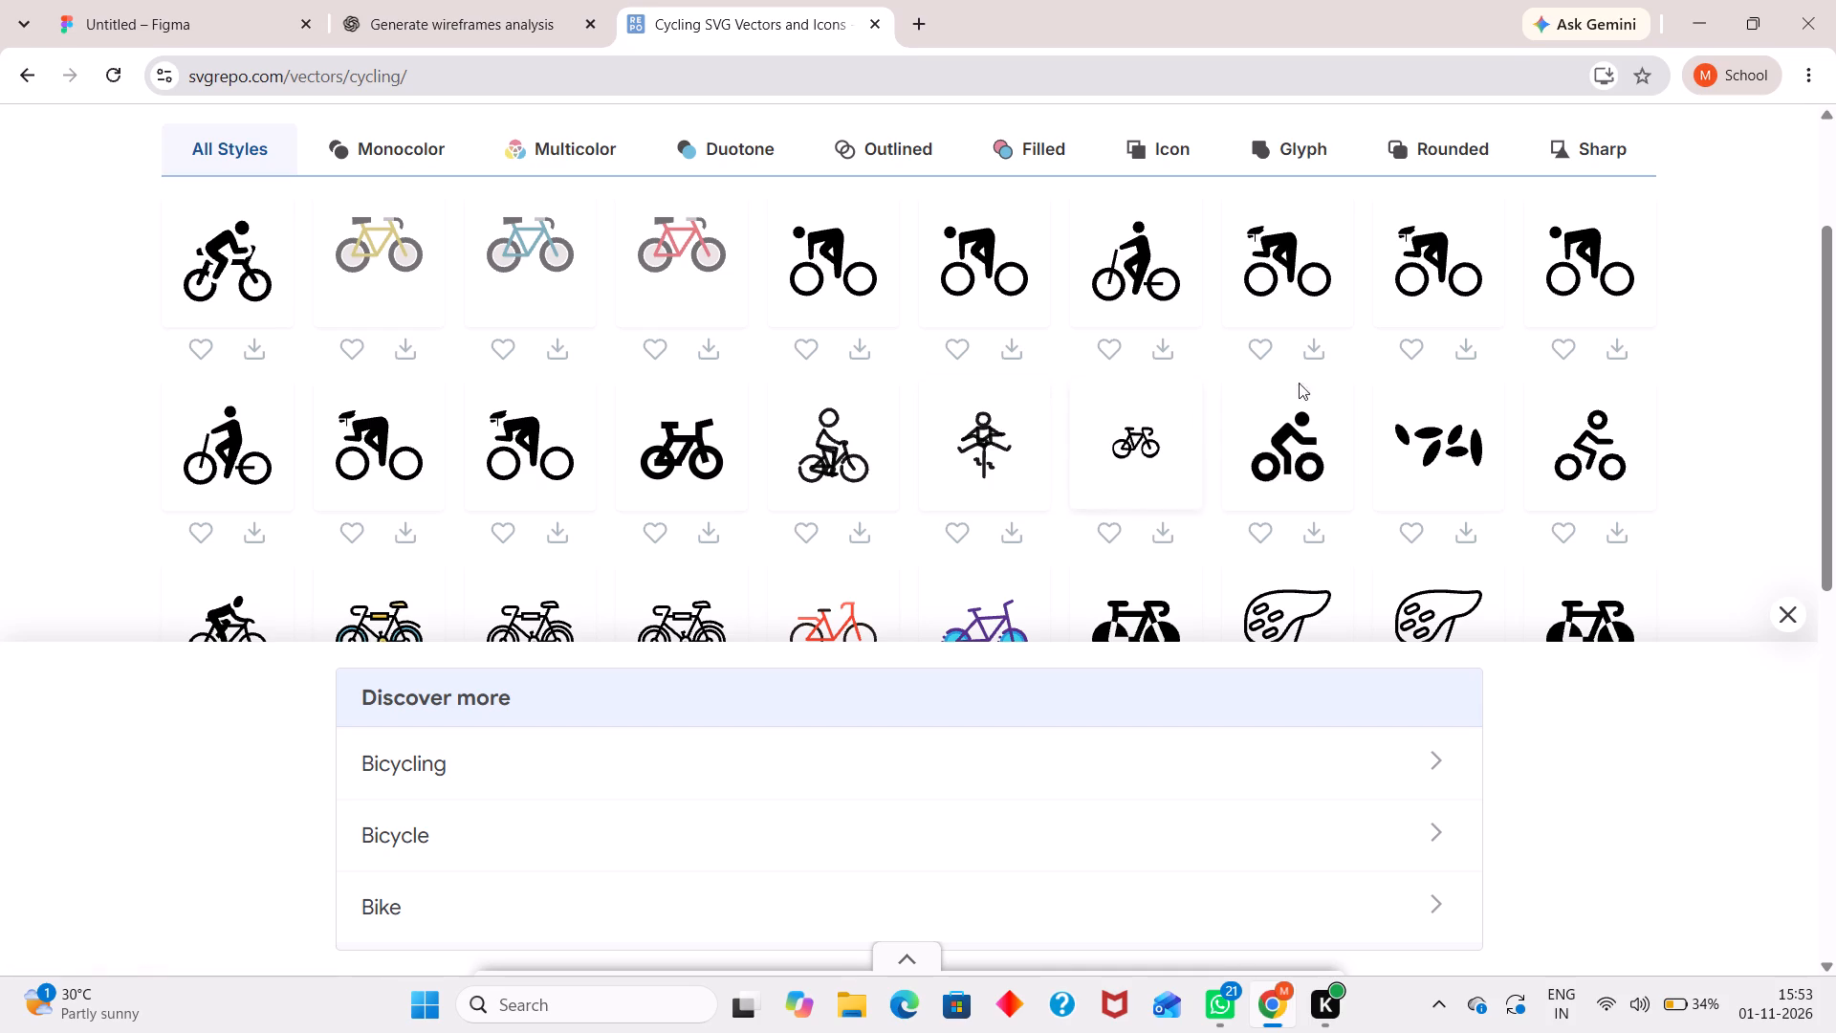
{"action": "right_click", "coordinate": [853, 273]}
{"action": "left_click", "coordinate": [981, 674]}
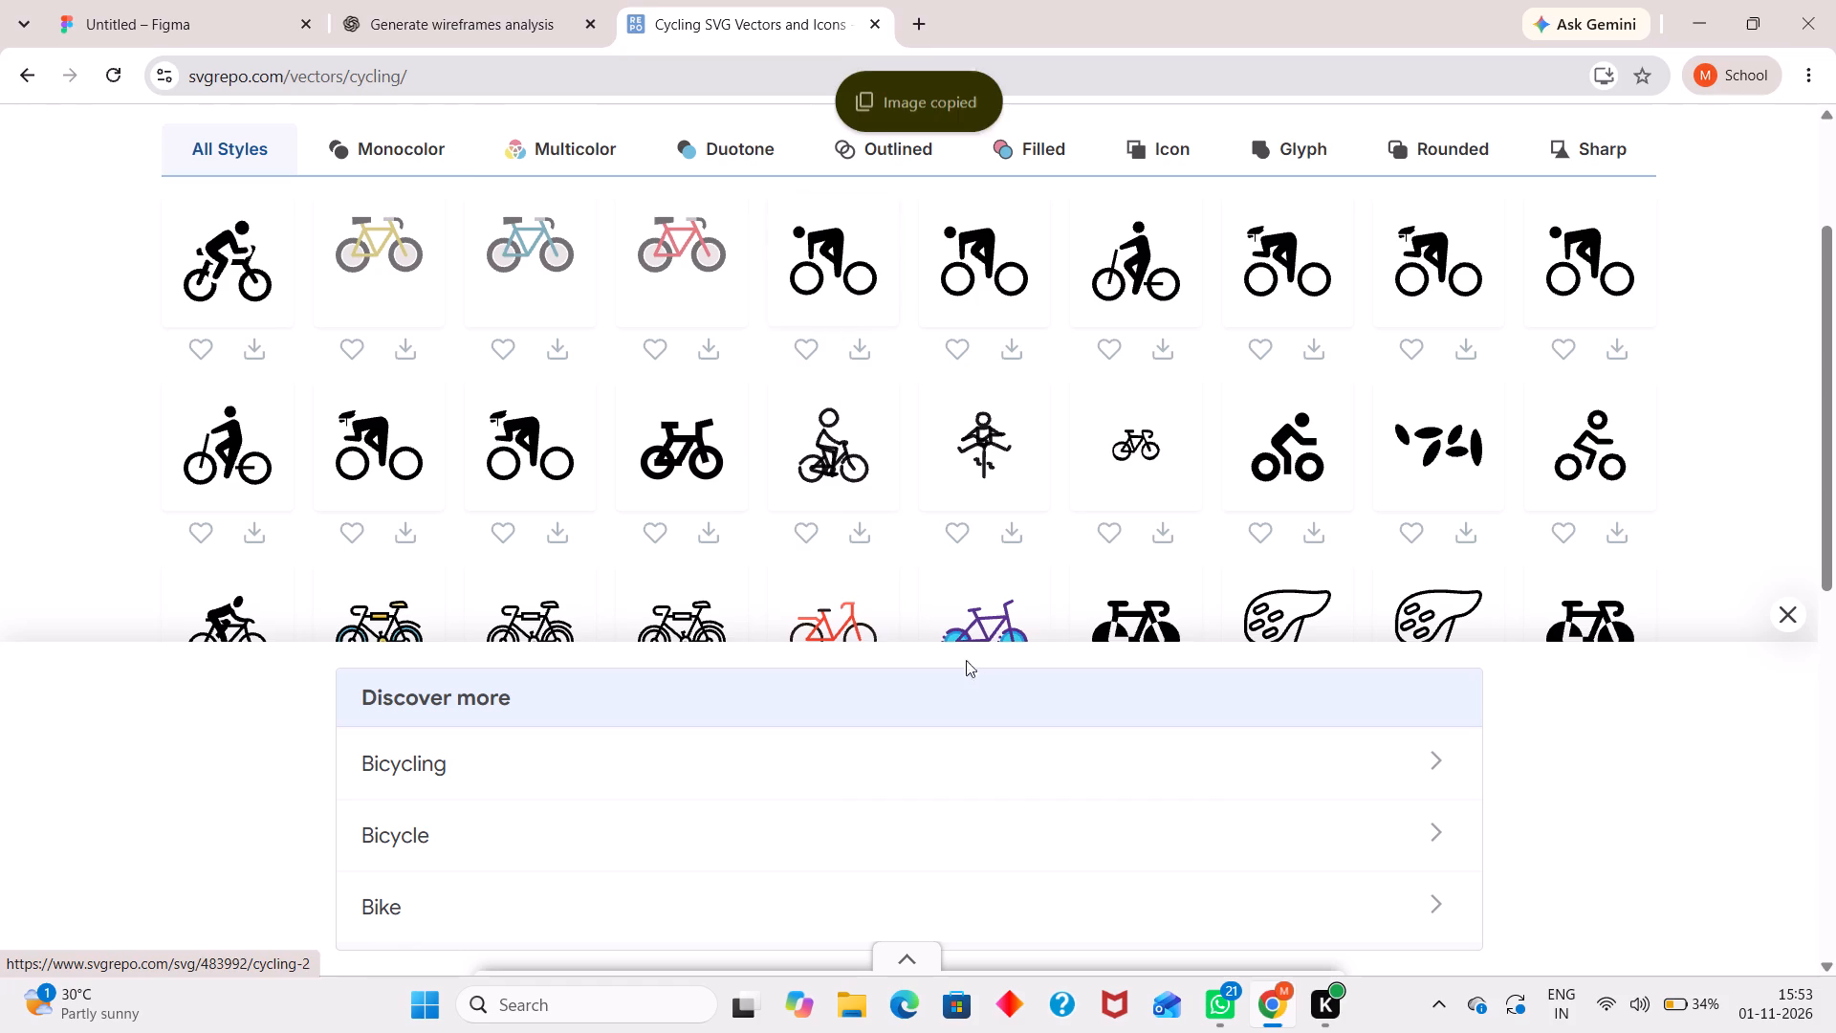
Paste the copied cyclist image onto the Figma canvas and scale it down to about 259 × 259.
{"action": "left_click", "coordinate": [160, 0]}
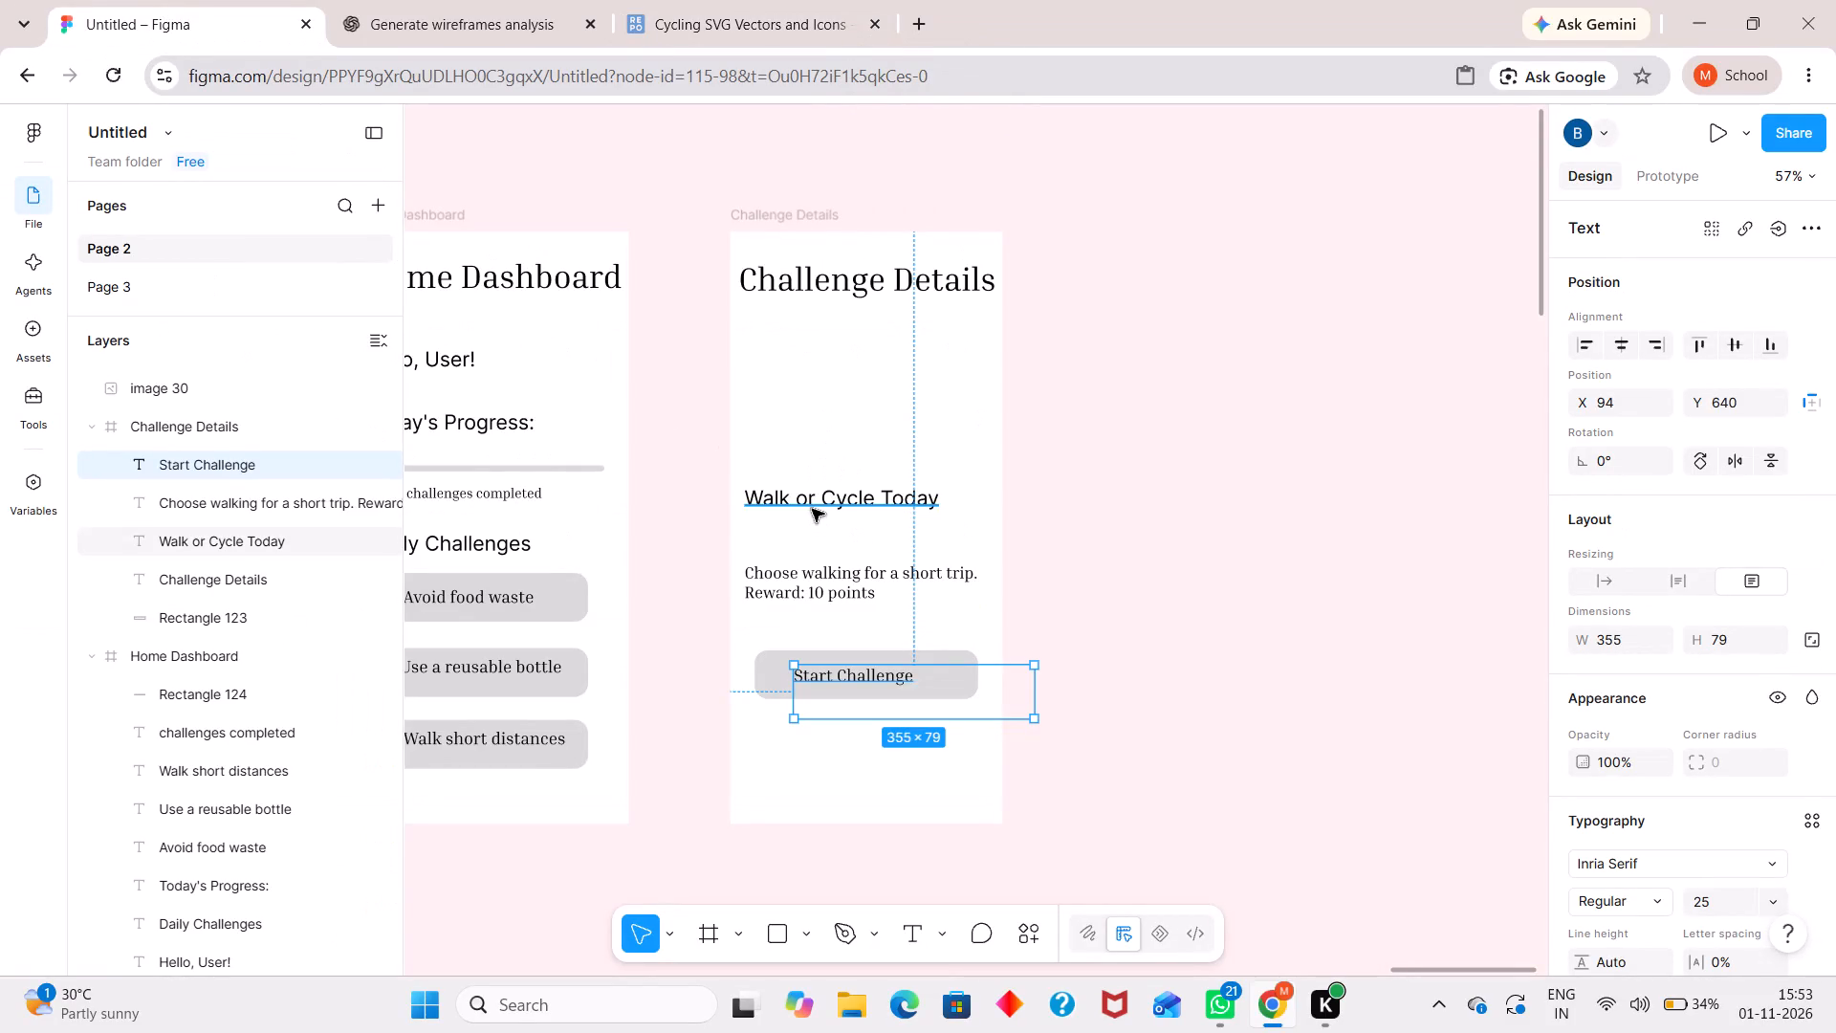
{"action": "left_click", "coordinate": [1082, 437]}
{"action": "key", "text": "ctrl+v"}
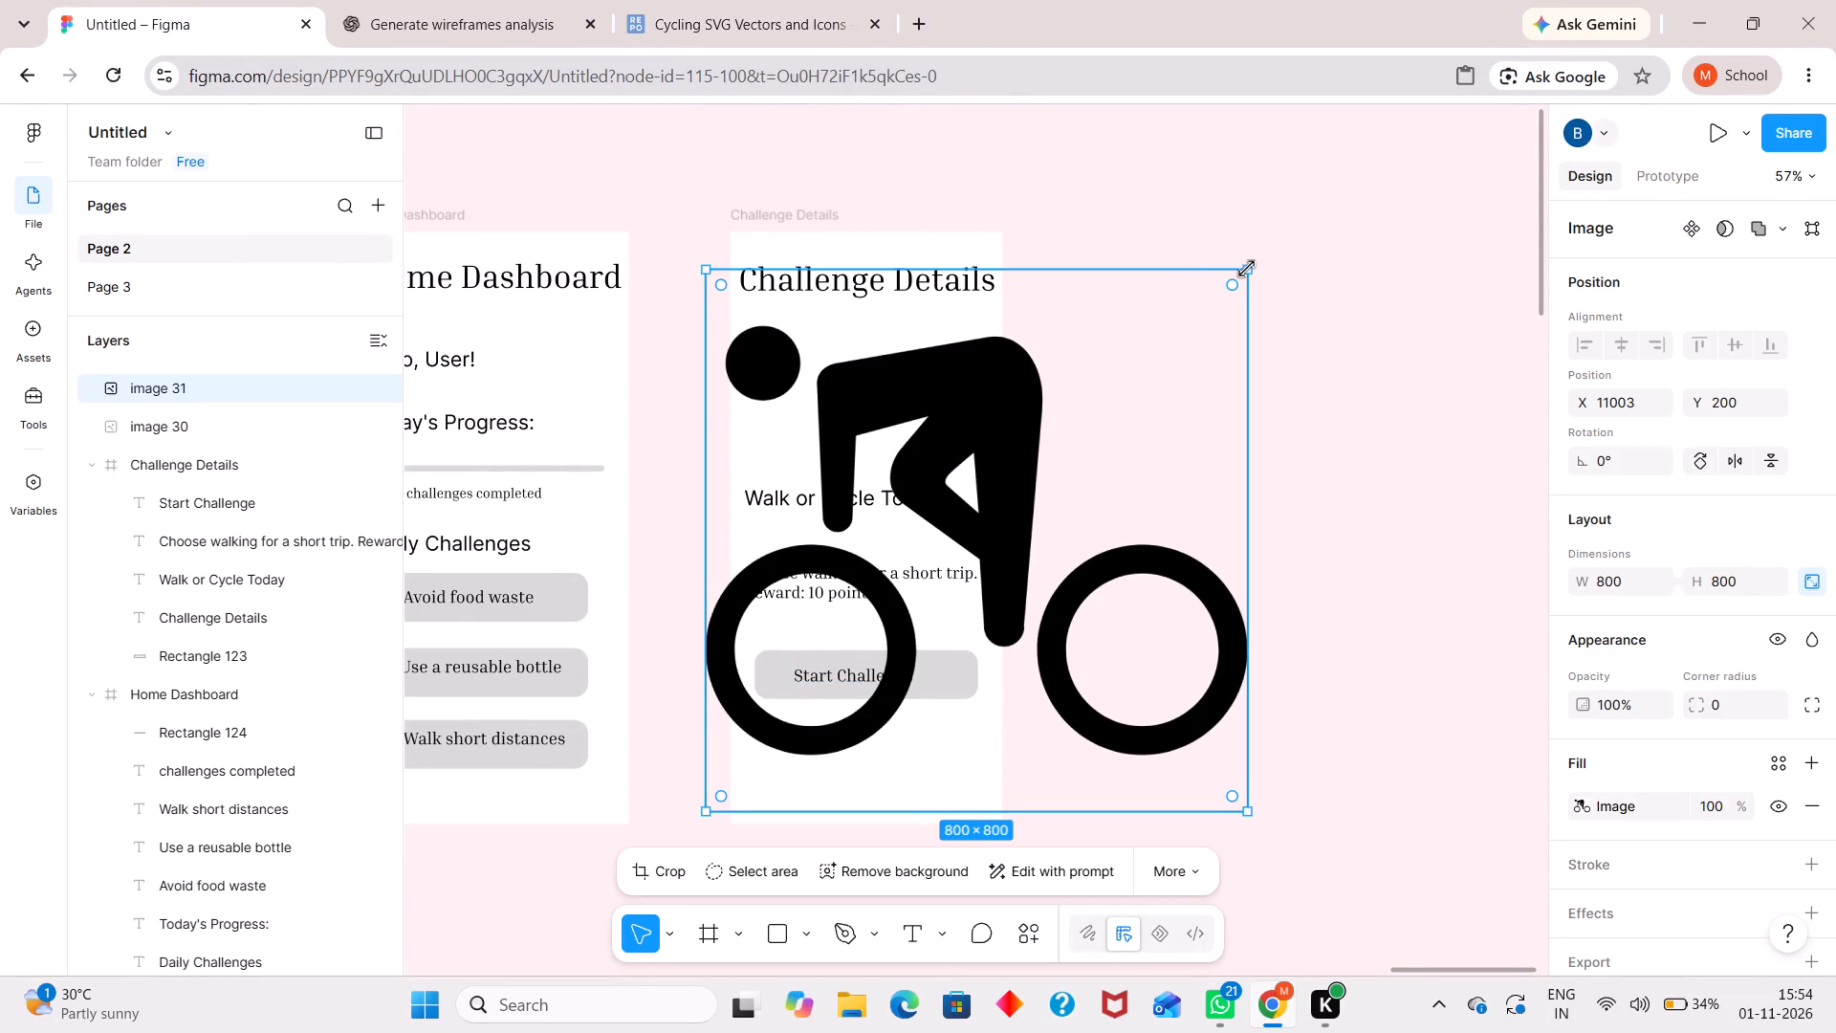
{"action": "left_click_drag", "start_coordinate": [1247, 269], "coordinate": [881, 654]}
{"action": "left_click", "coordinate": [1189, 479]}
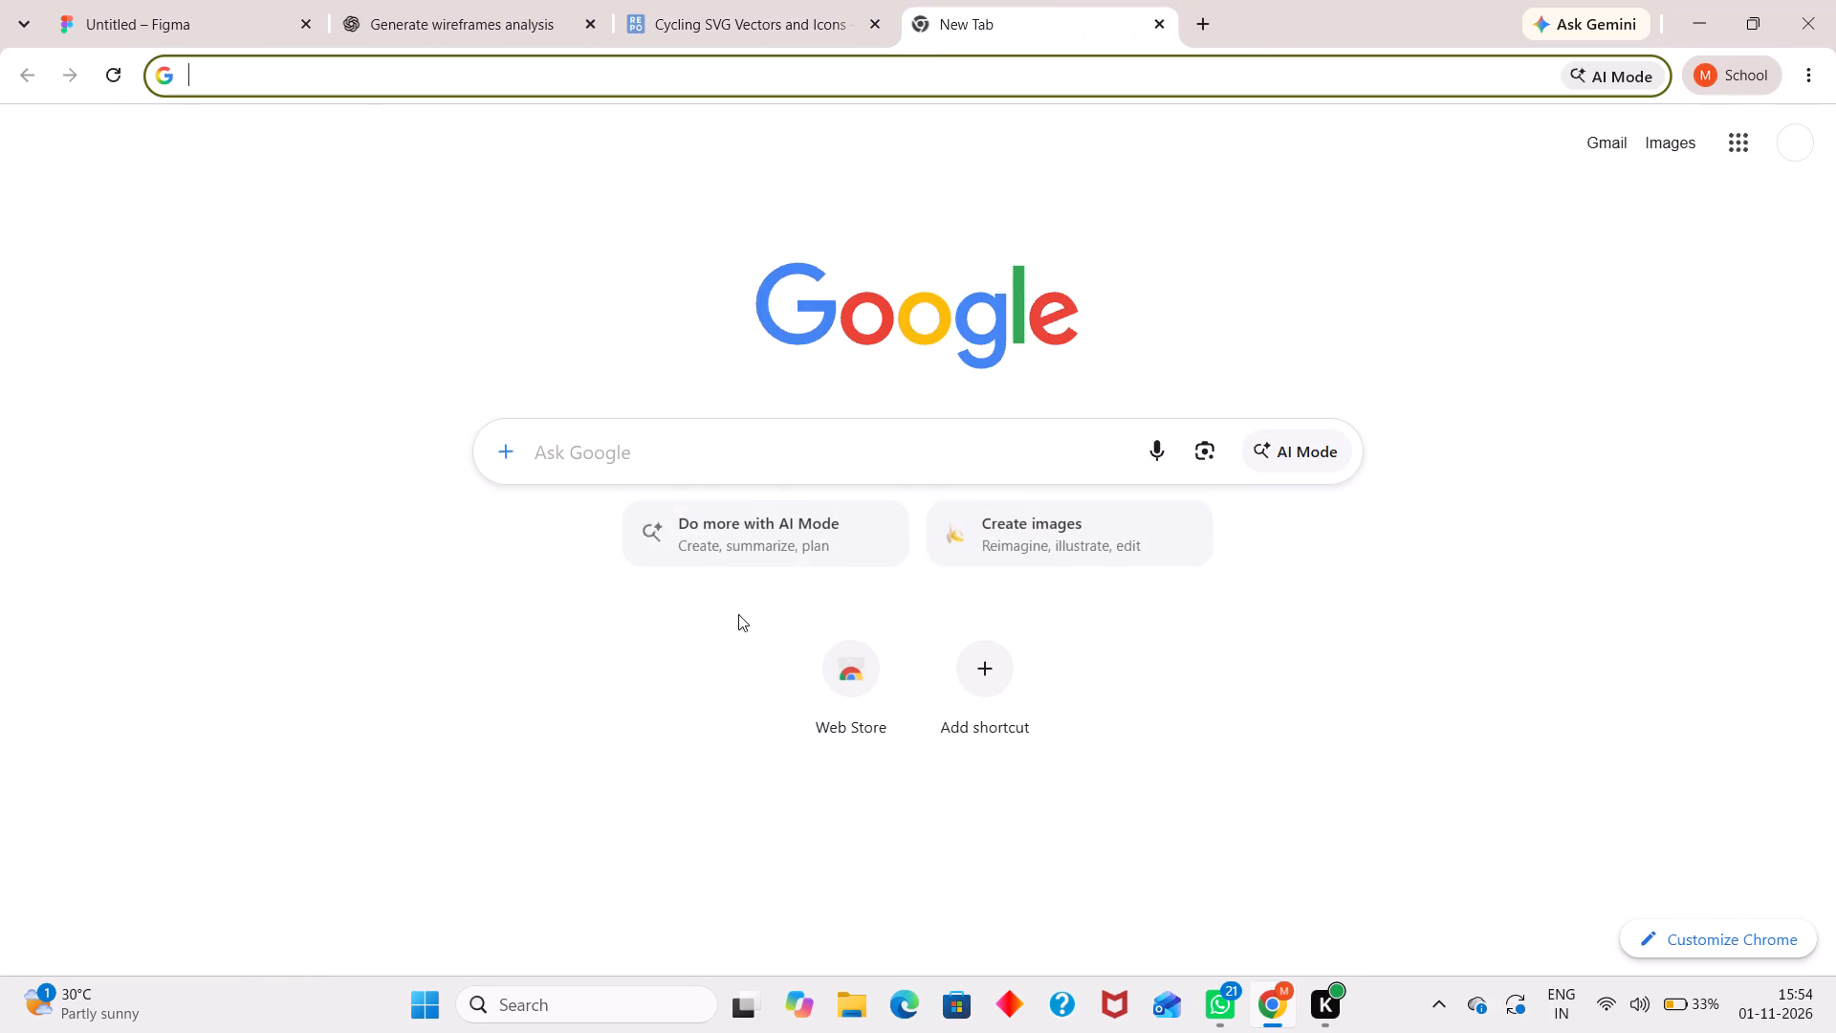
{"action": "type", "text": "svg icons."}
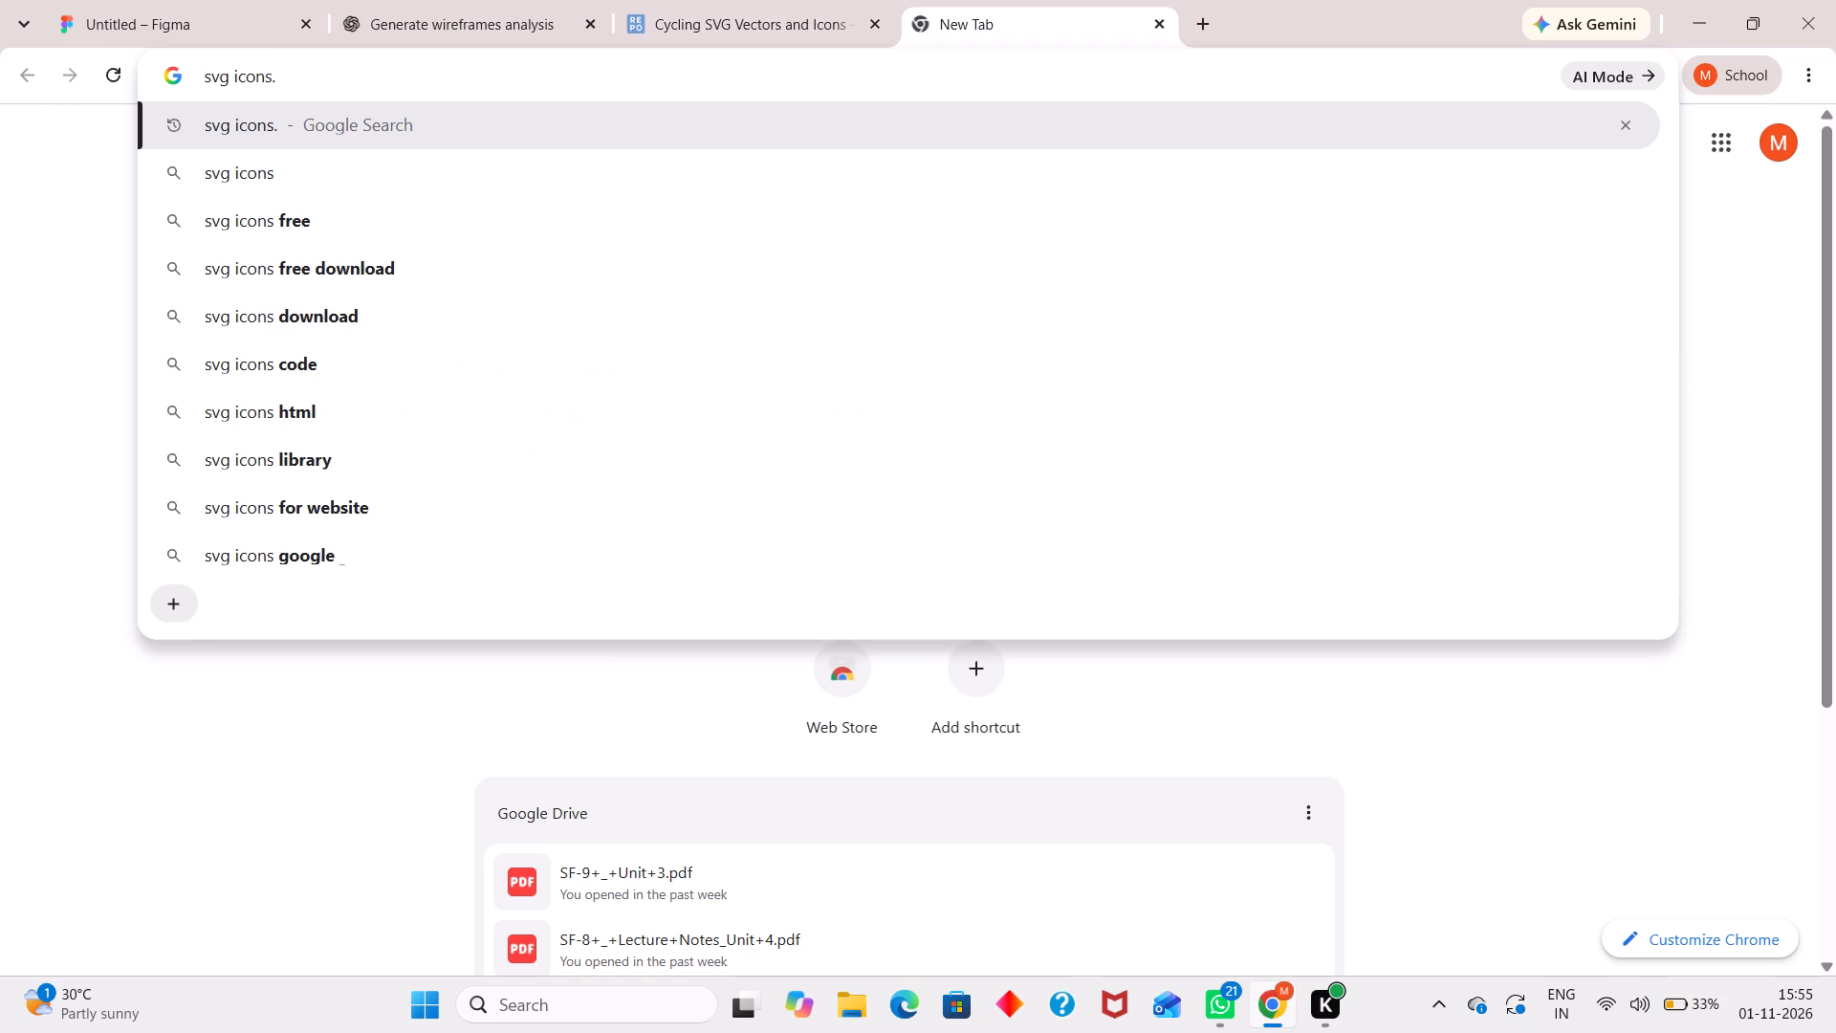
{"action": "key", "text": "Return"}
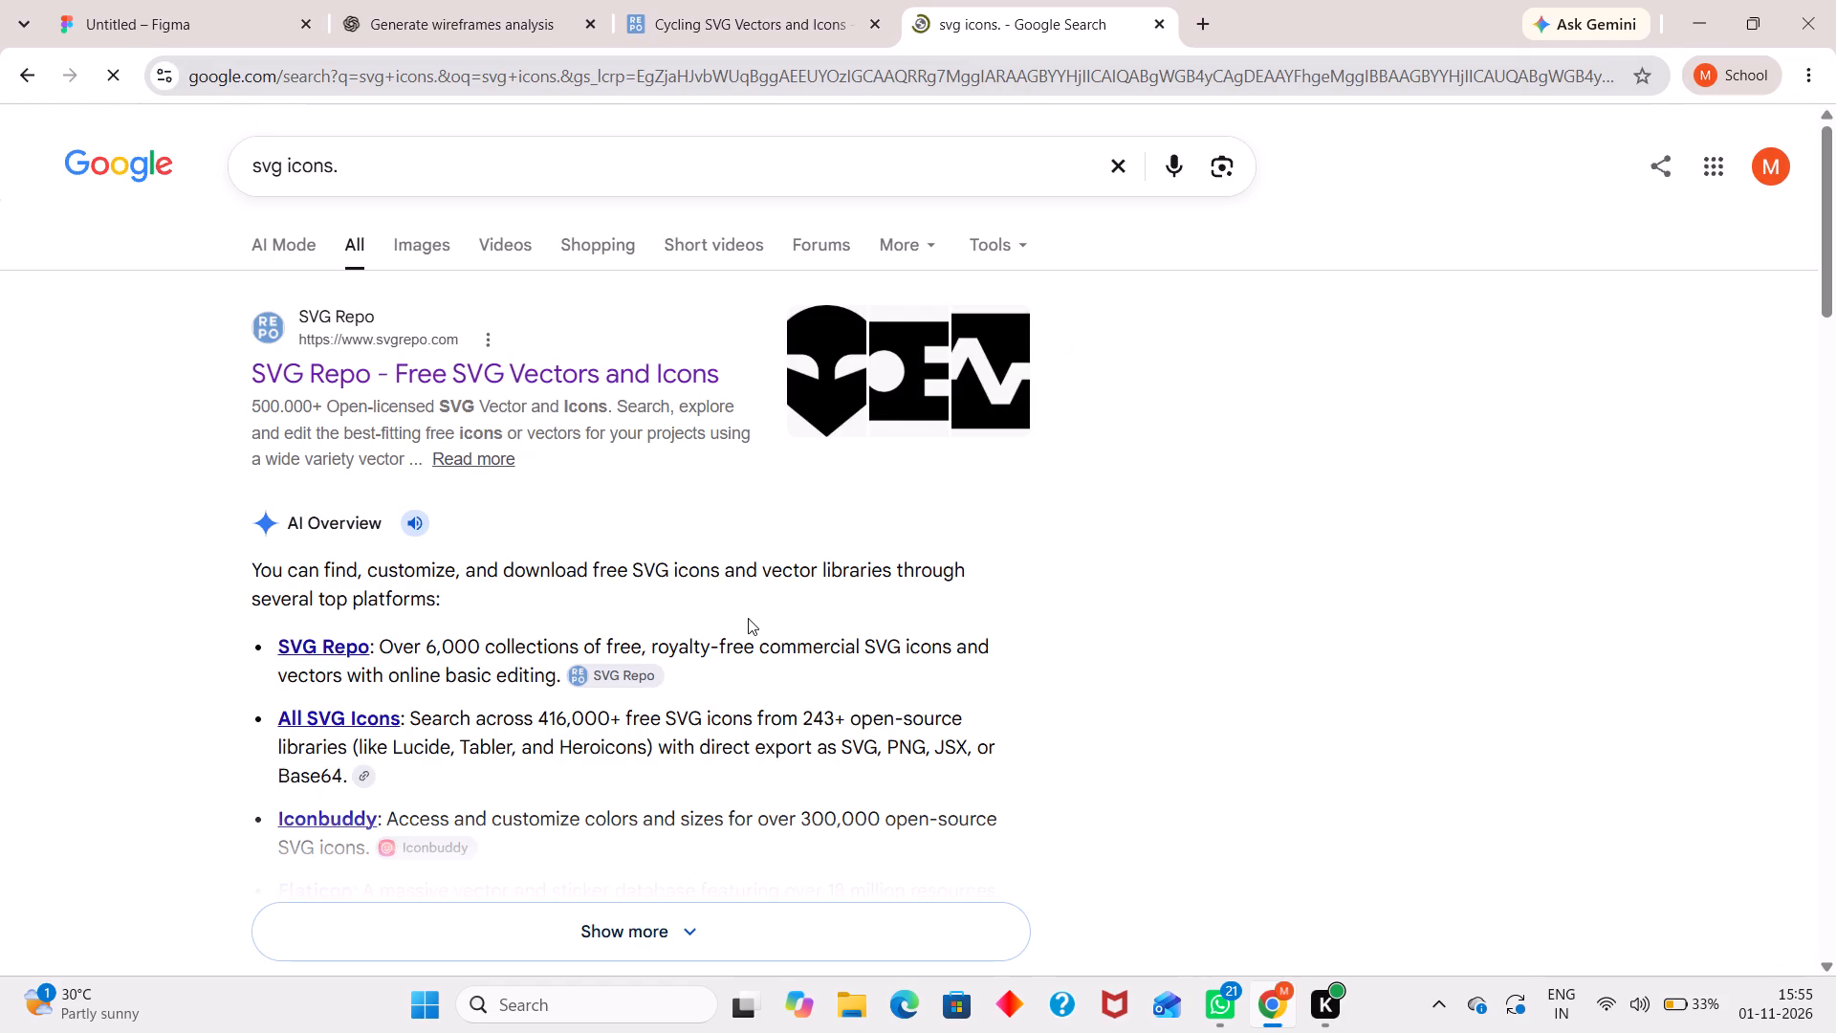
{"action": "scroll", "coordinate": [780, 546], "scroll_direction": "down", "scroll_amount": 6}
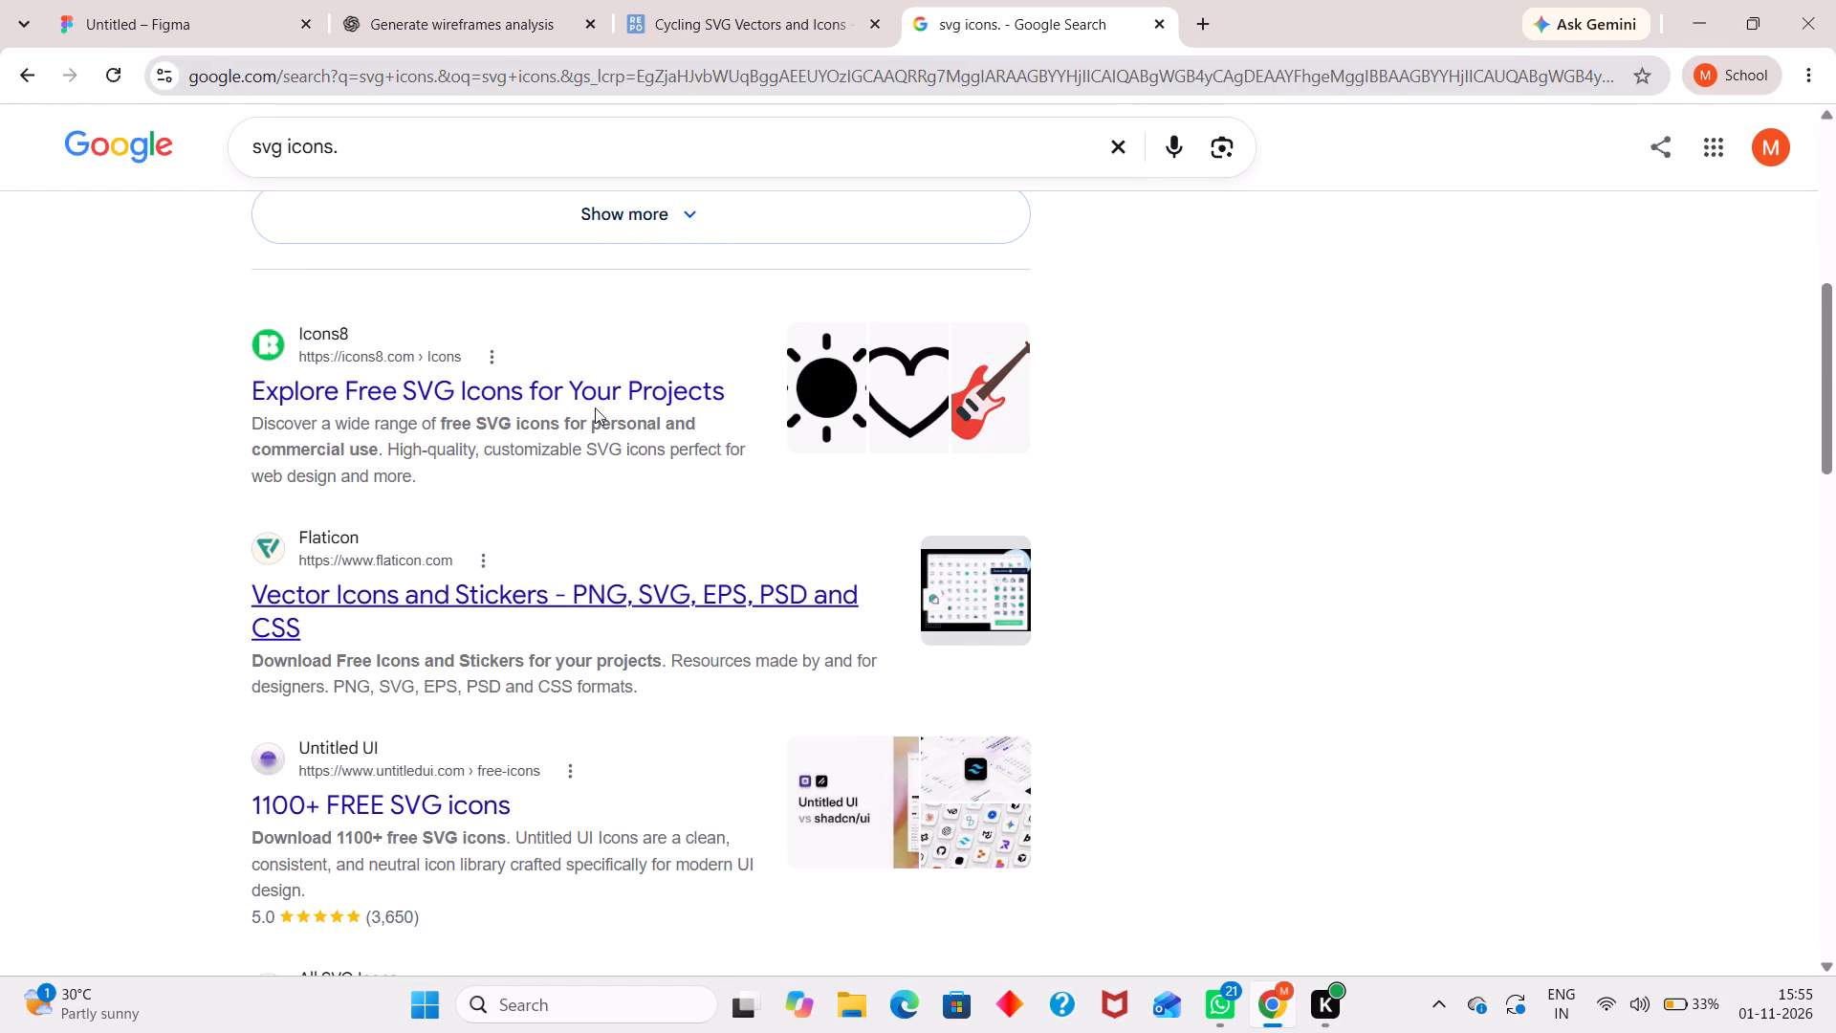
{"action": "left_click", "coordinate": [595, 393]}
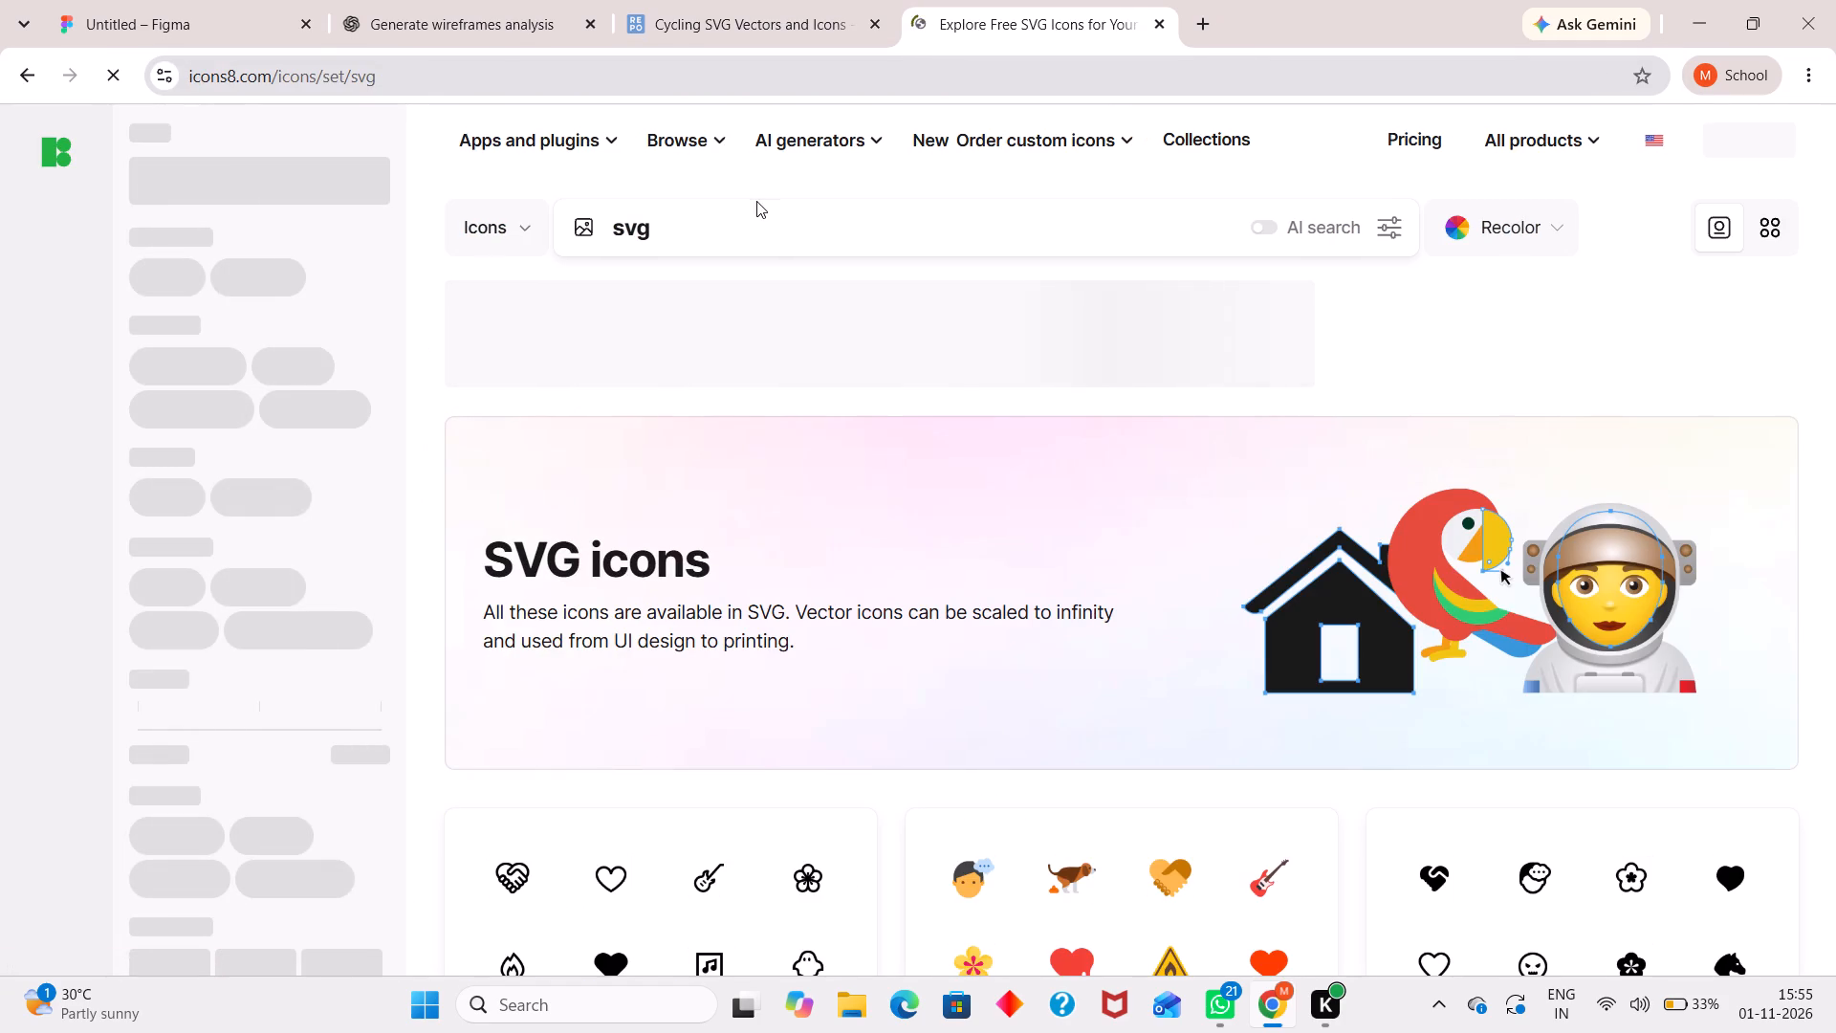
Search the Icons8 library for "cycle".
{"action": "double_click", "coordinate": [754, 207]}
{"action": "left_click", "coordinate": [843, 226]}
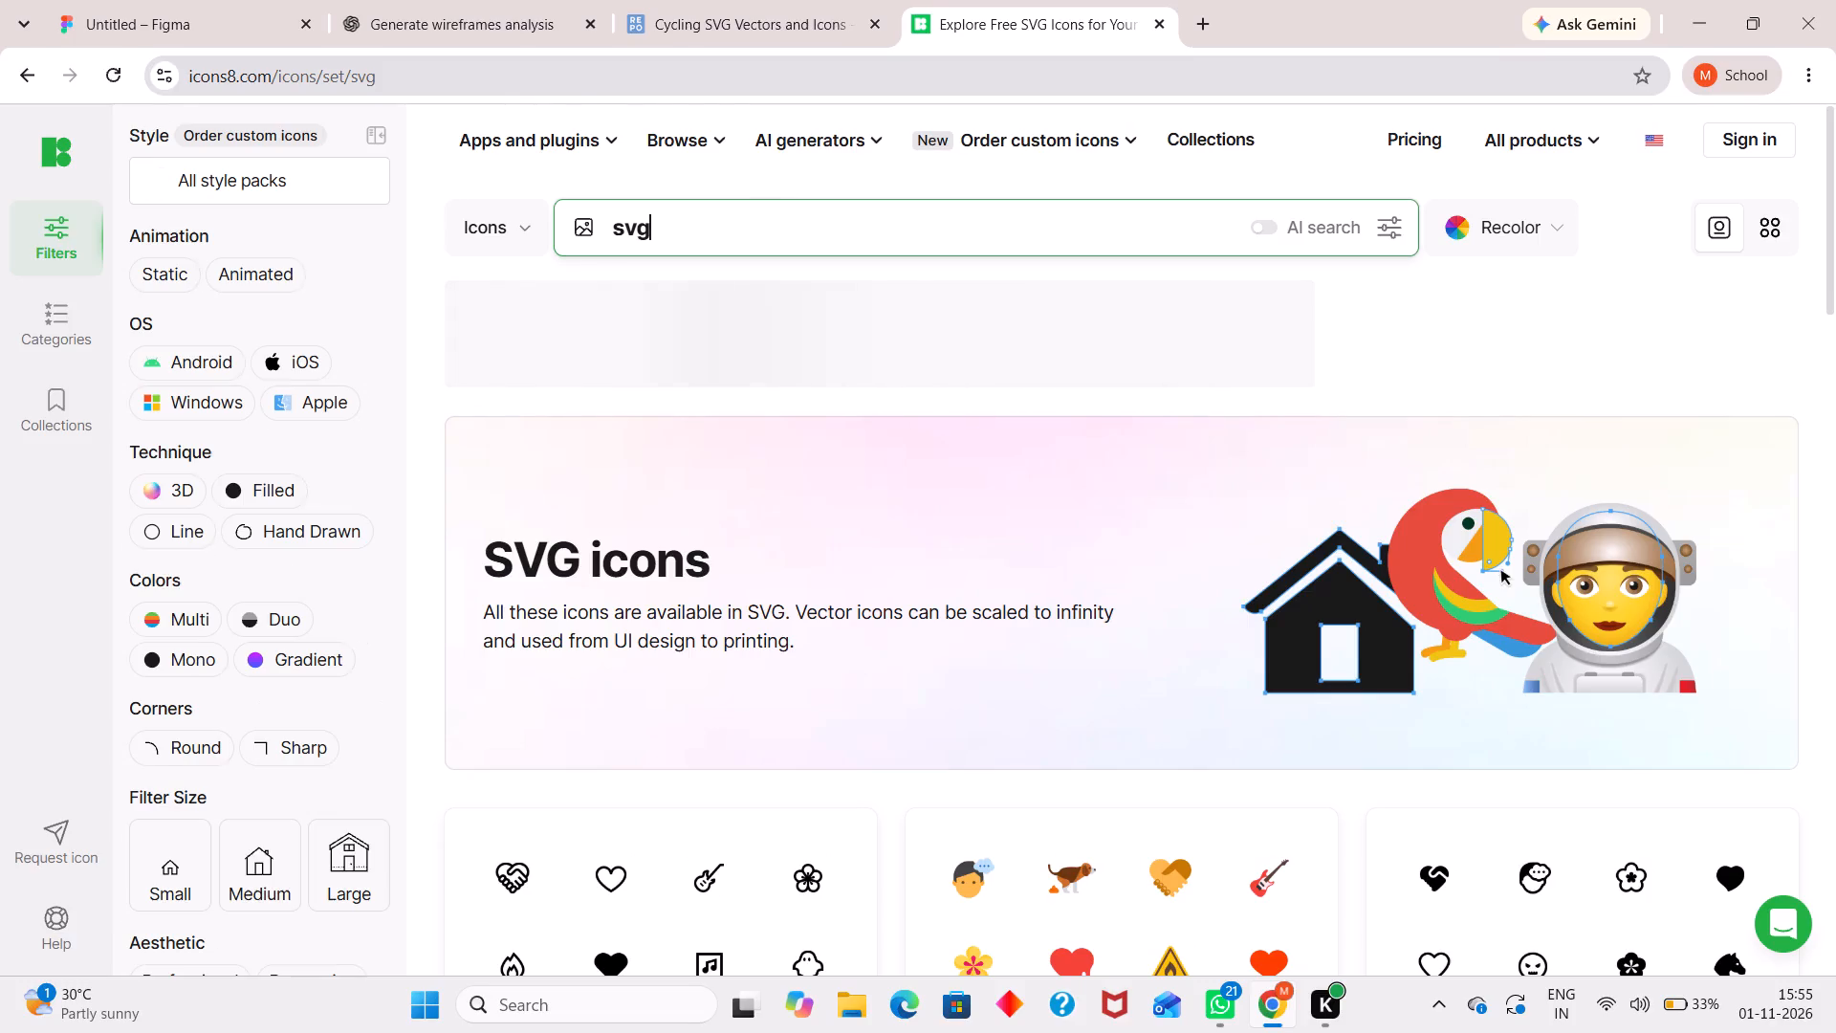
{"action": "double_click", "coordinate": [843, 226]}
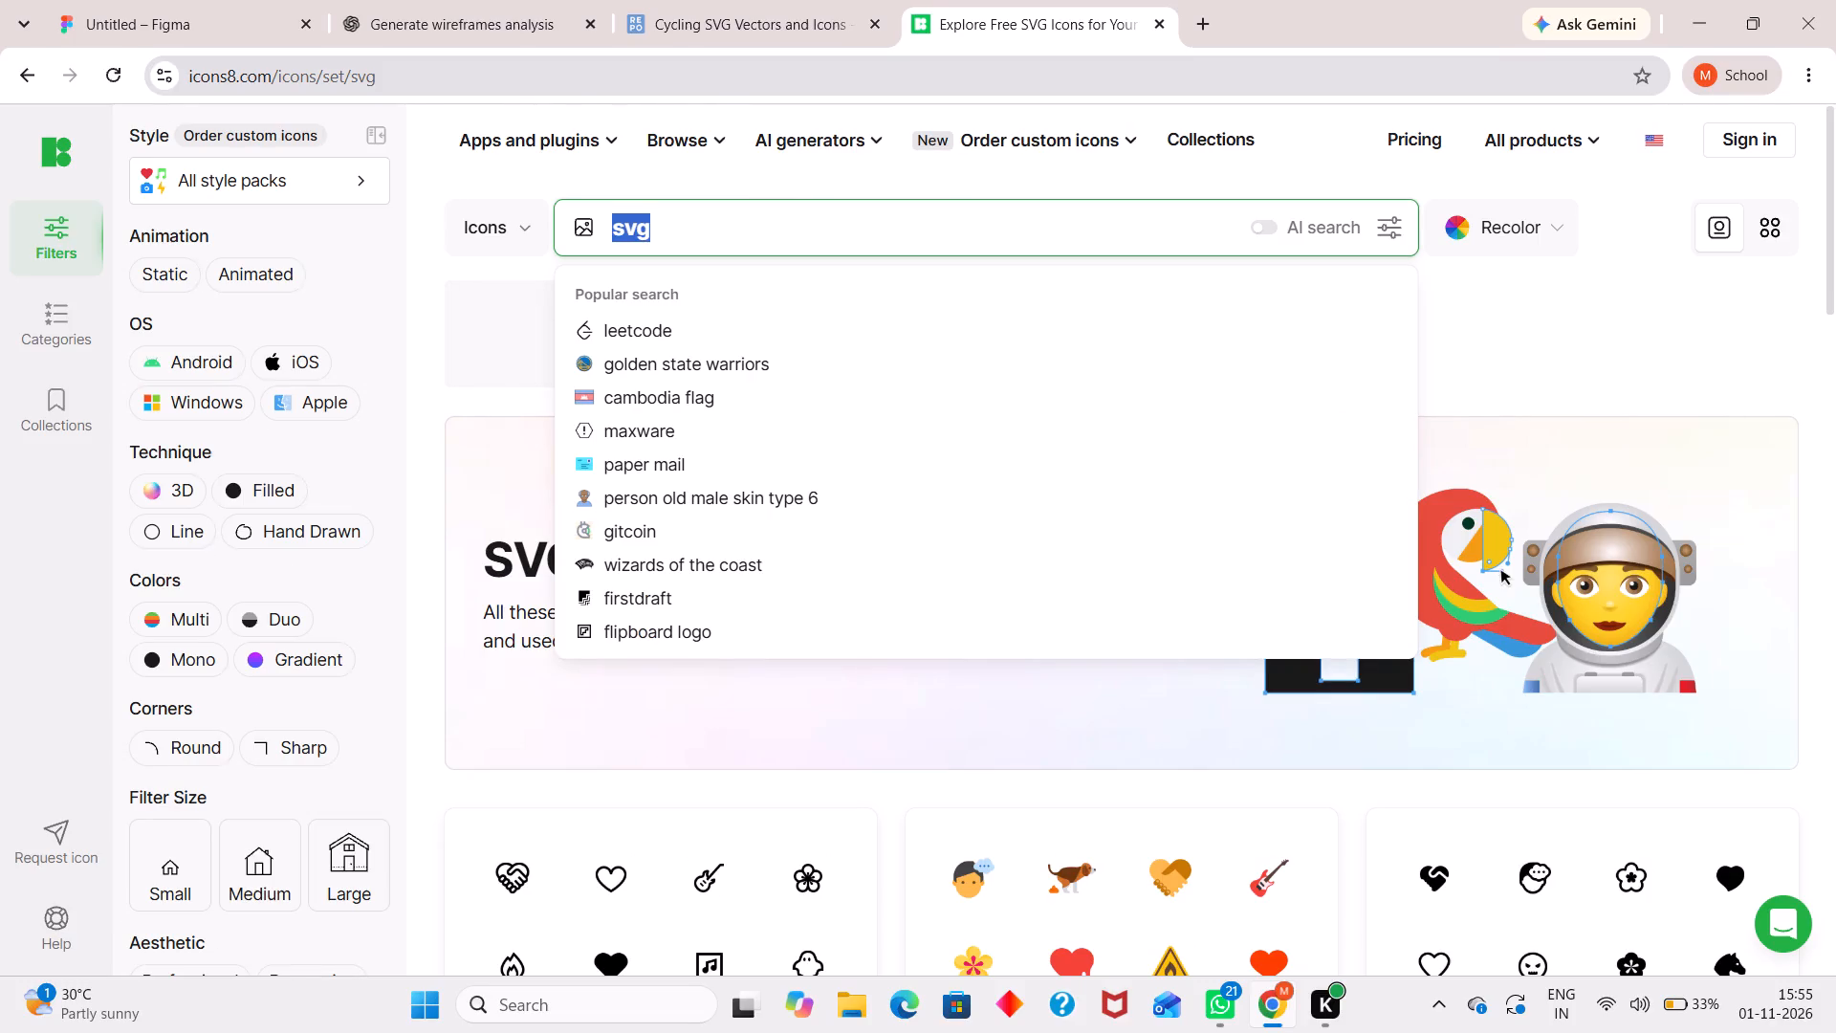
{"action": "type", "text": "cycle"}
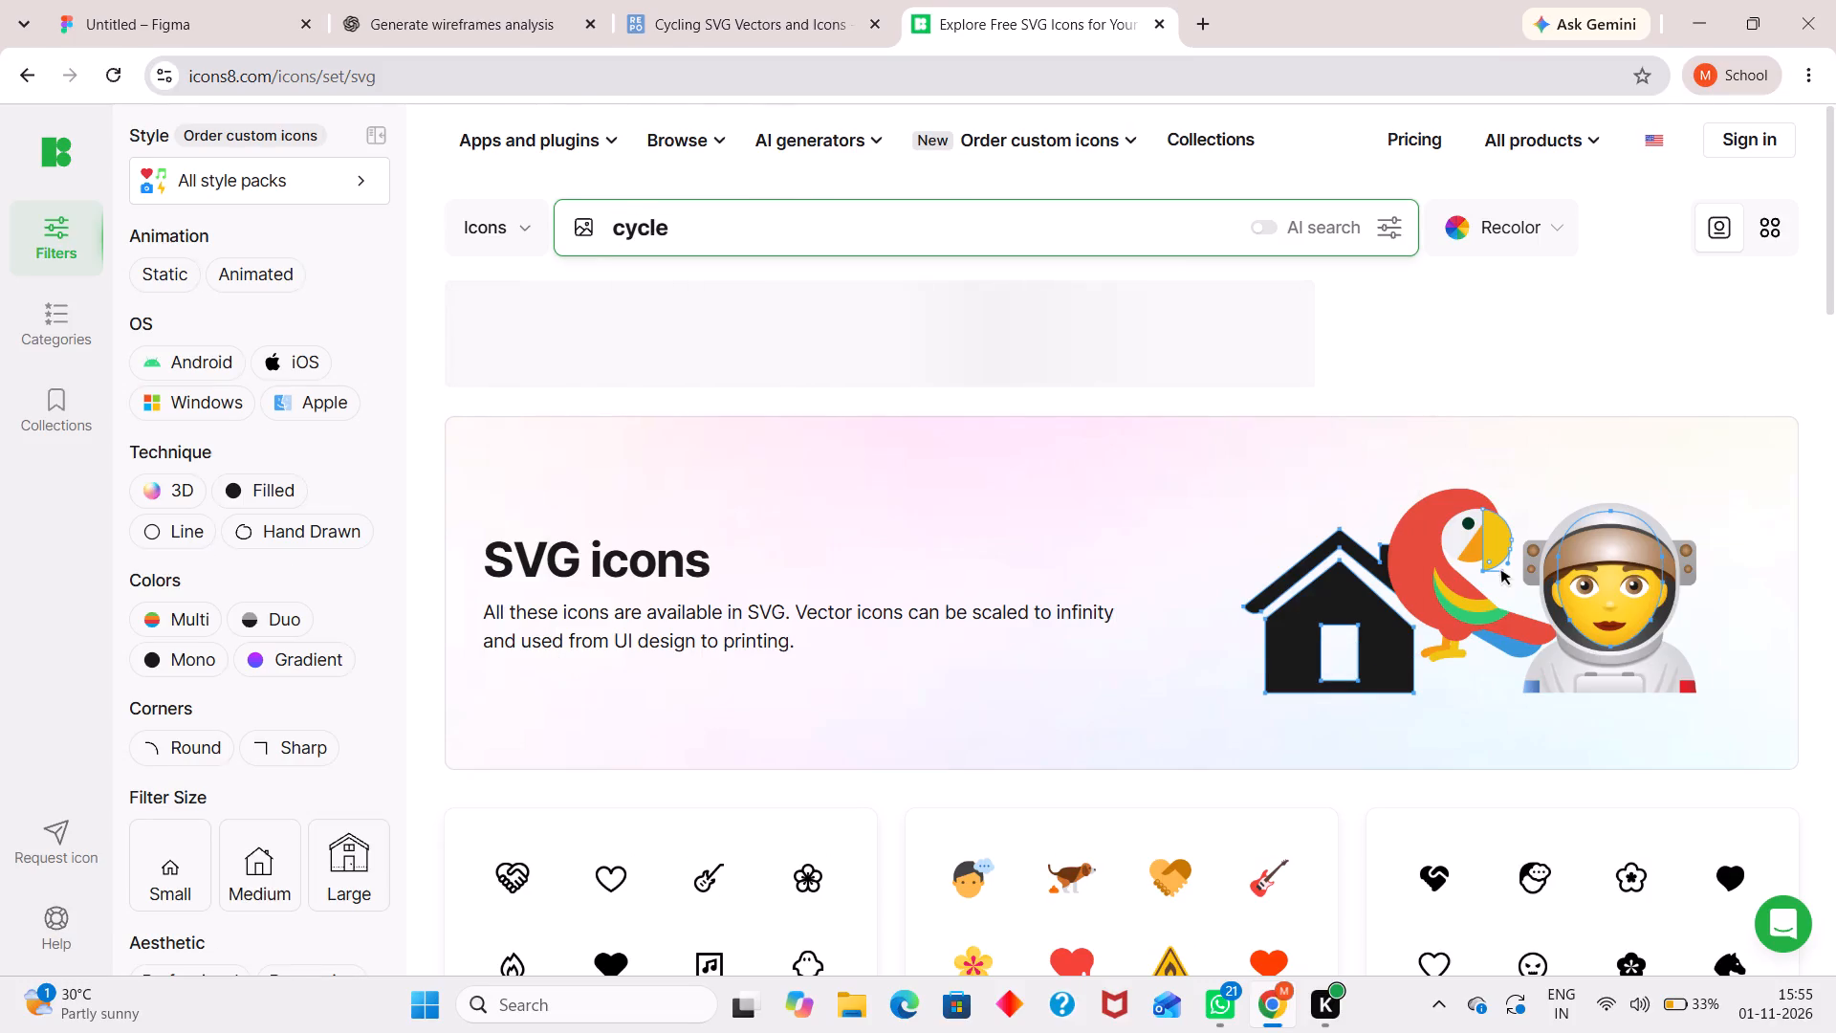
{"action": "key", "text": "Return"}
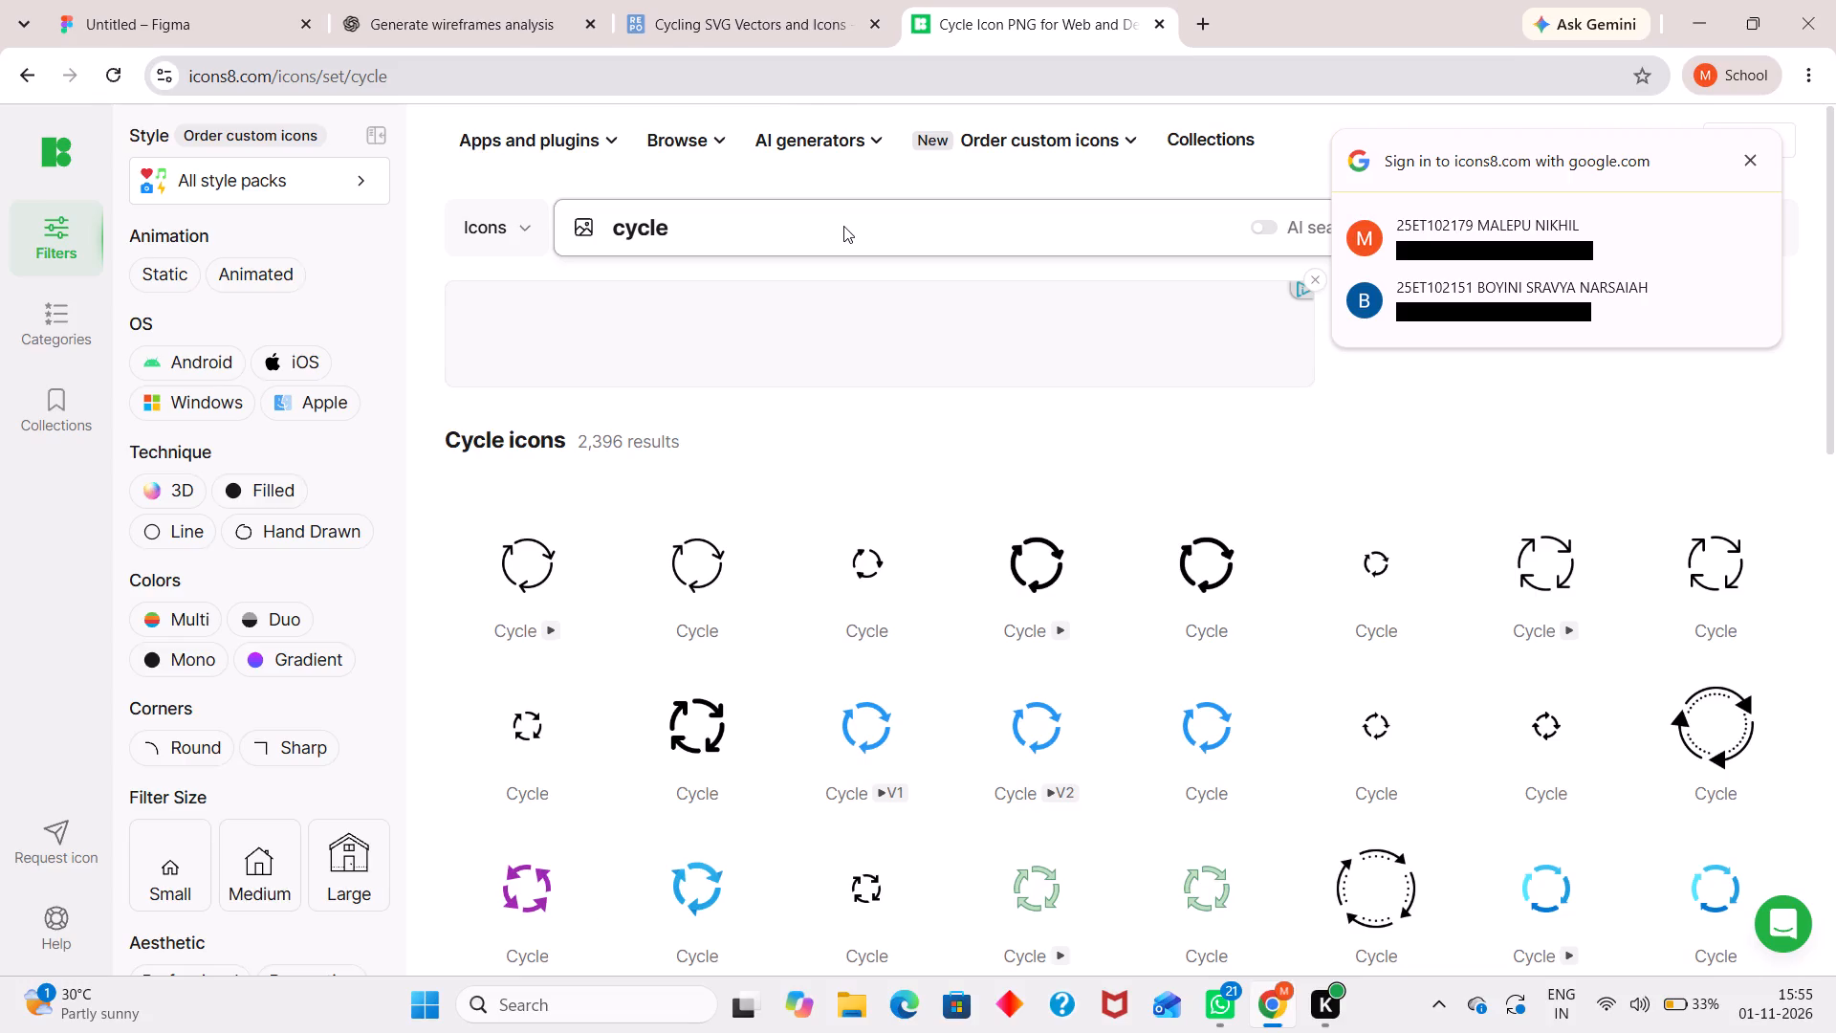
Refine the Icons8 search to "cycling" and browse the resulting icons.
{"action": "left_click", "coordinate": [854, 226]}
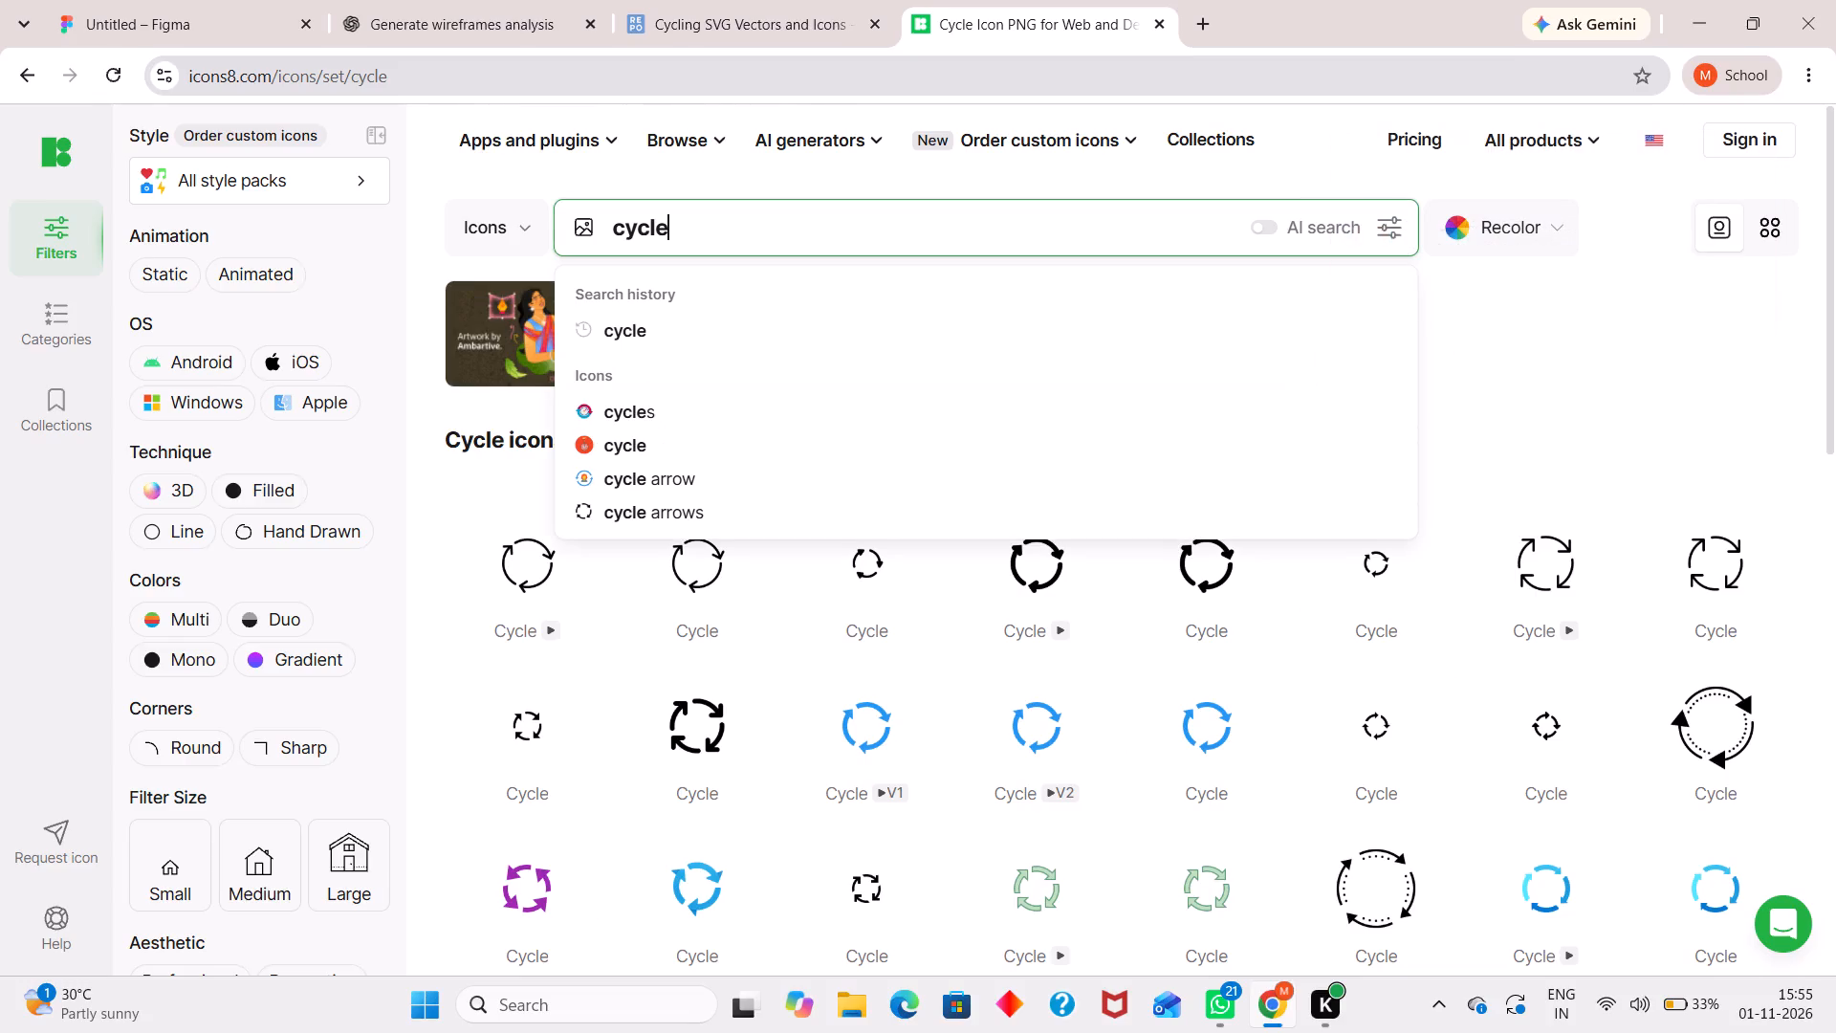
{"action": "type", "text": "ling"}
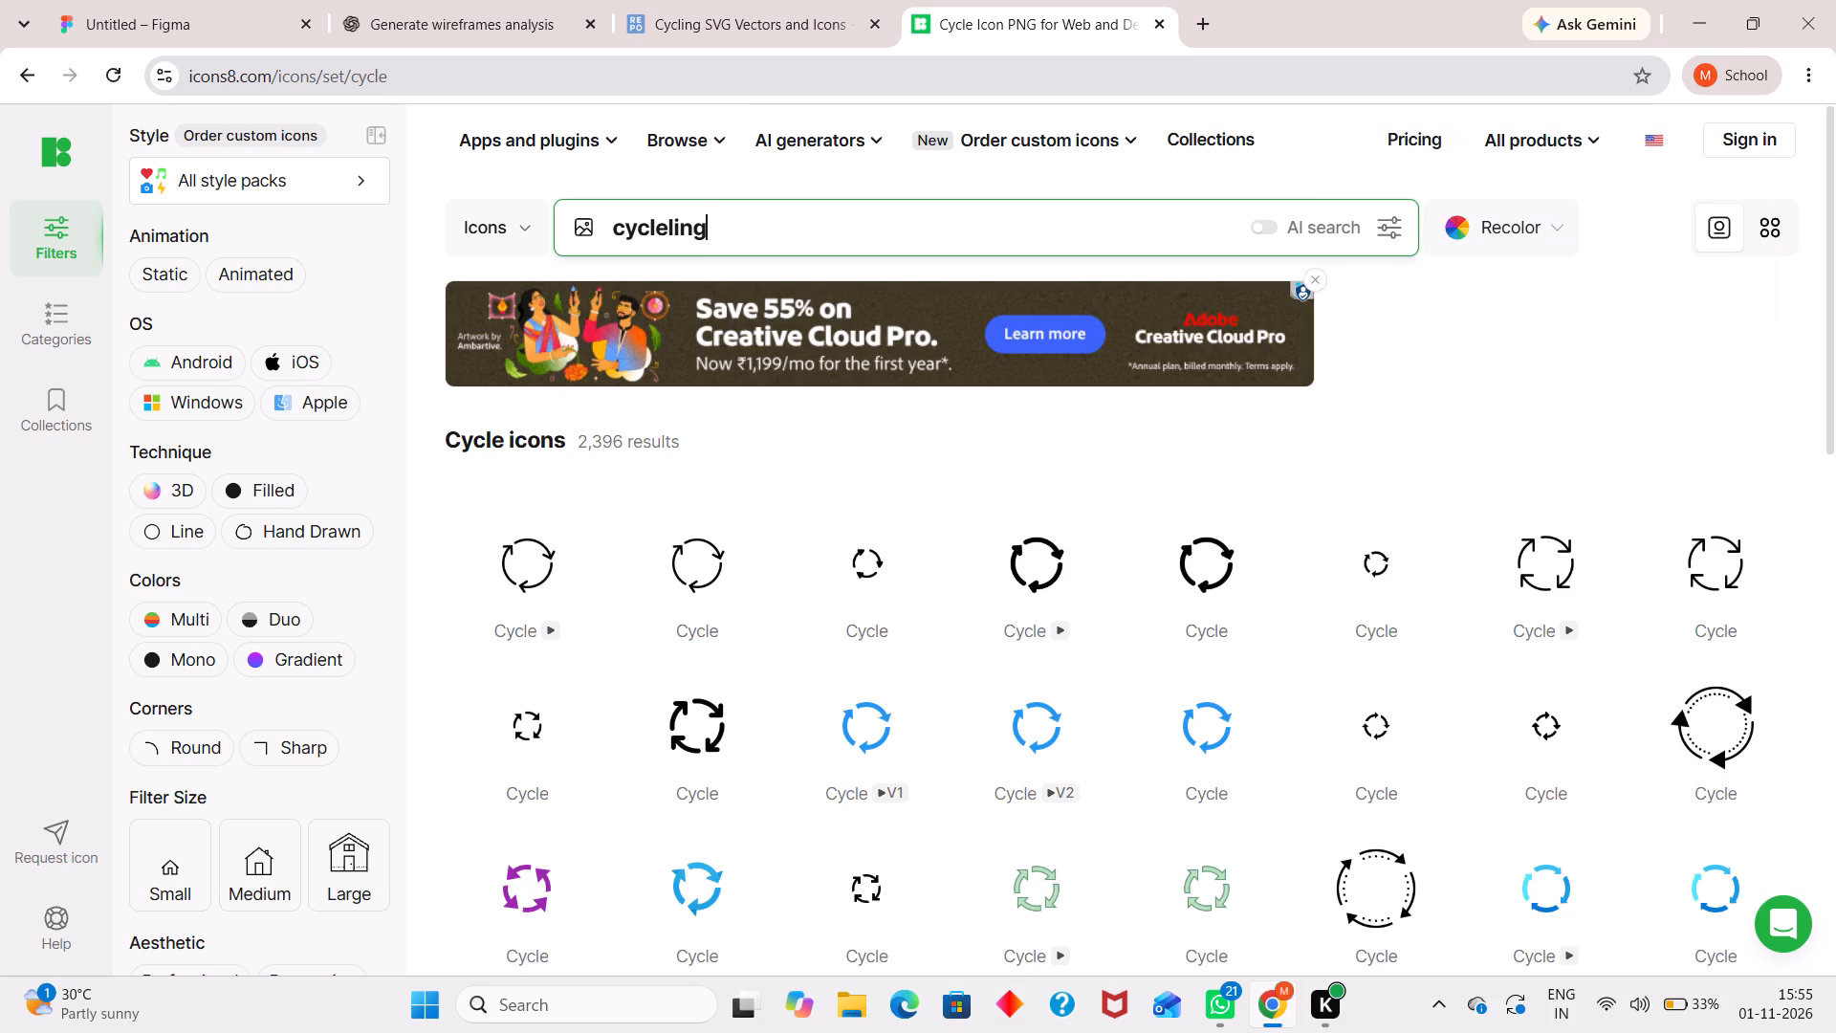
{"action": "key", "text": "Return"}
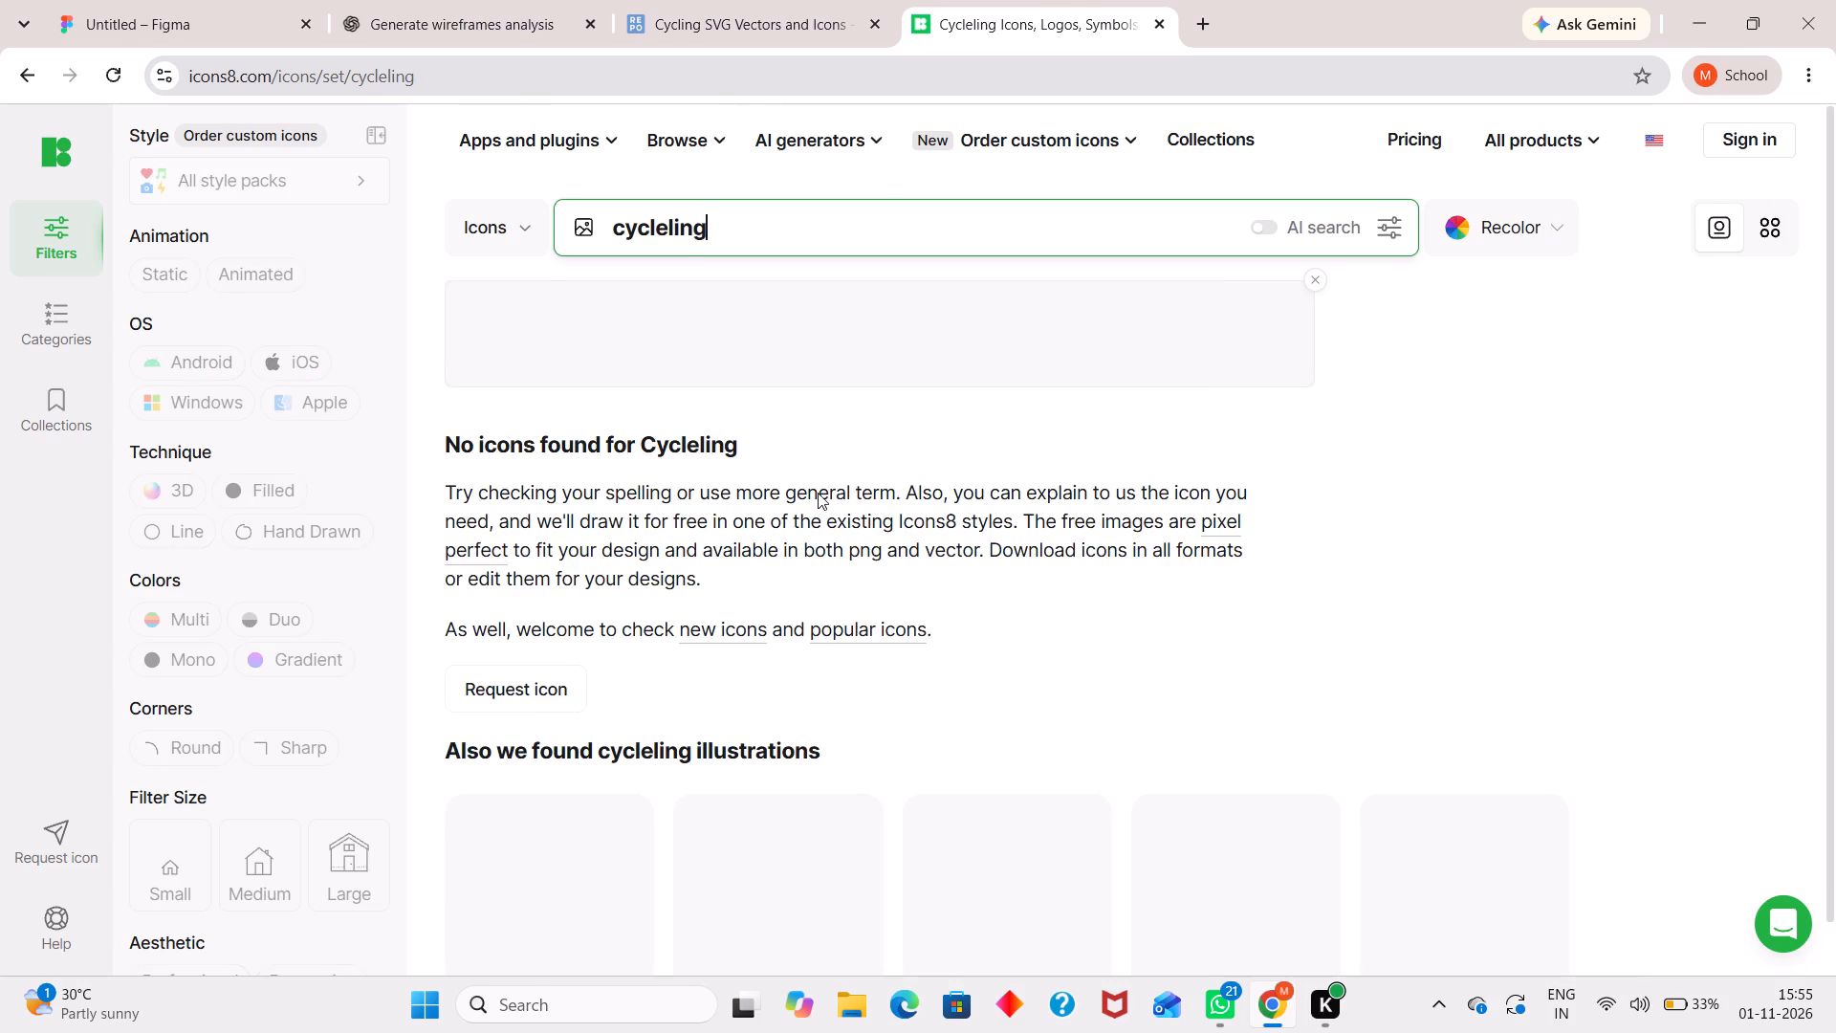
{"action": "scroll", "coordinate": [807, 536], "scroll_direction": "down", "scroll_amount": 2}
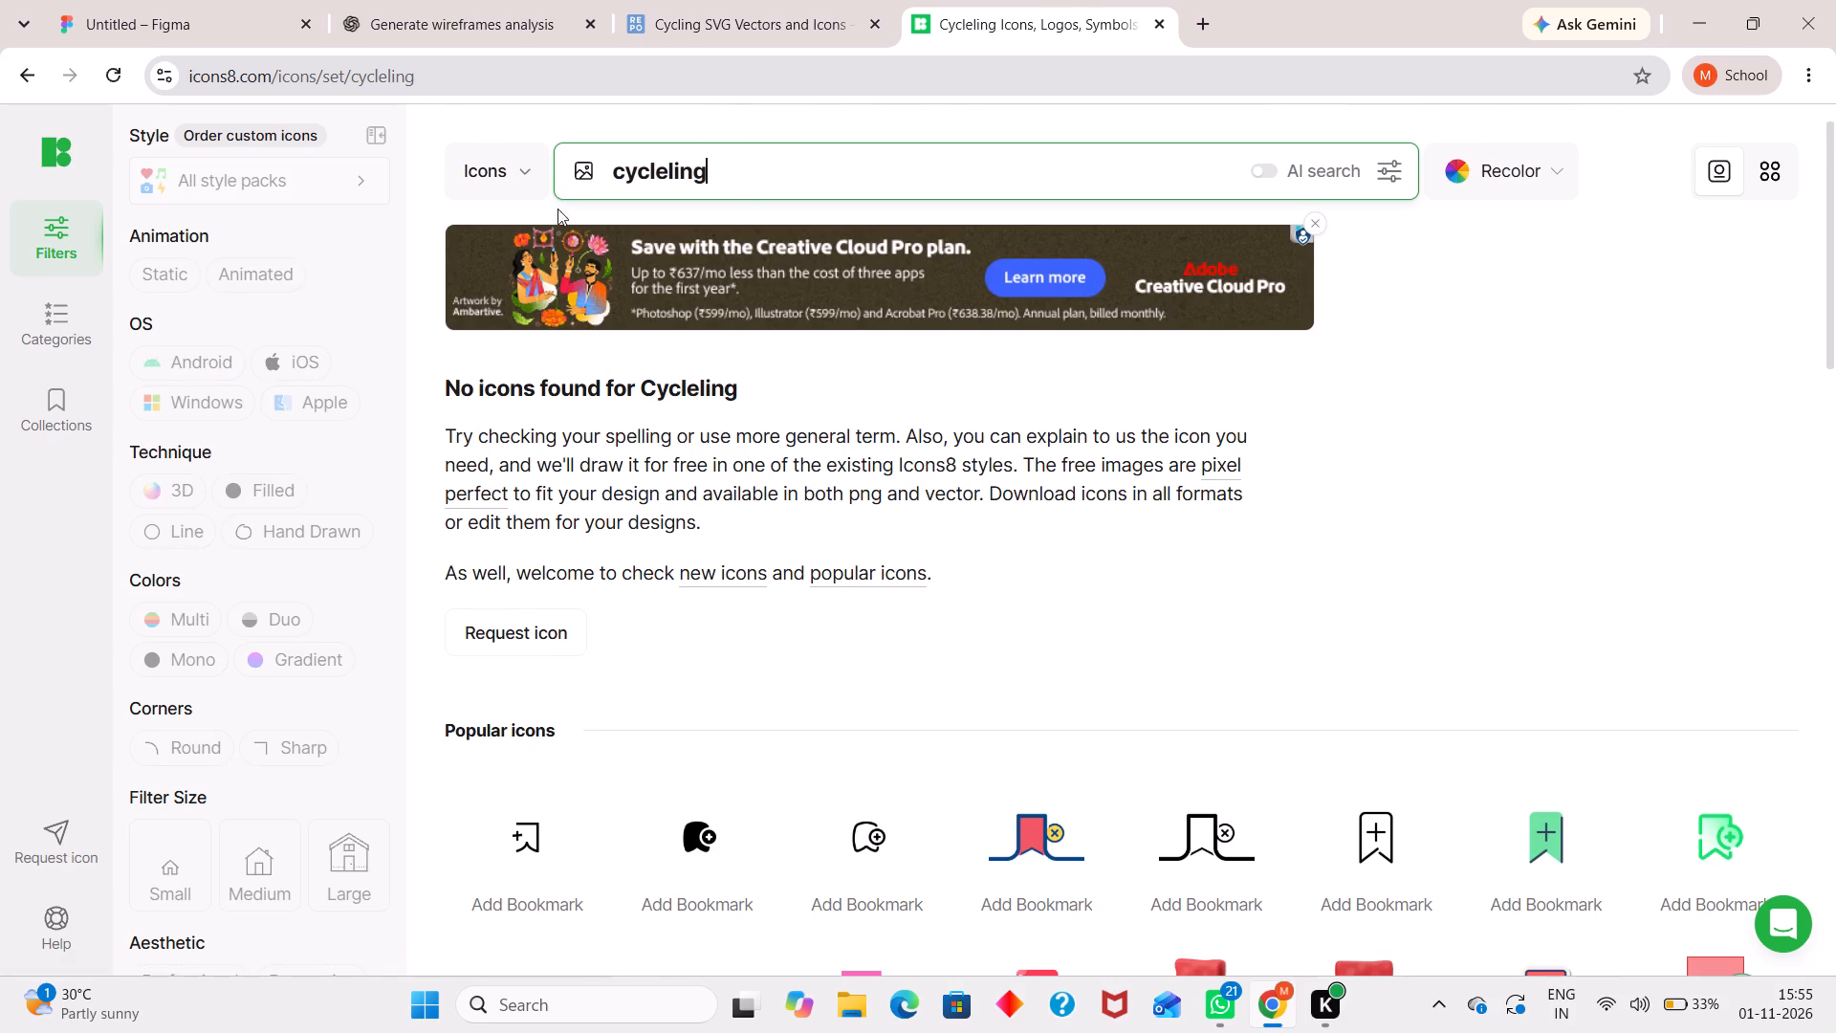
{"action": "left_click", "coordinate": [675, 170]}
{"action": "key", "text": "BackSpace"}
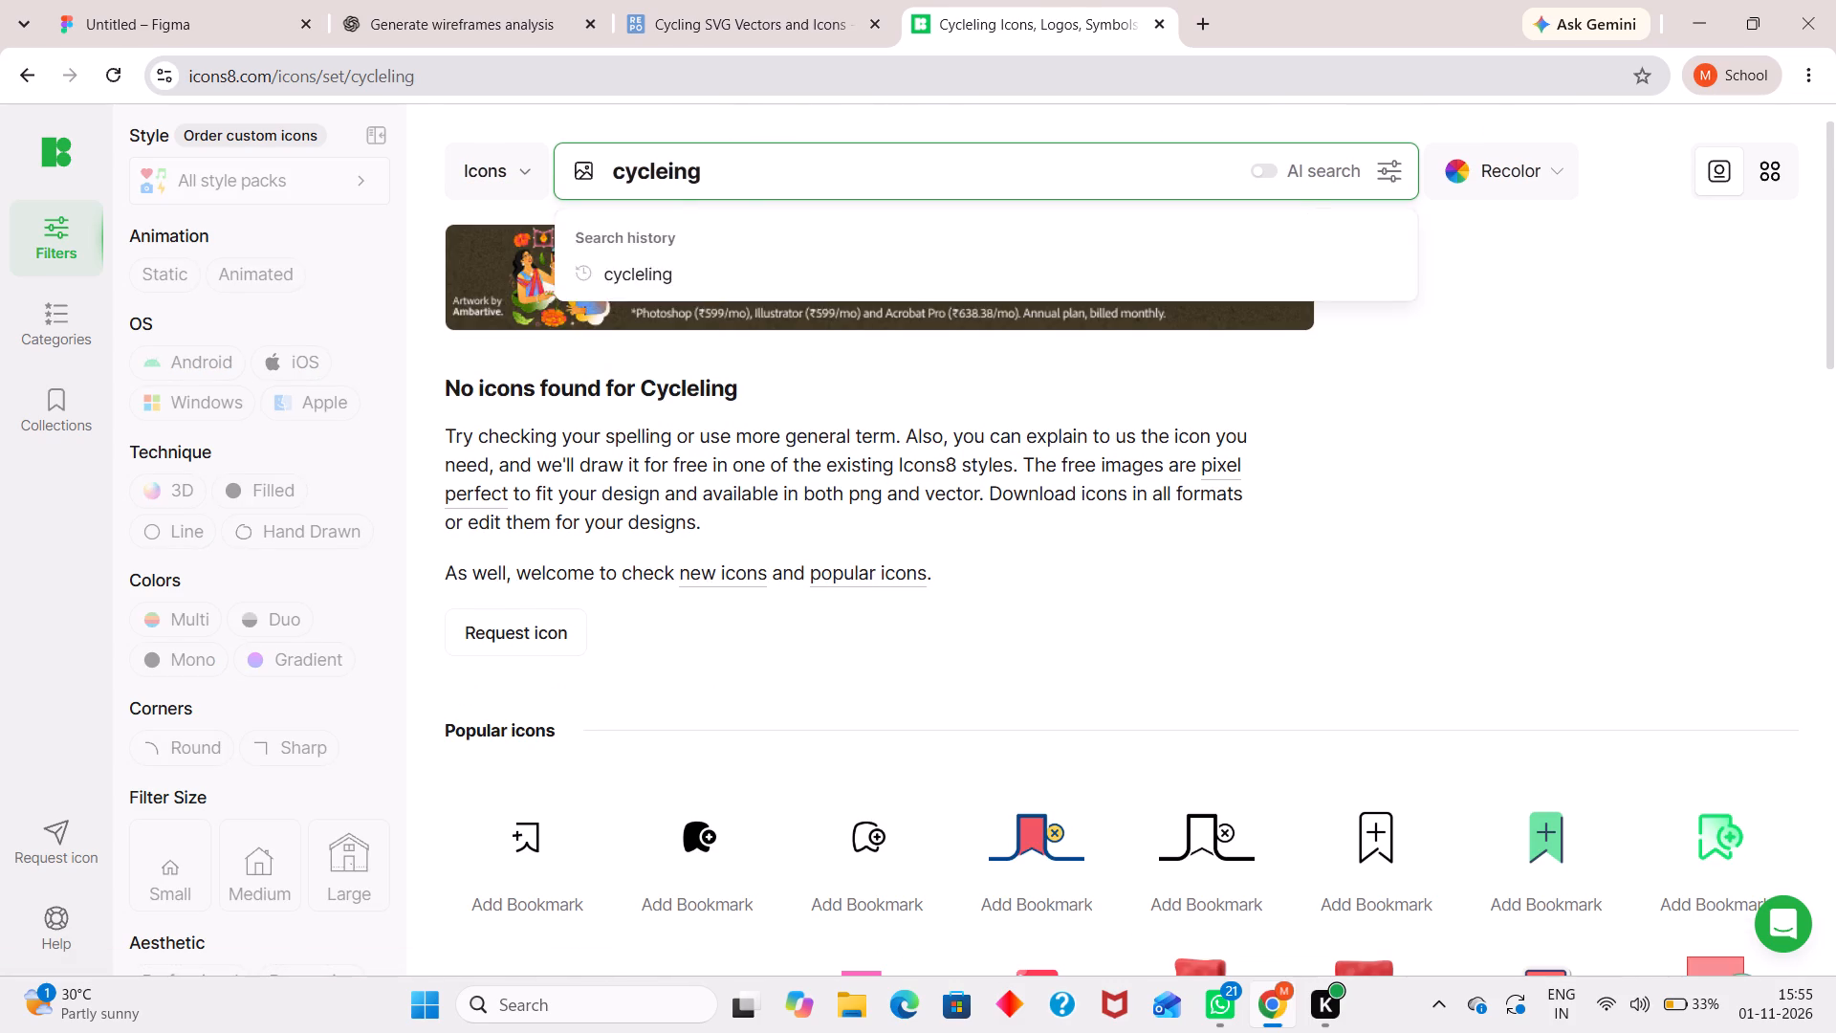
{"action": "key", "text": "Return"}
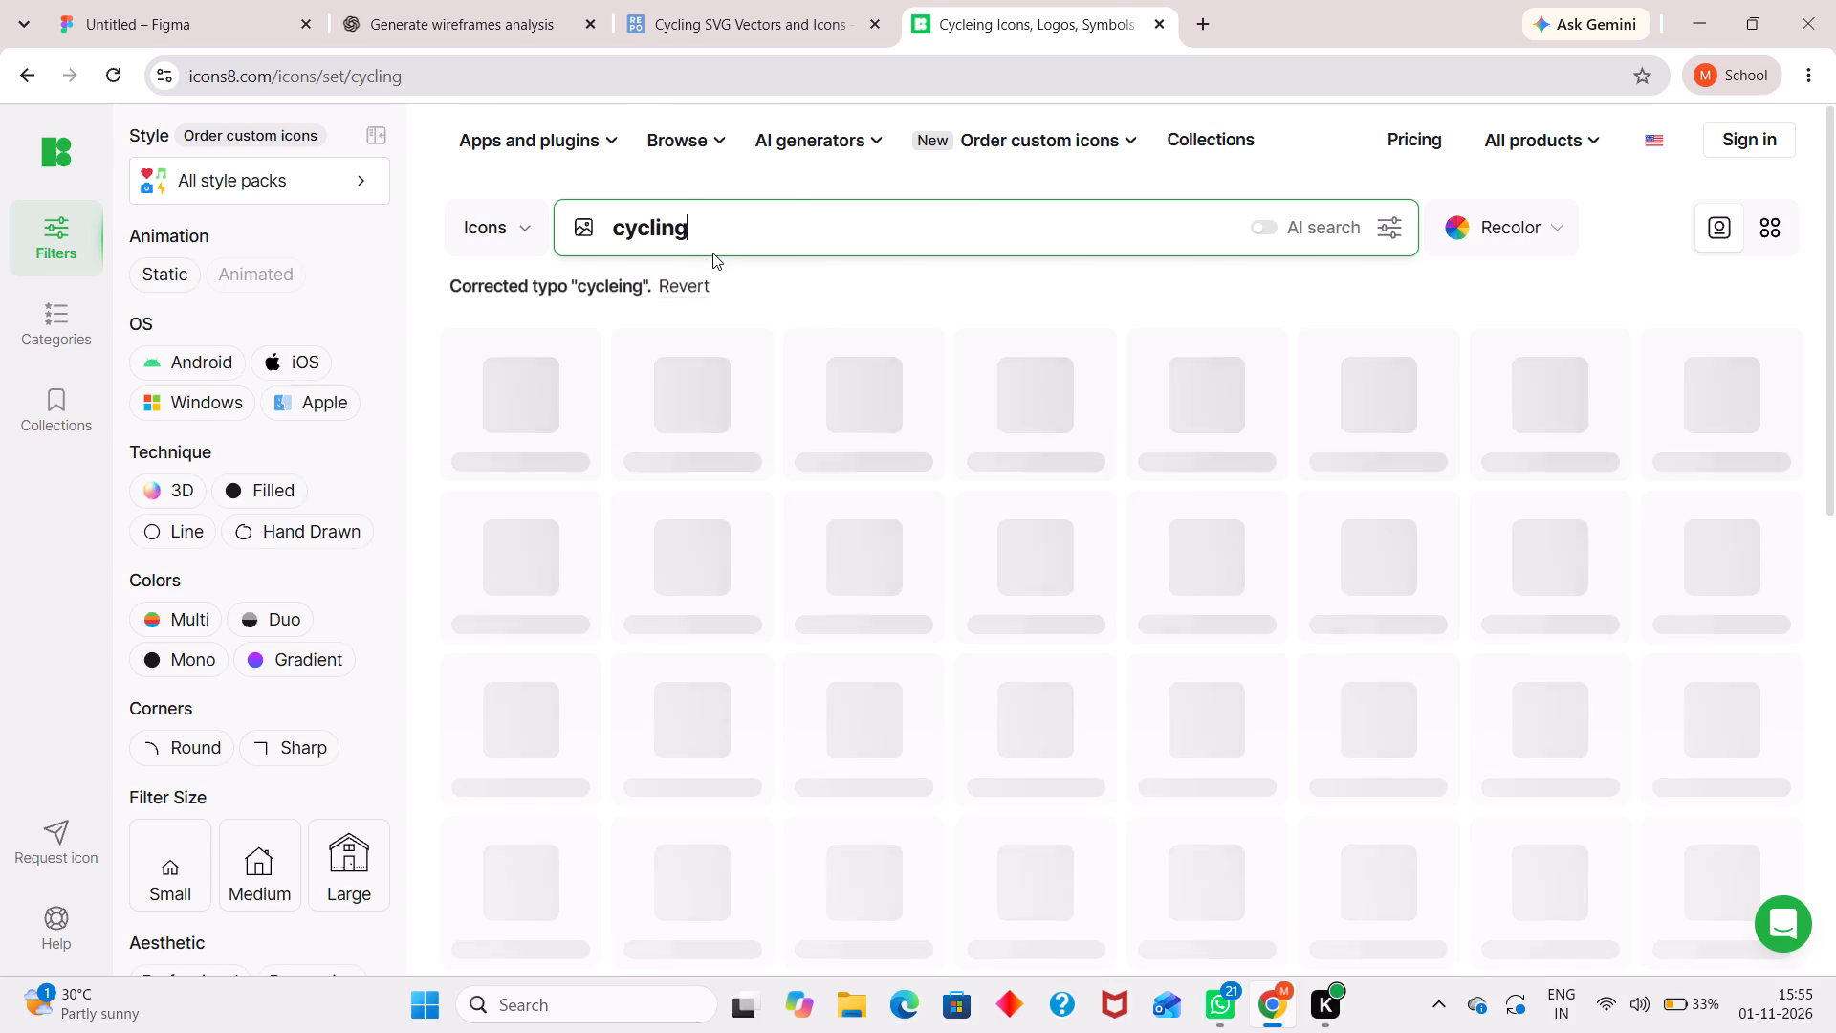
{"action": "scroll", "coordinate": [712, 253], "scroll_direction": "down", "scroll_amount": 1}
{"action": "scroll", "coordinate": [853, 537], "scroll_direction": "down", "scroll_amount": 1}
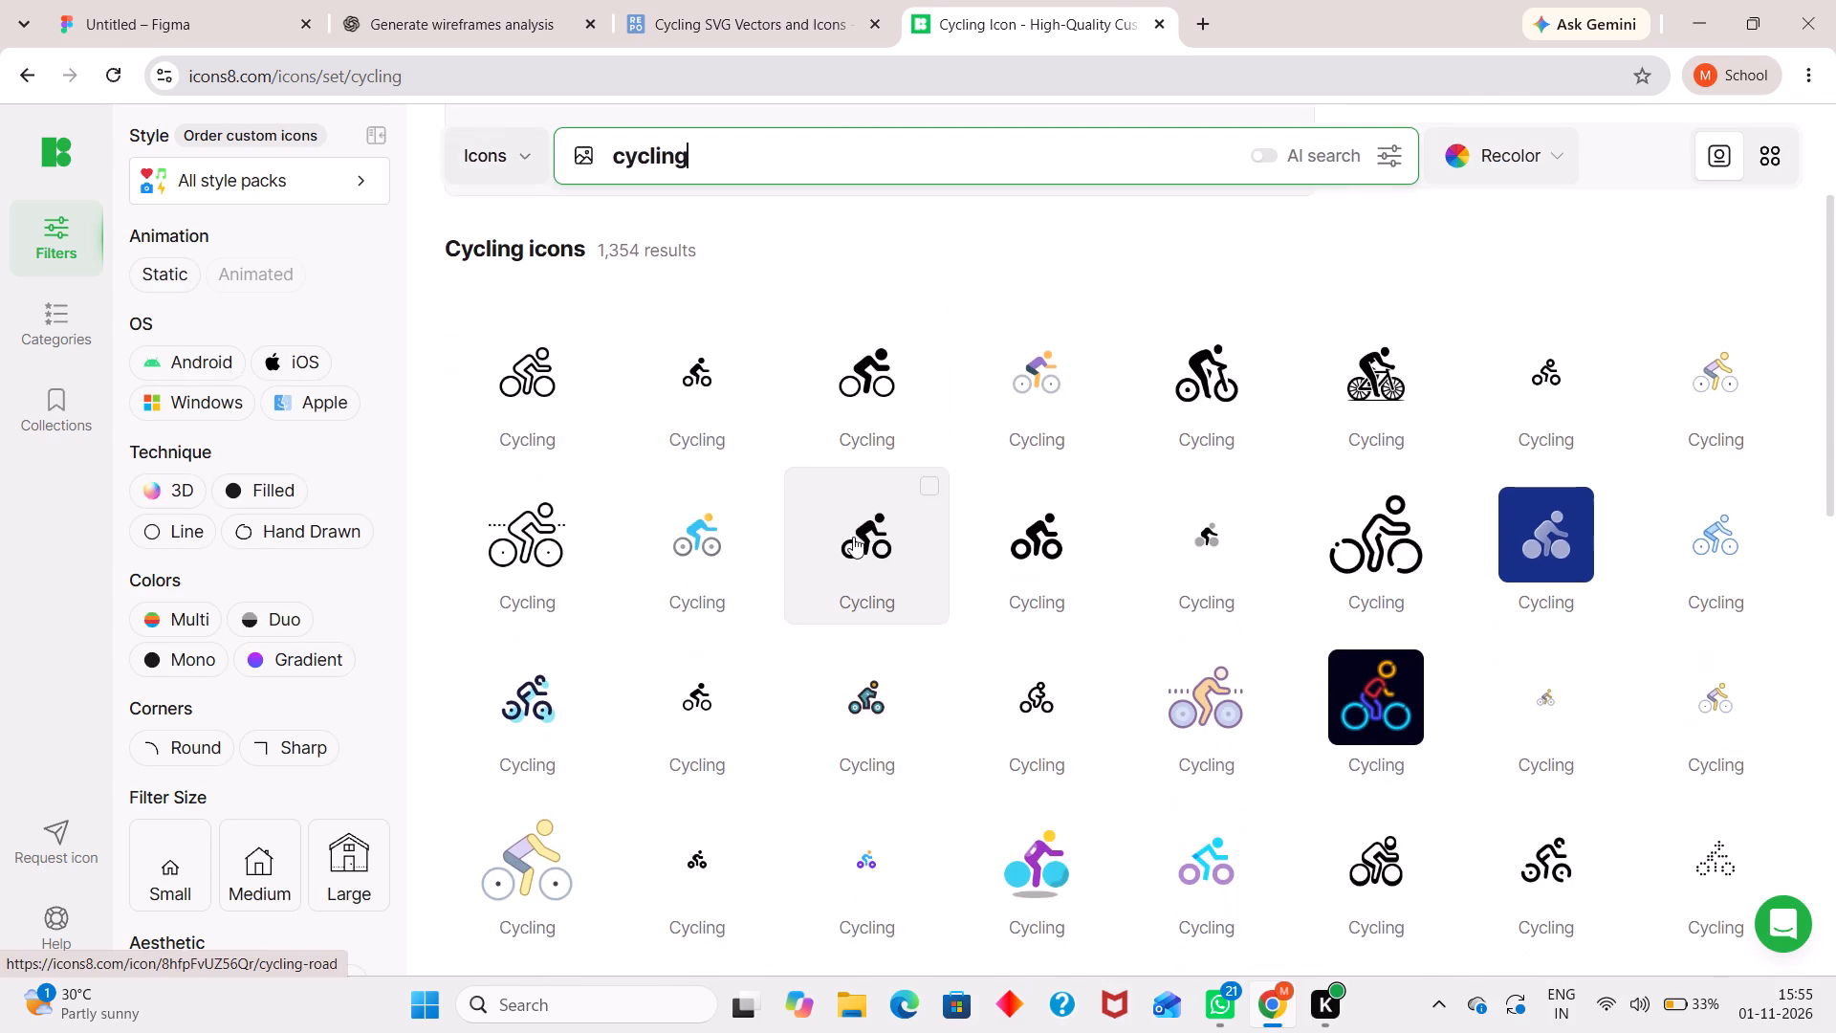
Open the details of the black iOS 27 Glyph Cycling icon in the Icons8 results.
{"action": "right_click", "coordinate": [667, 403]}
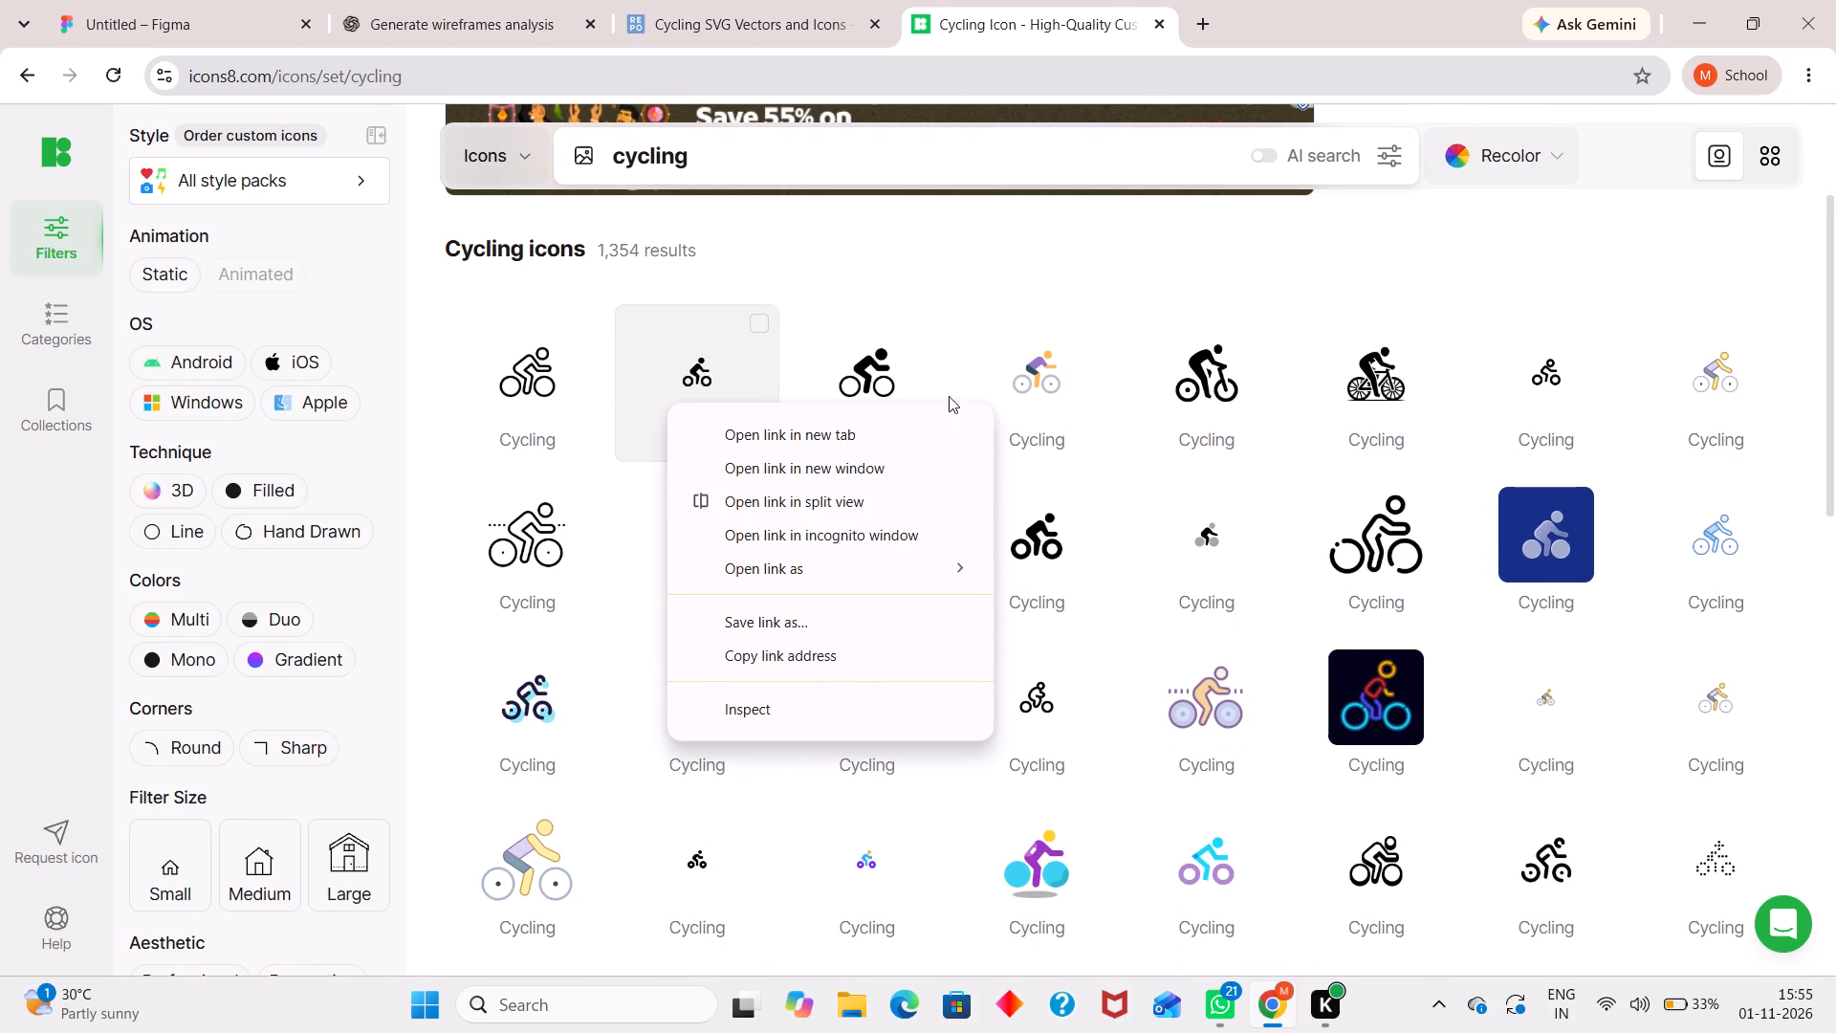
{"action": "left_click", "coordinate": [835, 305]}
{"action": "left_click", "coordinate": [745, 332]}
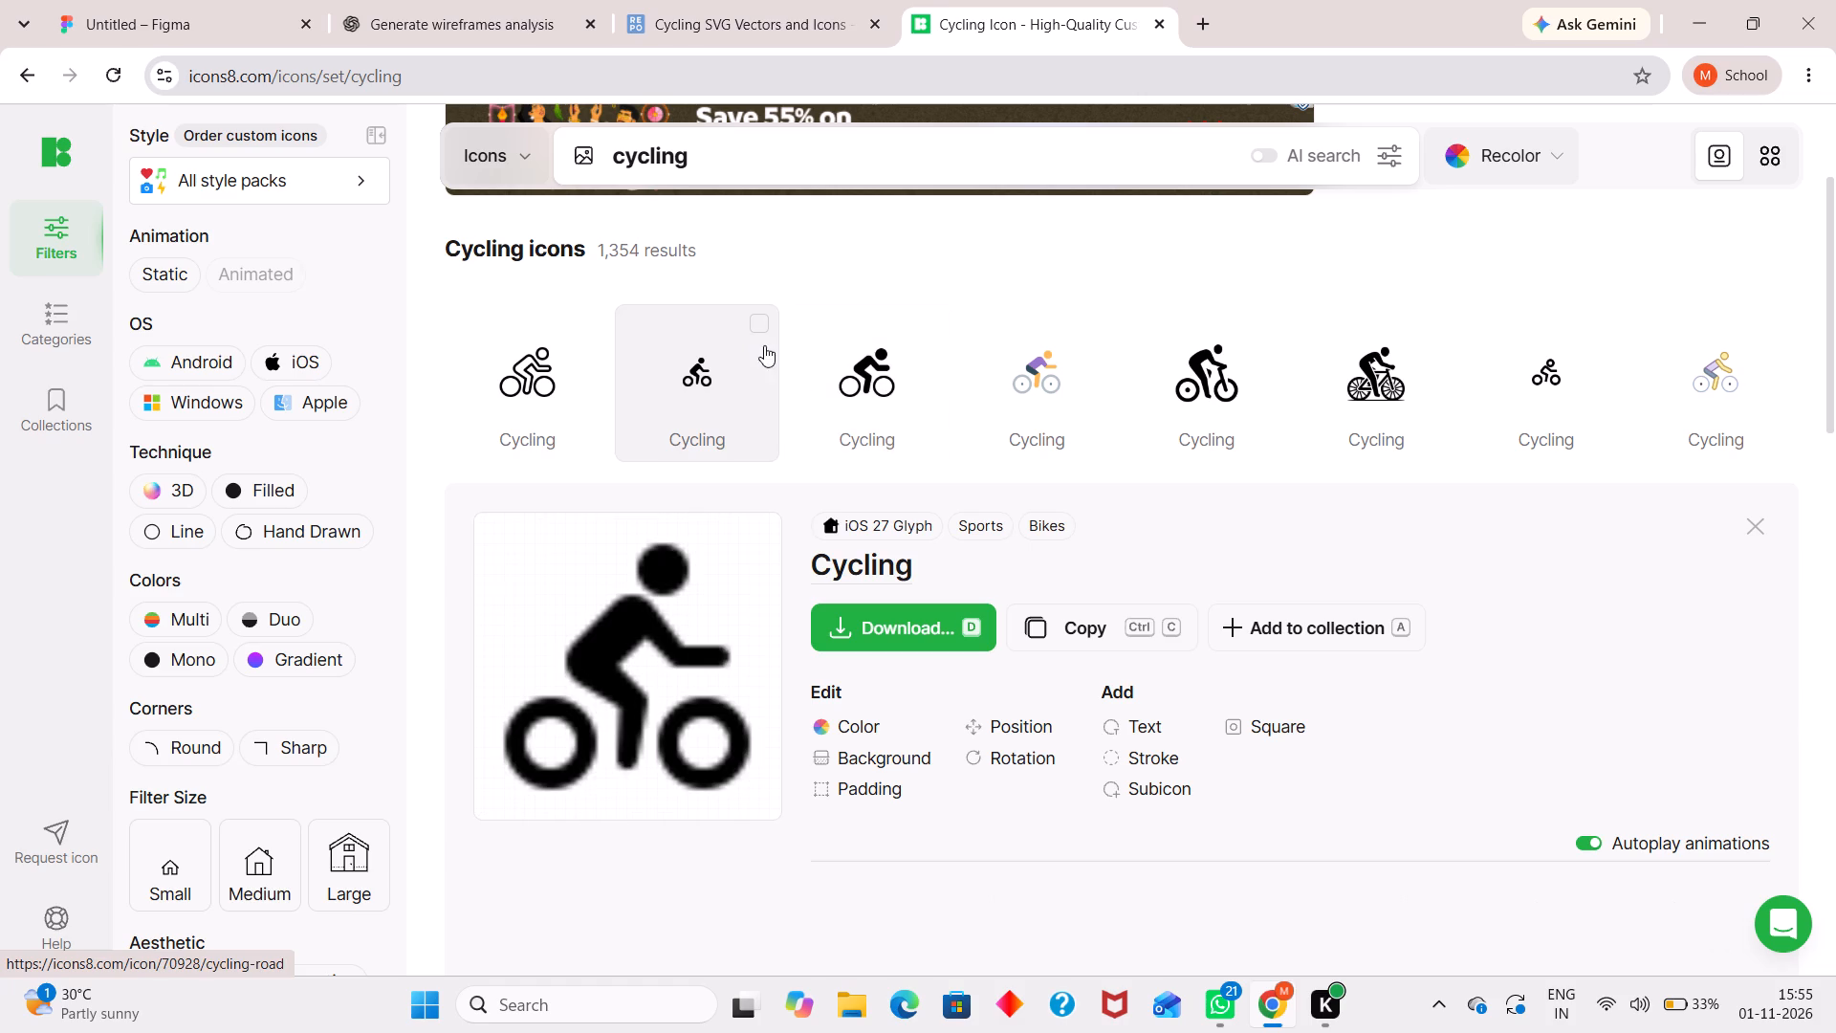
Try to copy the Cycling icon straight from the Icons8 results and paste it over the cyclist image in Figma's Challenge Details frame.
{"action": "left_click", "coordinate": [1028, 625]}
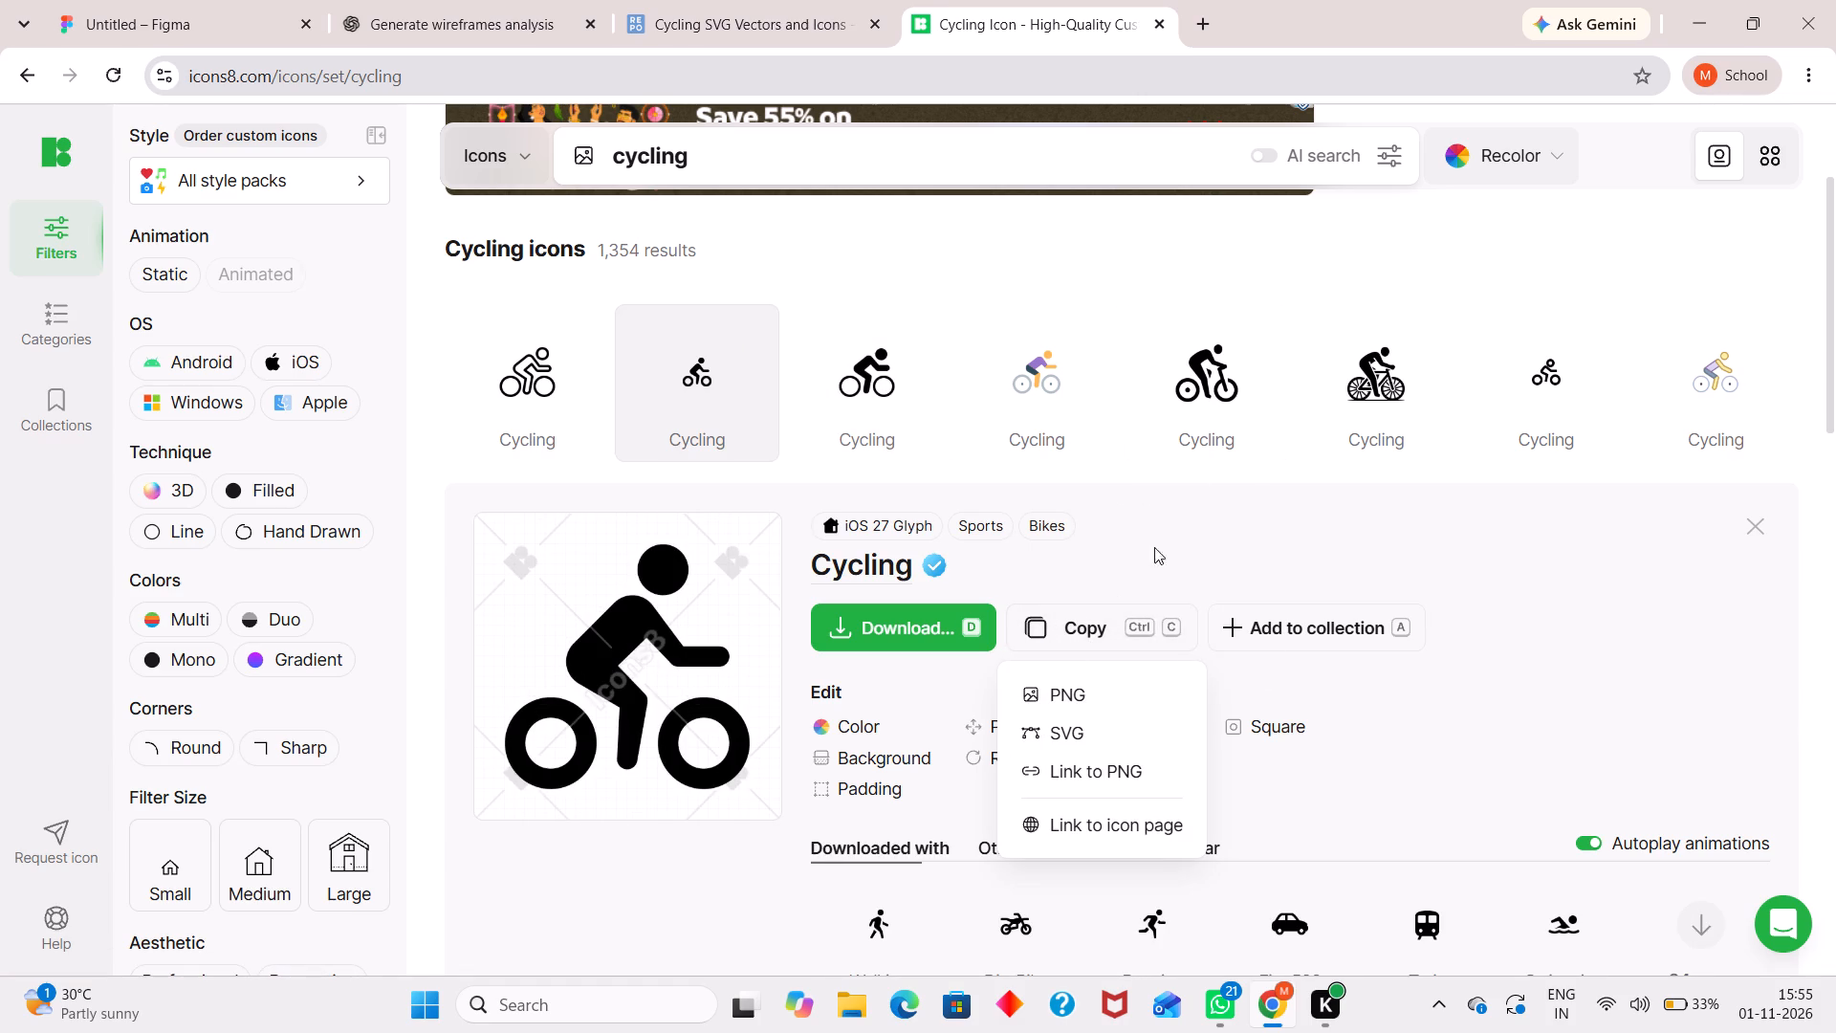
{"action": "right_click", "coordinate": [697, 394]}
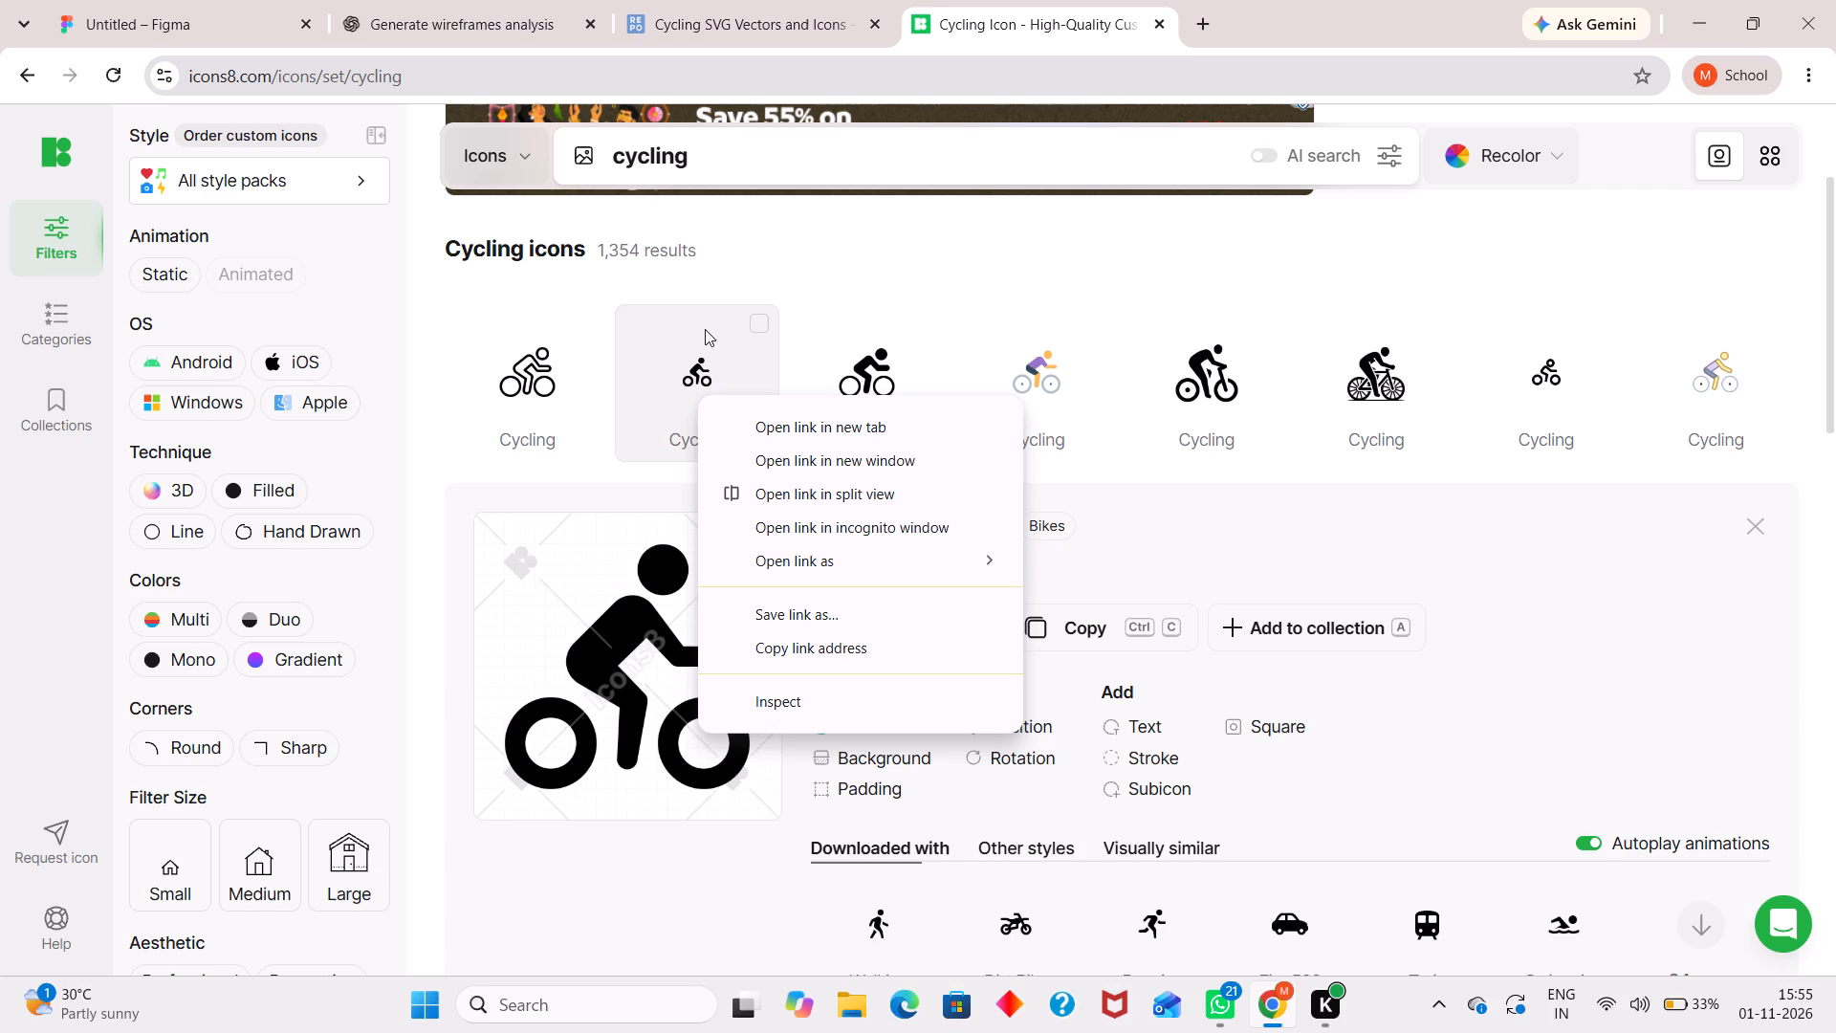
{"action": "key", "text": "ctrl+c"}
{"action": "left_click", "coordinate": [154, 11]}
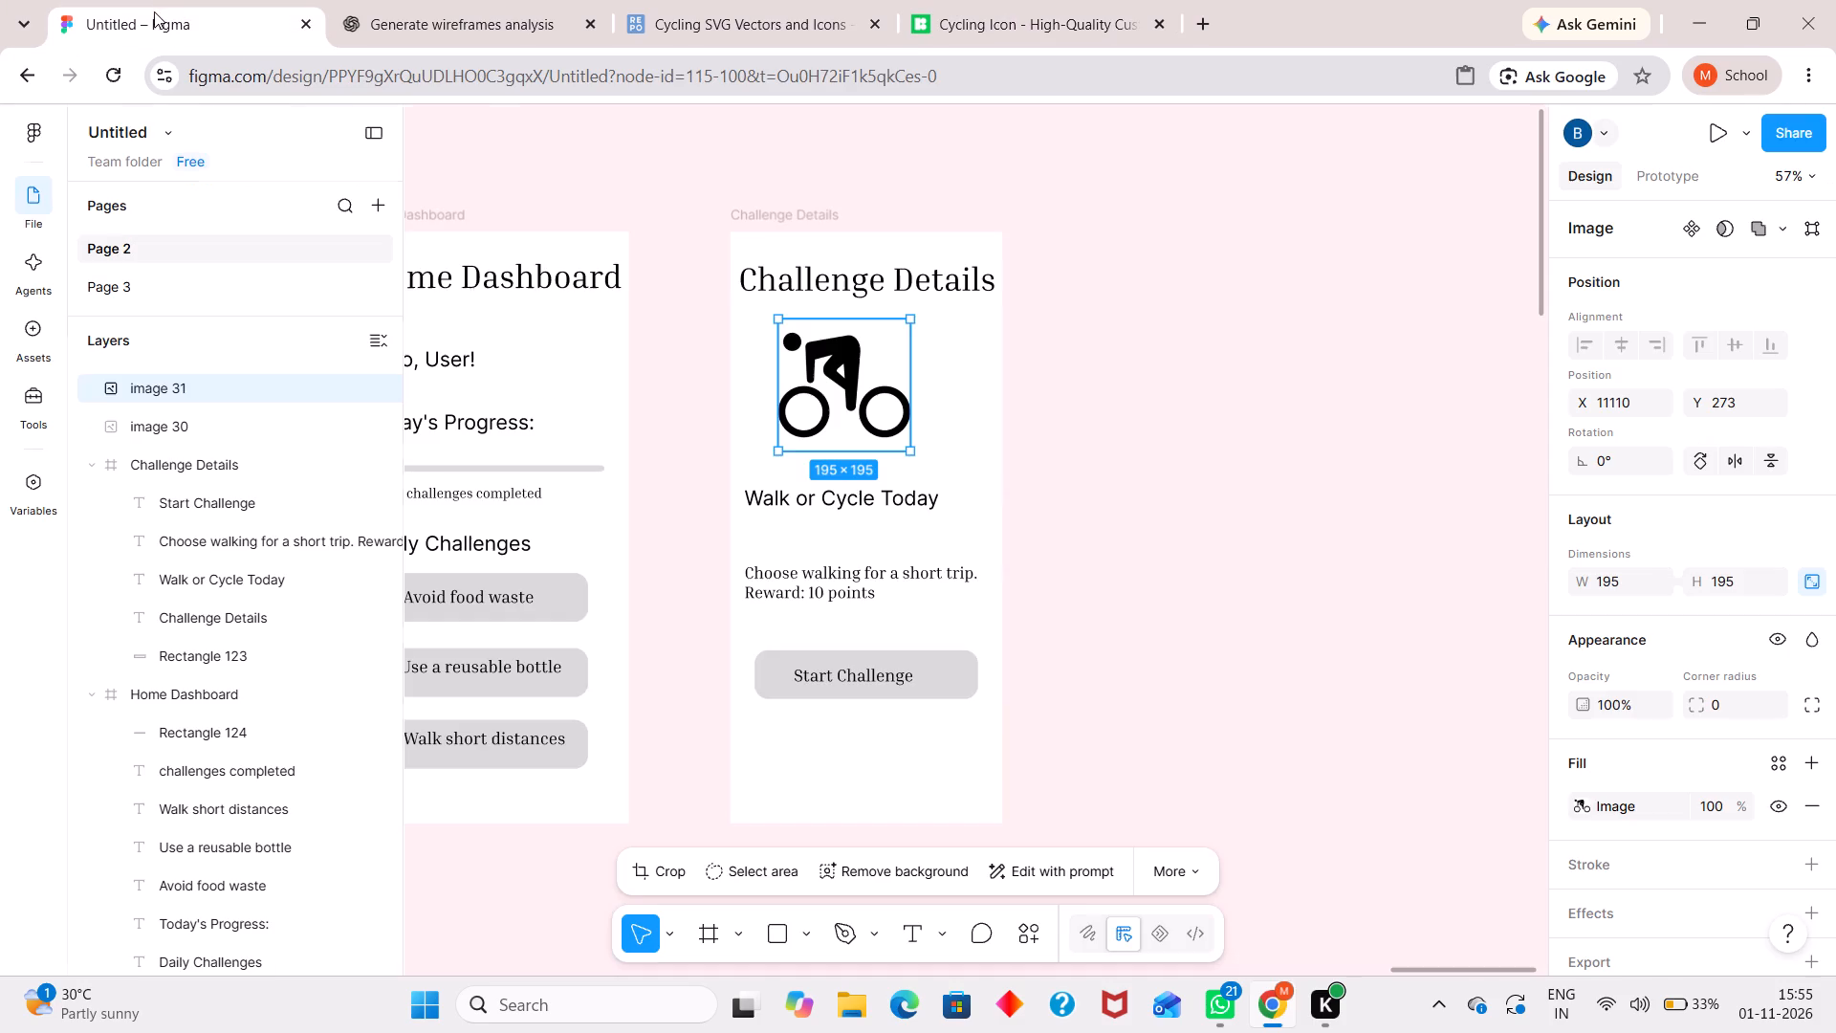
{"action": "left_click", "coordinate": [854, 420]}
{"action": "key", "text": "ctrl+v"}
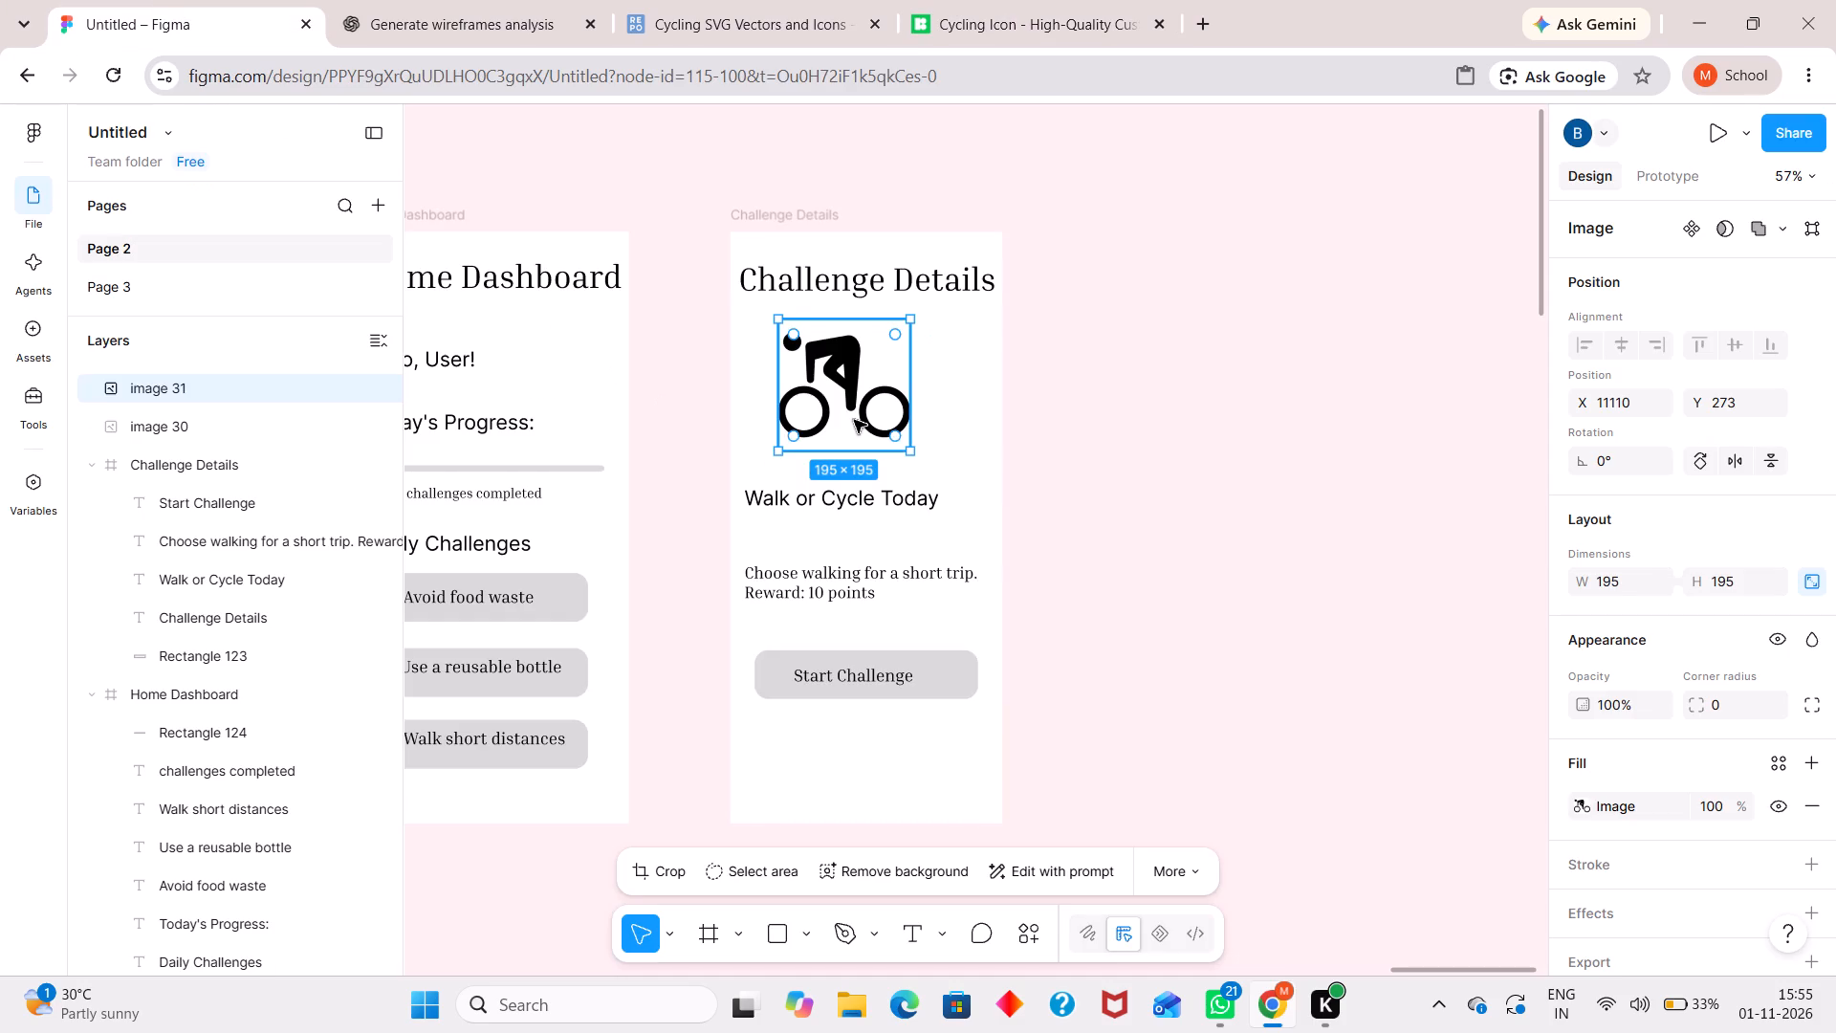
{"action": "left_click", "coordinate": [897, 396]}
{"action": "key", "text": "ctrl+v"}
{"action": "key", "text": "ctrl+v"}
Copy the Icons8 Cycling glyph as PNG and paste it in Figma to replace the cyclist image on Challenge Details.
{"action": "left_click", "coordinate": [1043, 2]}
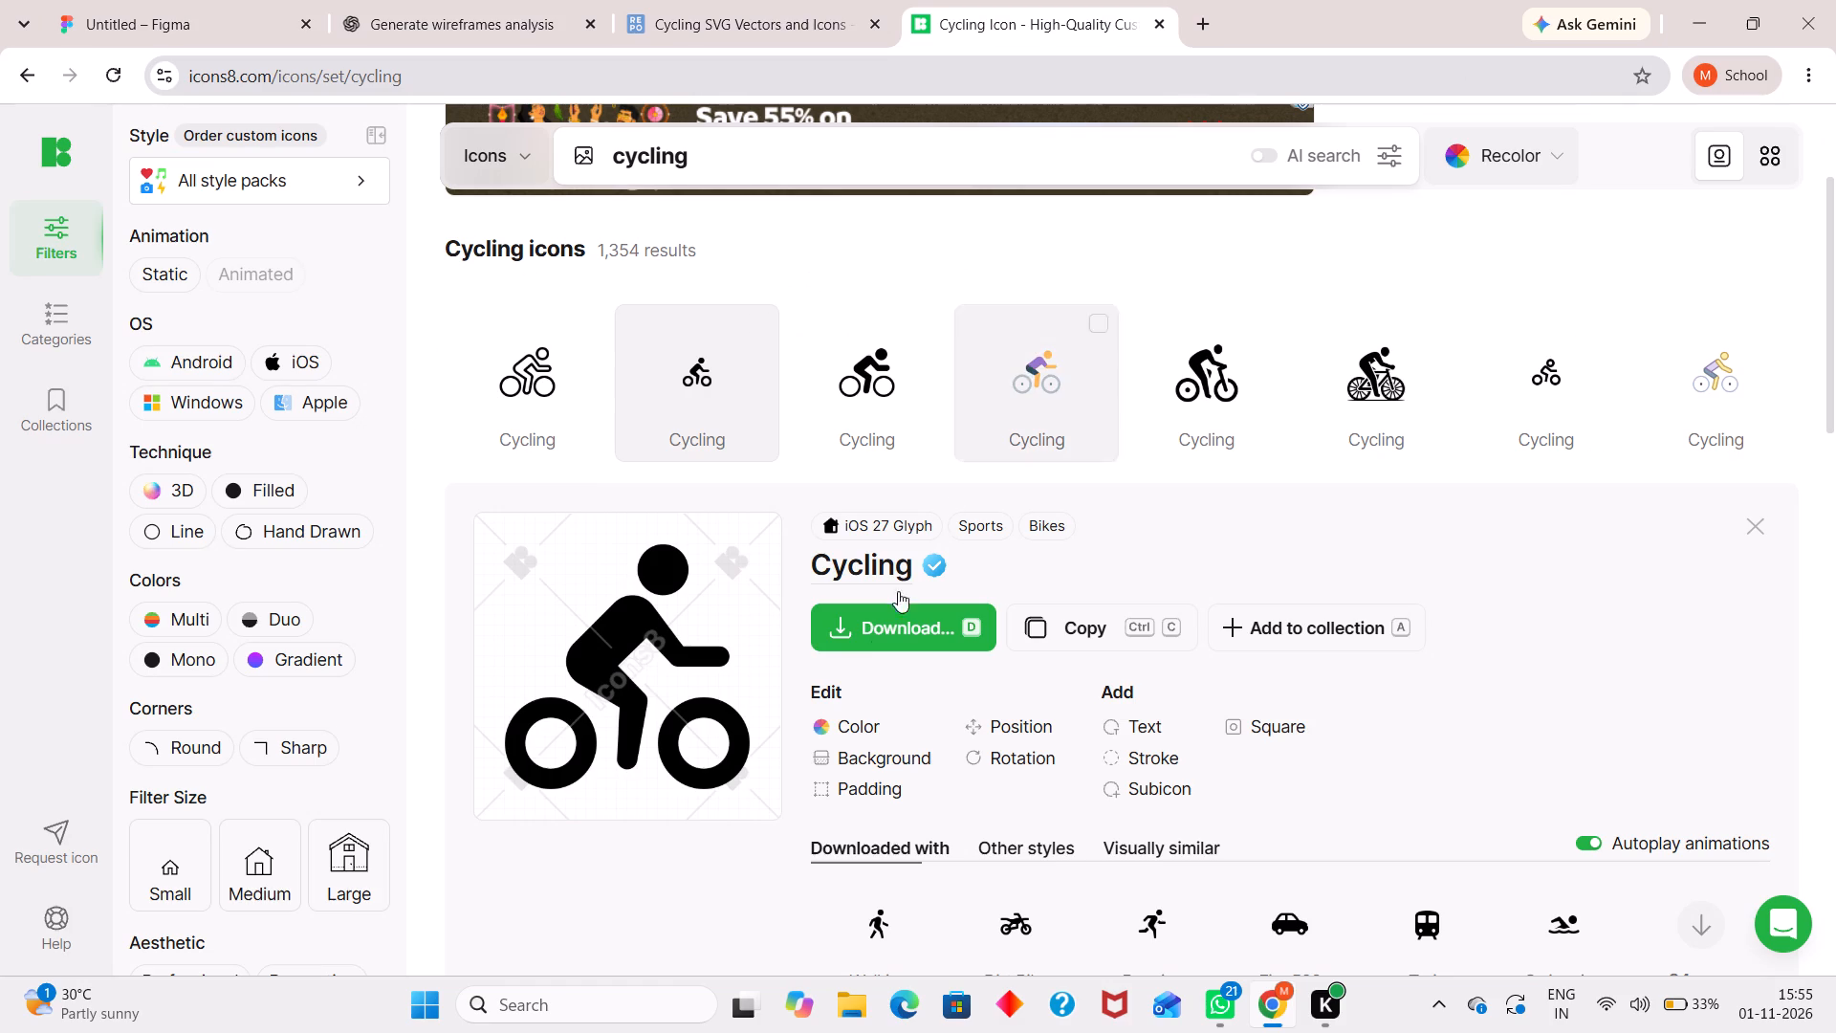
{"action": "left_click", "coordinate": [1072, 647]}
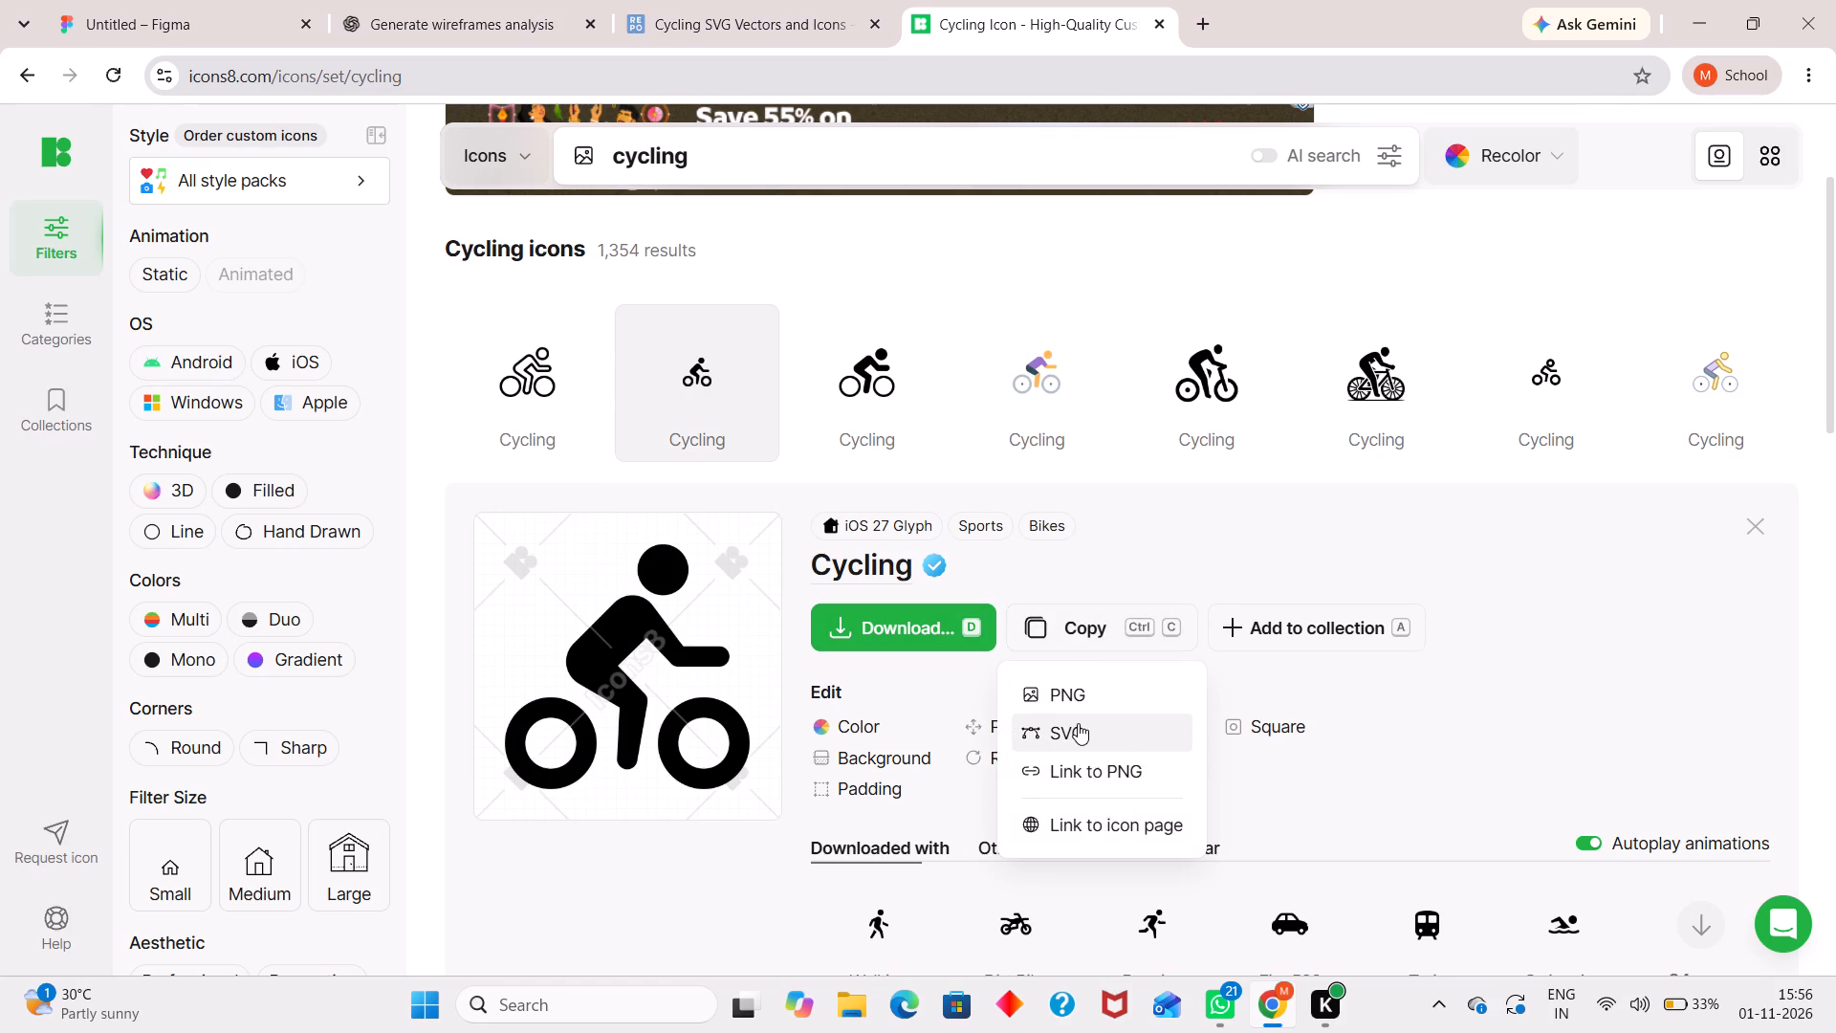
{"action": "left_click", "coordinate": [1107, 712]}
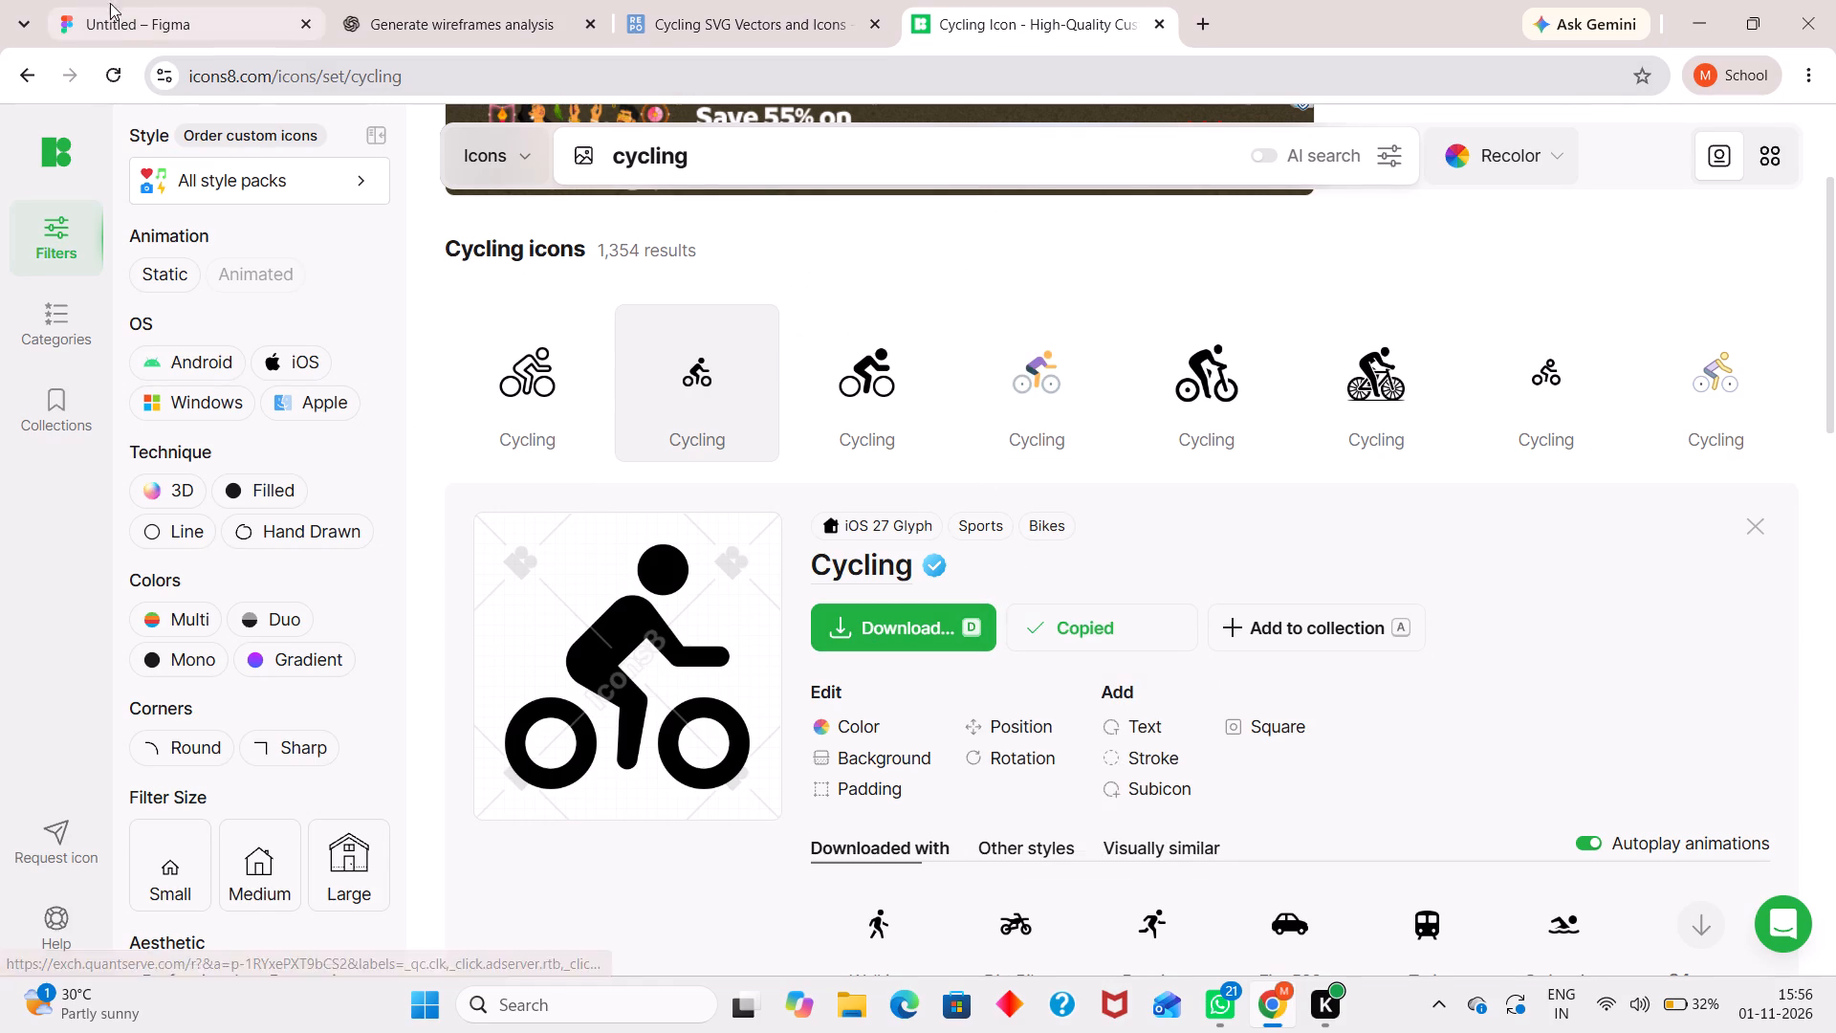
{"action": "left_click", "coordinate": [130, 18]}
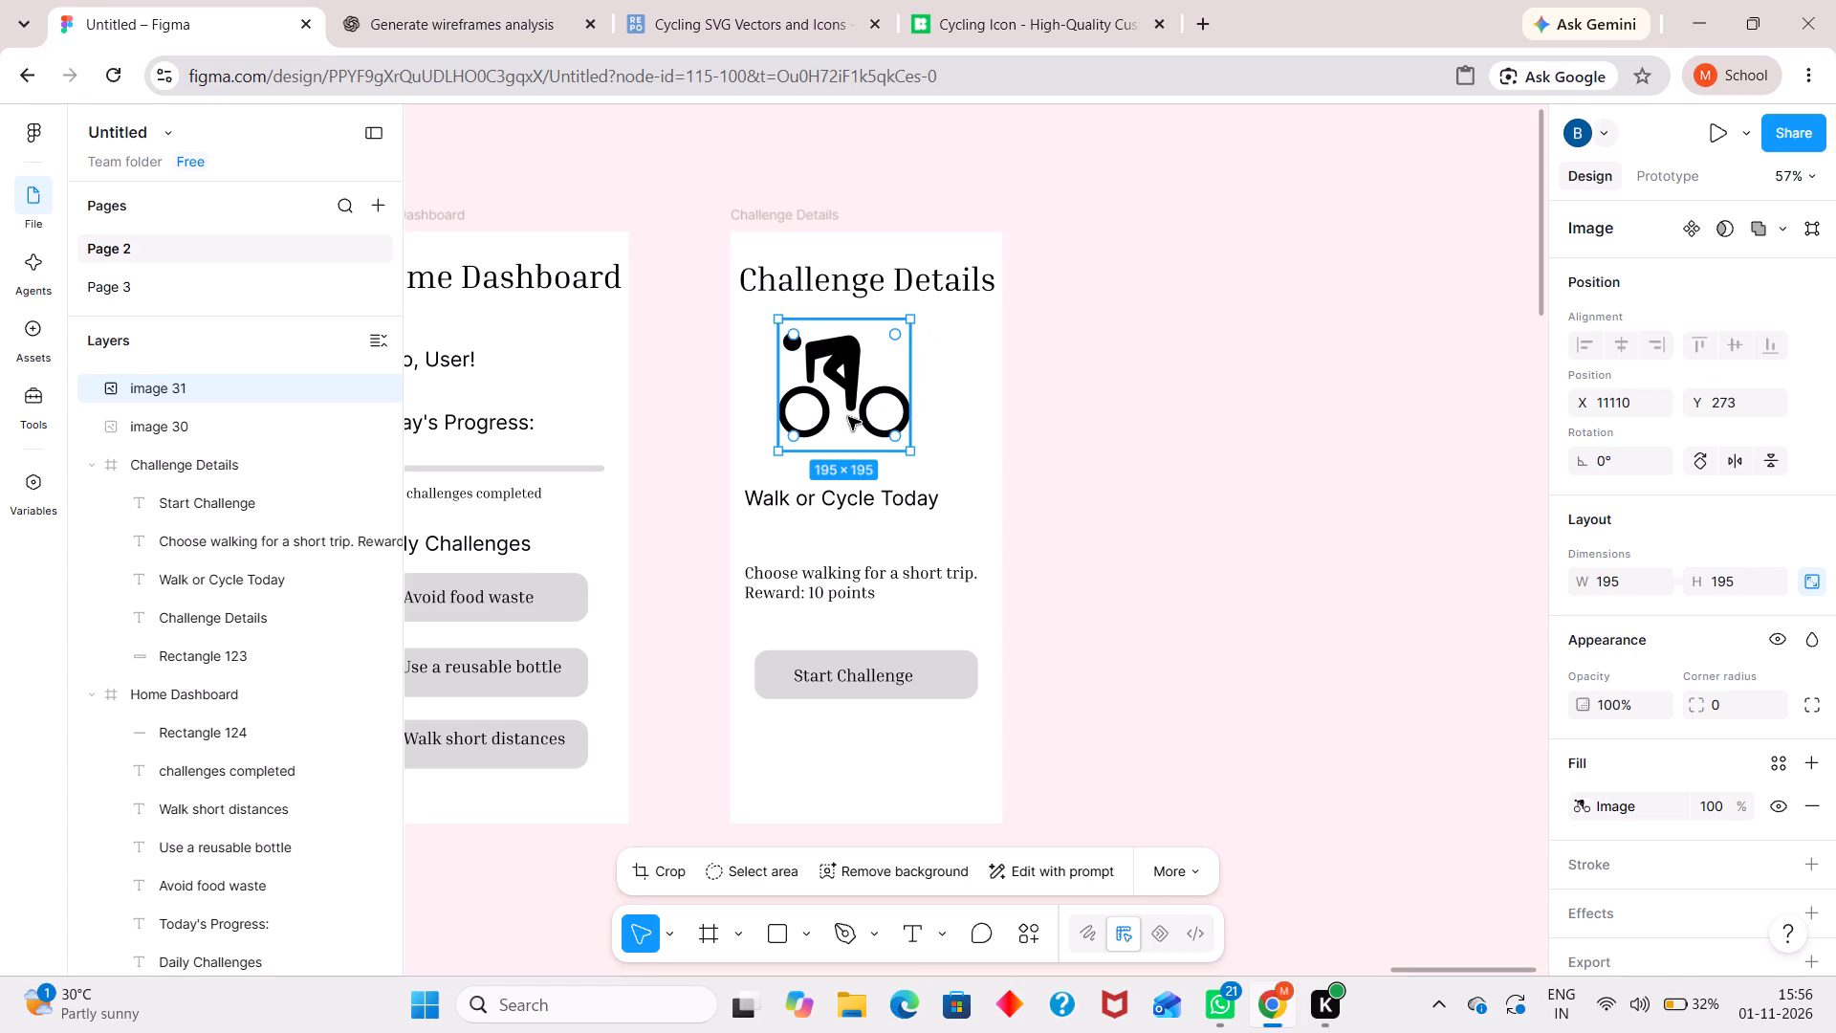
{"action": "key", "text": "ctrl+v"}
{"action": "double_click", "coordinate": [1117, 357]}
{"action": "left_click", "coordinate": [851, 388]}
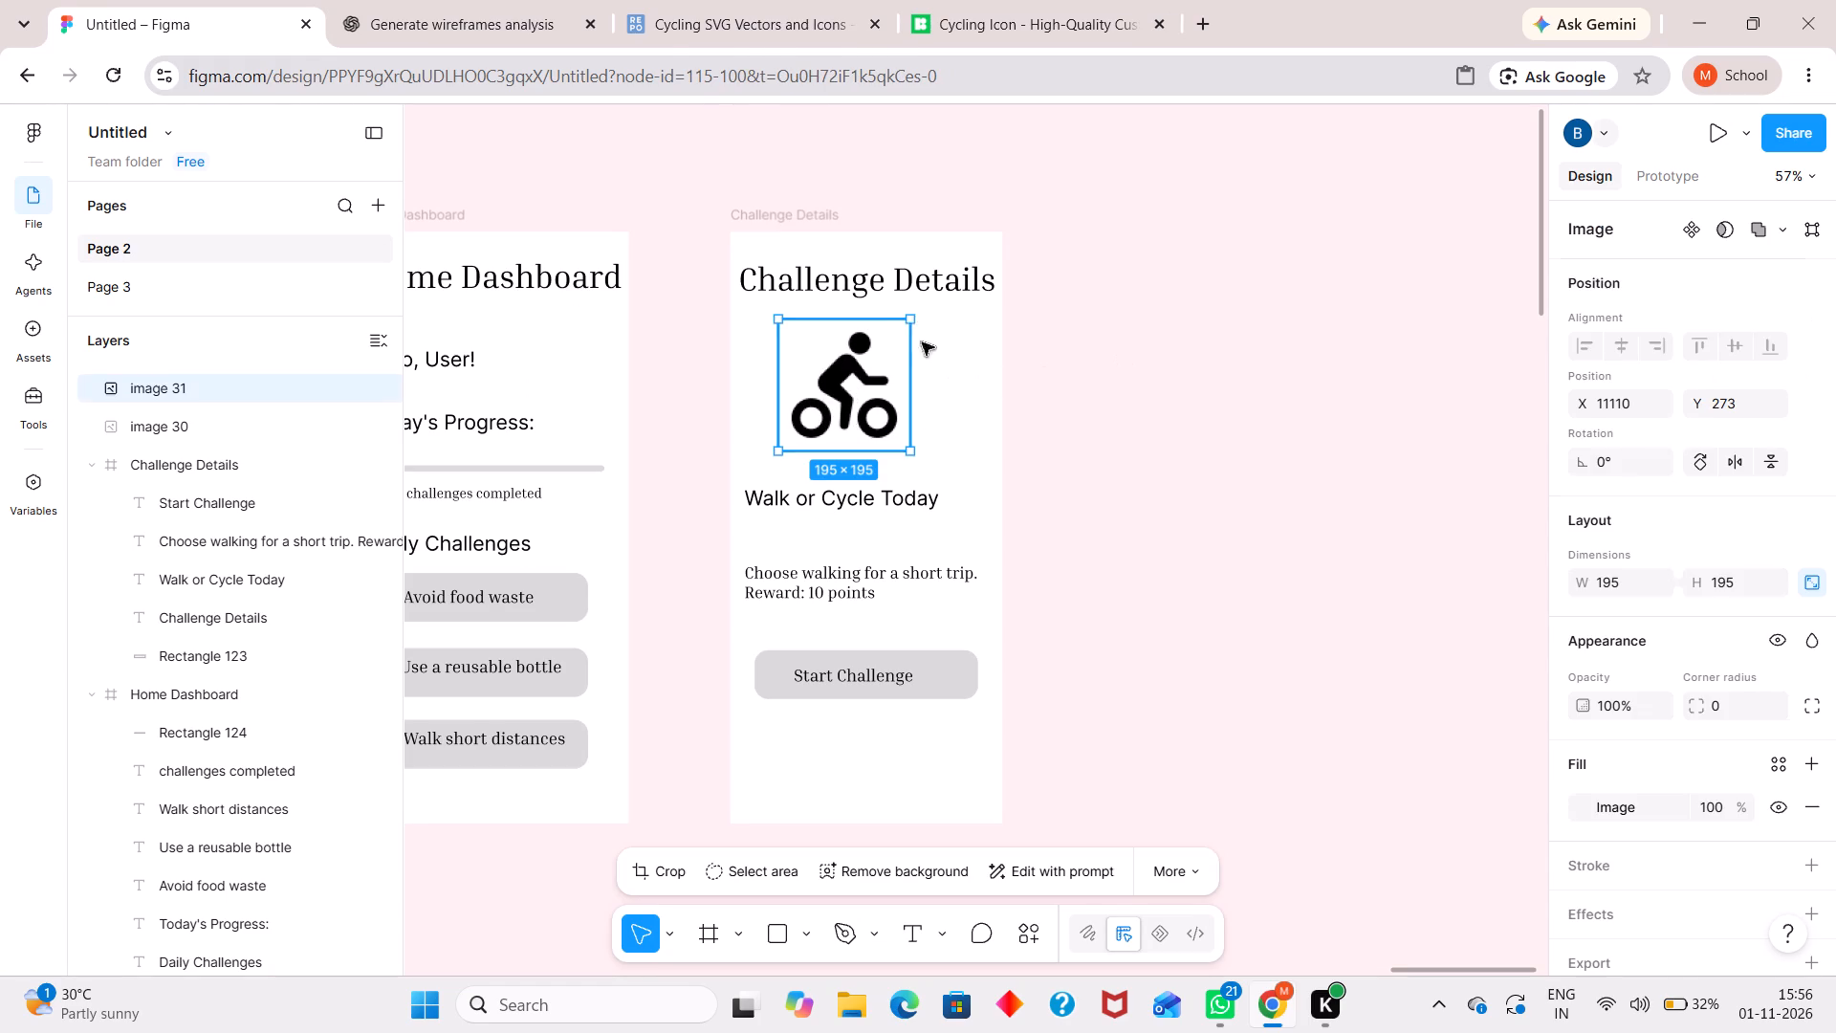
Shrink the cyclist image to about 130 × 130 and centre it between the Challenge Details title and "Walk or Cycle Today".
{"action": "left_click_drag", "start_coordinate": [909, 315], "coordinate": [885, 363]}
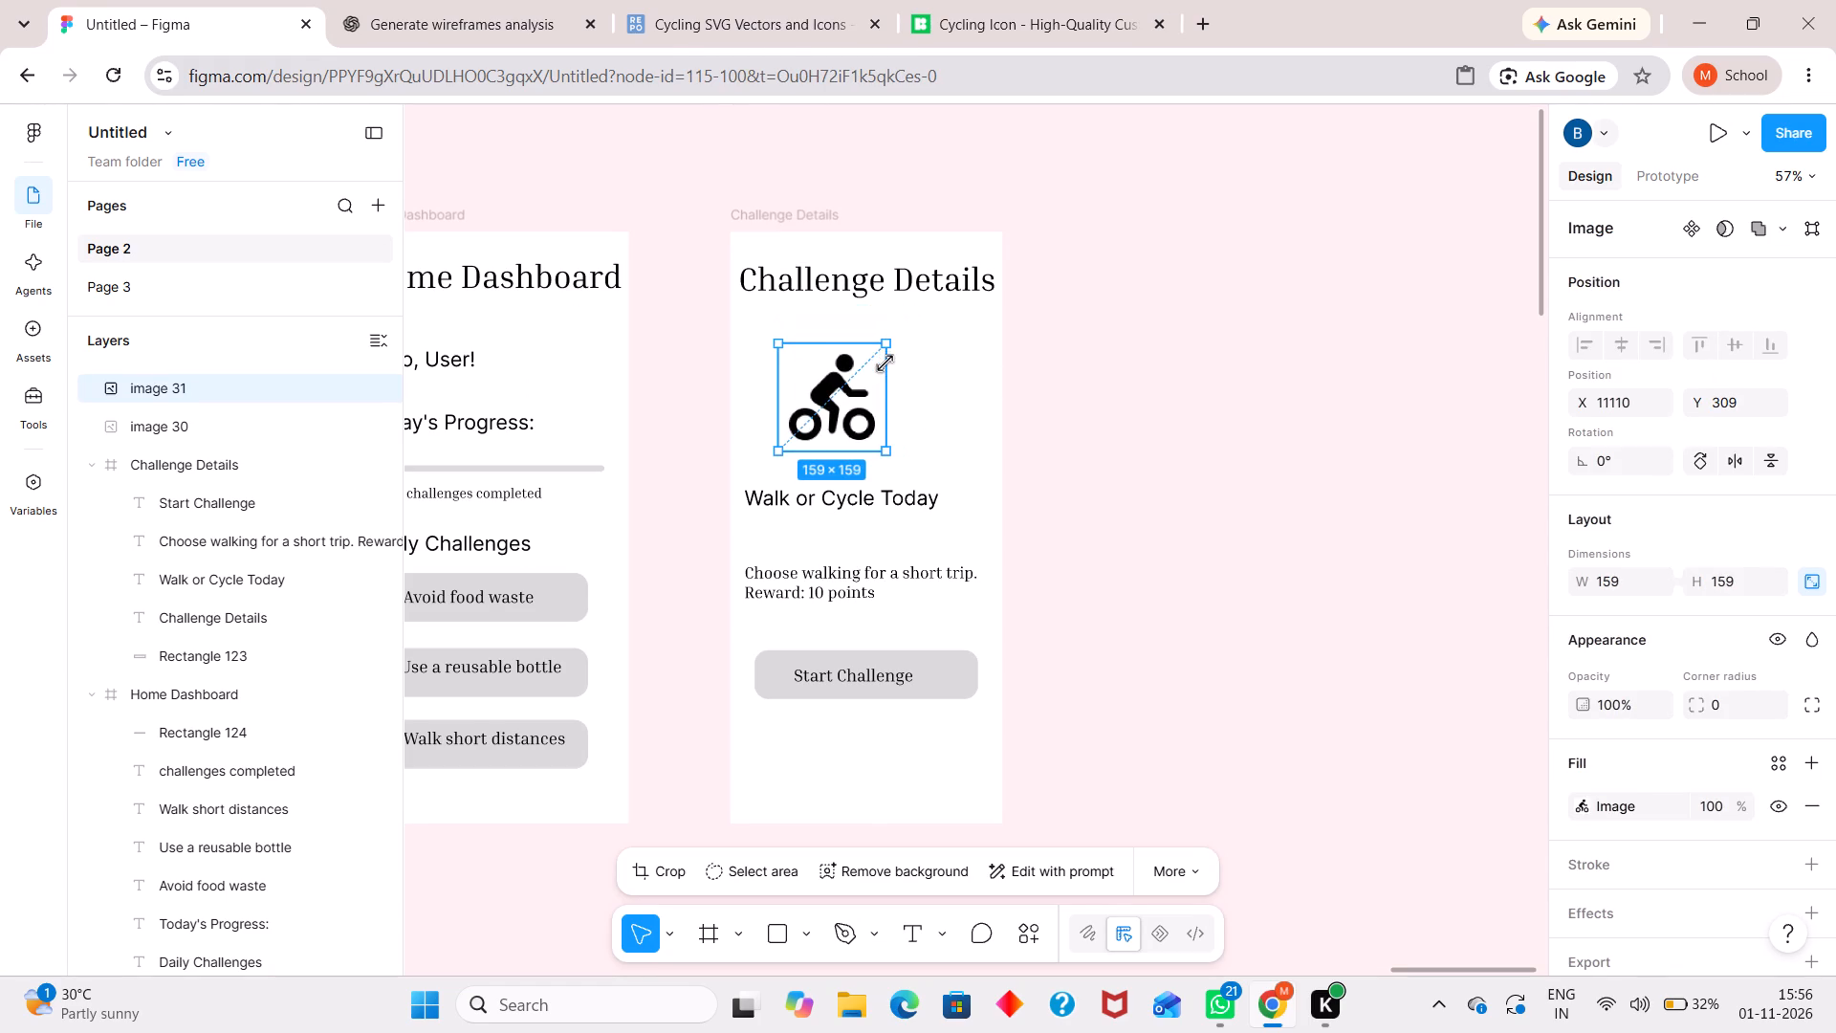
{"action": "left_click_drag", "start_coordinate": [885, 363], "coordinate": [865, 383]}
{"action": "left_click", "coordinate": [1176, 326]}
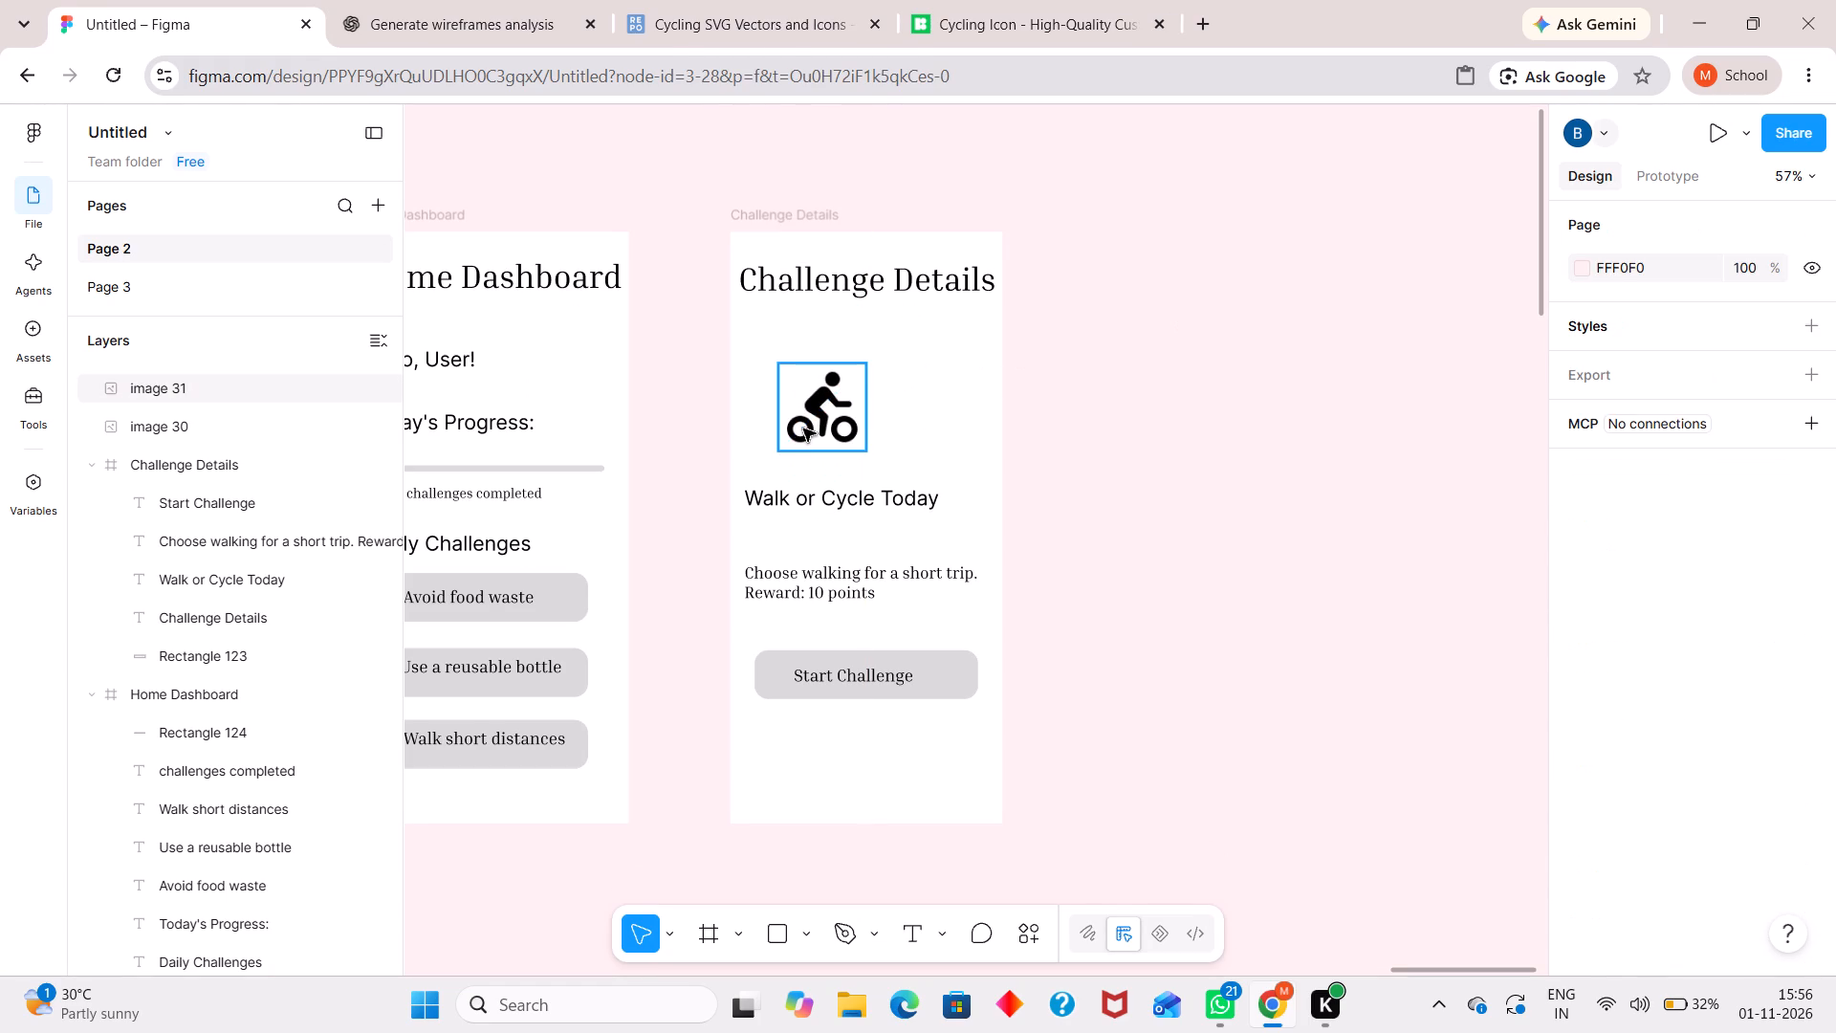
{"action": "left_click_drag", "start_coordinate": [803, 429], "coordinate": [850, 413]}
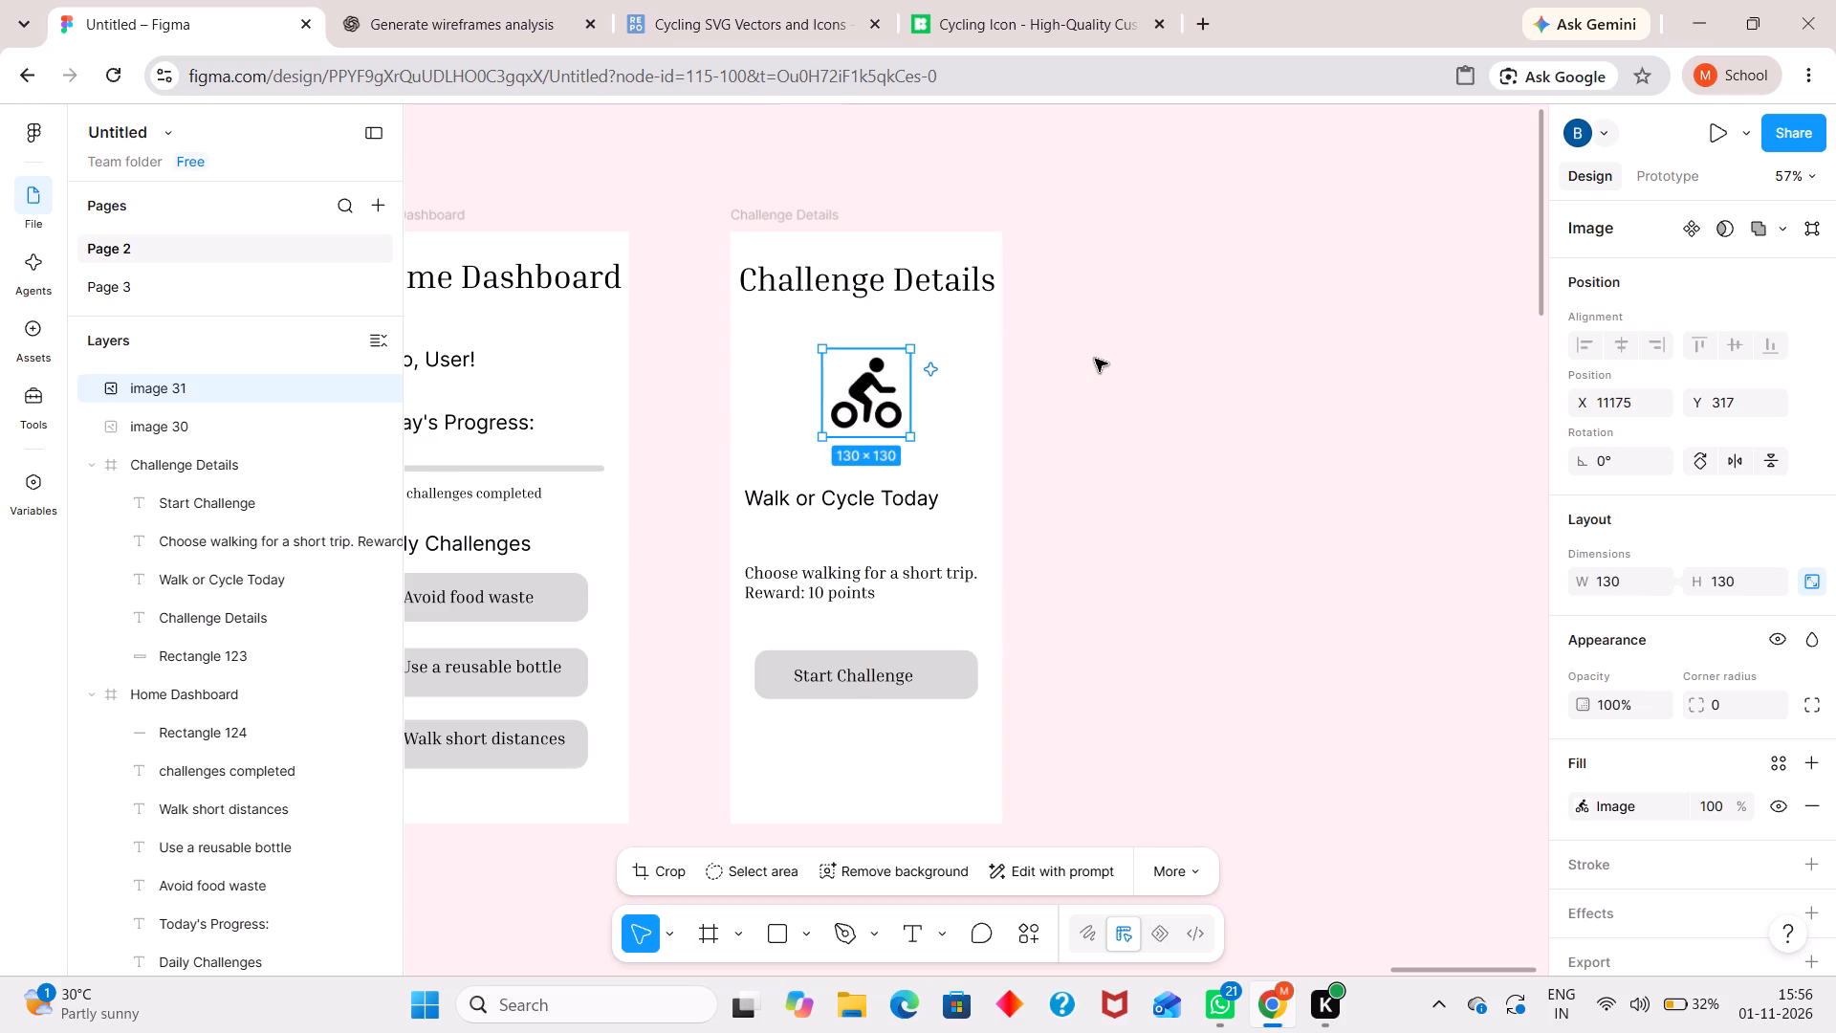
{"action": "left_click", "coordinate": [1095, 359]}
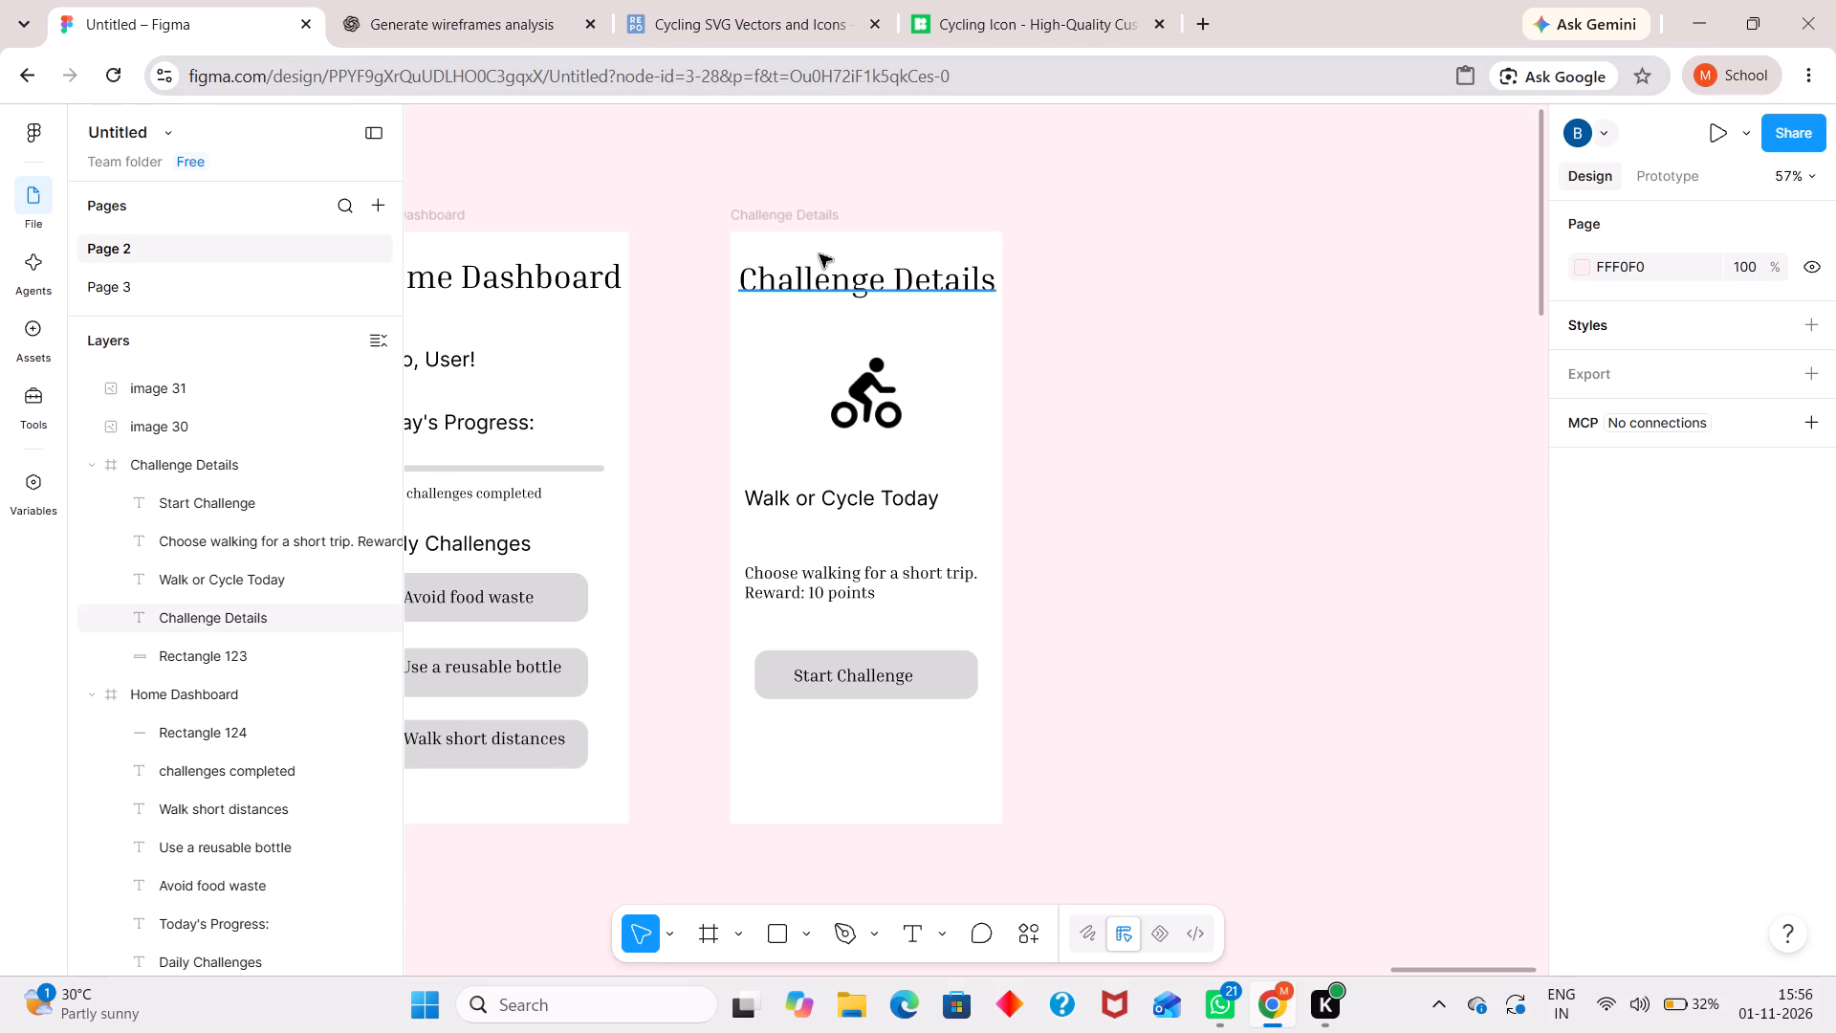
Duplicate the Challenge Details frame and place the copy to its right, top-aligned at X 11591, Y 144.
{"action": "left_click_drag", "start_coordinate": [783, 211], "coordinate": [1080, 231], "text": "alt"}
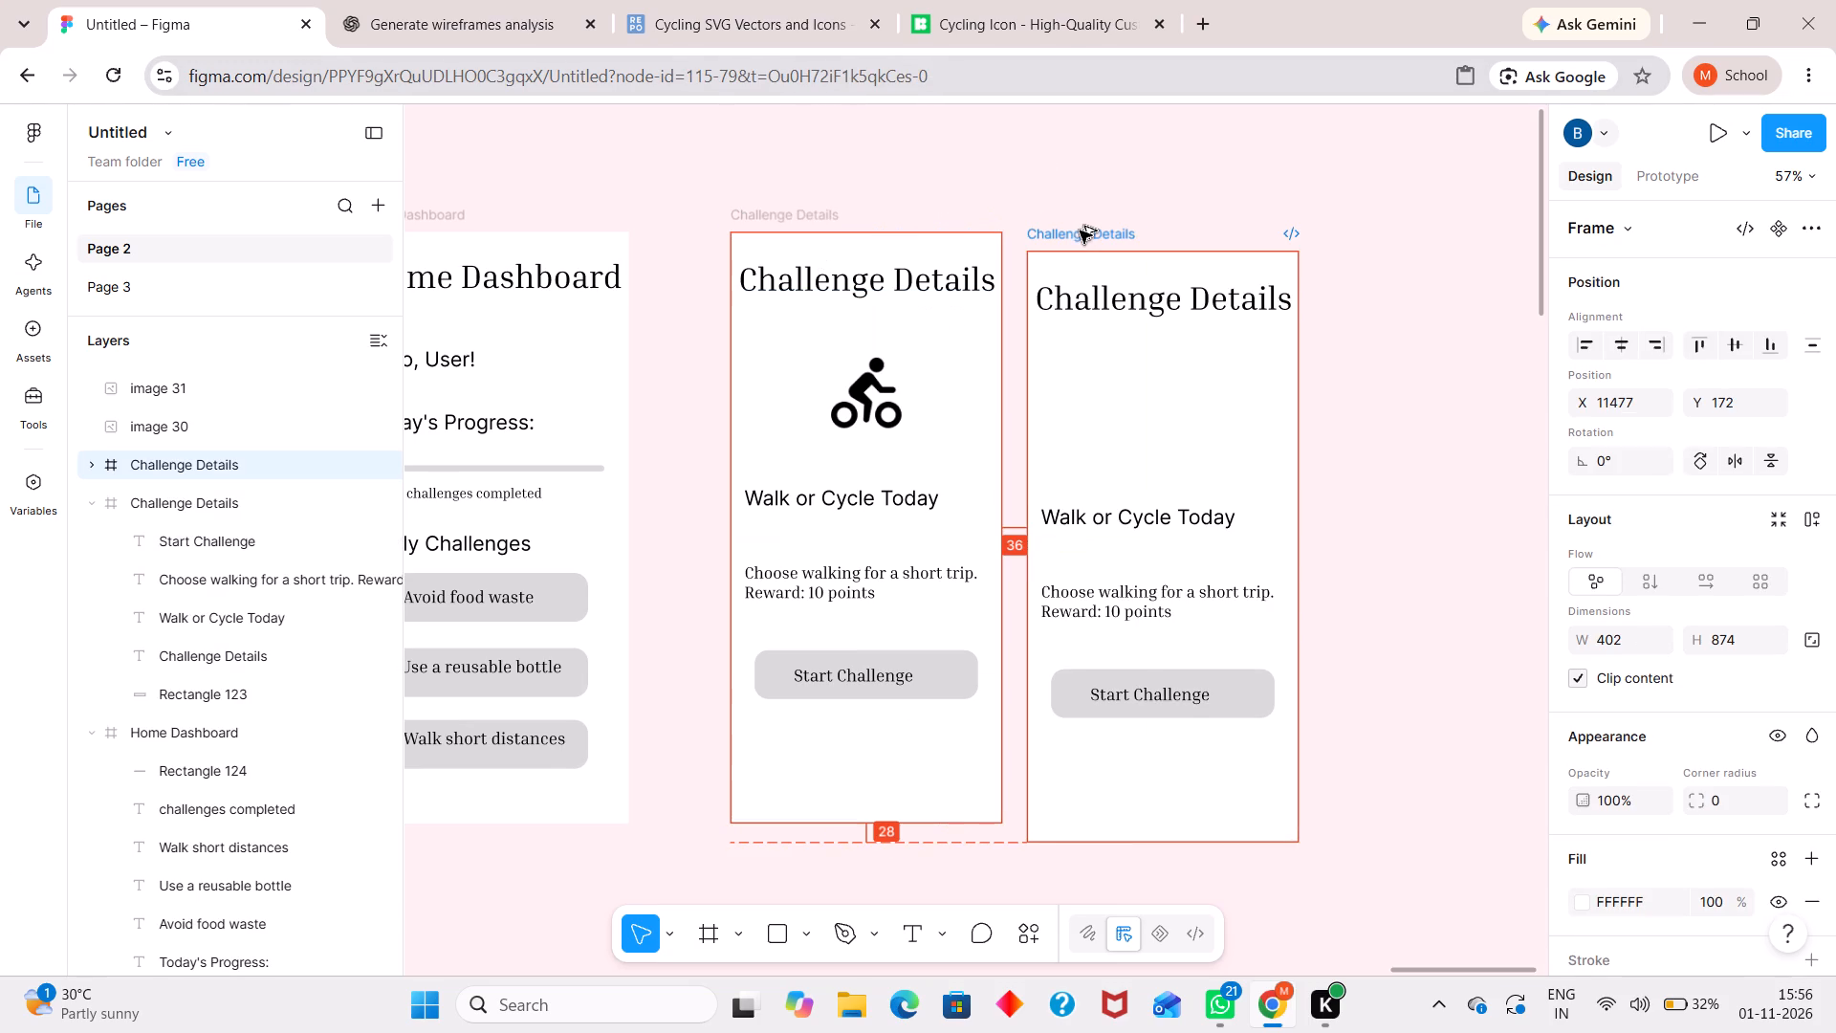
{"action": "left_click_drag", "start_coordinate": [1080, 231], "coordinate": [1125, 226], "text": "alt"}
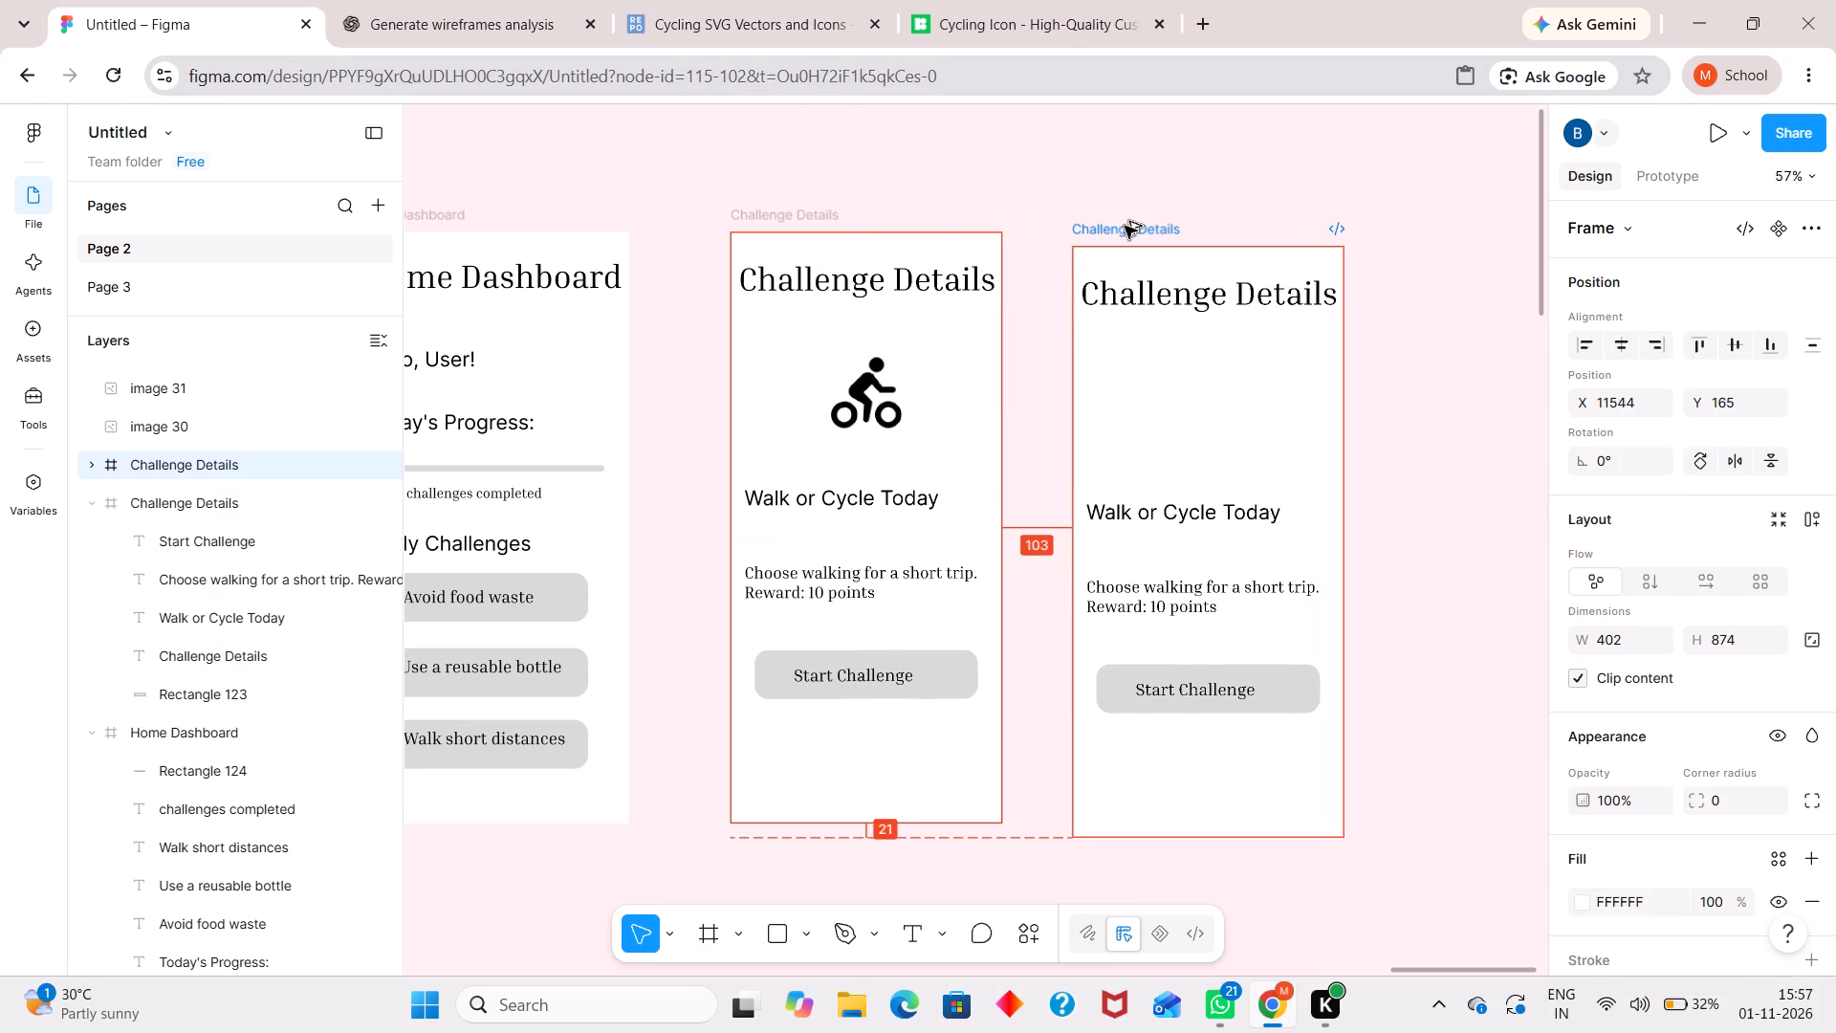
{"action": "left_click_drag", "start_coordinate": [1125, 226], "coordinate": [1162, 210], "text": "alt"}
{"action": "left_click", "coordinate": [1195, 197]}
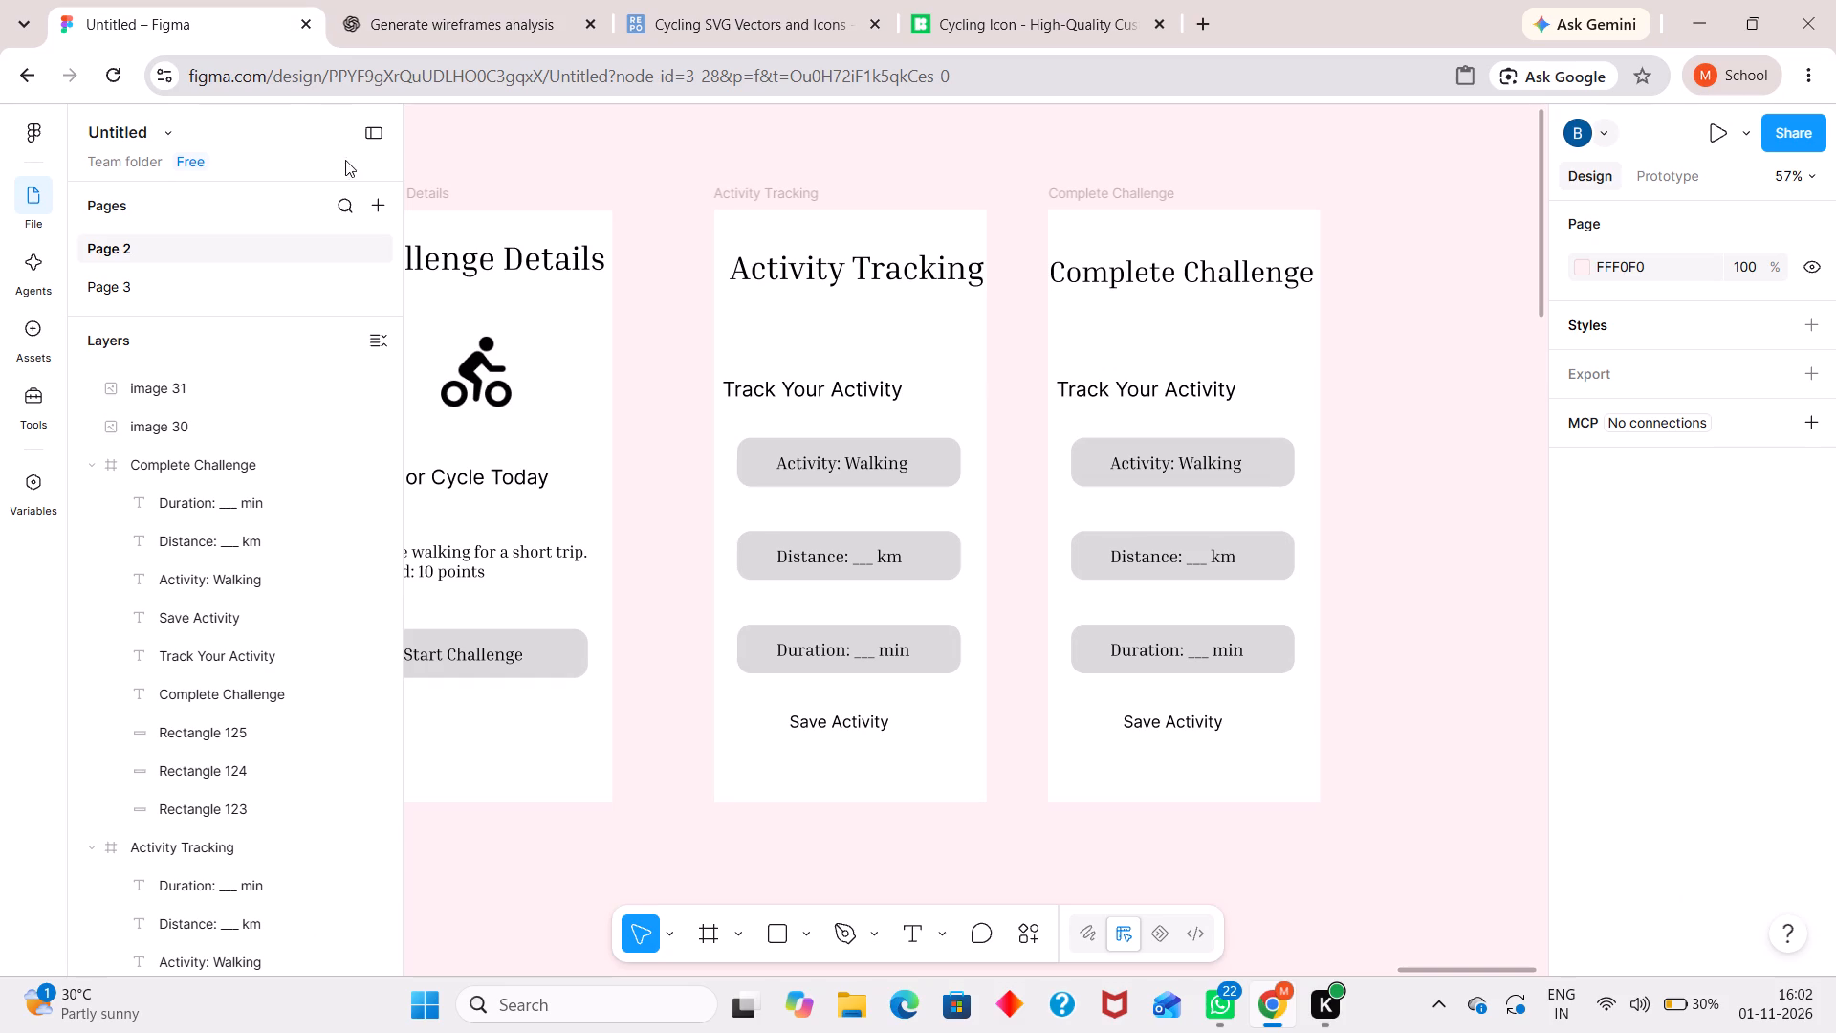
{"action": "double_click", "coordinate": [1170, 390]}
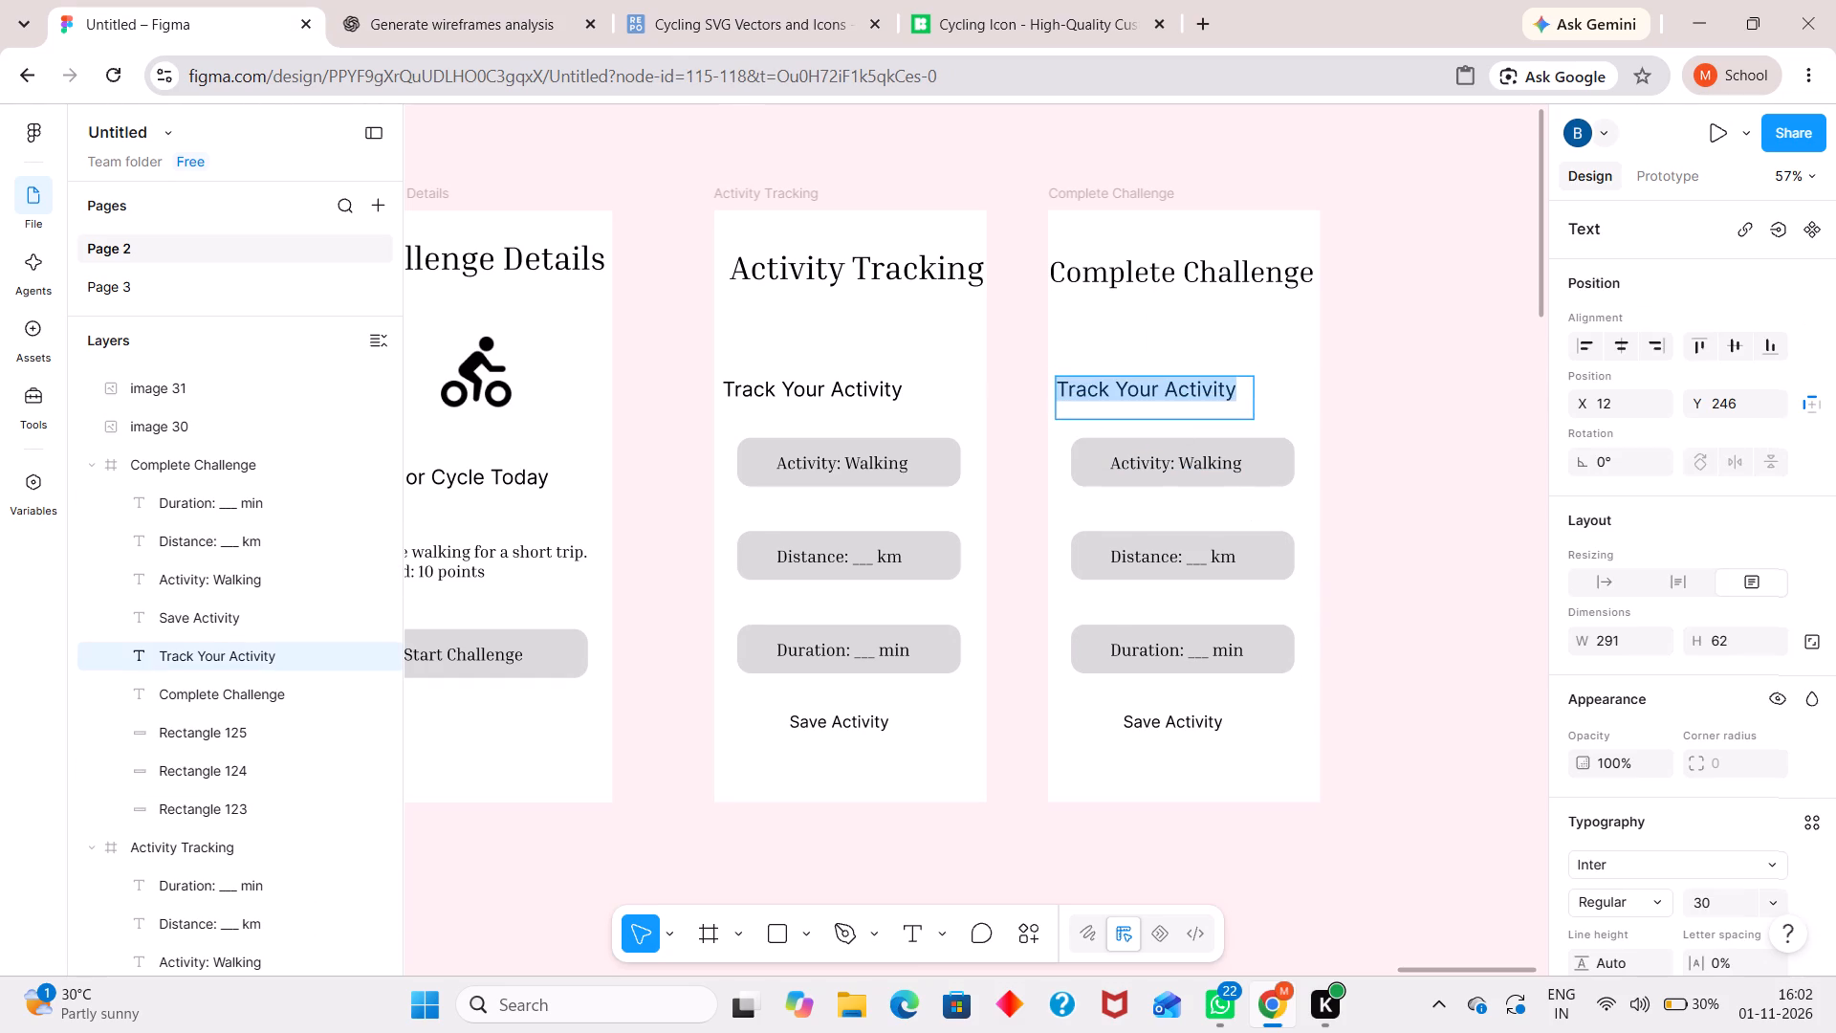
{"action": "key", "text": "ctrl+v"}
{"action": "left_click", "coordinate": [1374, 434]}
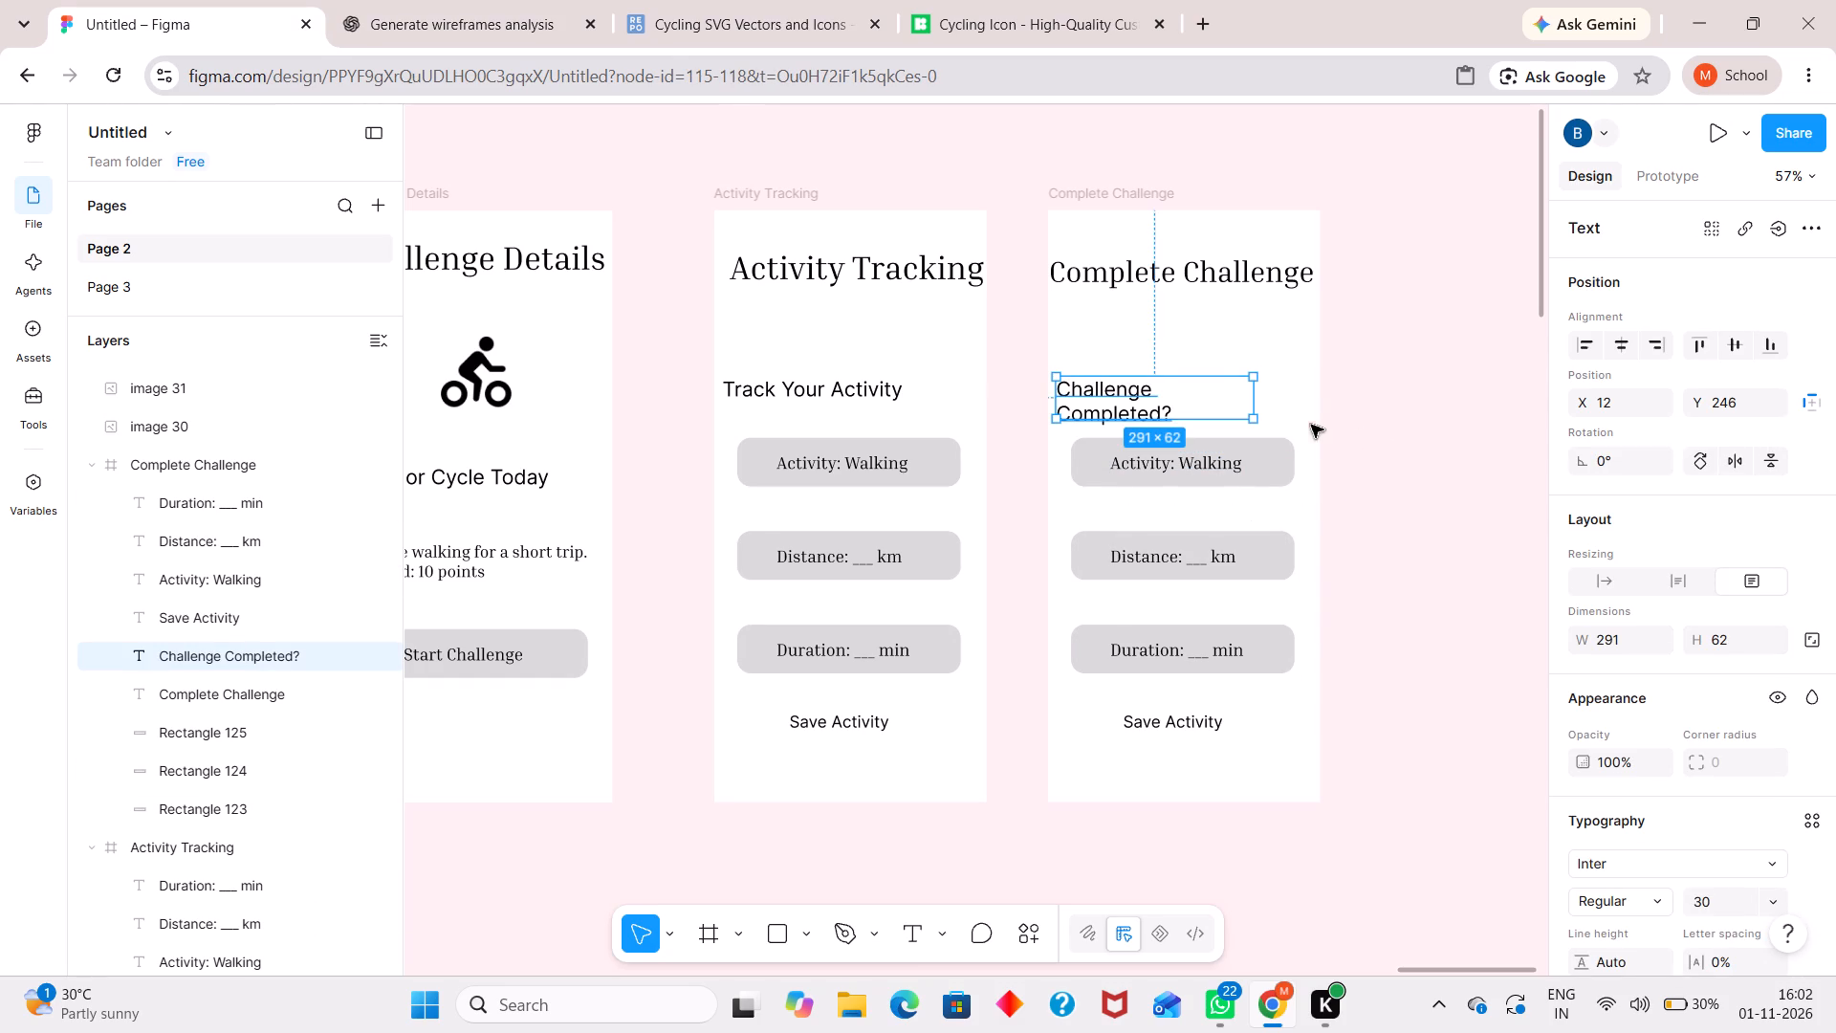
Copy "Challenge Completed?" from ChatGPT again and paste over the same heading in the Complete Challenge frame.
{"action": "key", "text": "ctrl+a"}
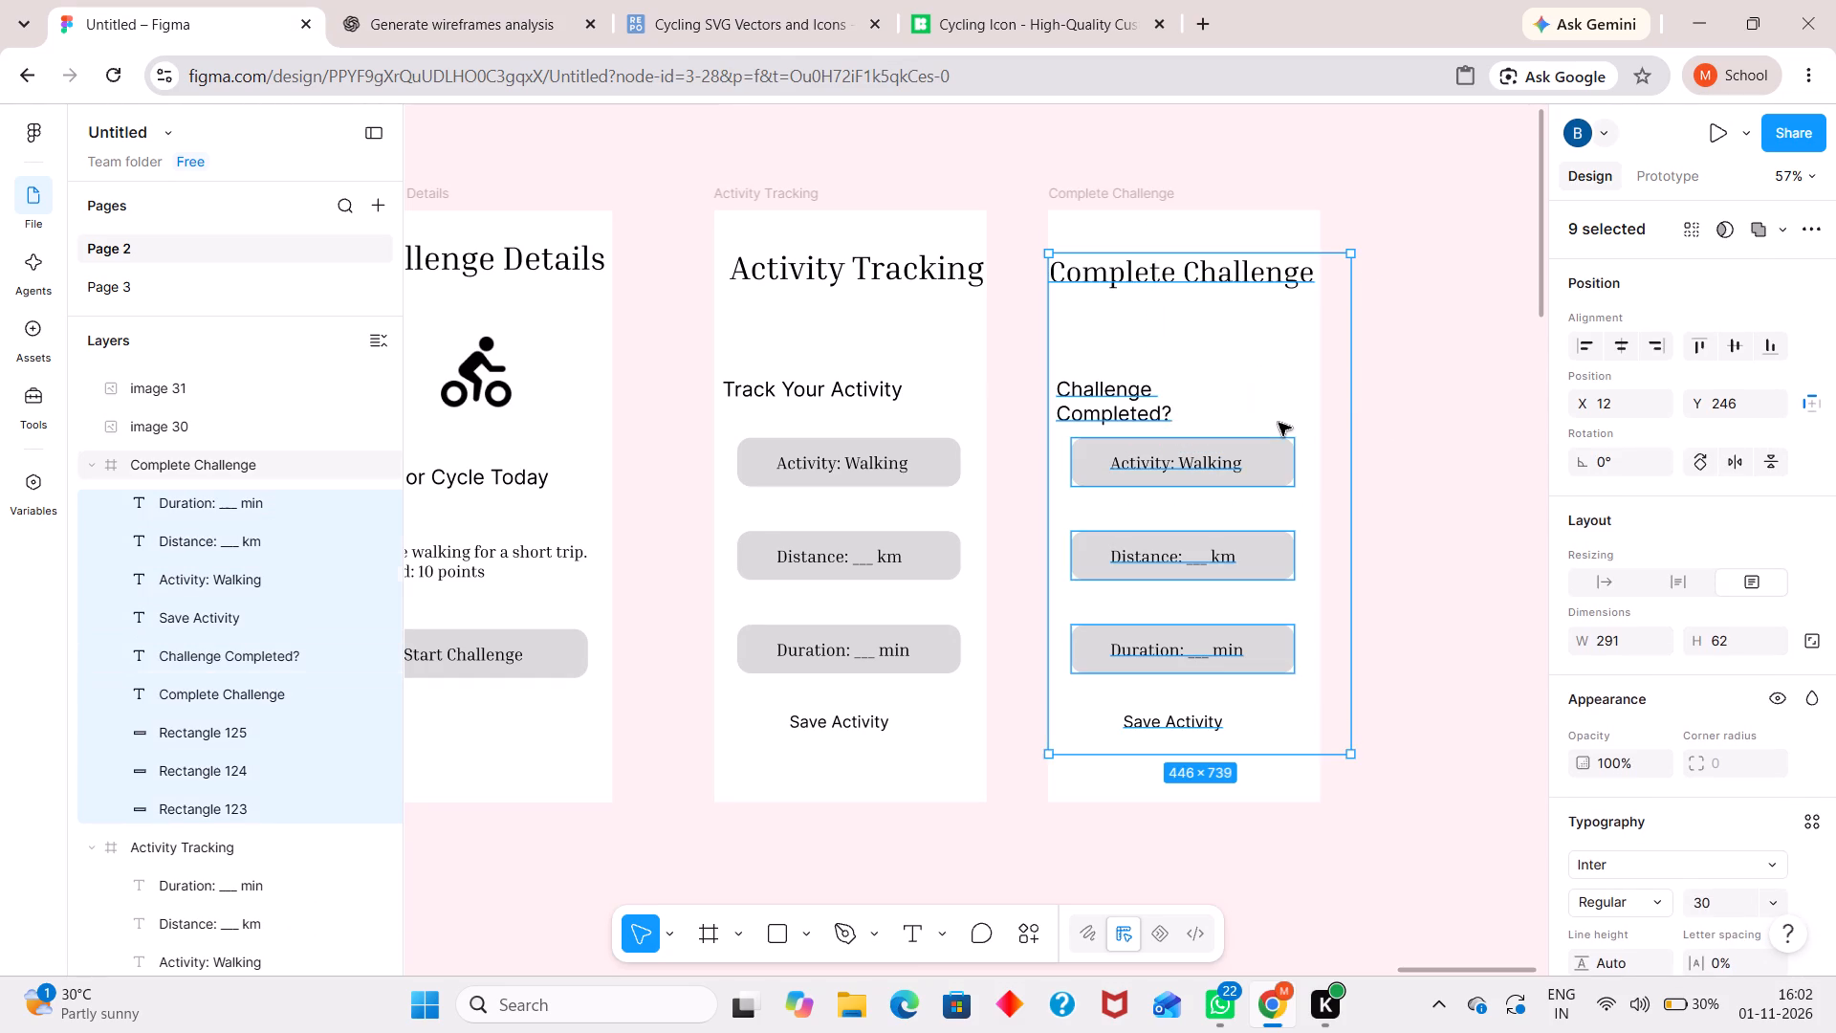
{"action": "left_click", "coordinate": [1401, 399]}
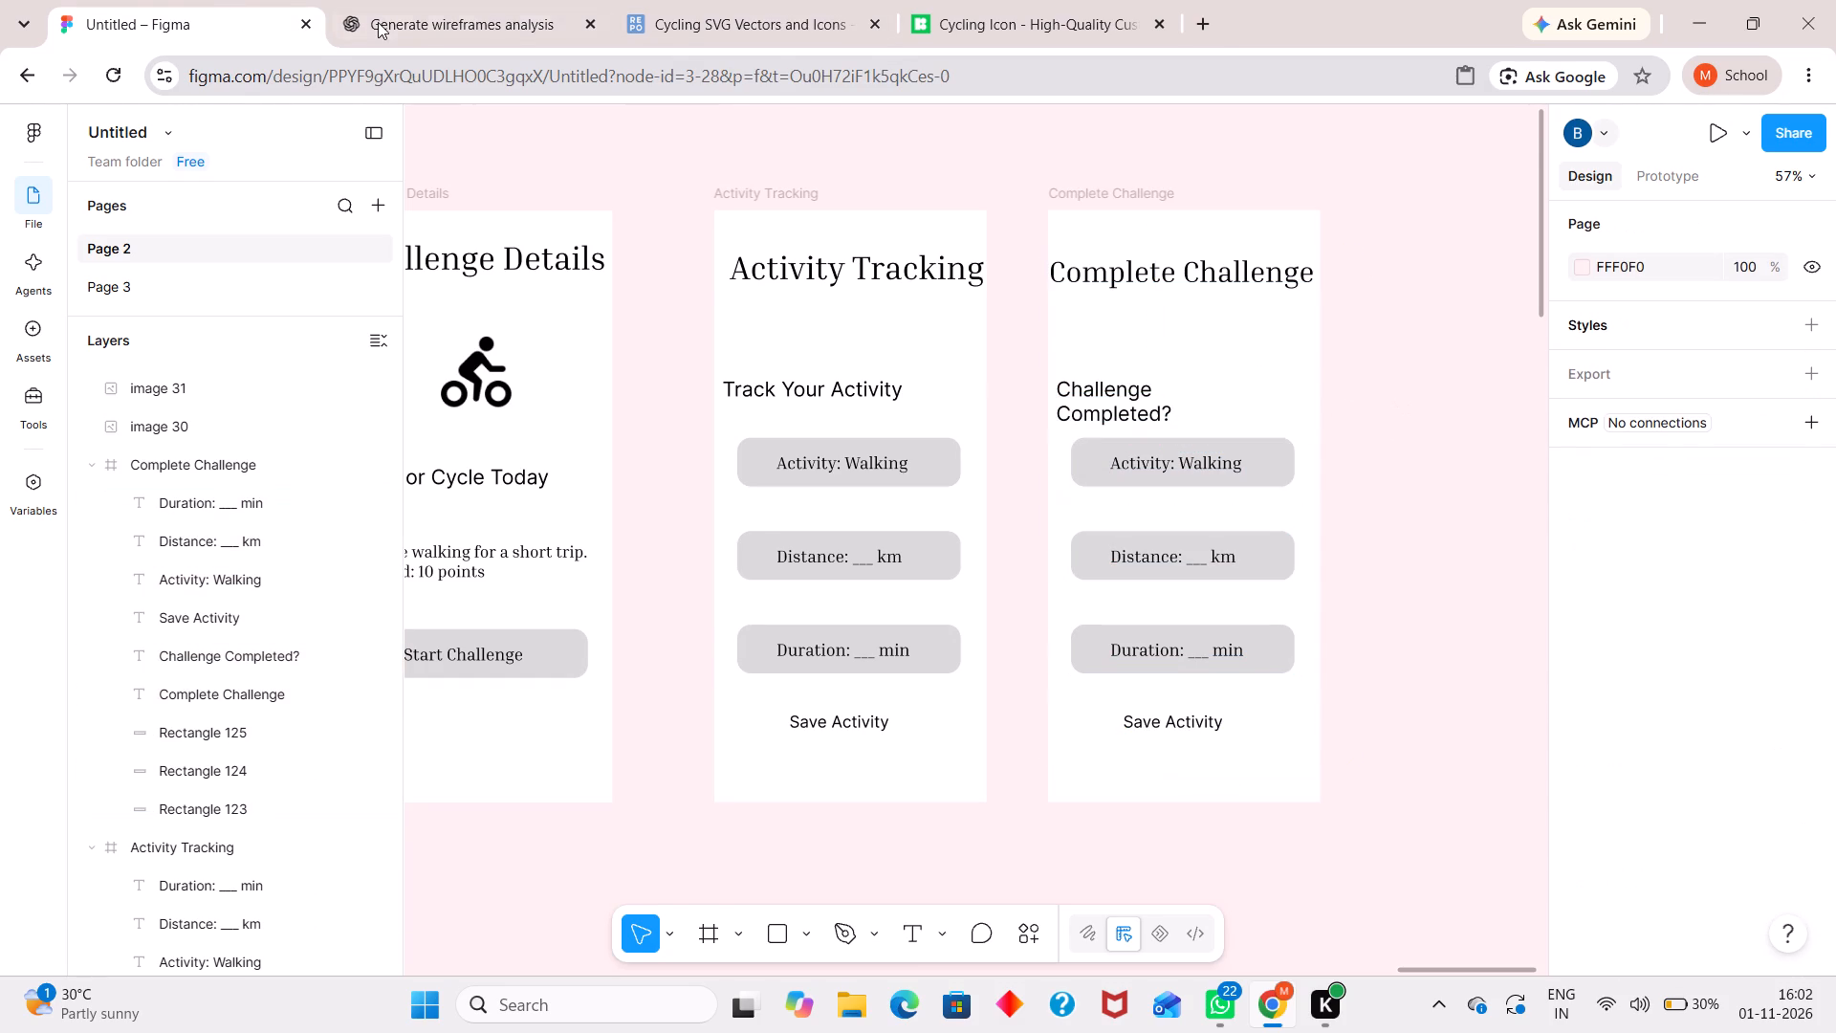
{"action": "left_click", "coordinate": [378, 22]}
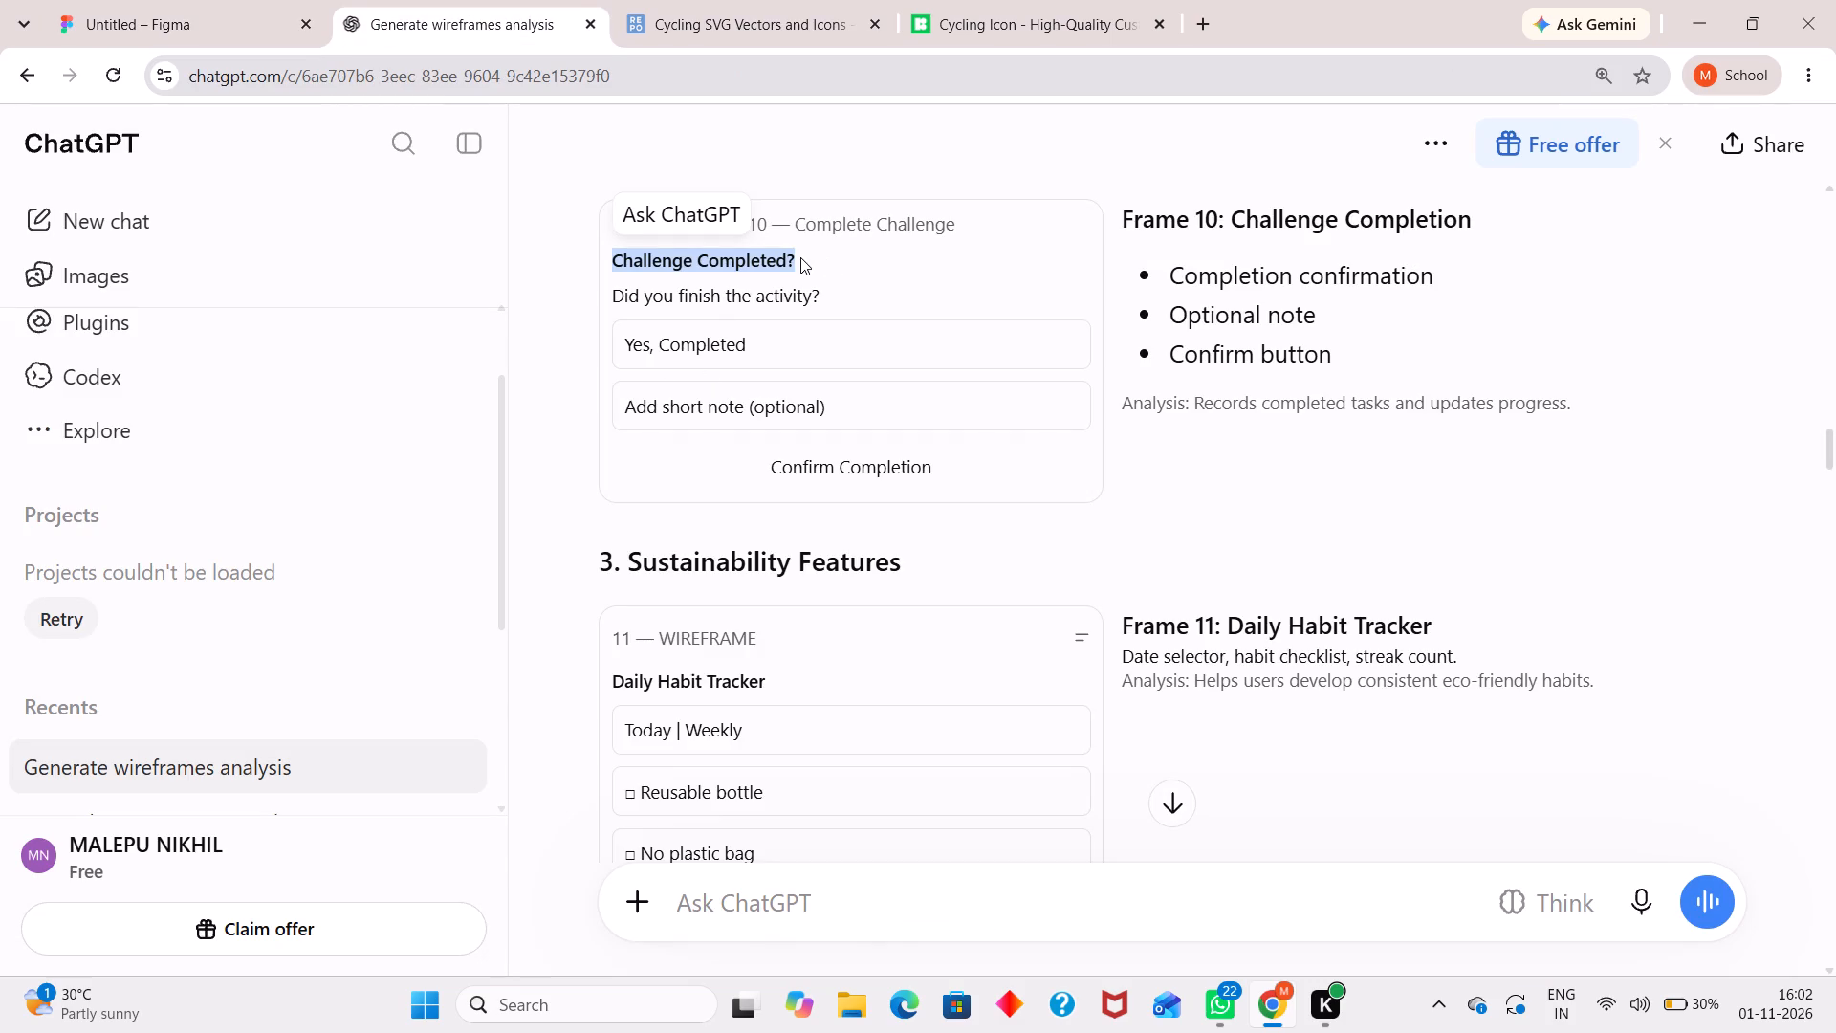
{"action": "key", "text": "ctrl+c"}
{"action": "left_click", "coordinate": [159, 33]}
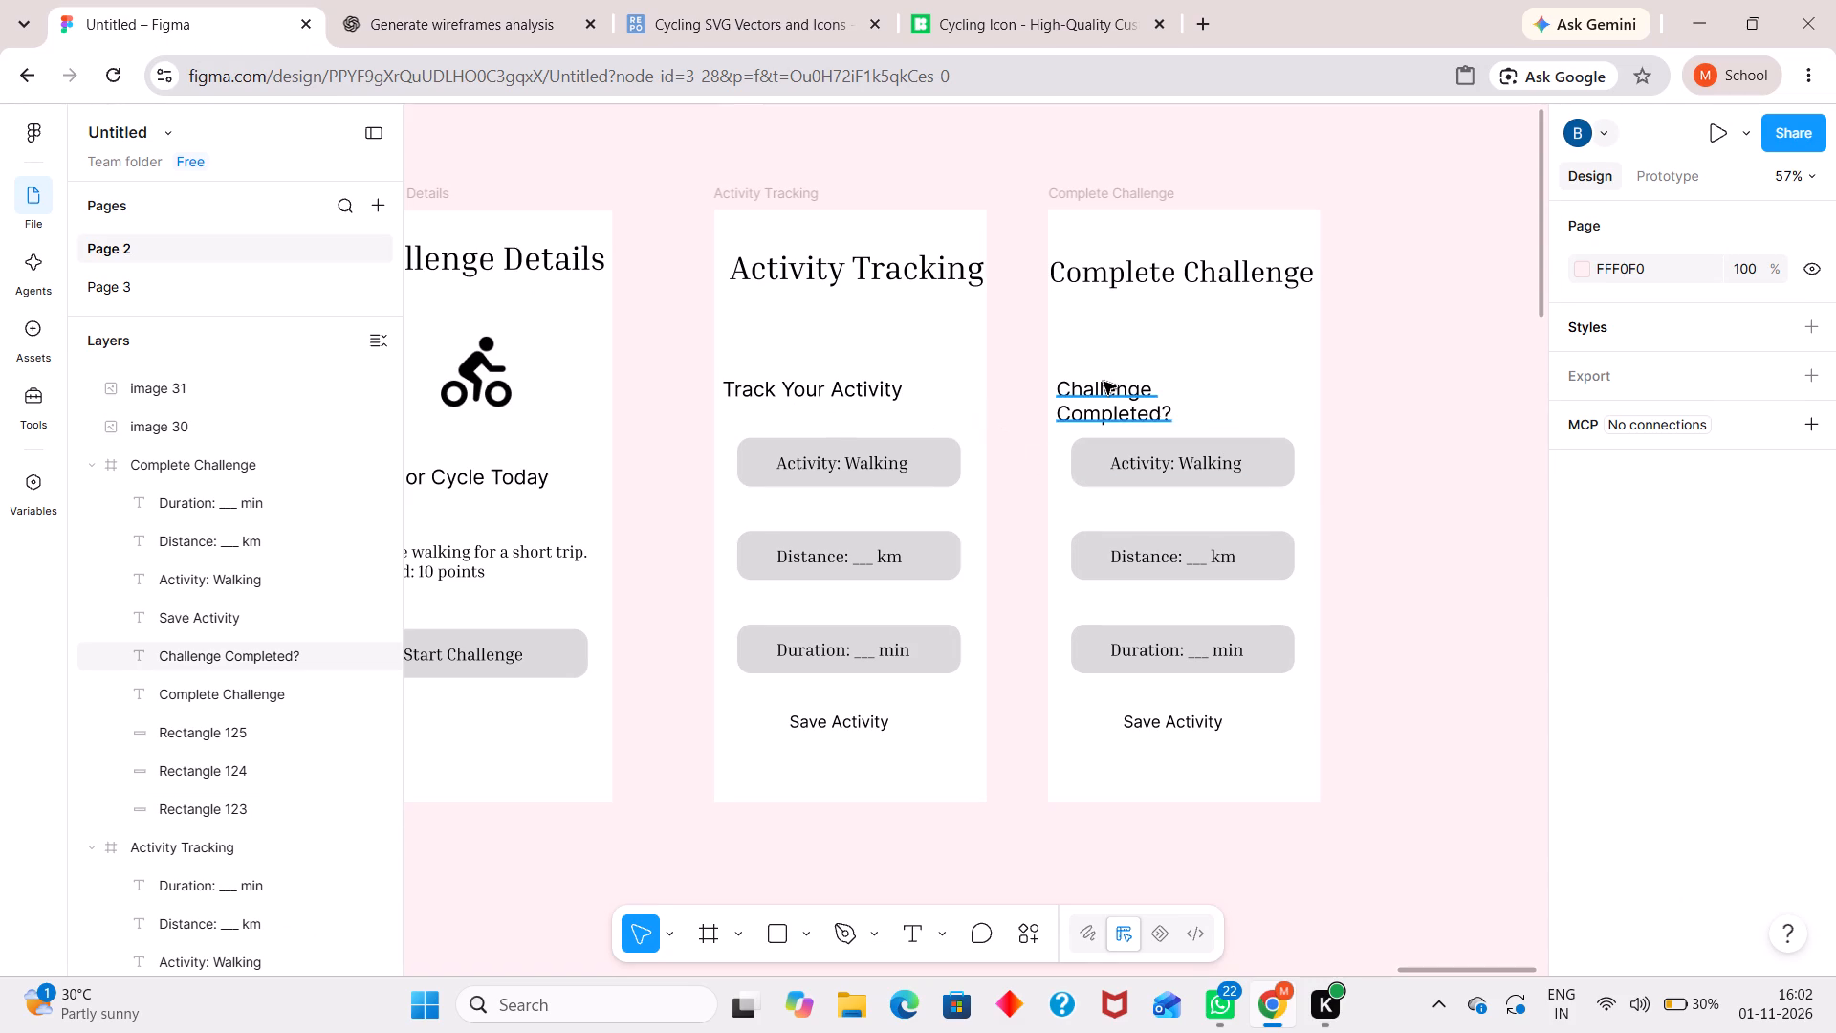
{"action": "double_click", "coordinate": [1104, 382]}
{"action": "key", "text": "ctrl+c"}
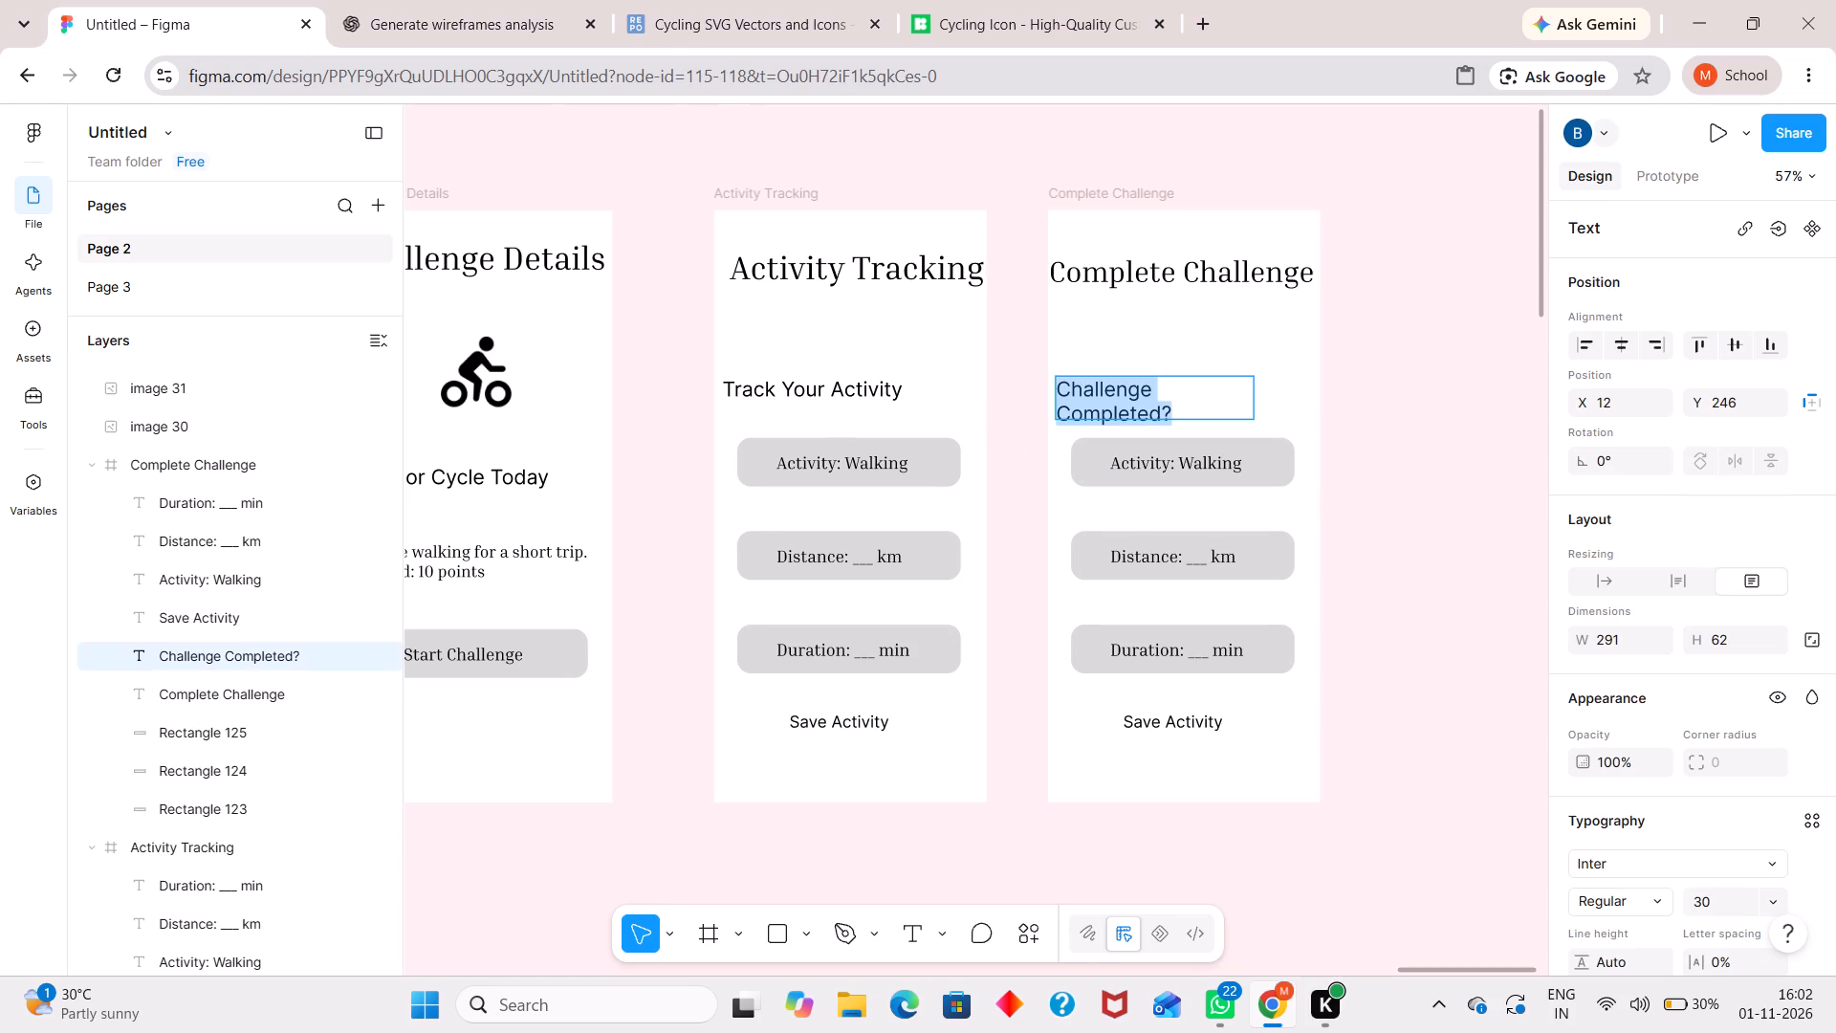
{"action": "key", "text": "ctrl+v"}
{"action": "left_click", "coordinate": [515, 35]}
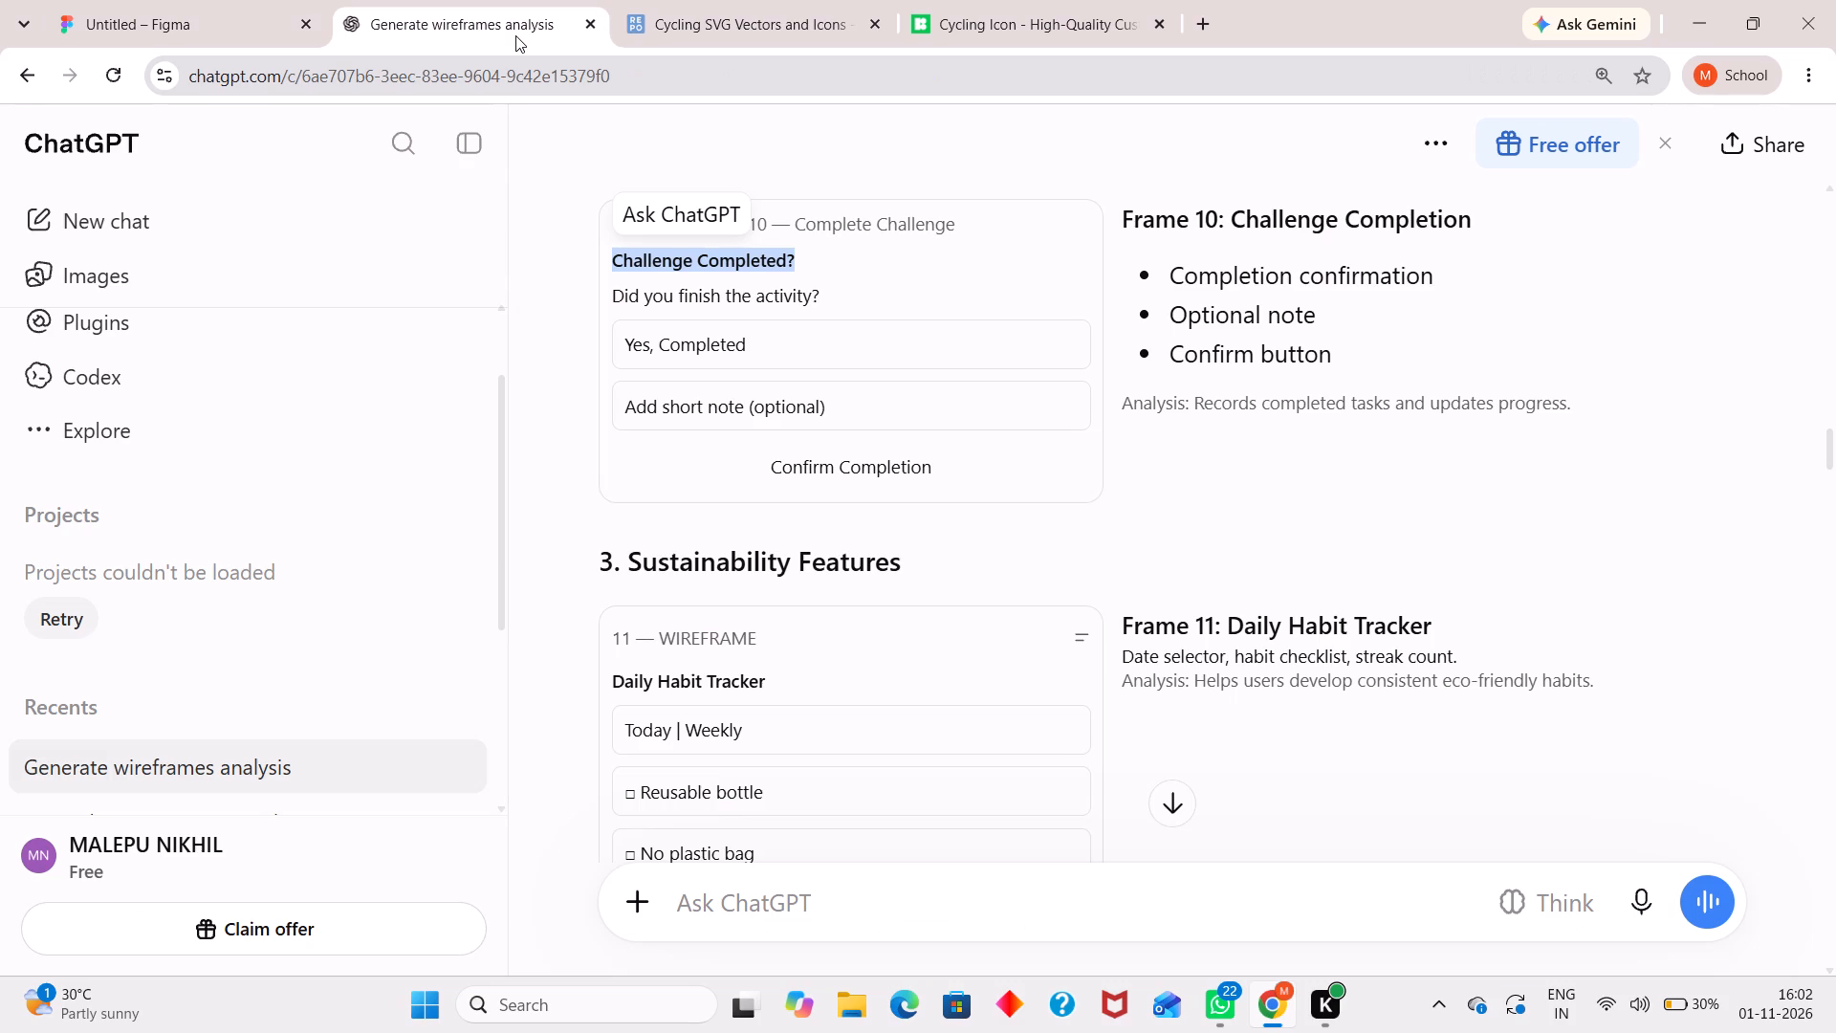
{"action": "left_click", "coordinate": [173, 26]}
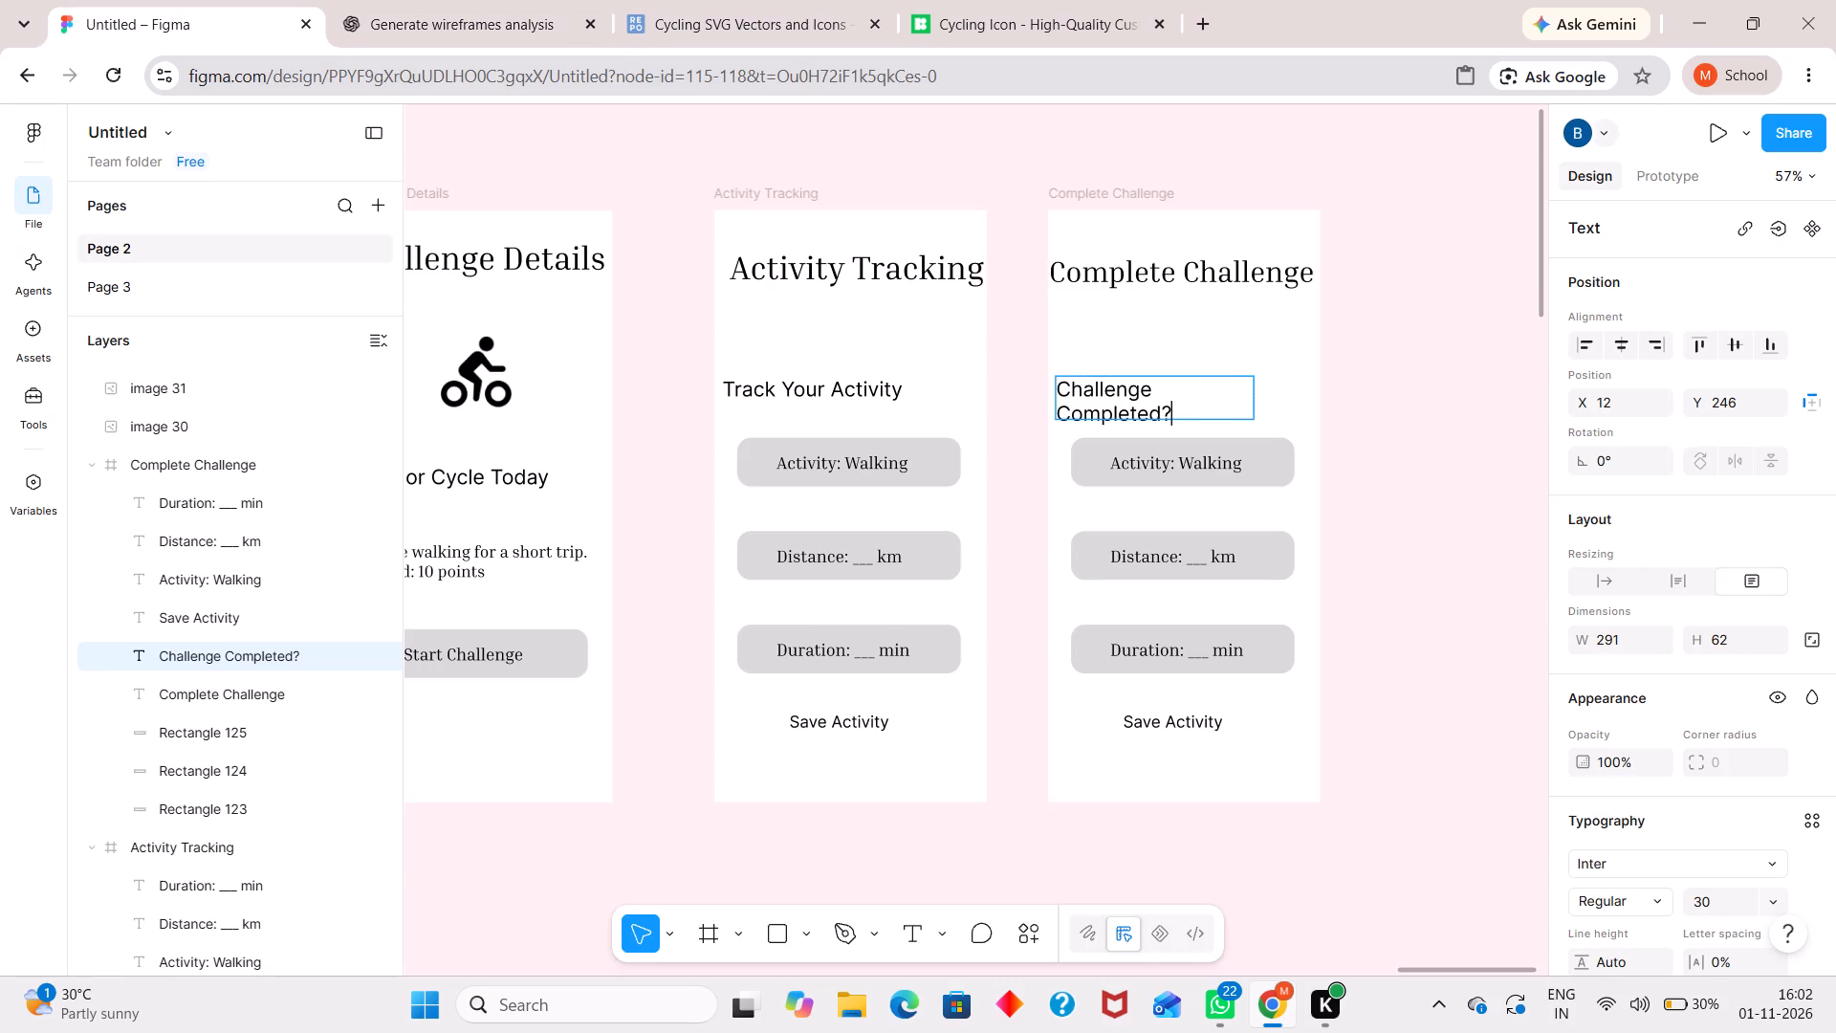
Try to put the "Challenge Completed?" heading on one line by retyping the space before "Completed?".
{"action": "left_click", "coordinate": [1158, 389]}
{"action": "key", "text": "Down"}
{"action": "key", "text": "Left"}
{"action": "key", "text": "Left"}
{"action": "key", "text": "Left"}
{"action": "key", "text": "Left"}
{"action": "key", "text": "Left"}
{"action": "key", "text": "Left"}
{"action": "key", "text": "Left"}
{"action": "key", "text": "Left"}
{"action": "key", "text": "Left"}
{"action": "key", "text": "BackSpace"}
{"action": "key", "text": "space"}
Try font sizes 25 and 28 on the "Challenge Completed?" heading, and settle on 26.
{"action": "key", "text": "ctrl+a"}
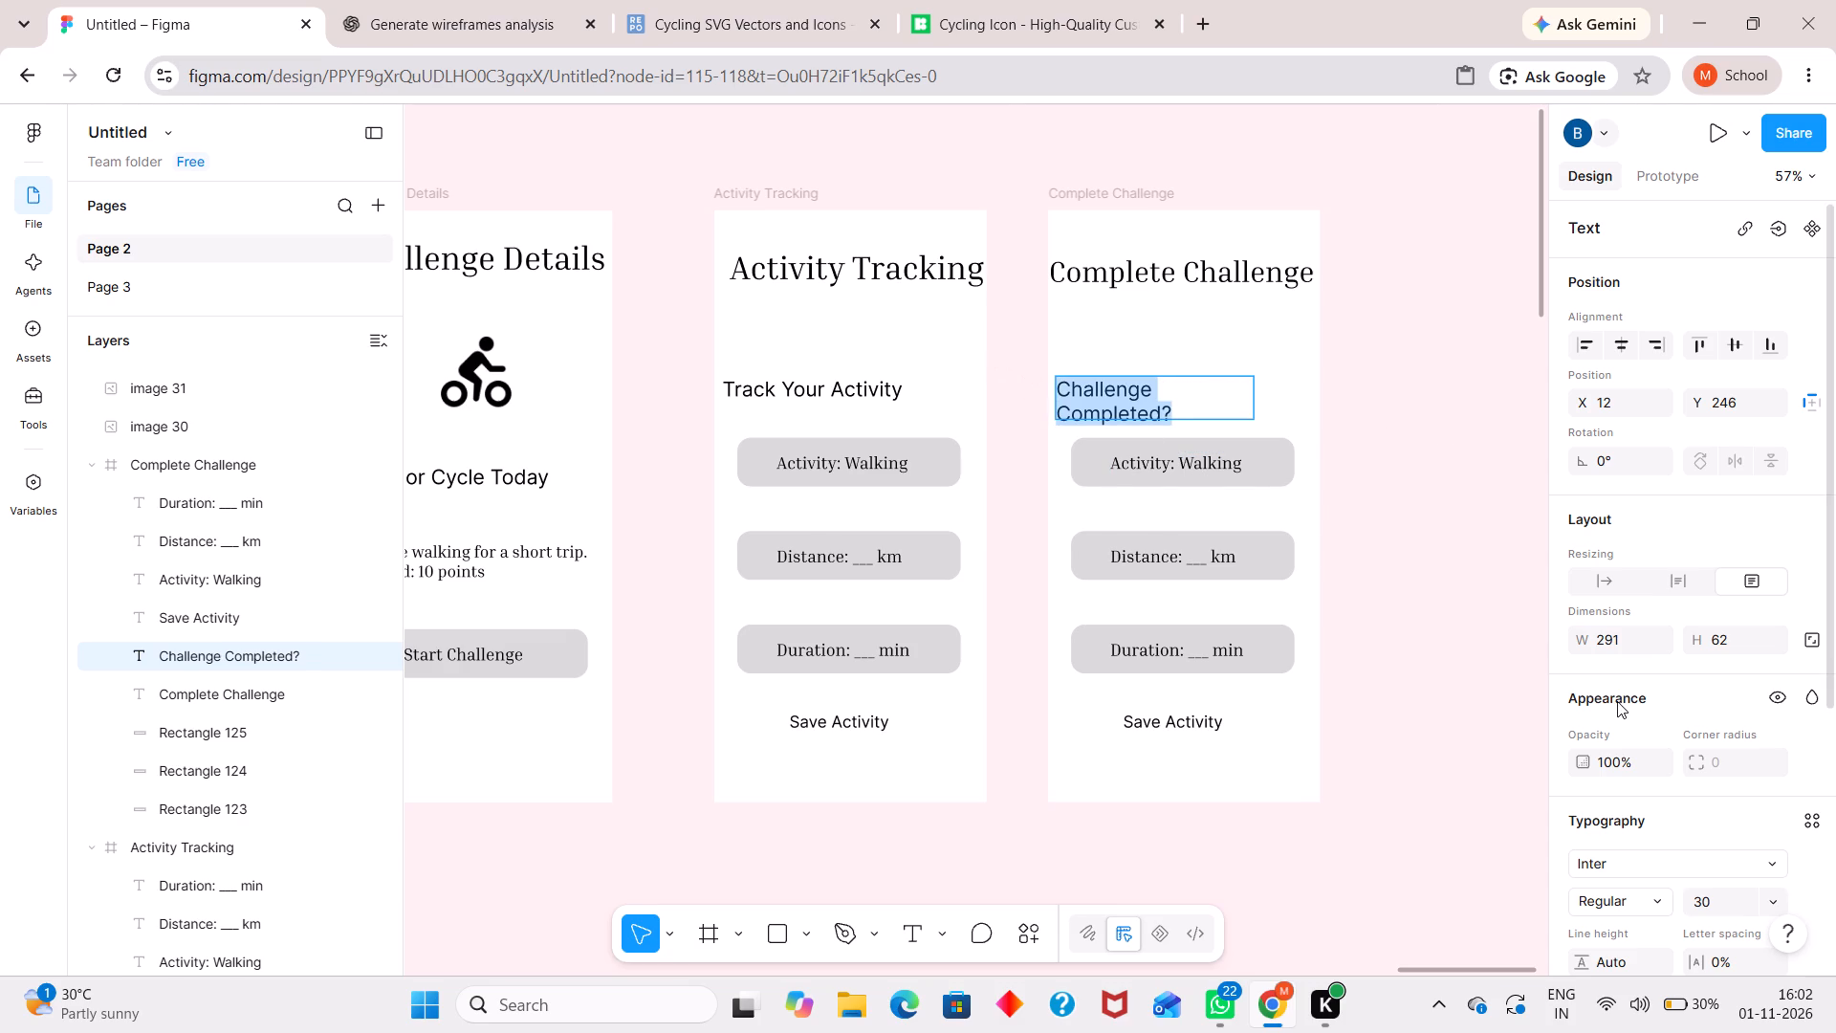
{"action": "scroll", "coordinate": [1617, 701], "scroll_direction": "down", "scroll_amount": 3}
{"action": "left_click", "coordinate": [1701, 540]}
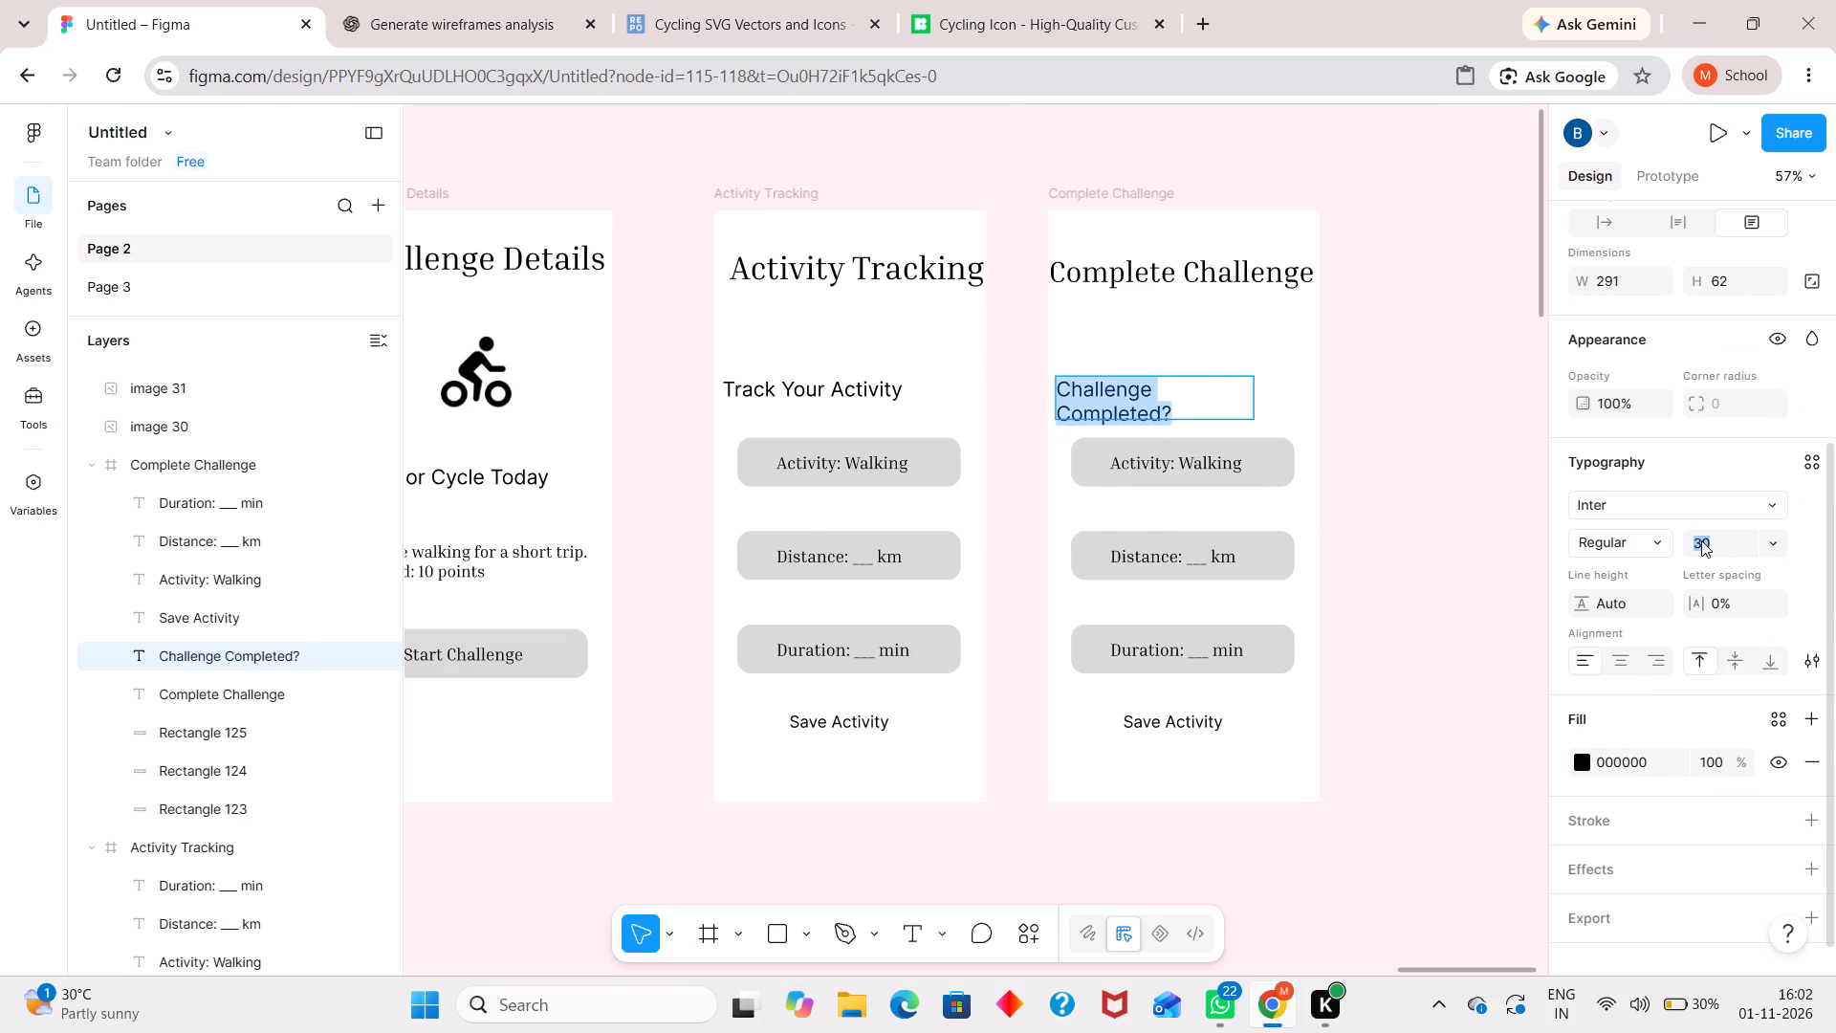
{"action": "type", "text": "25"}
{"action": "key", "text": "Return"}
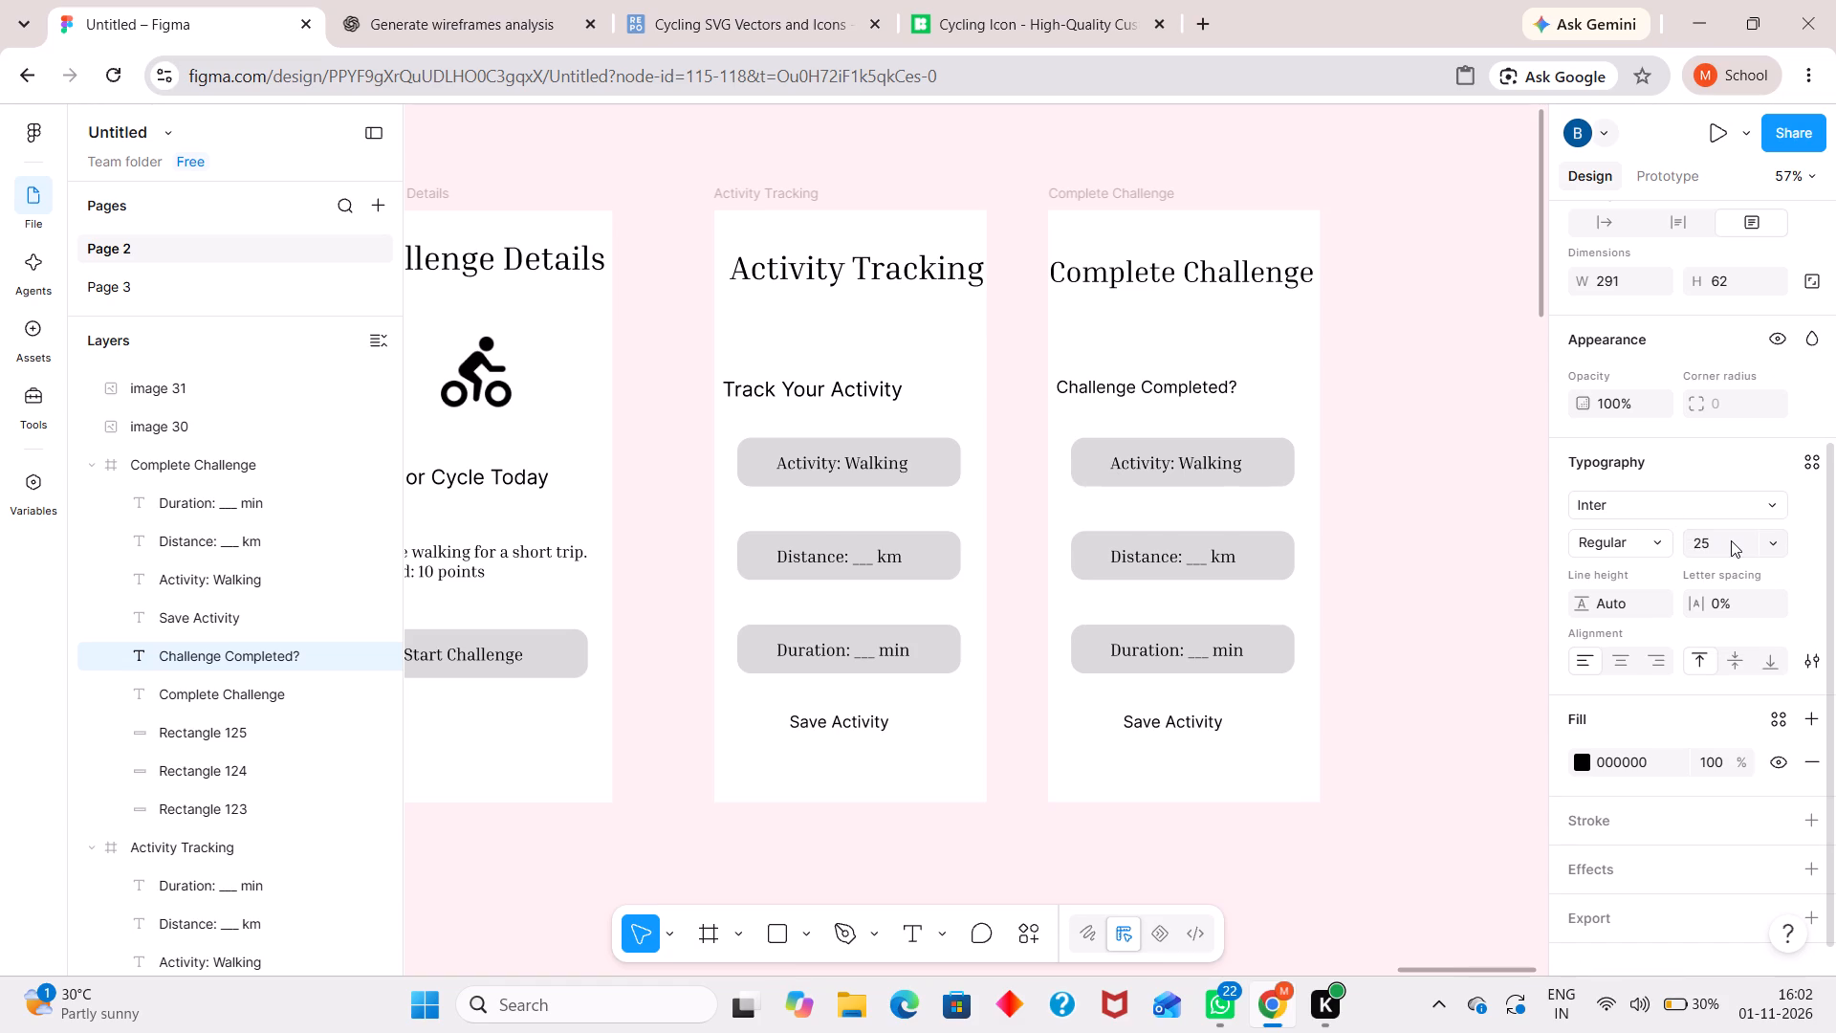
{"action": "left_click", "coordinate": [1731, 540]}
{"action": "type", "text": "28"}
{"action": "key", "text": "Return"}
{"action": "double_click", "coordinate": [1714, 540]}
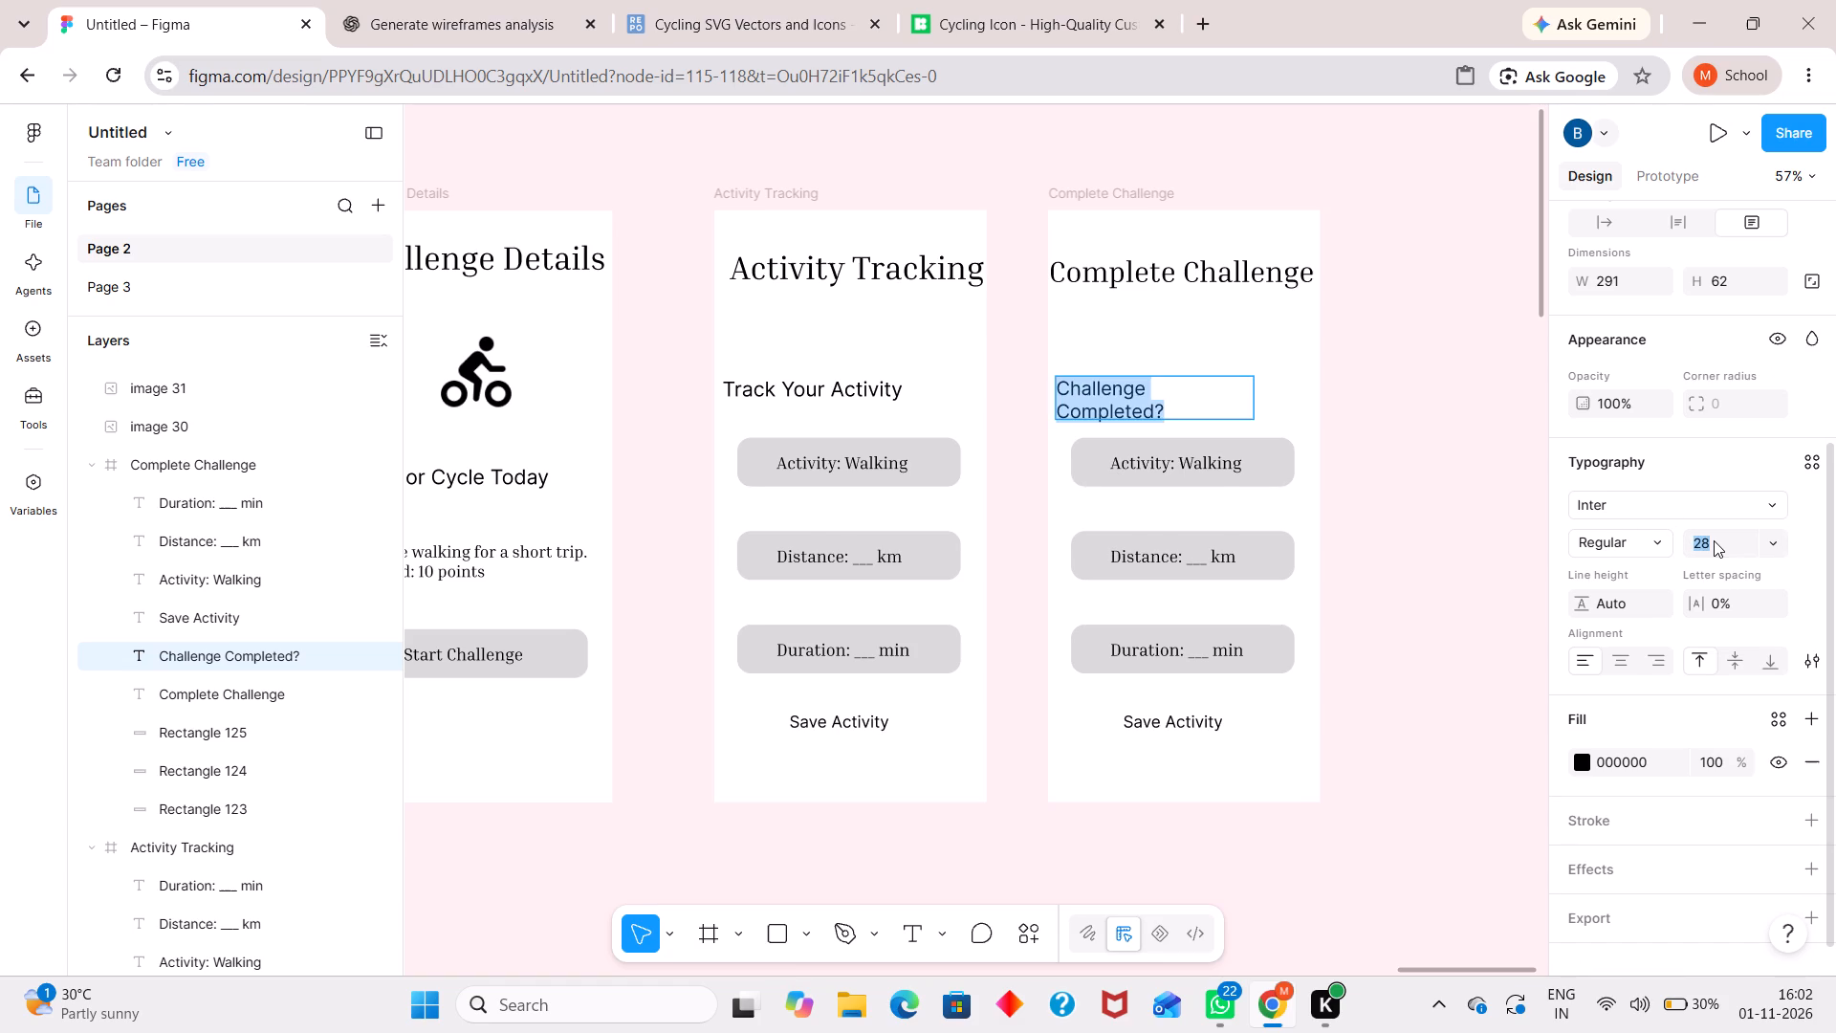
{"action": "type", "text": "26"}
{"action": "key", "text": "Return"}
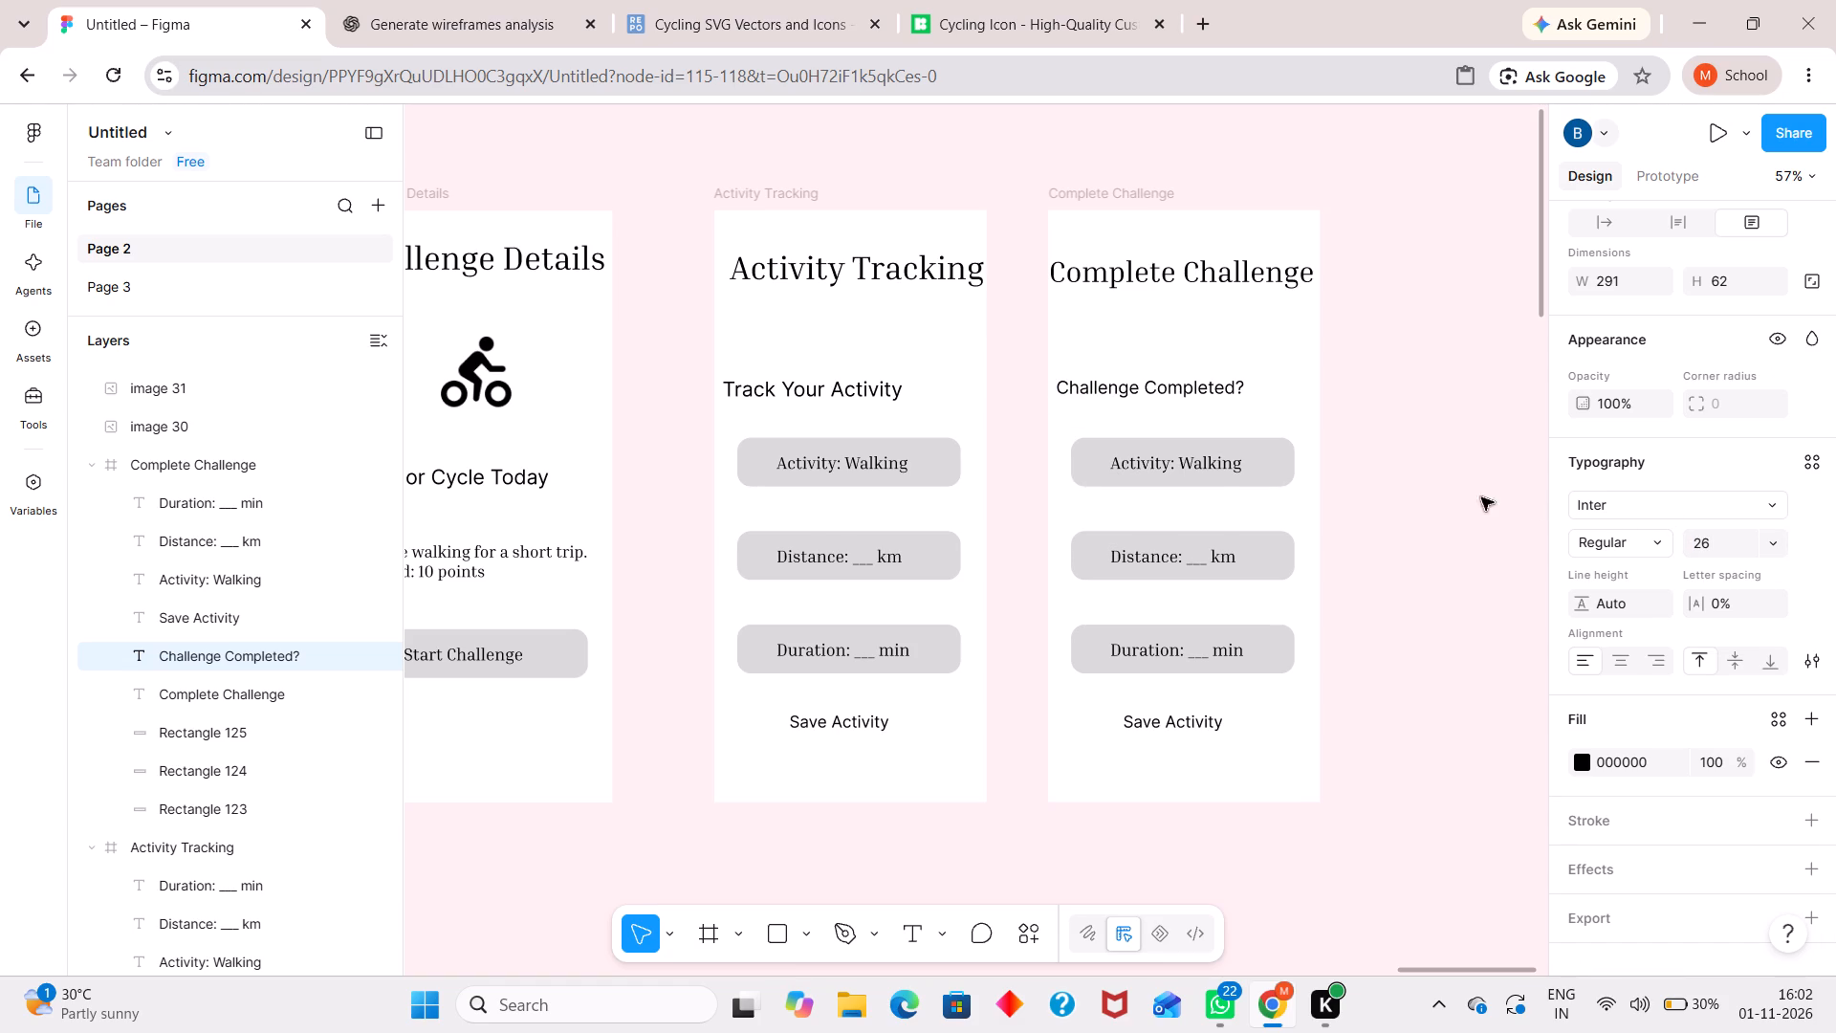
{"action": "left_click_drag", "start_coordinate": [1341, 488], "coordinate": [1358, 488]}
{"action": "left_click", "coordinate": [1392, 488]}
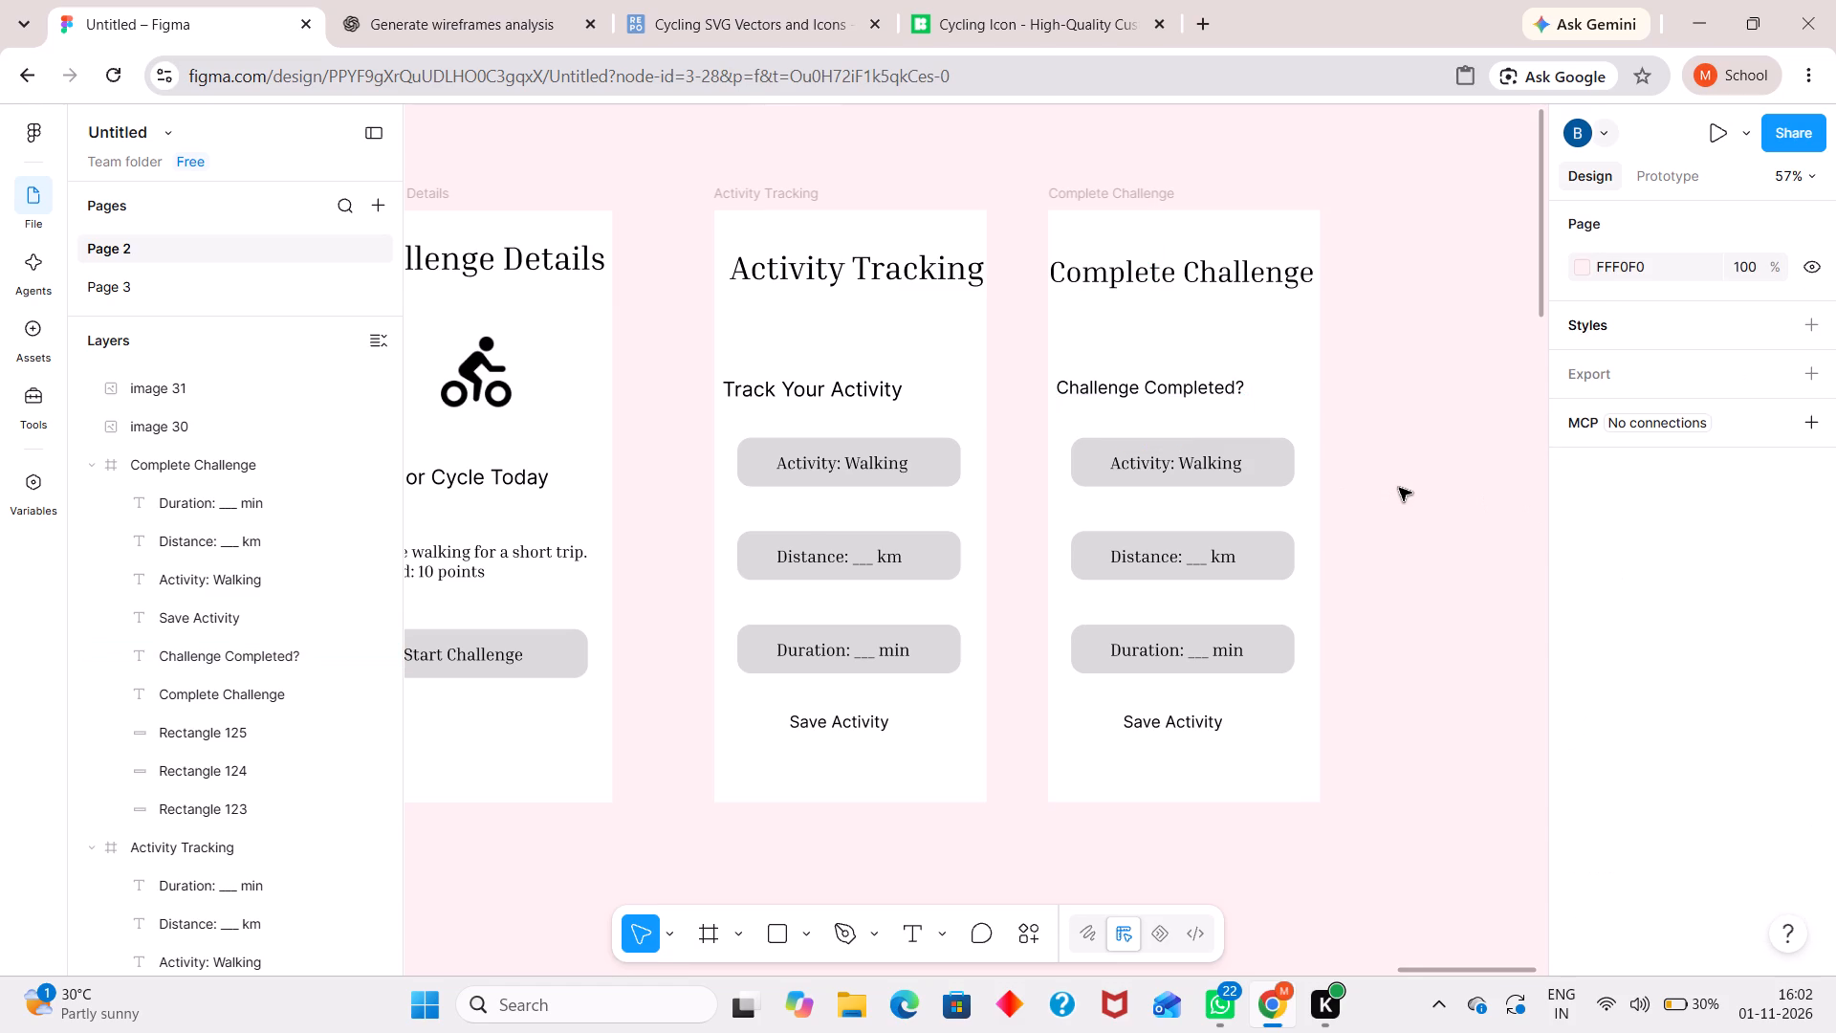
Copy "Did you finish the activity?" from the Complete Challenge wireframe in ChatGPT and return to Figma.
{"action": "left_click", "coordinate": [432, 20]}
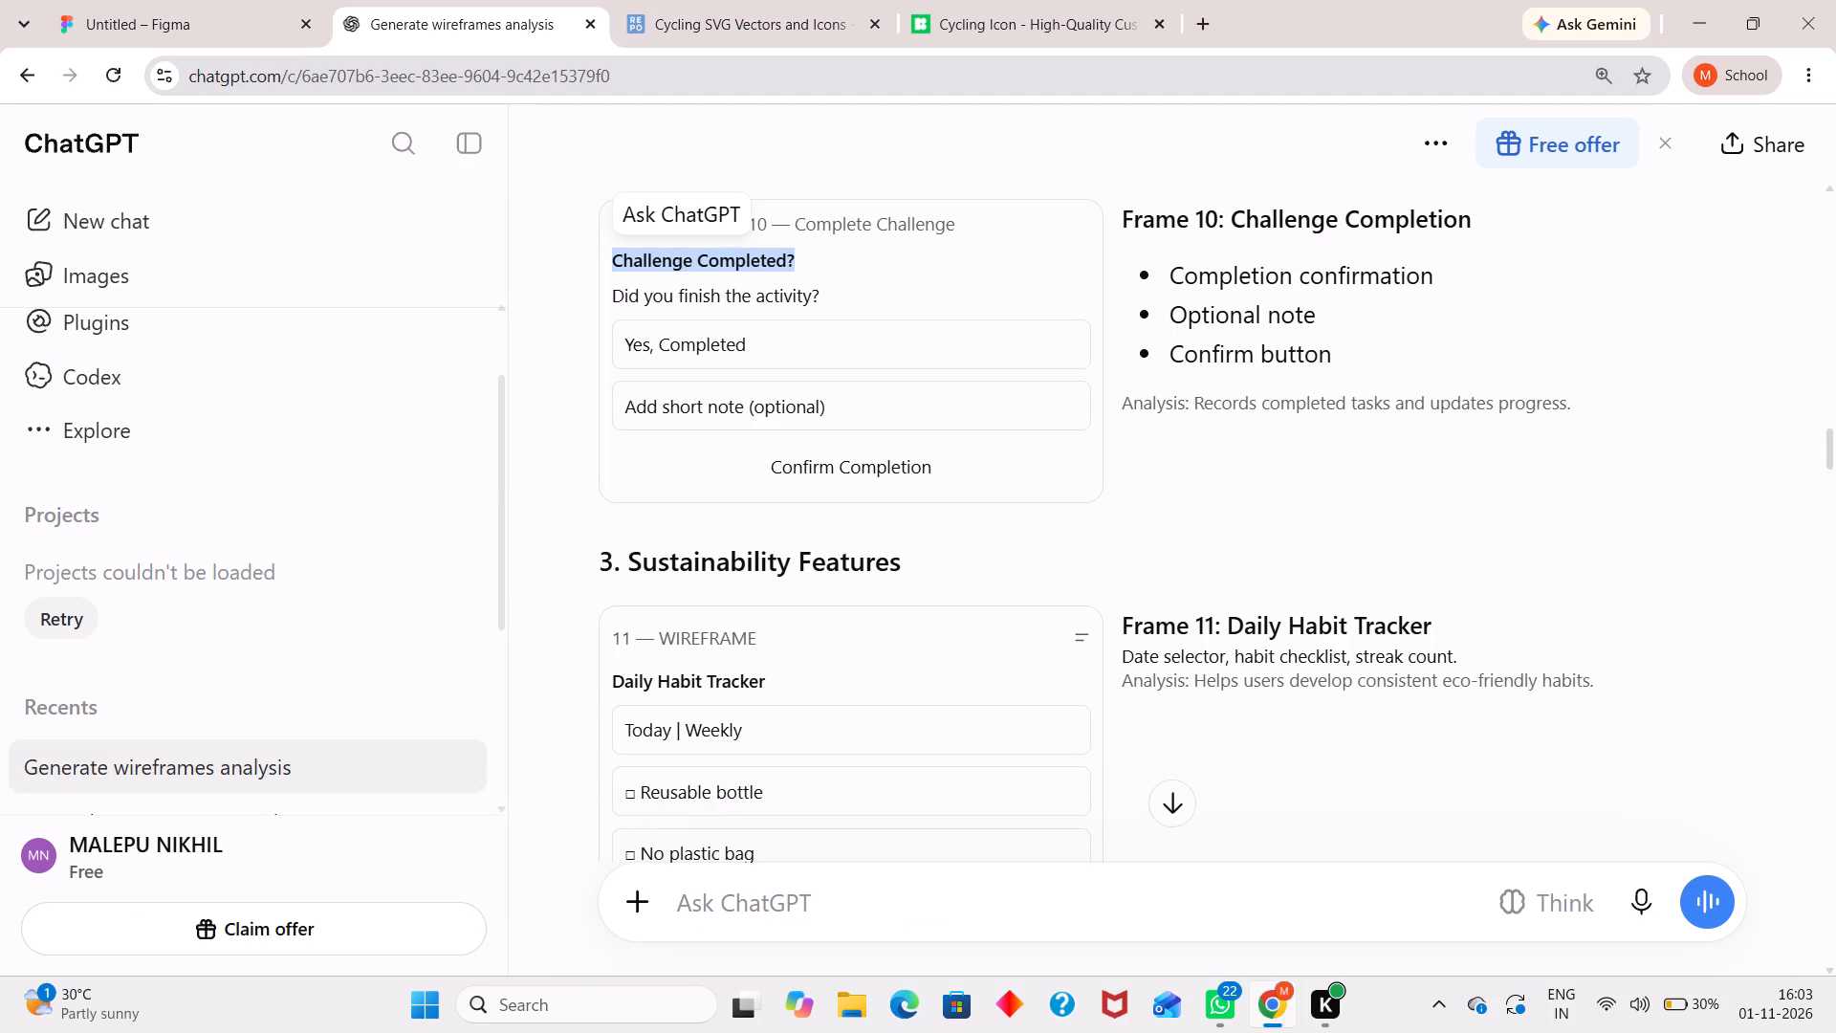
{"action": "left_click_drag", "start_coordinate": [841, 297], "coordinate": [577, 283]}
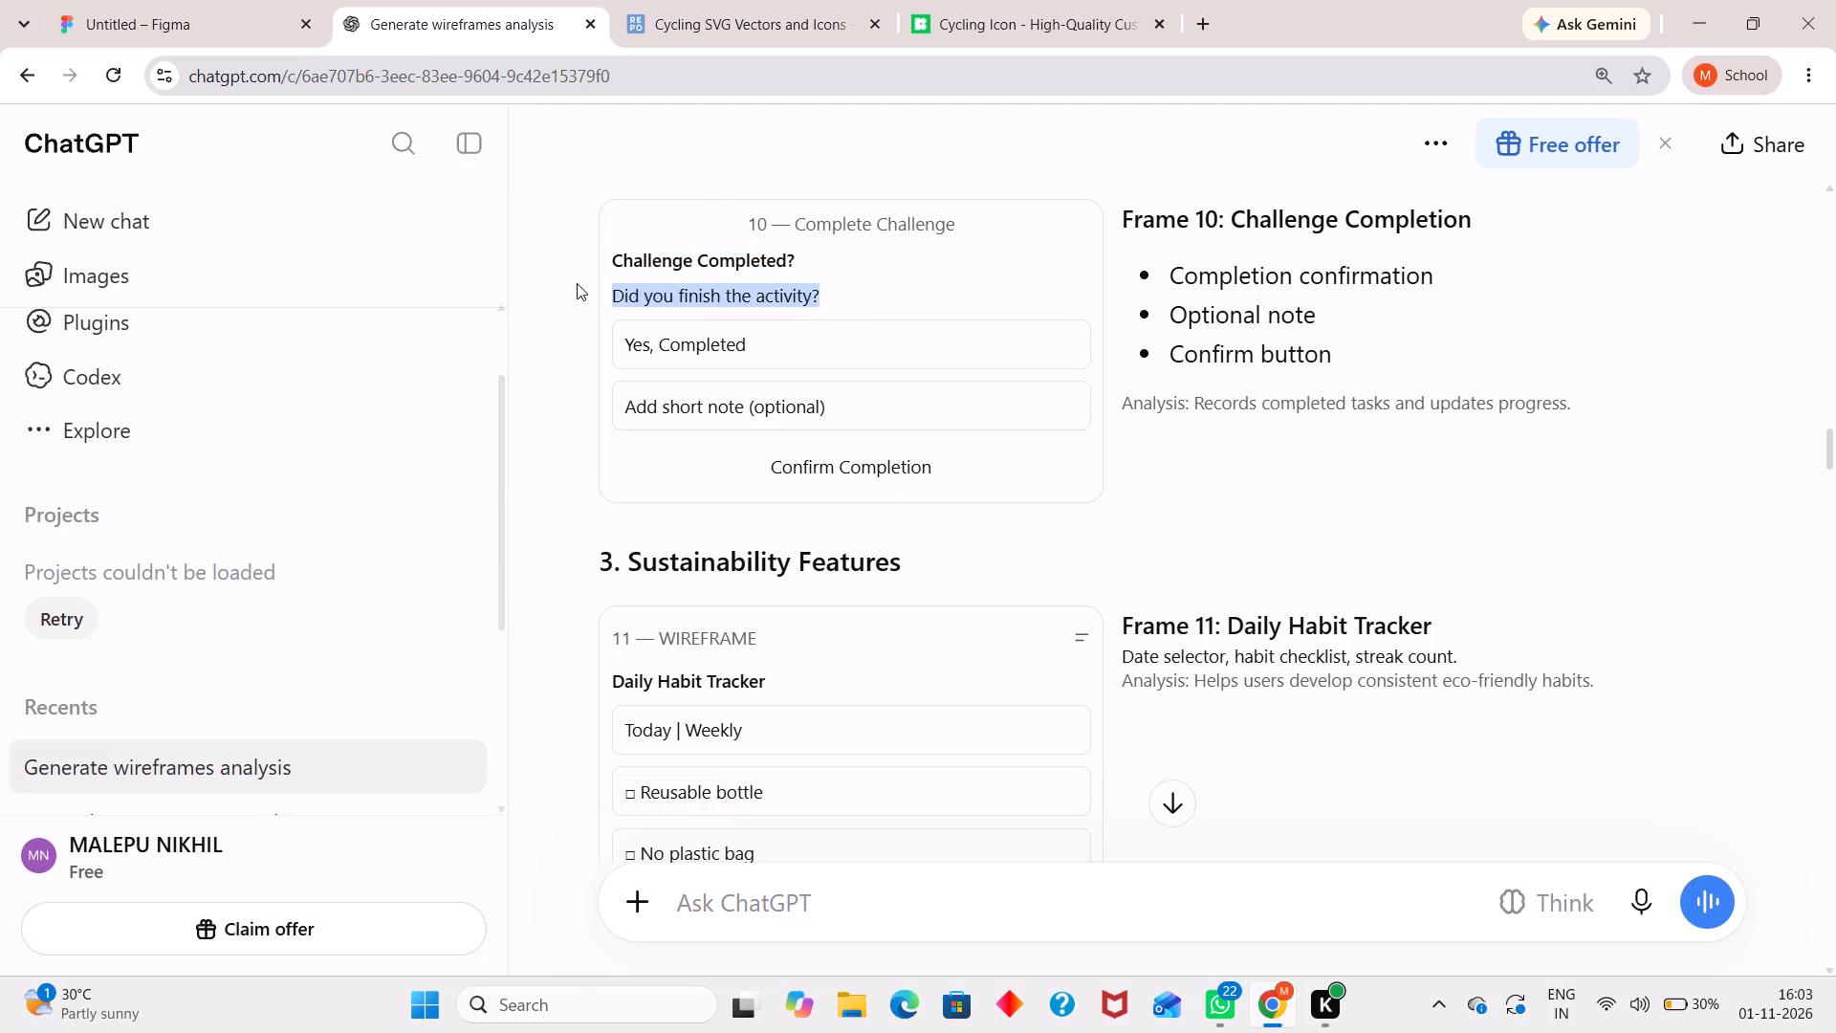
{"action": "key", "text": "ctrl+c"}
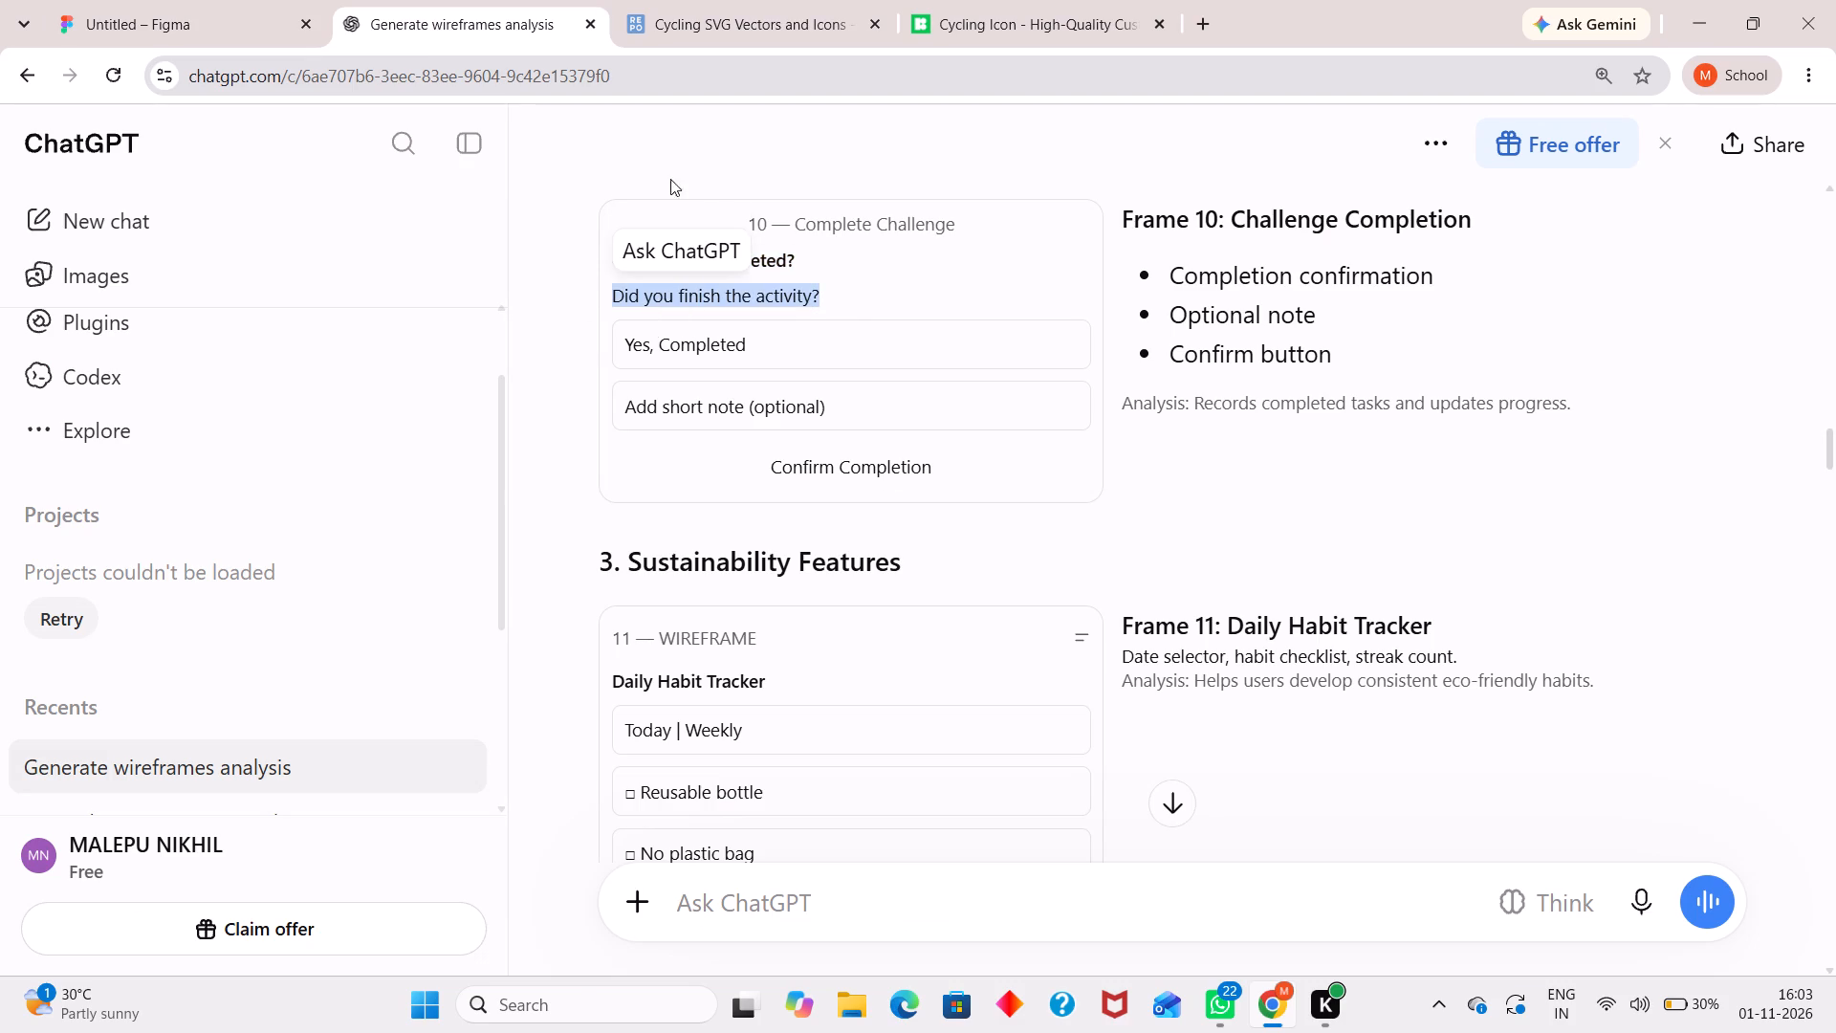
{"action": "left_click", "coordinate": [223, 16]}
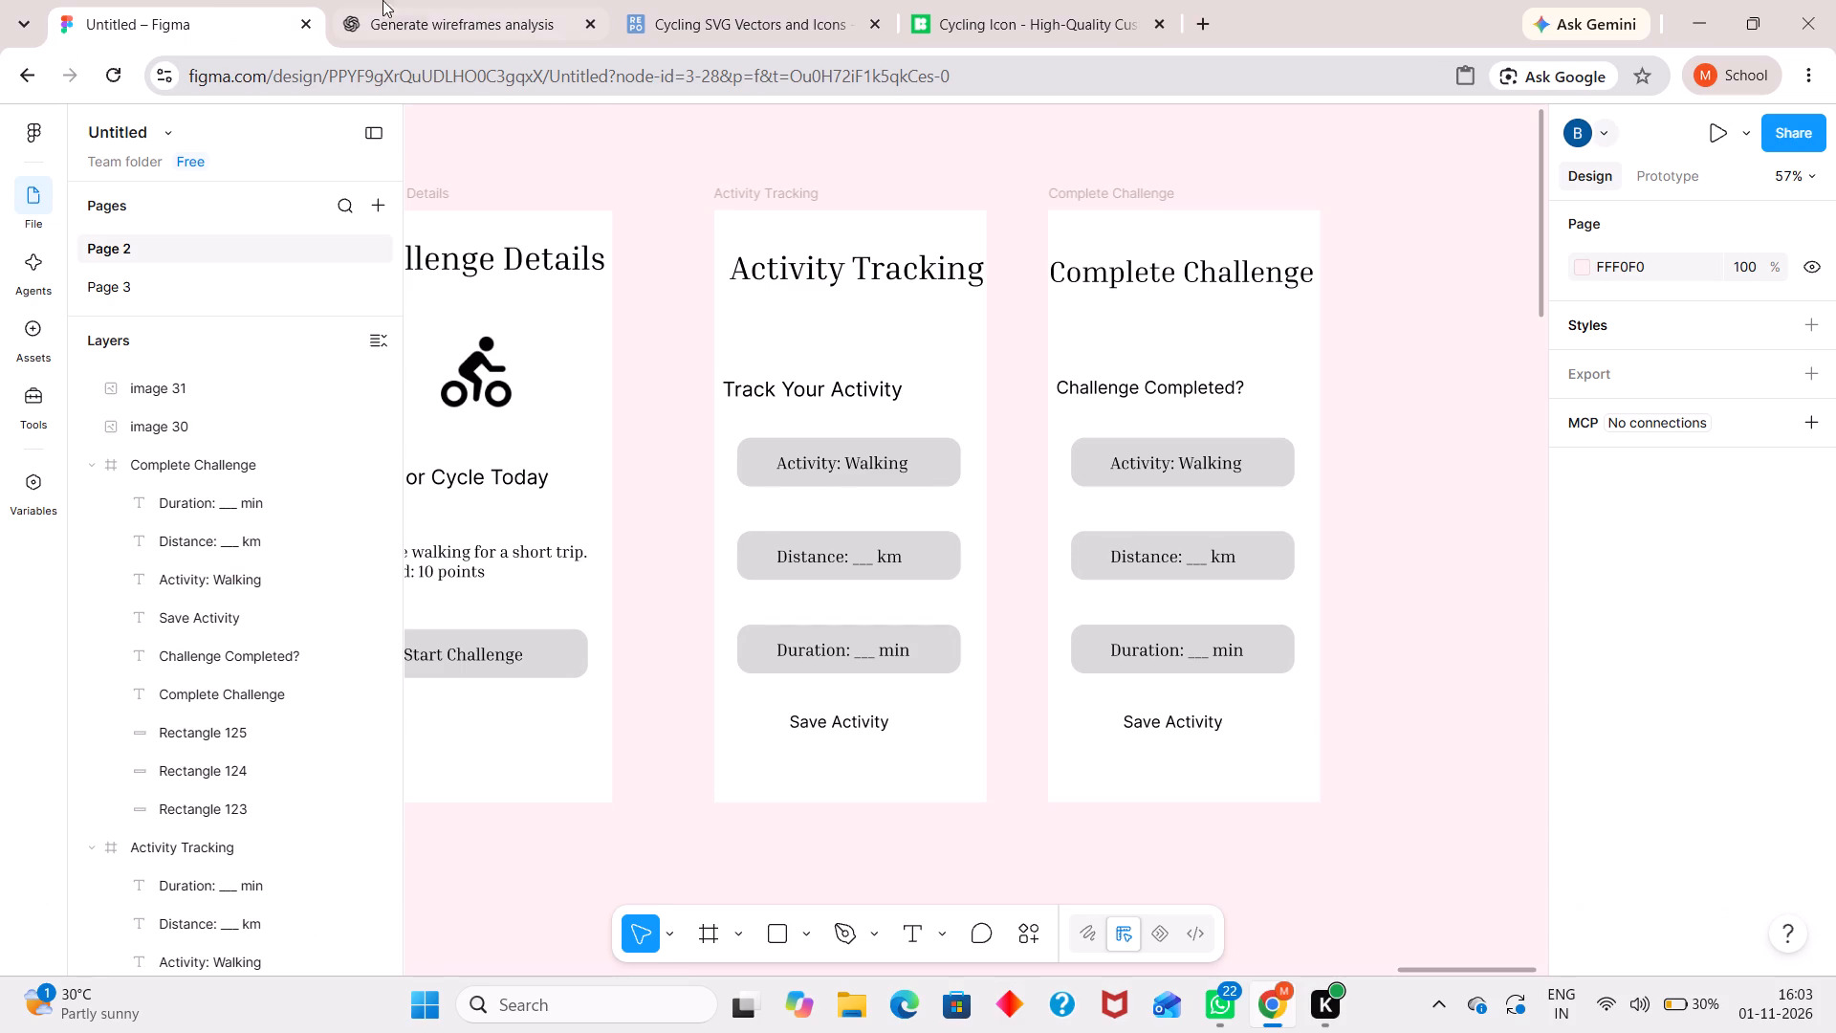
{"action": "left_click", "coordinate": [421, 14]}
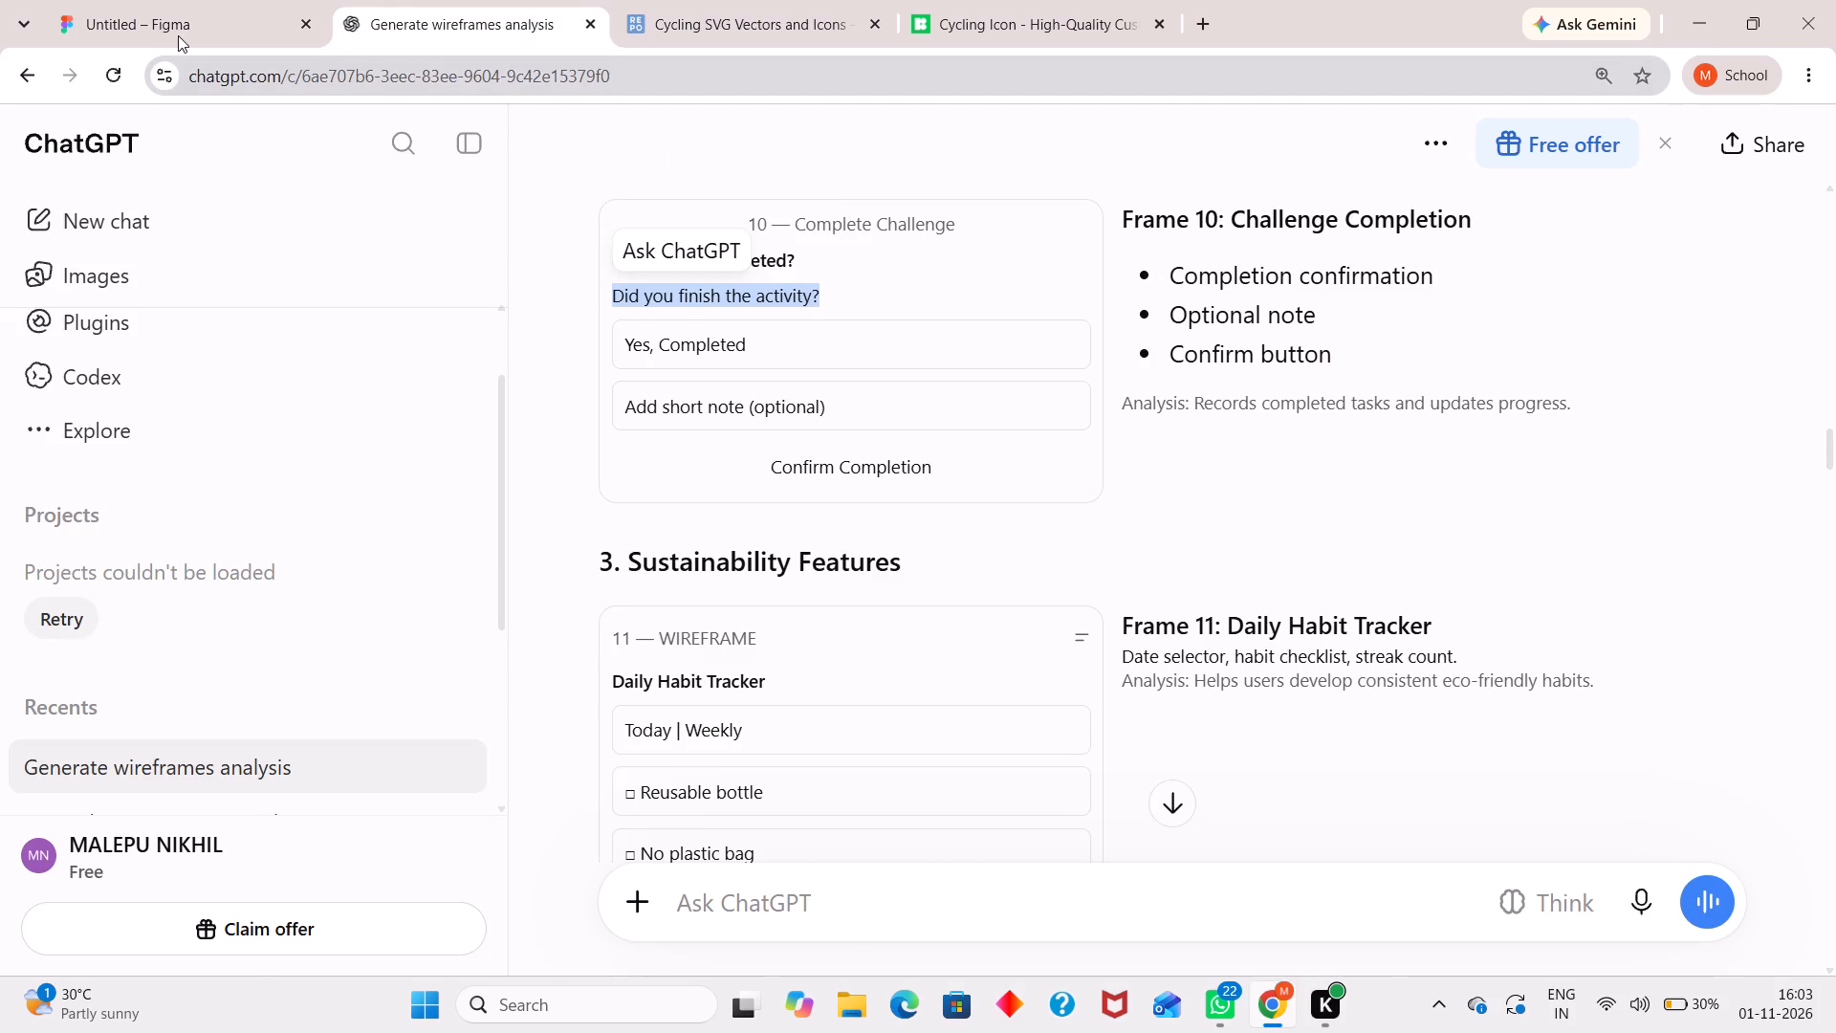
{"action": "left_click", "coordinate": [174, 35]}
Delete the "Activity: Walking" label and its grey box from the Complete Challenge frame.
{"action": "left_click", "coordinate": [1263, 464]}
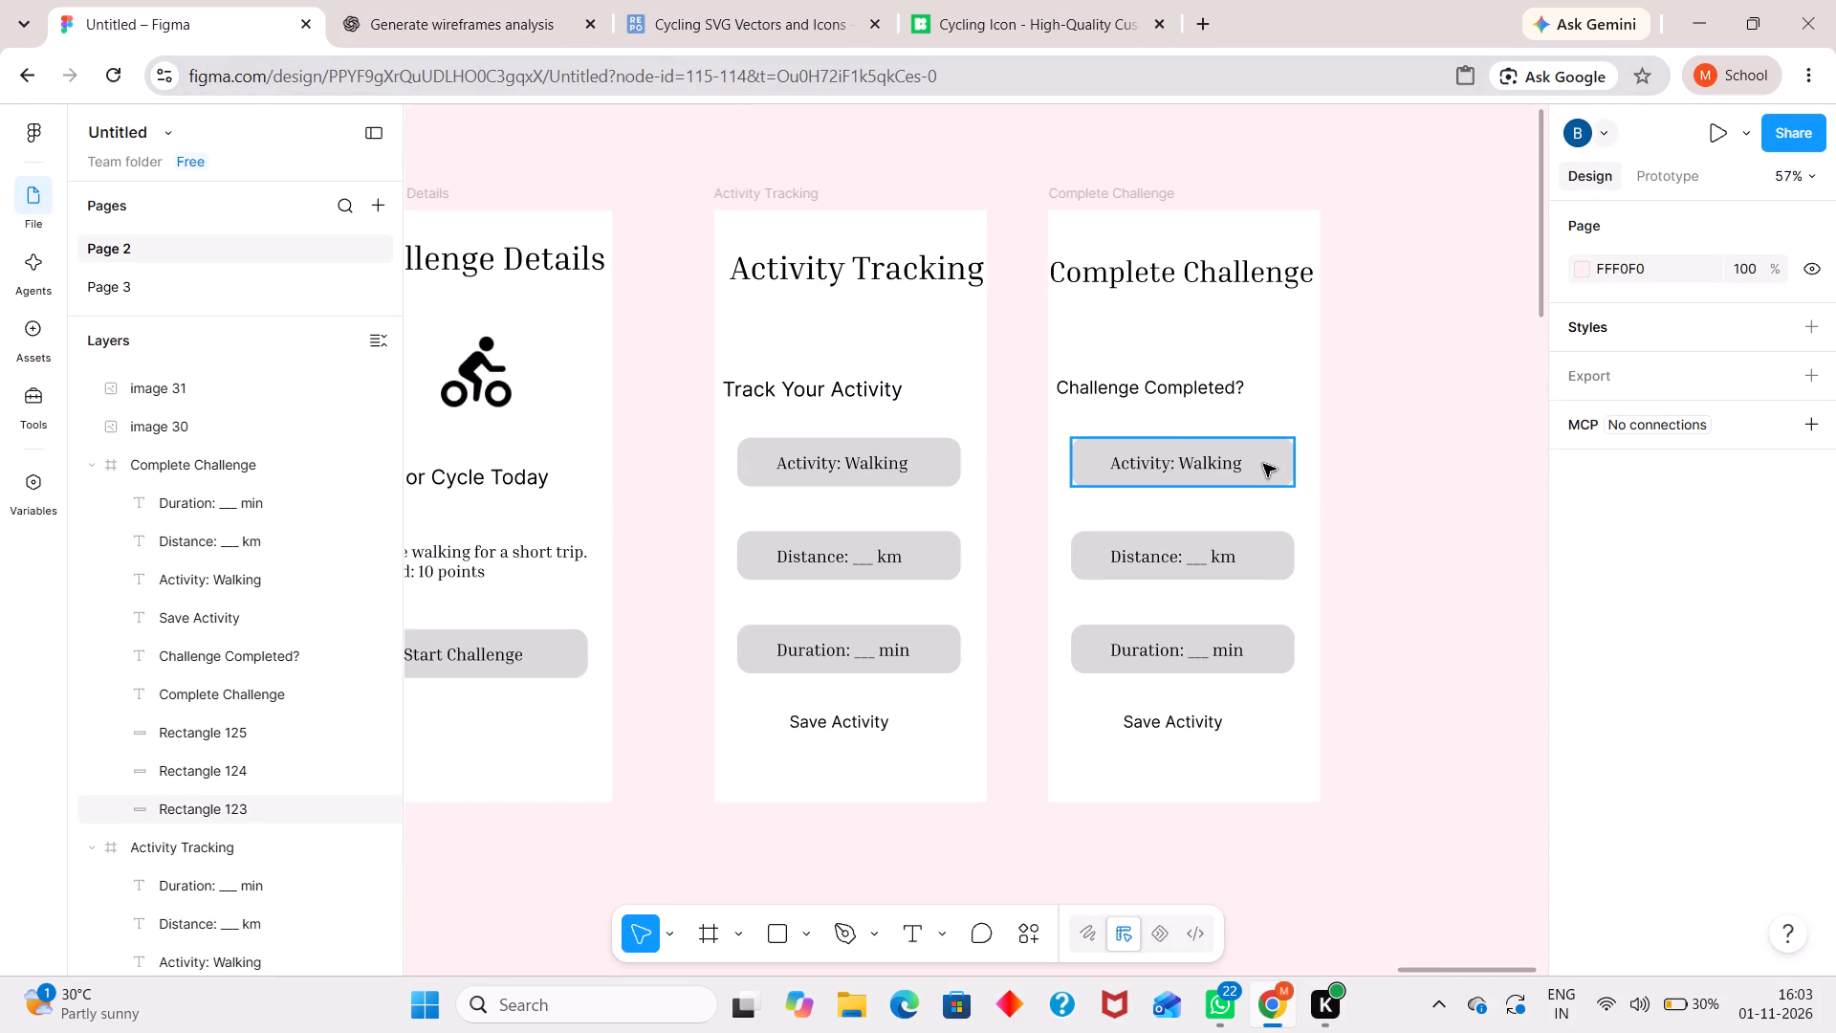
{"action": "key", "text": "BackSpace"}
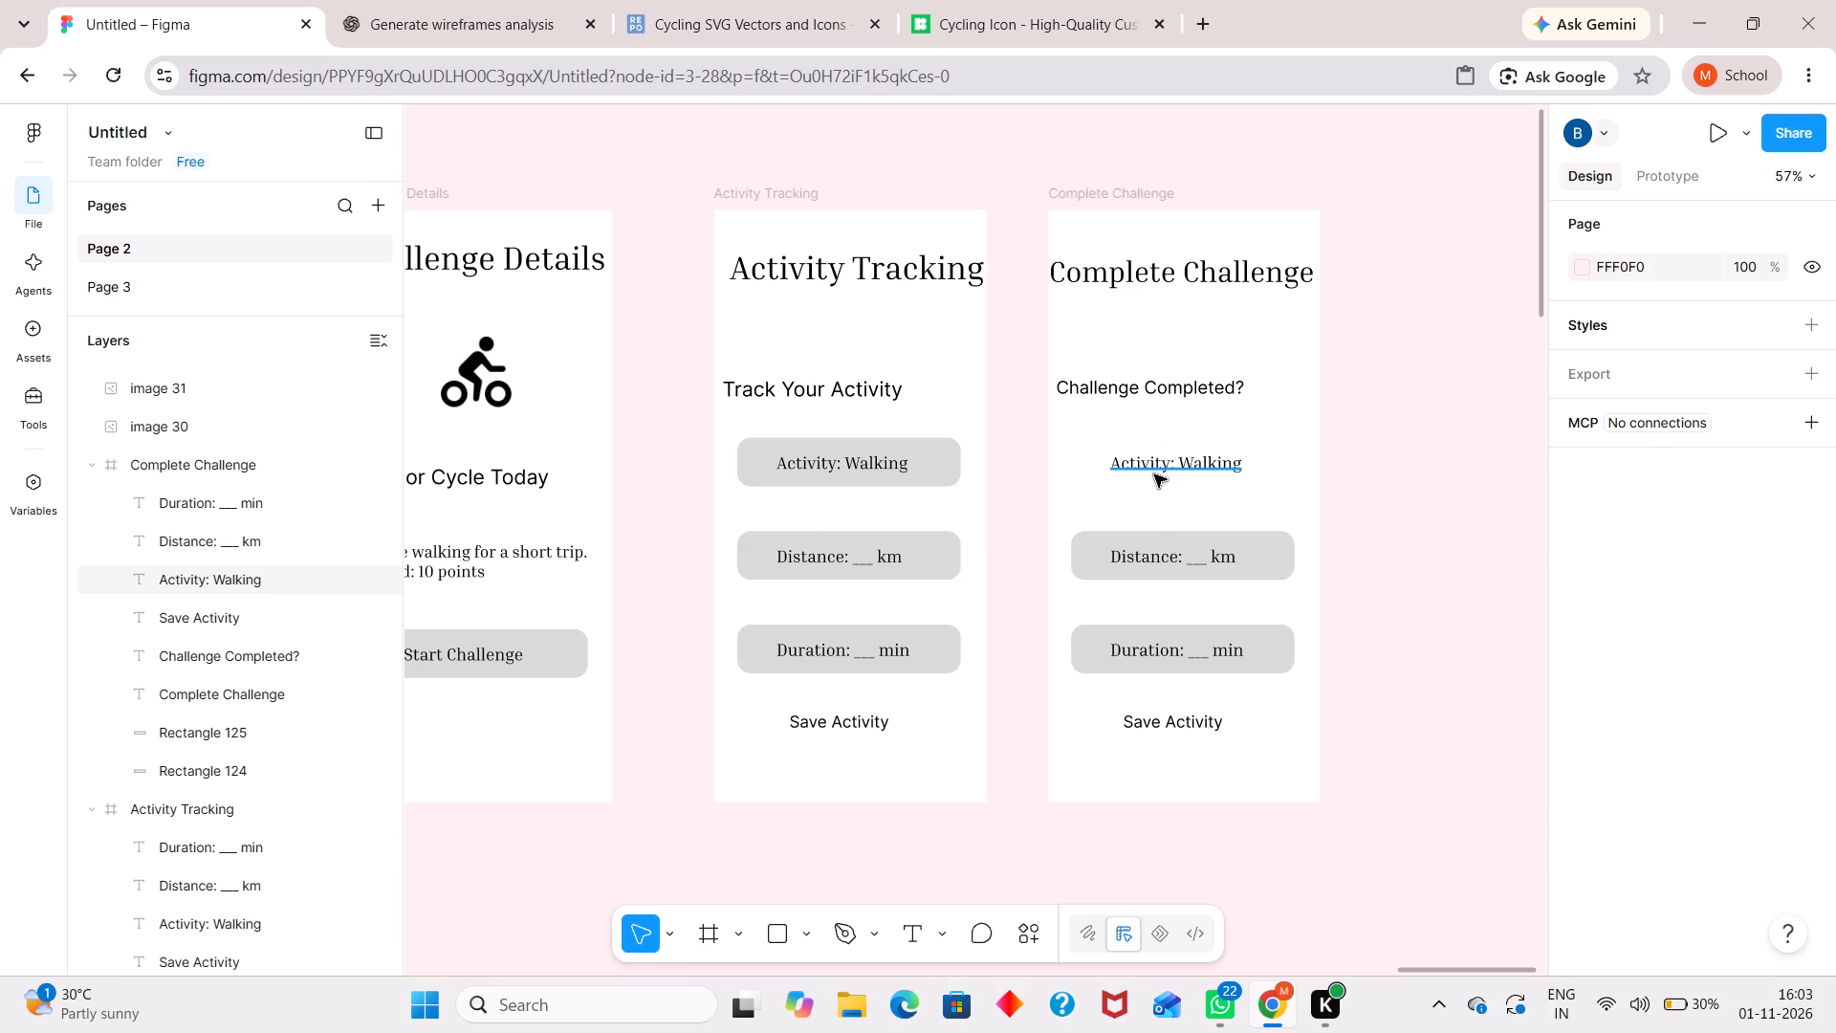
{"action": "key", "text": "BackSpace"}
{"action": "left_click", "coordinate": [1154, 474]}
{"action": "key", "text": "BackSpace"}
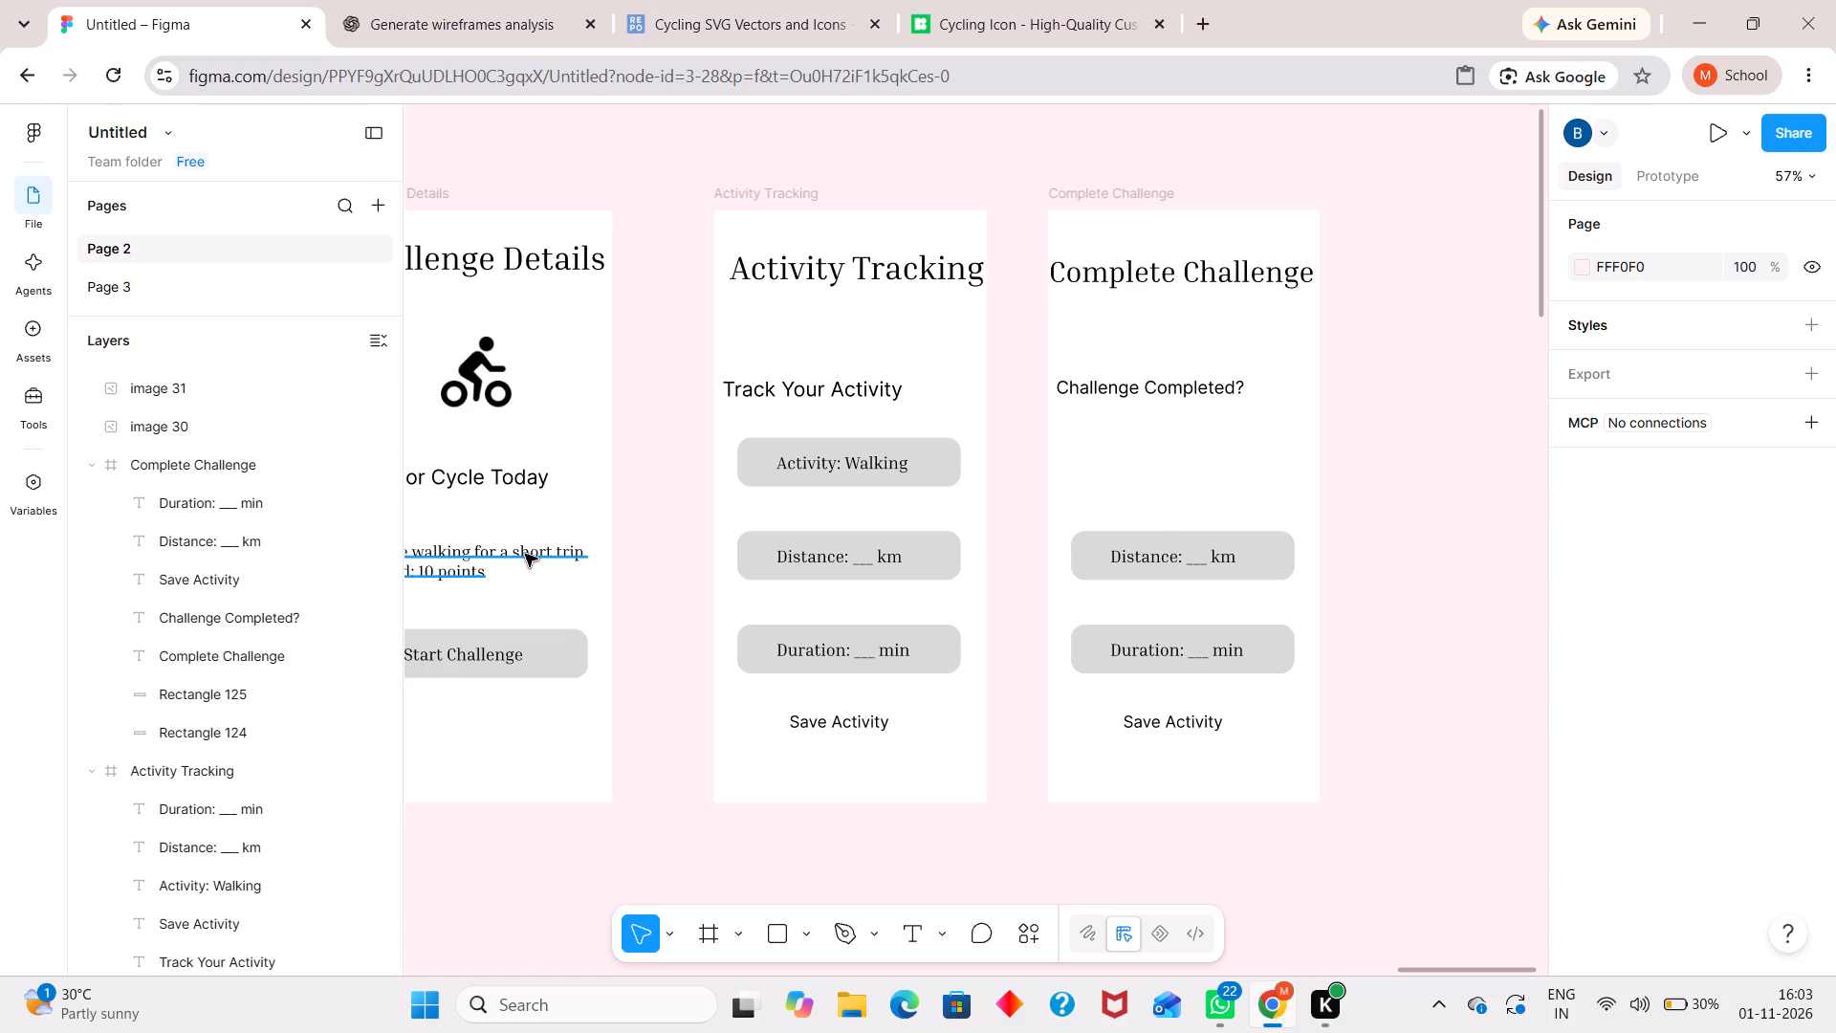
{"action": "left_click_drag", "start_coordinate": [525, 554], "coordinate": [1233, 452], "text": "alt"}
{"action": "double_click", "coordinate": [1233, 452]}
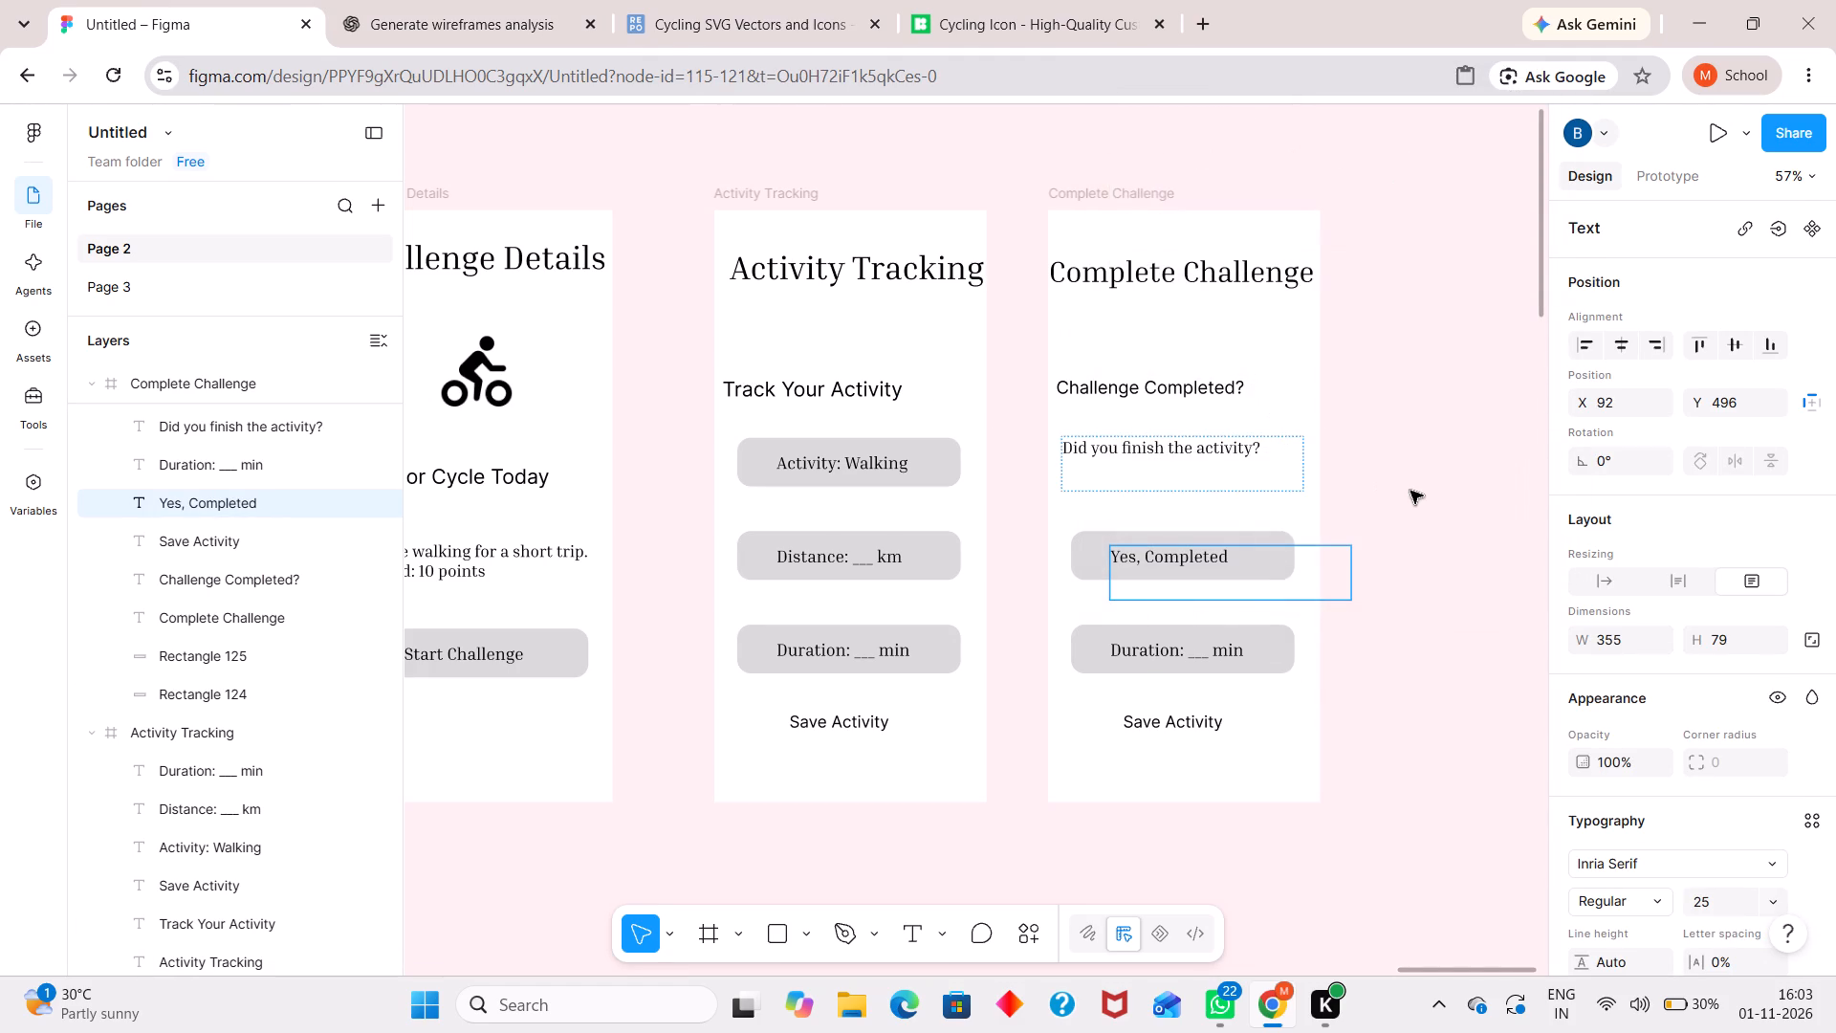
{"action": "left_click", "coordinate": [1410, 491]}
{"action": "left_click", "coordinate": [1410, 491]}
Replace the "Duration: ___ min" text in Complete Challenge with "Confirm Completion" and shift it slightly left to centre it in its grey box.
{"action": "double_click", "coordinate": [1229, 648]}
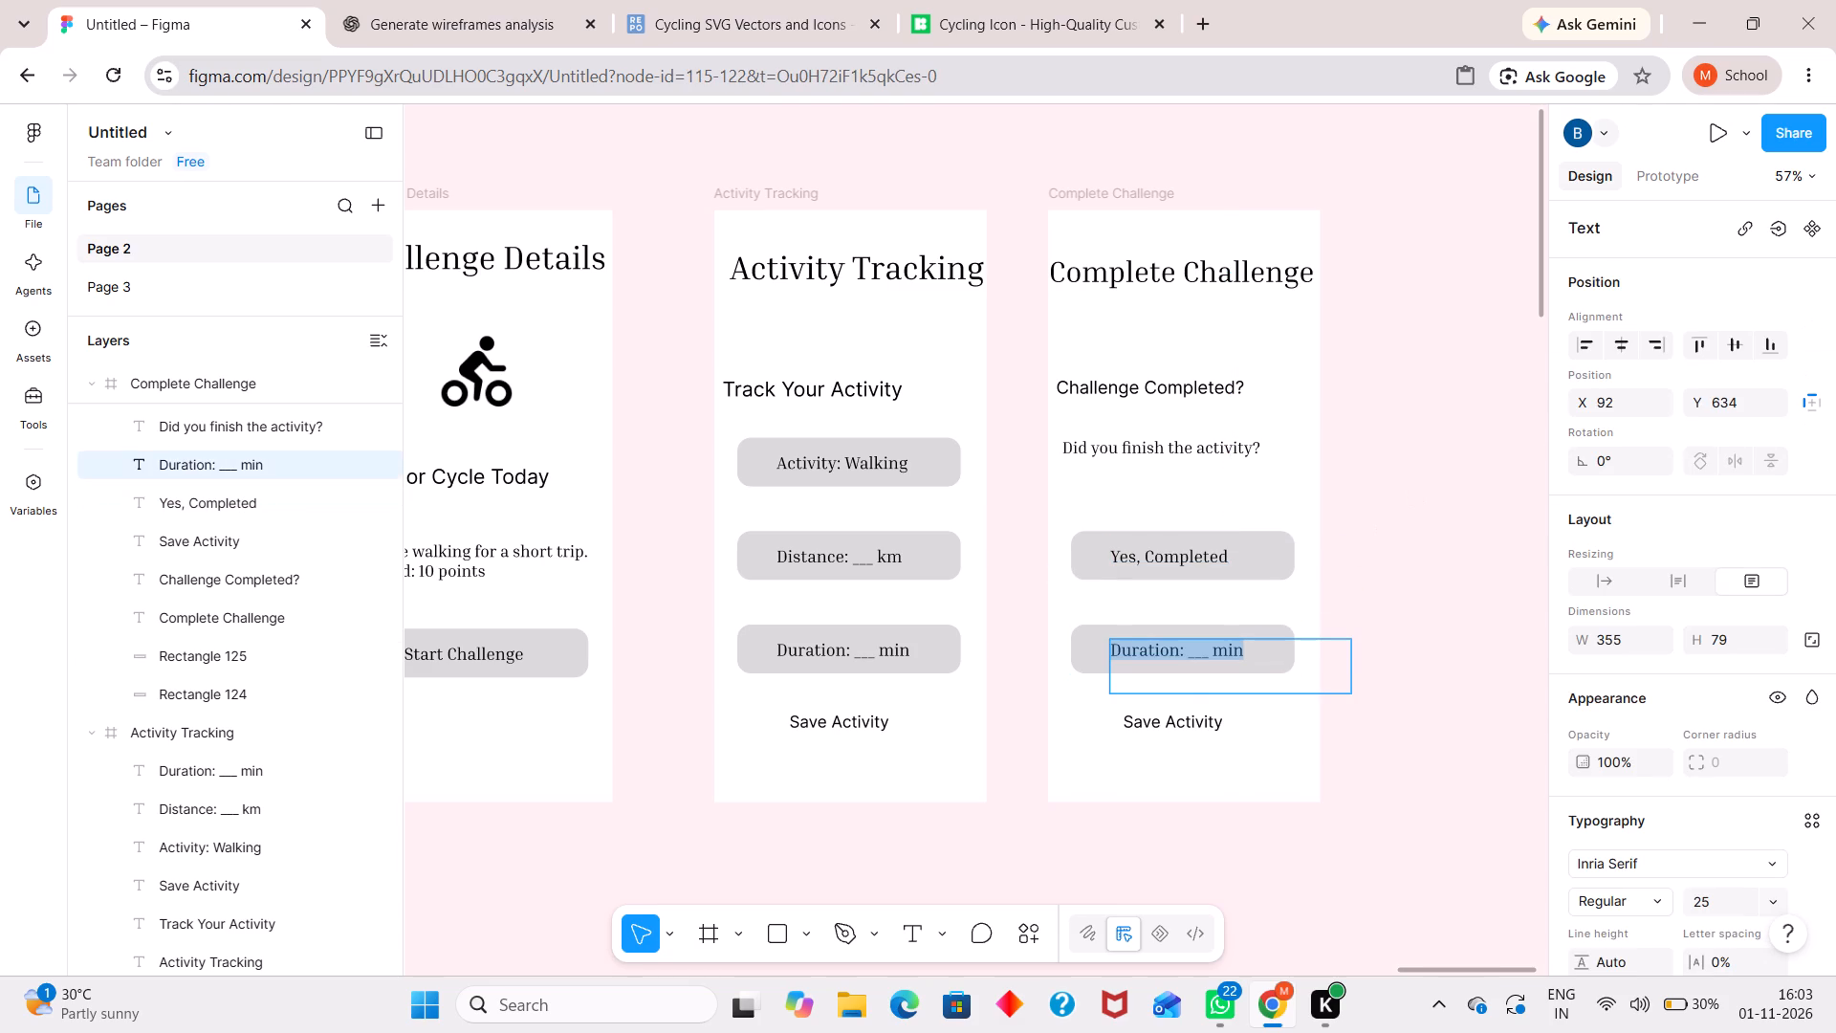
{"action": "key", "text": "super+v"}
{"action": "left_click", "coordinate": [1251, 380]}
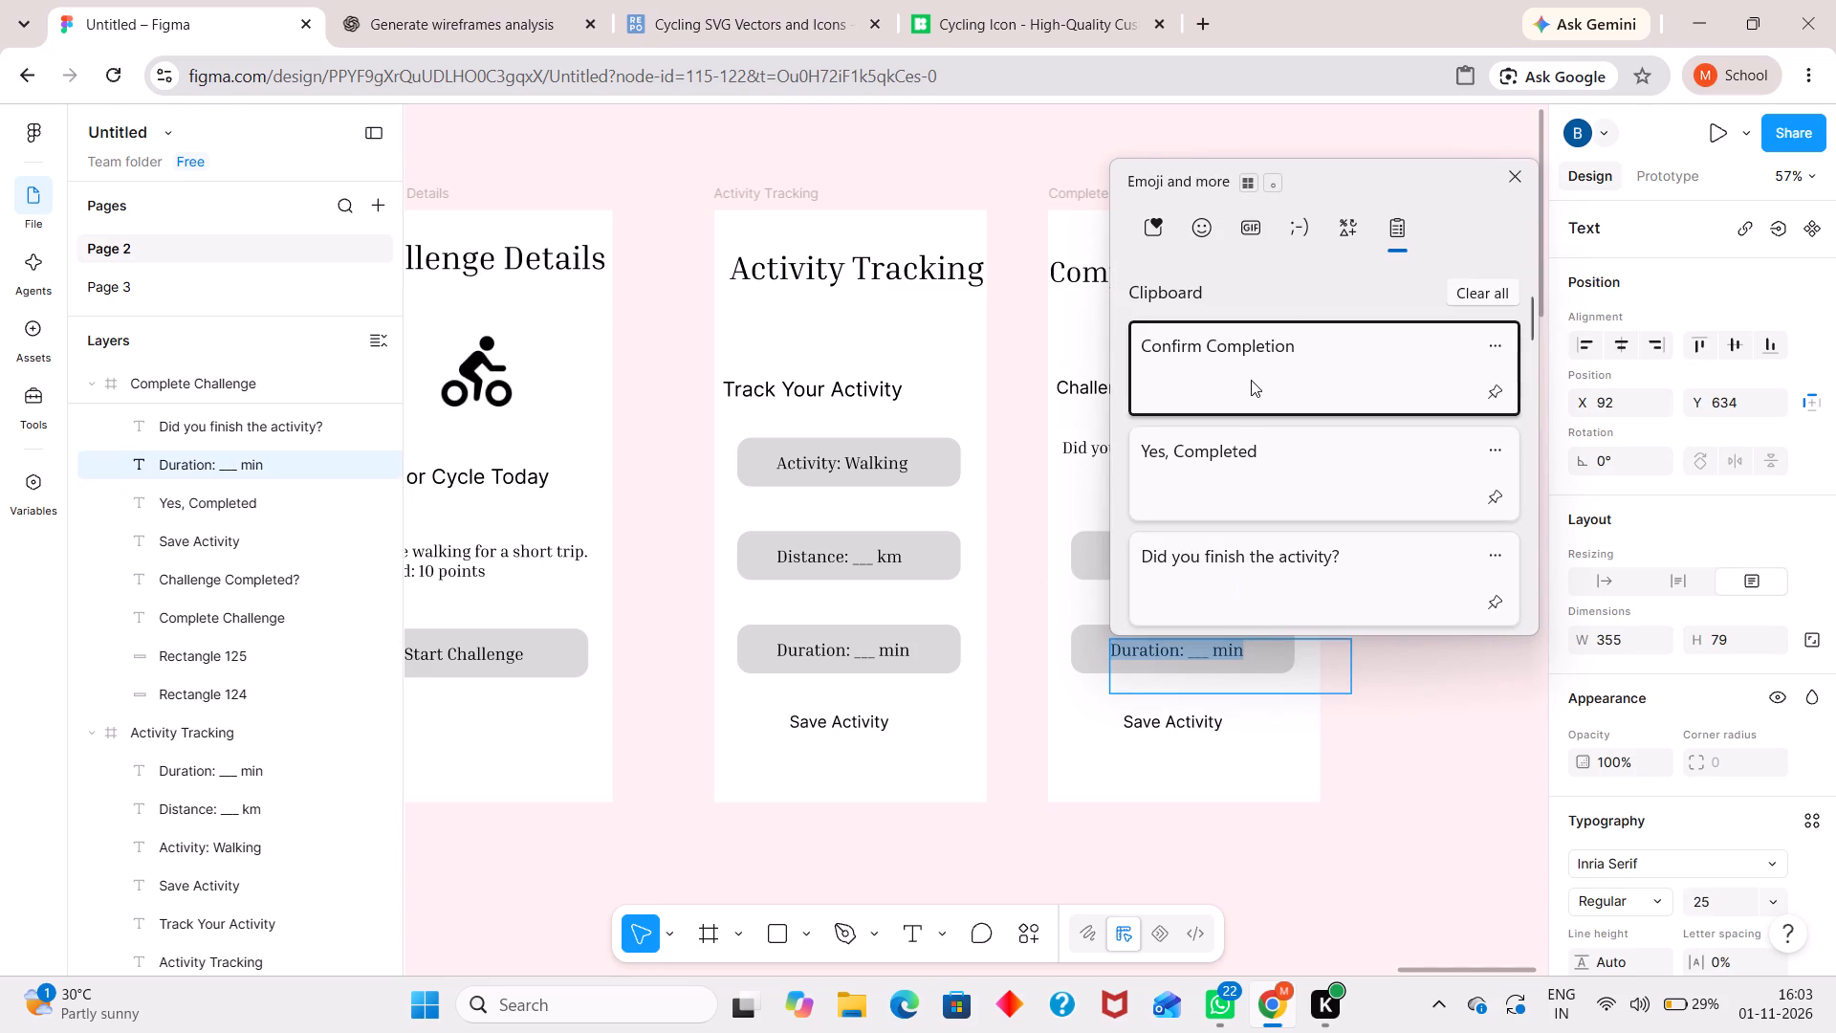
{"action": "key", "text": "ctrl+v"}
{"action": "double_click", "coordinate": [1383, 553]}
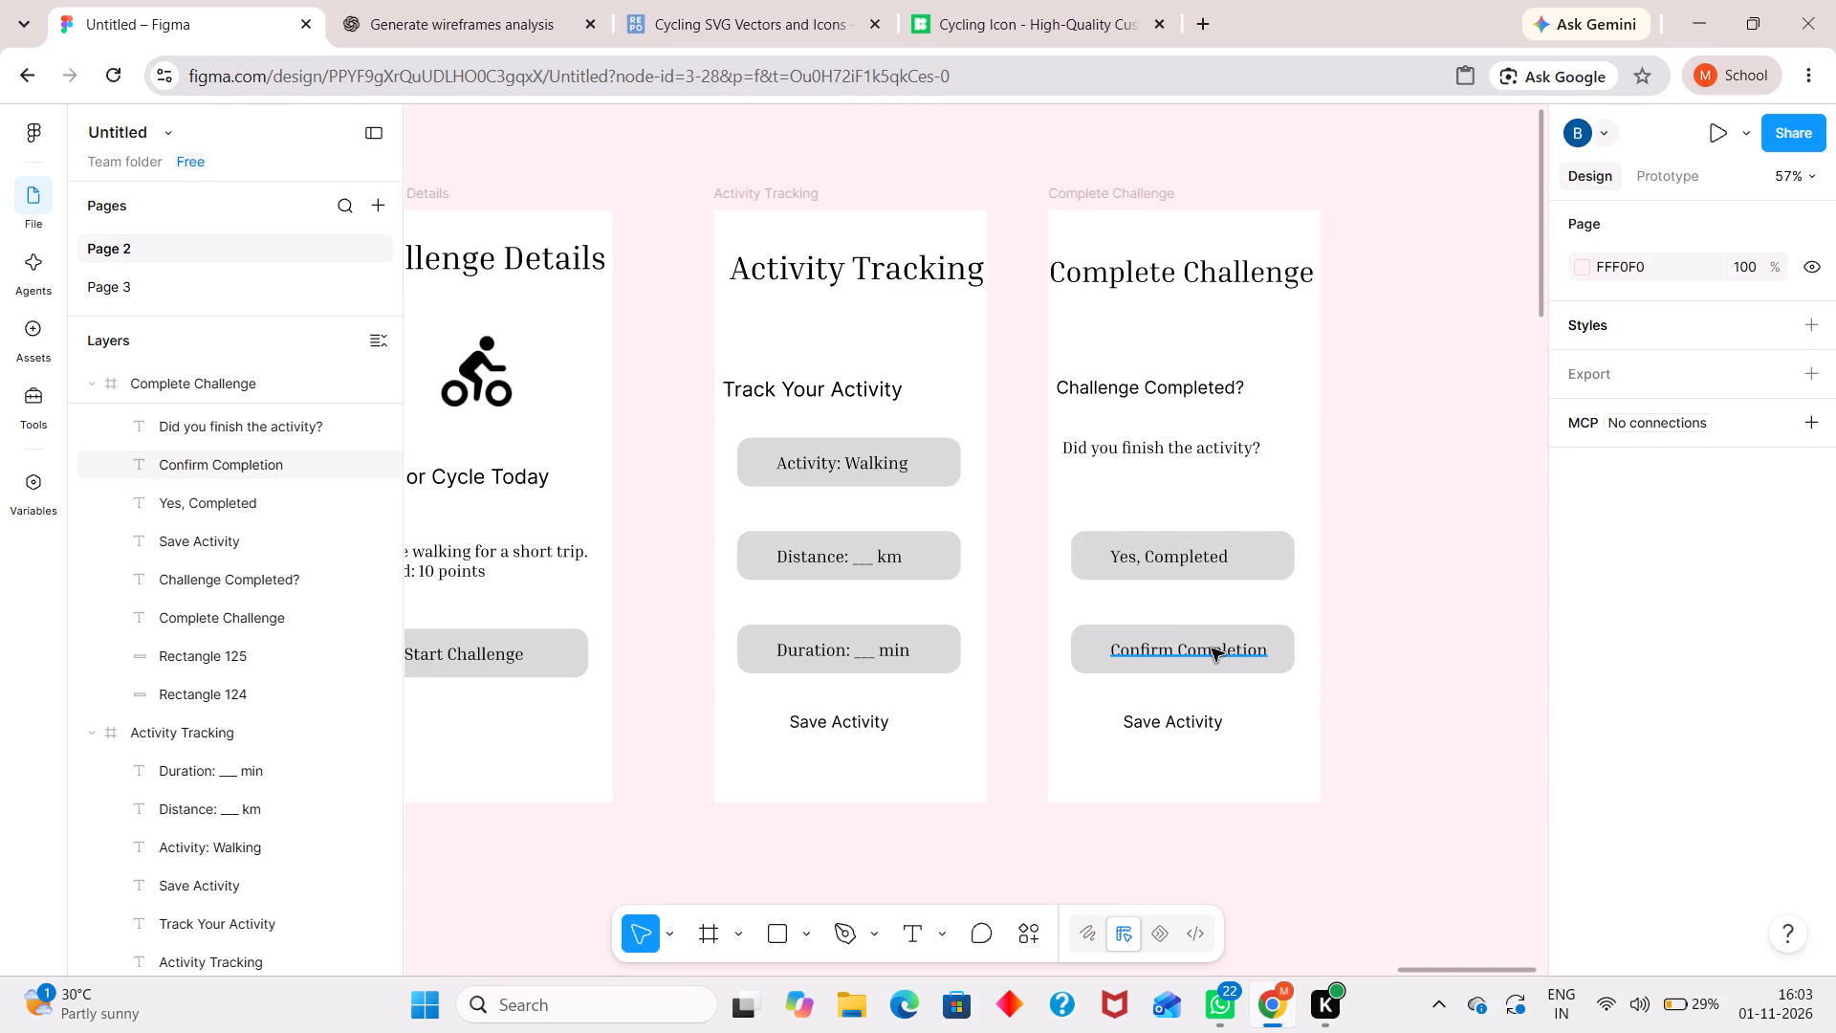
{"action": "left_click_drag", "start_coordinate": [1212, 648], "coordinate": [1199, 648]}
{"action": "left_click", "coordinate": [1446, 575]}
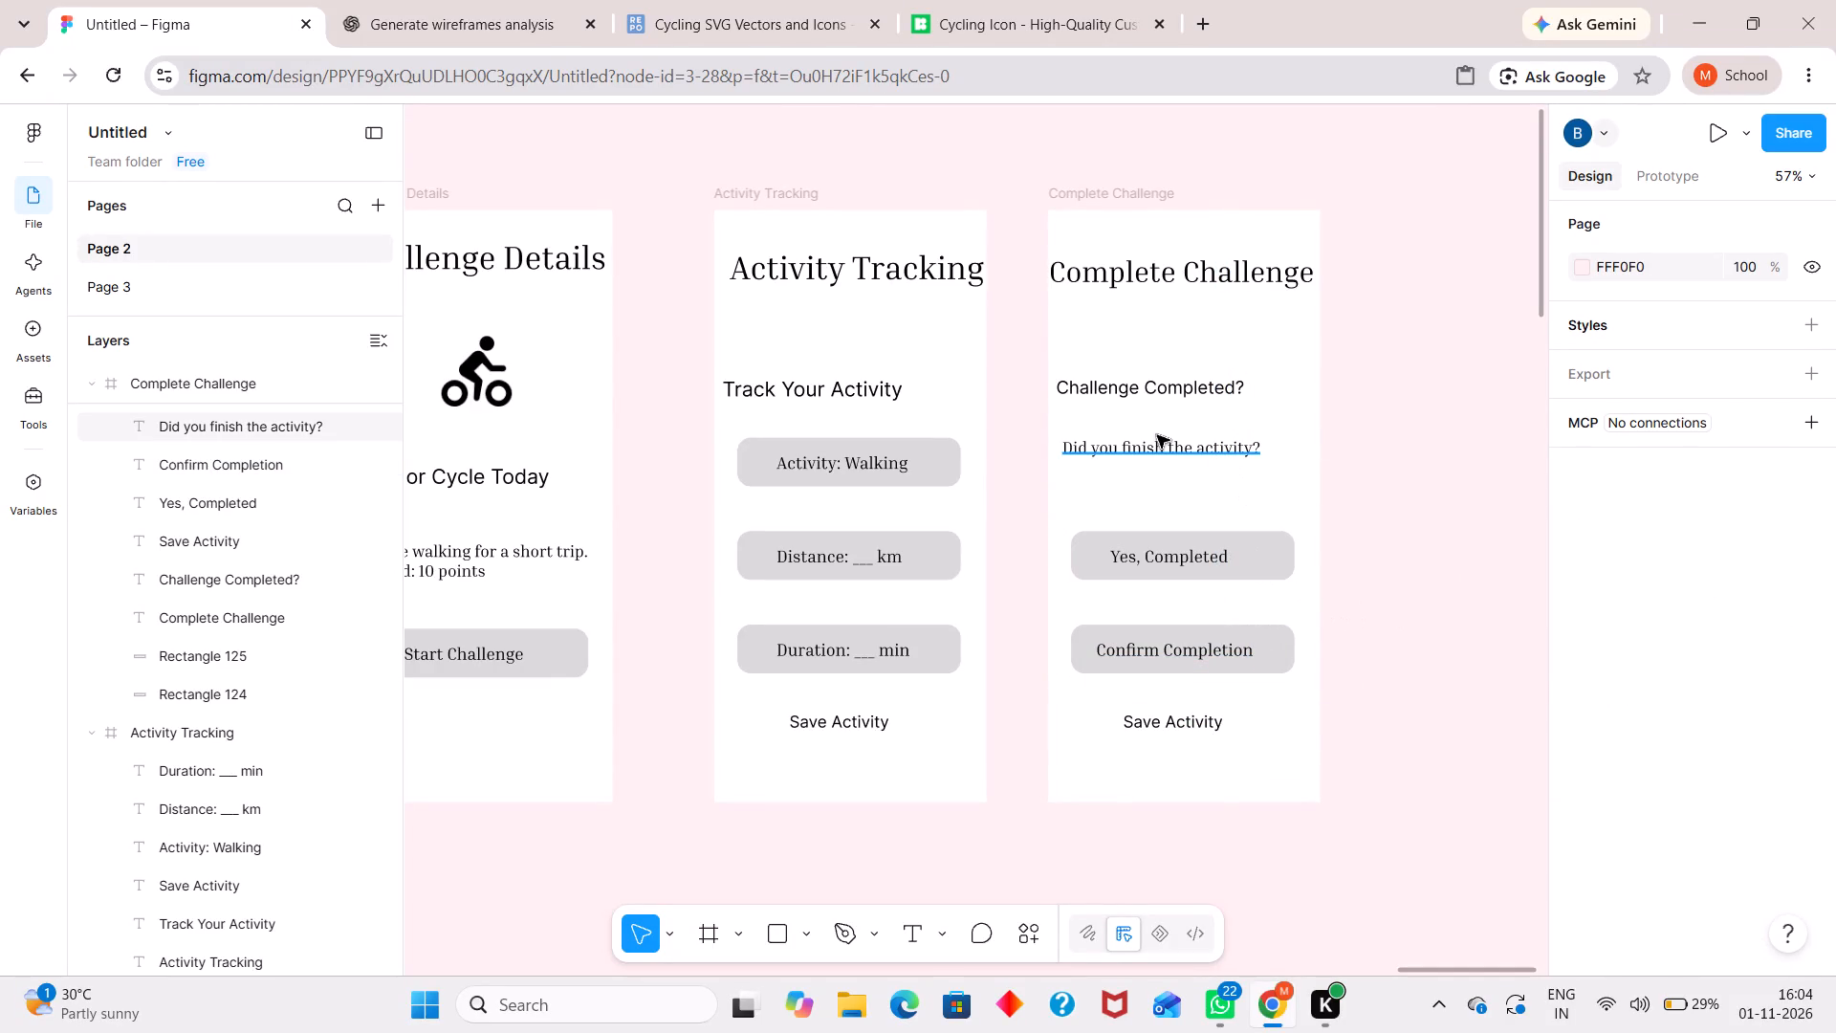
Move "Did you finish the activity?" down to just above the "Yes, Completed" box, and "Challenge Completed?" down to about X 12, Y 298.
{"action": "left_click_drag", "start_coordinate": [1154, 454], "coordinate": [1151, 496]}
{"action": "left_click_drag", "start_coordinate": [1122, 384], "coordinate": [1122, 394]}
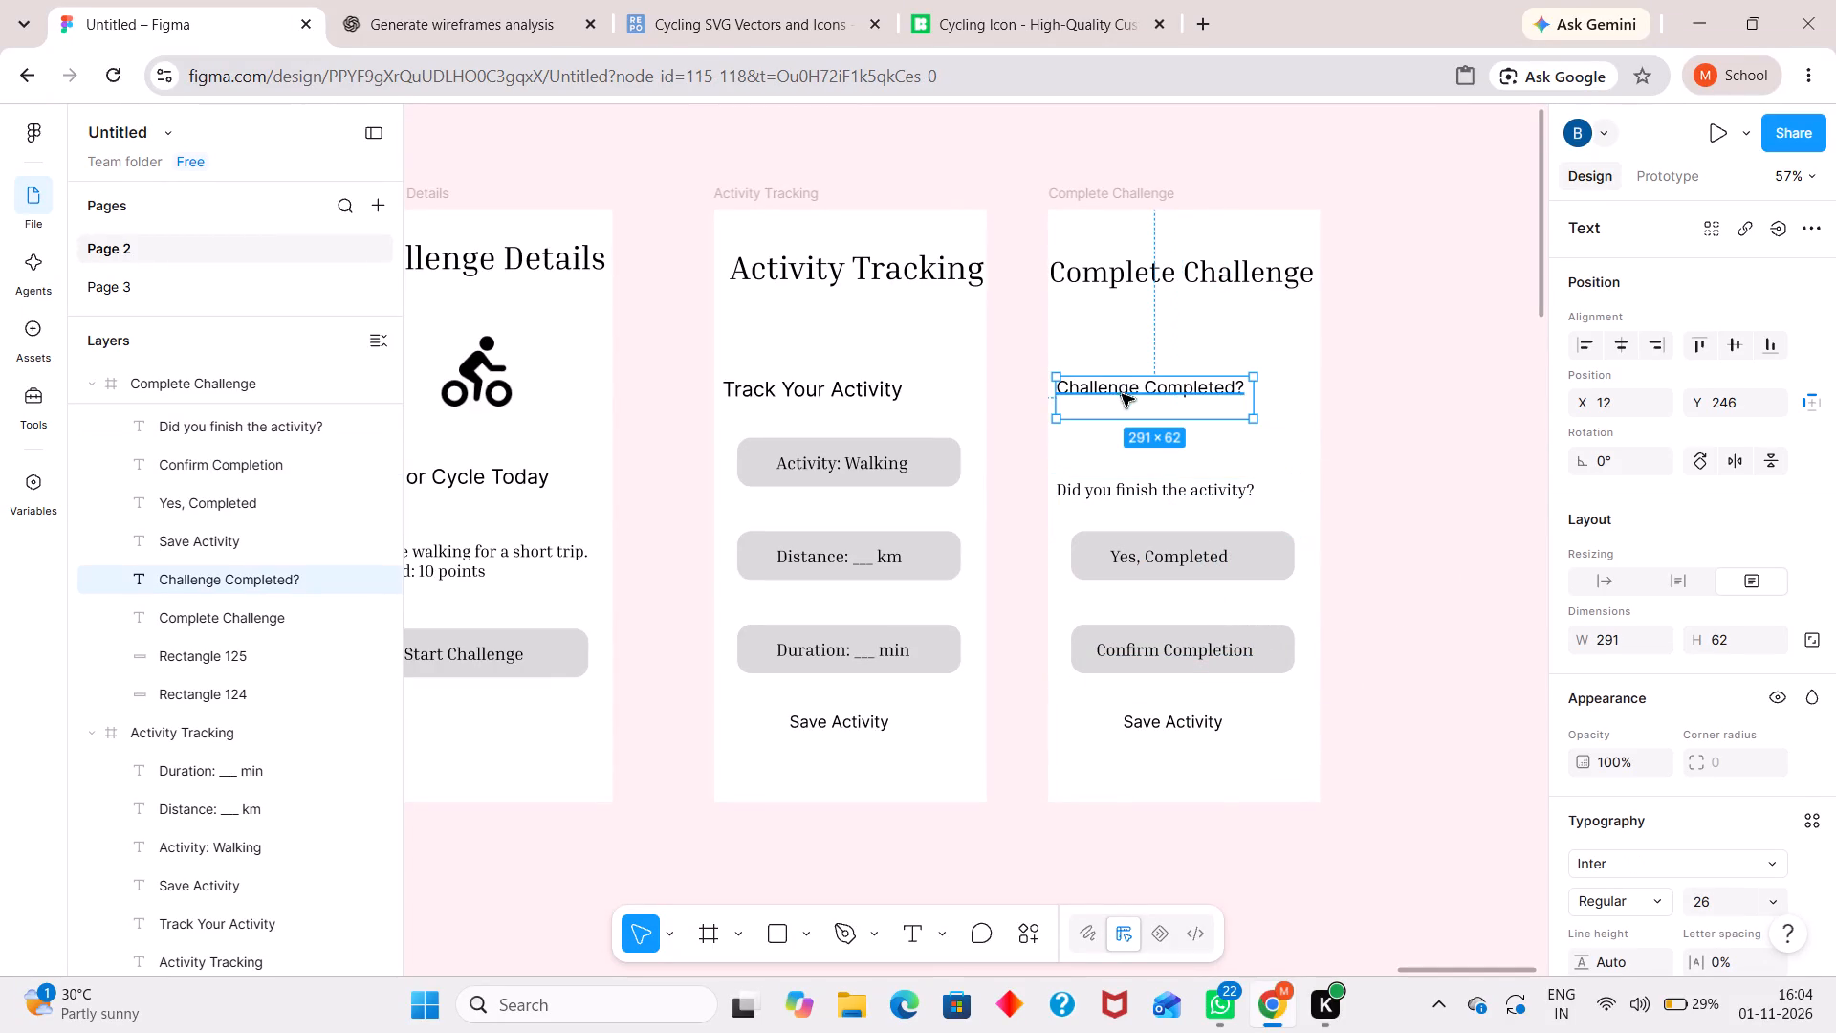
{"action": "left_click_drag", "start_coordinate": [1122, 394], "coordinate": [1122, 419]}
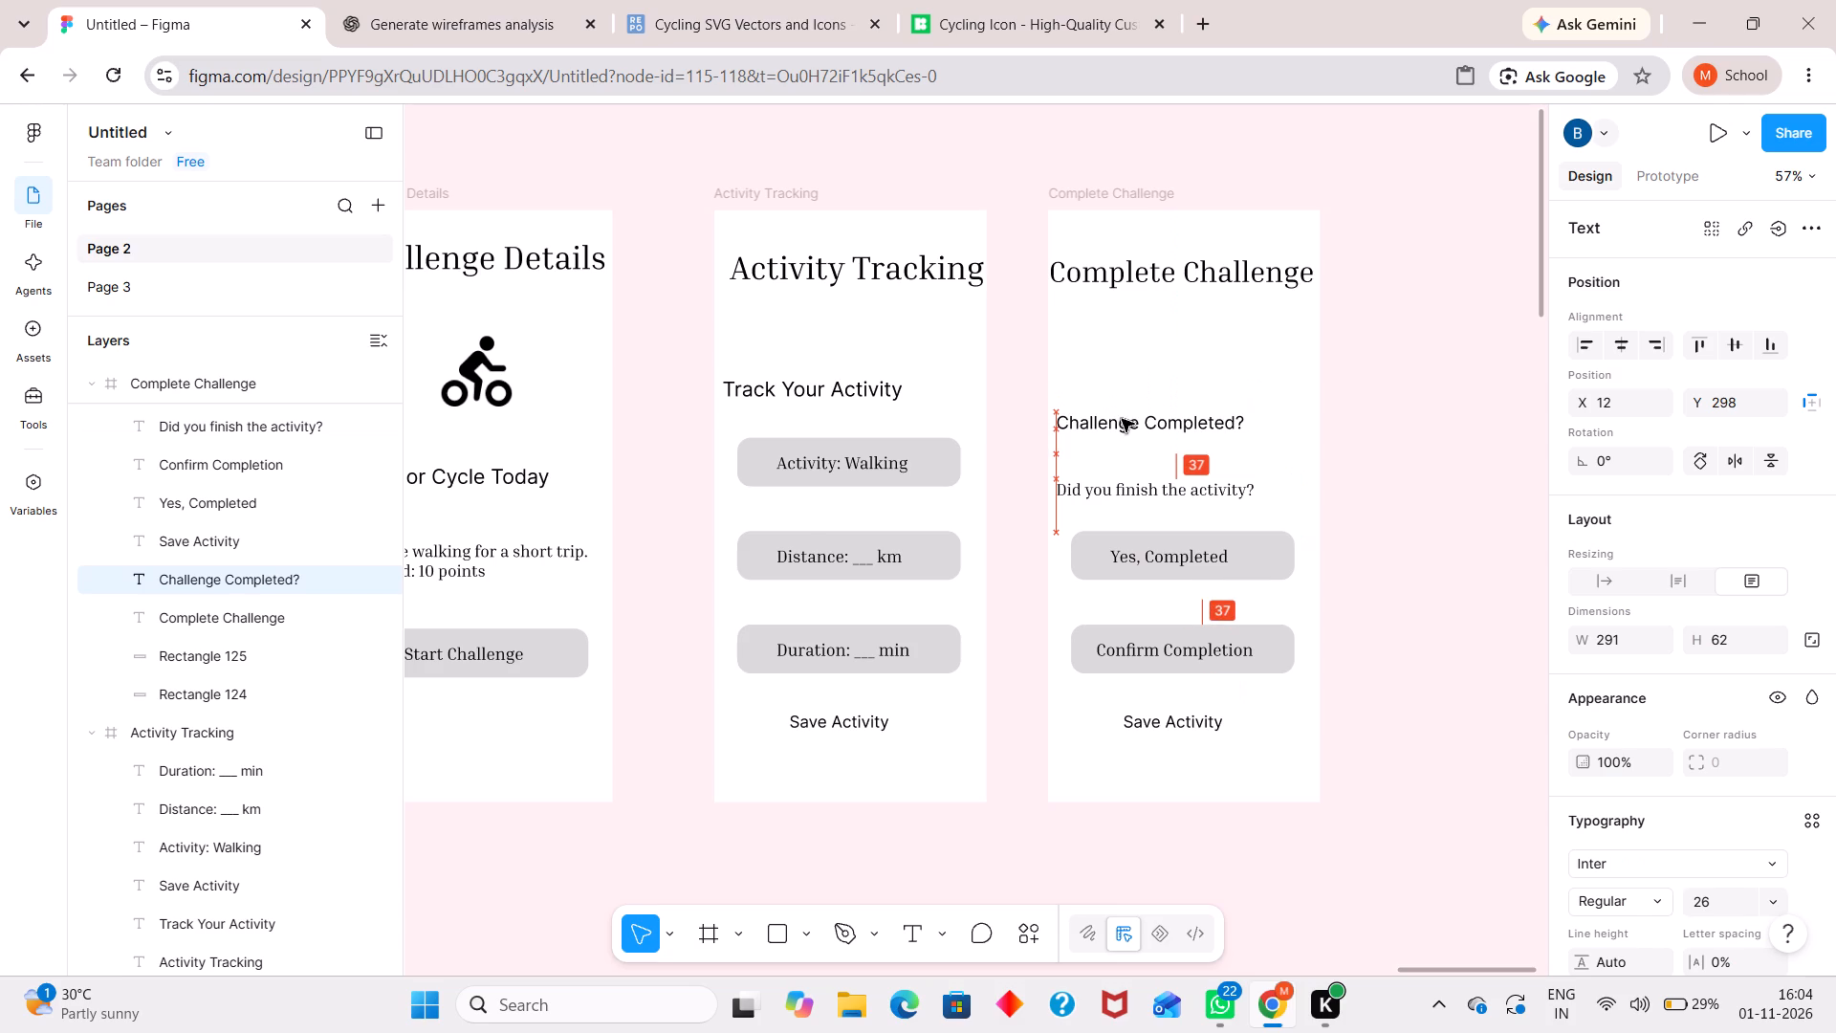
{"action": "left_click_drag", "start_coordinate": [1122, 419], "coordinate": [1122, 450]}
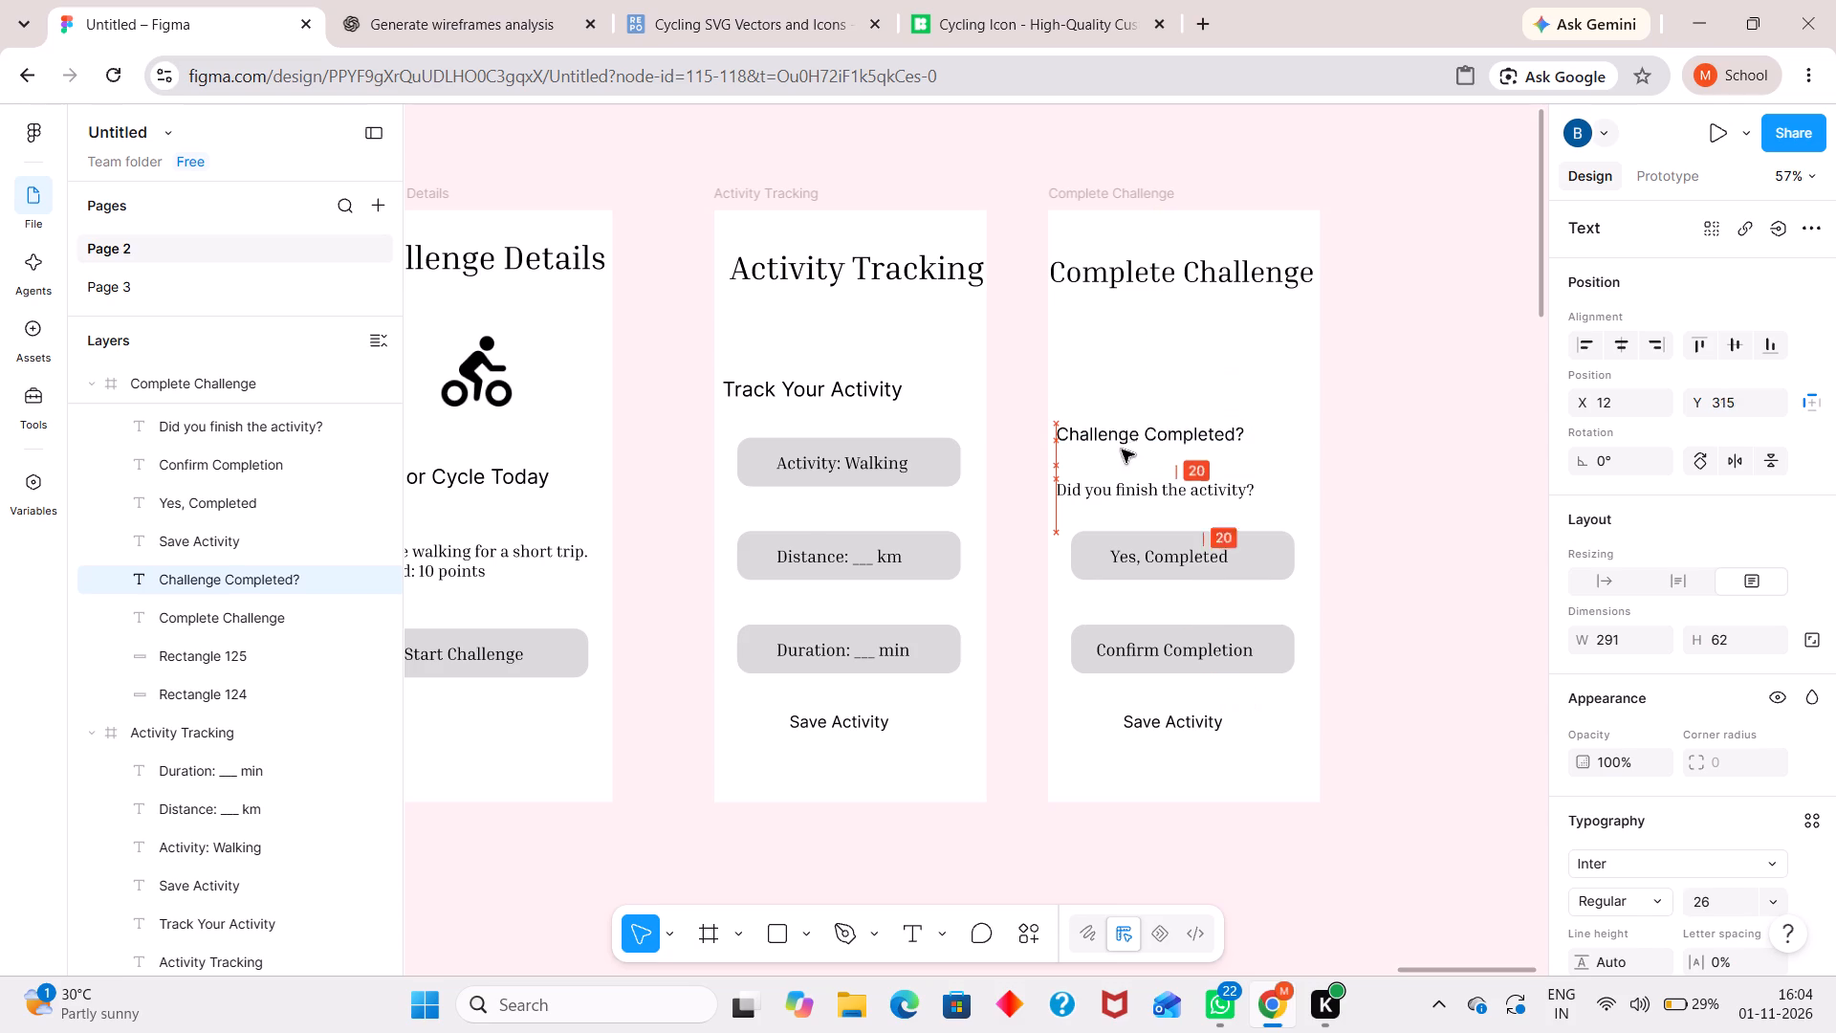
{"action": "left_click_drag", "start_coordinate": [1122, 450], "coordinate": [1122, 418]}
{"action": "left_click", "coordinate": [1464, 339]}
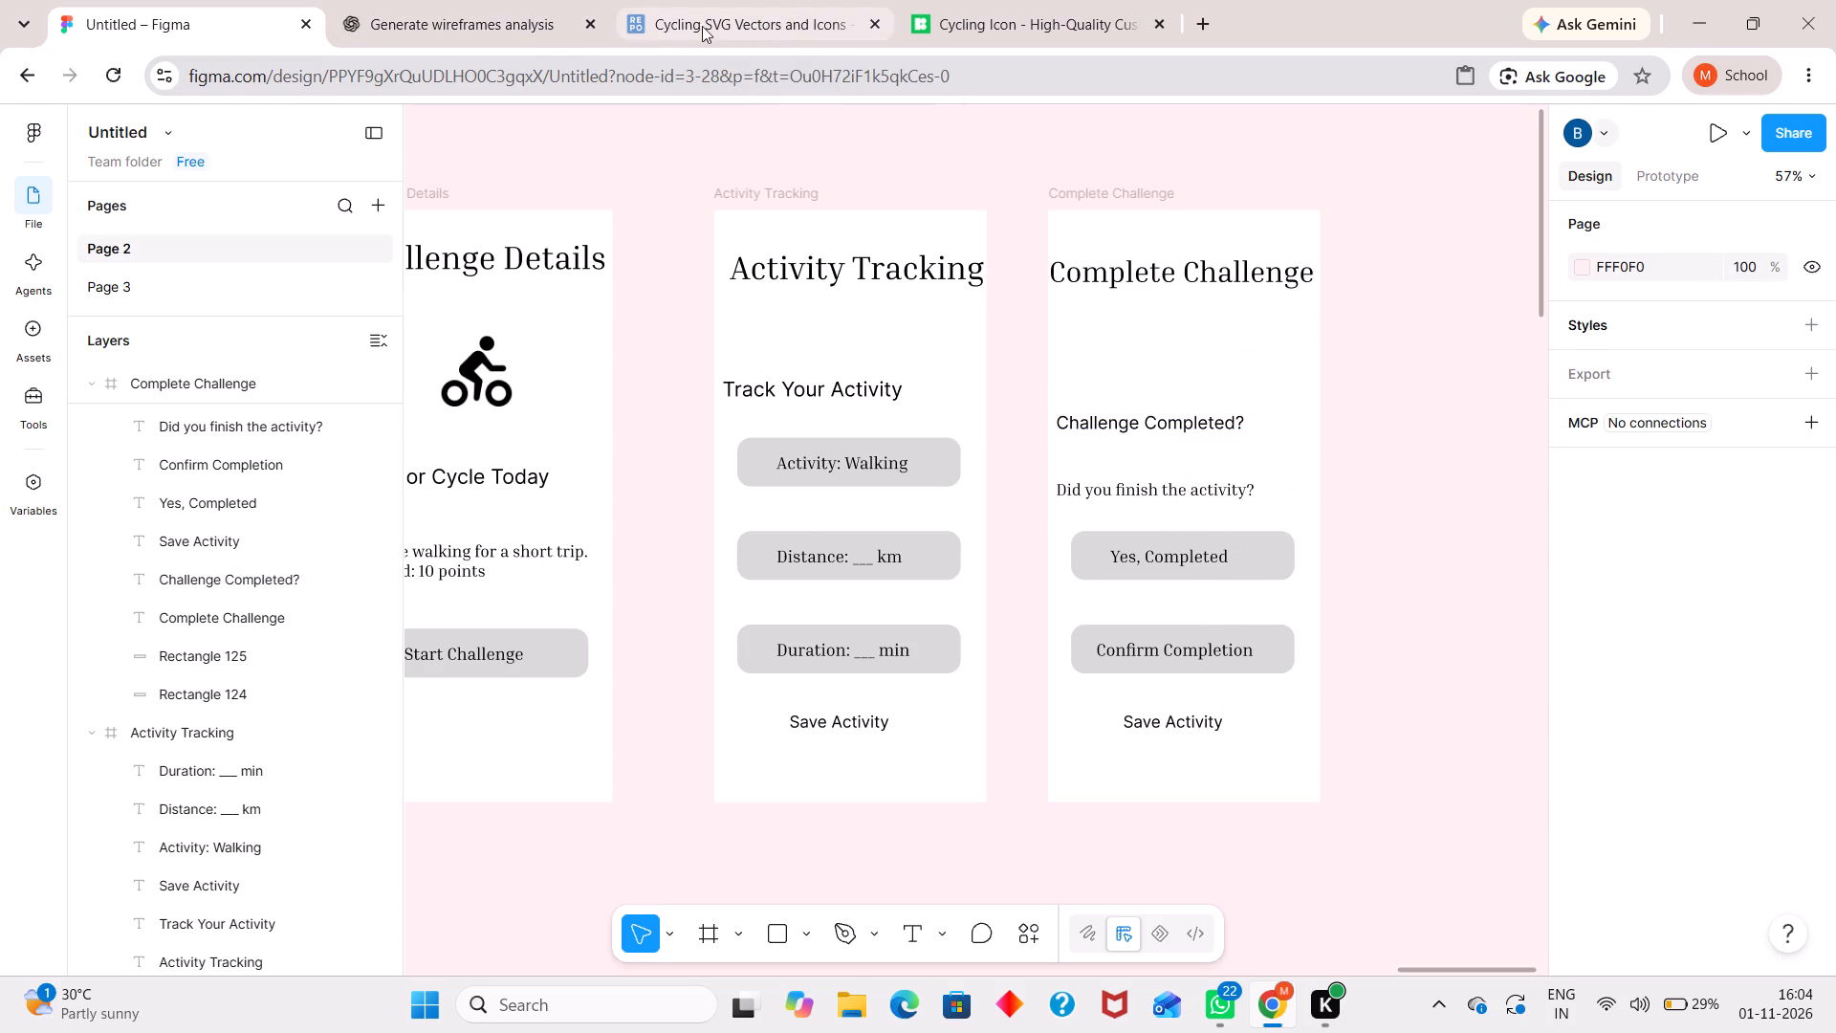
Switch to SVG Repo and search its vector library for "correct".
{"action": "left_click", "coordinate": [754, 6]}
{"action": "scroll", "coordinate": [951, 319], "scroll_direction": "up", "scroll_amount": 3}
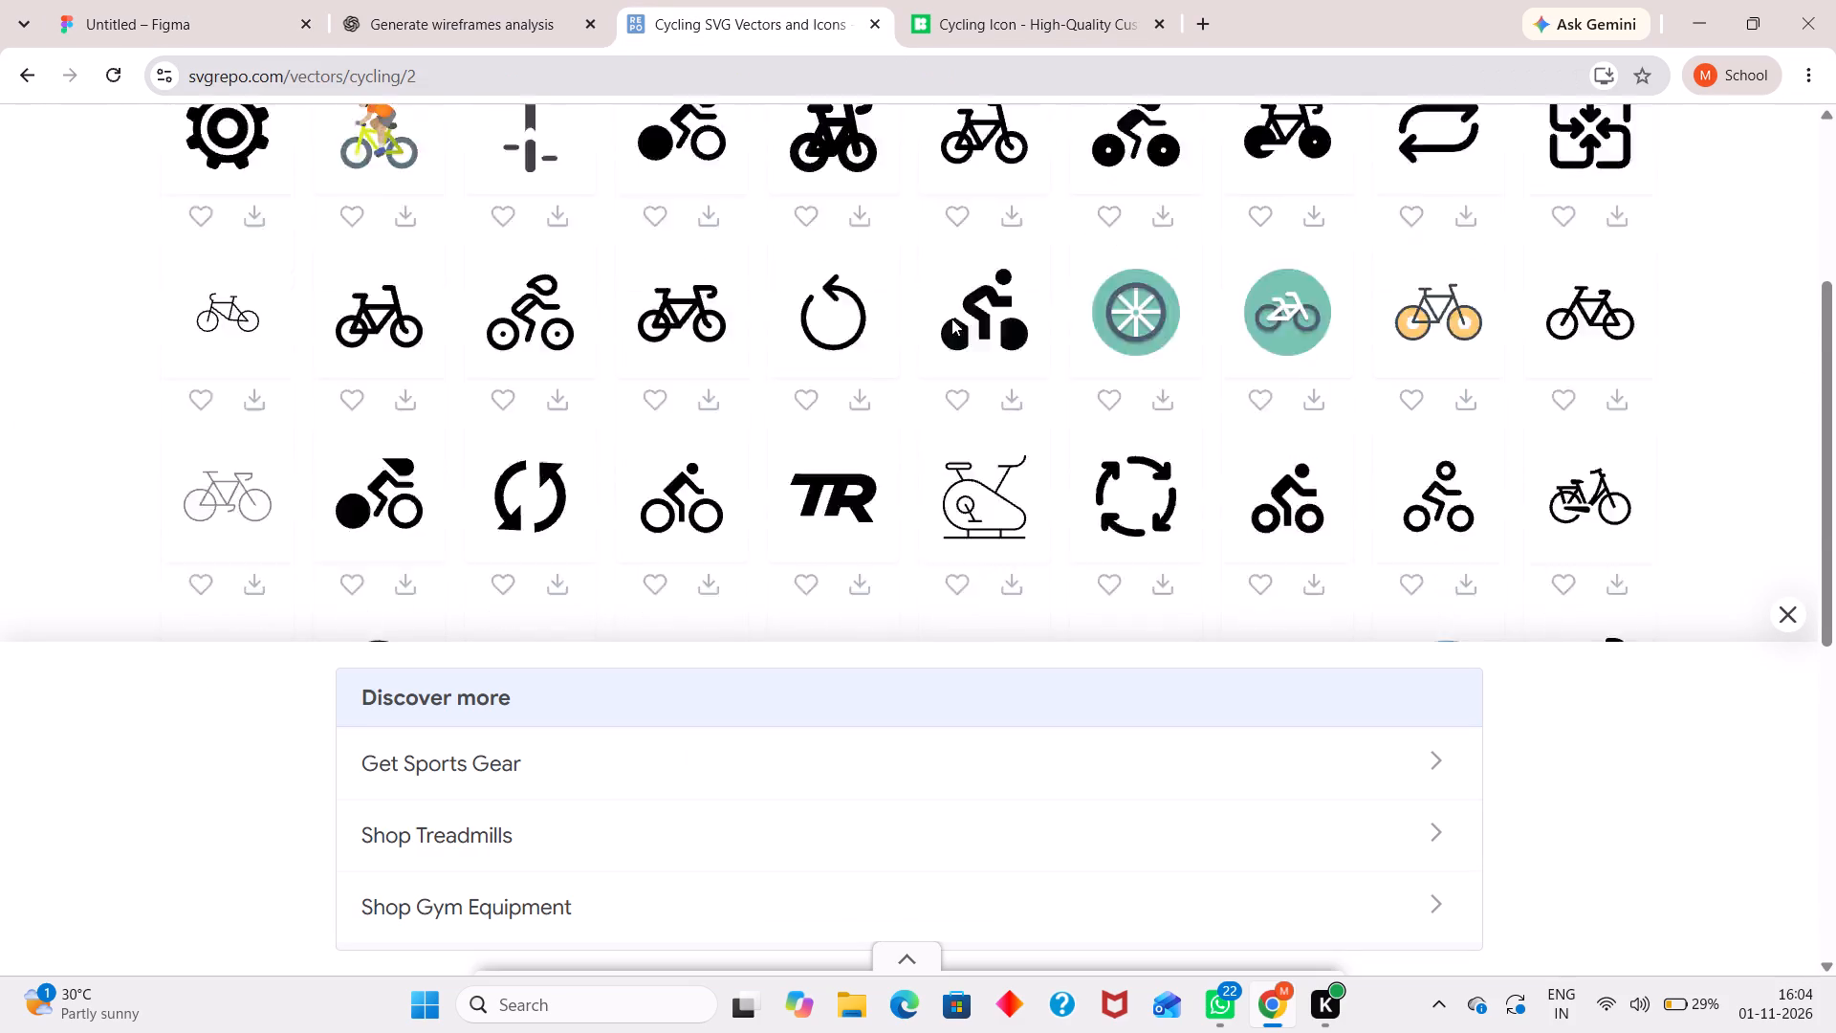
{"action": "scroll", "coordinate": [951, 319], "scroll_direction": "up", "scroll_amount": 5}
{"action": "double_click", "coordinate": [732, 125]}
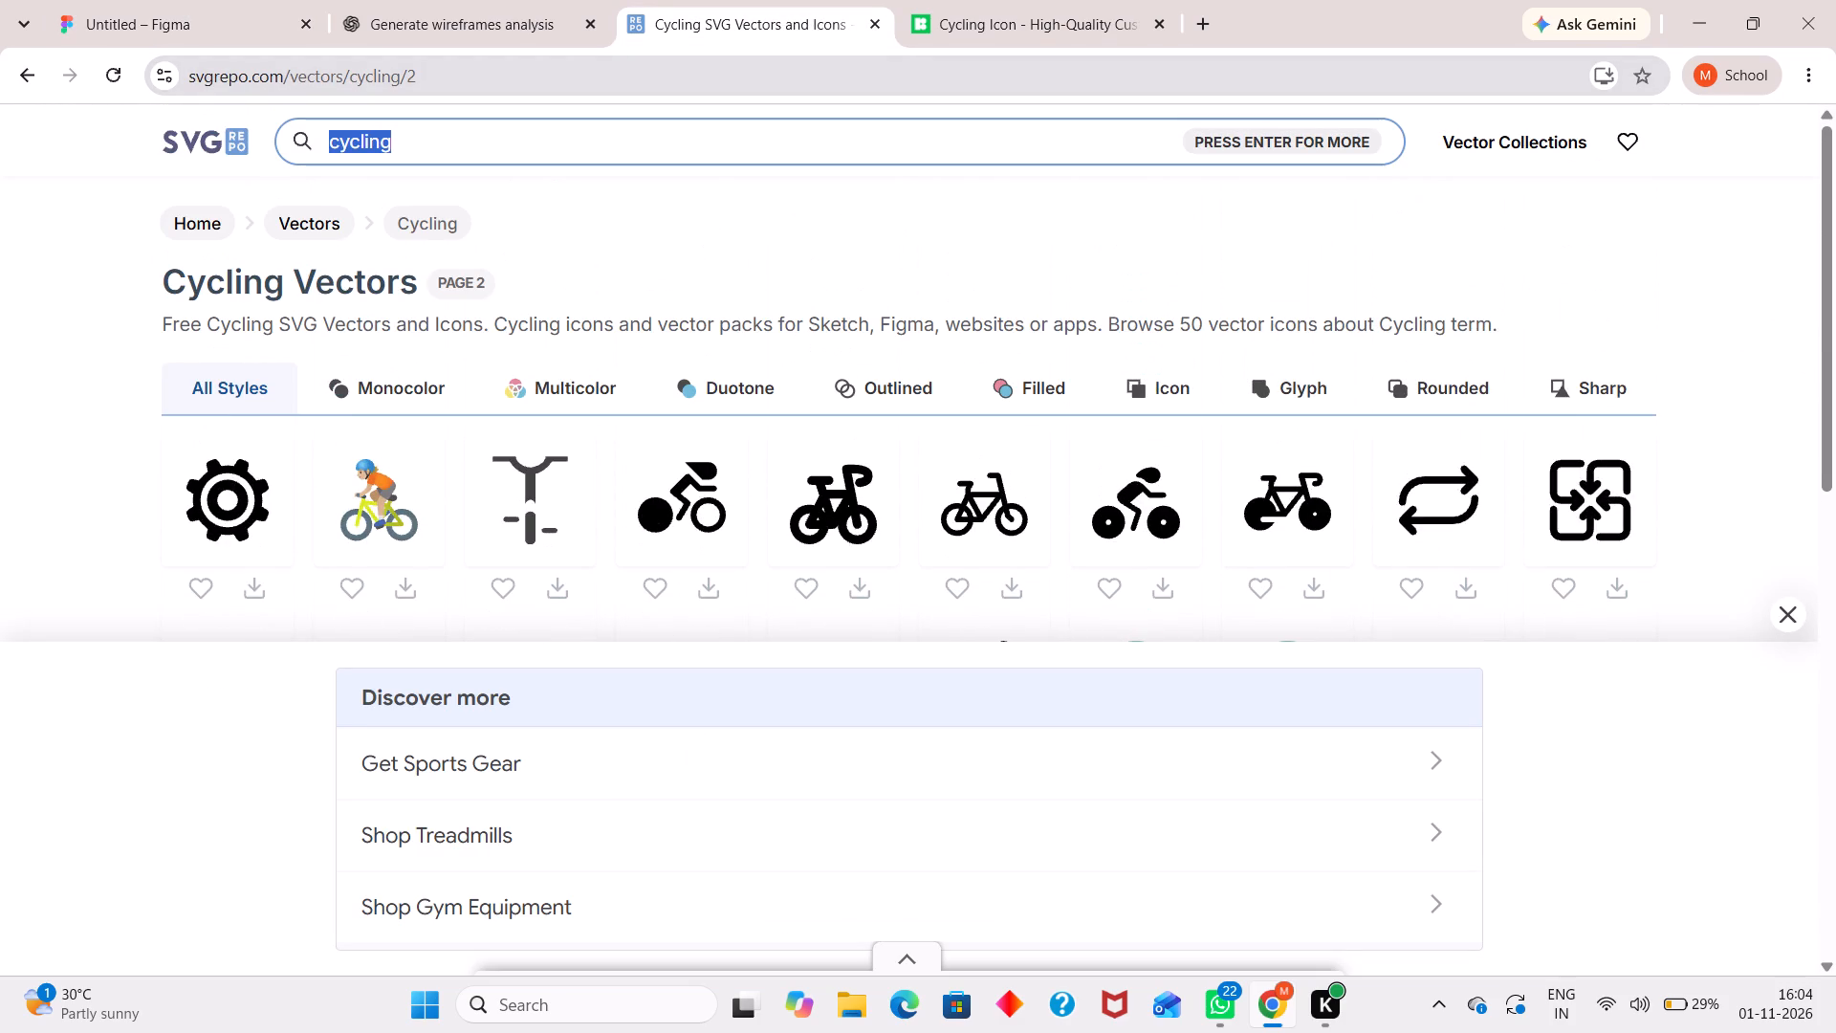
{"action": "type", "text": "correect"}
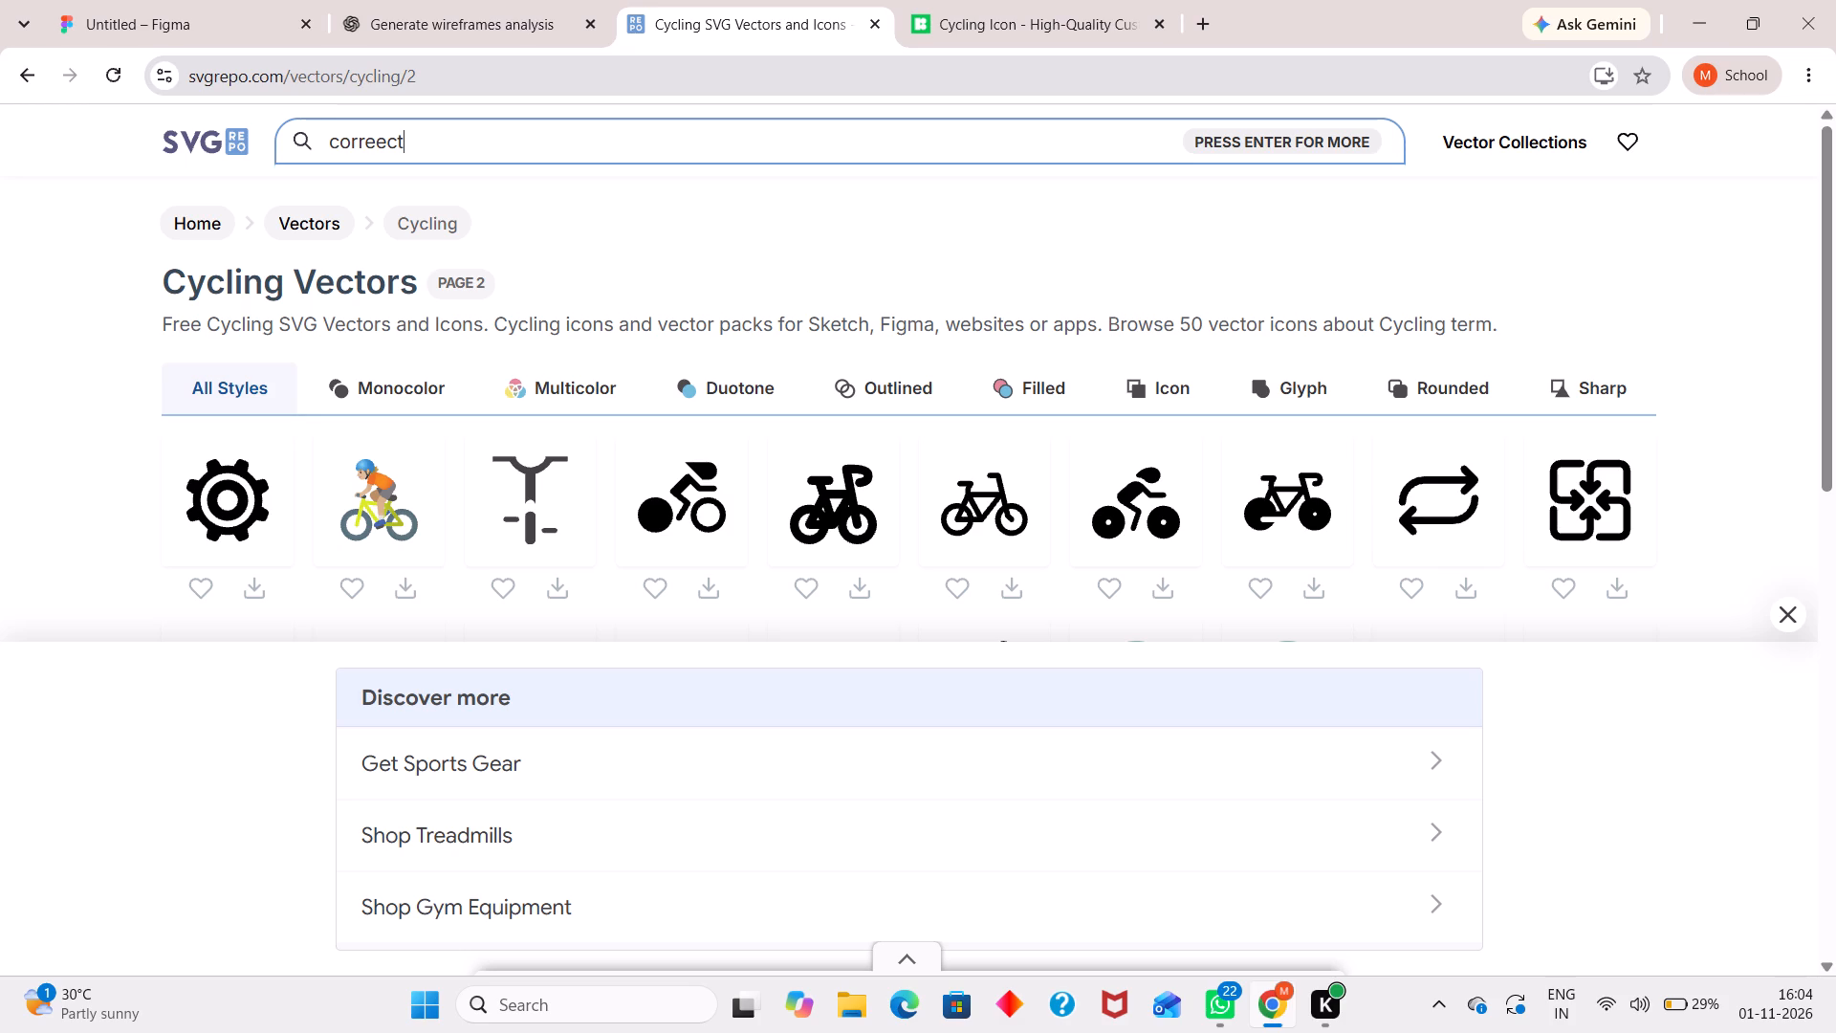
{"action": "key", "text": "Up"}
{"action": "key", "text": "Up"}
{"action": "key", "text": "Right"}
{"action": "key", "text": "Right"}
{"action": "key", "text": "Right"}
{"action": "key", "text": "Right"}
{"action": "key", "text": "Right"}
{"action": "key", "text": "Right"}
{"action": "key", "text": "BackSpace"}
{"action": "key", "text": "Return"}
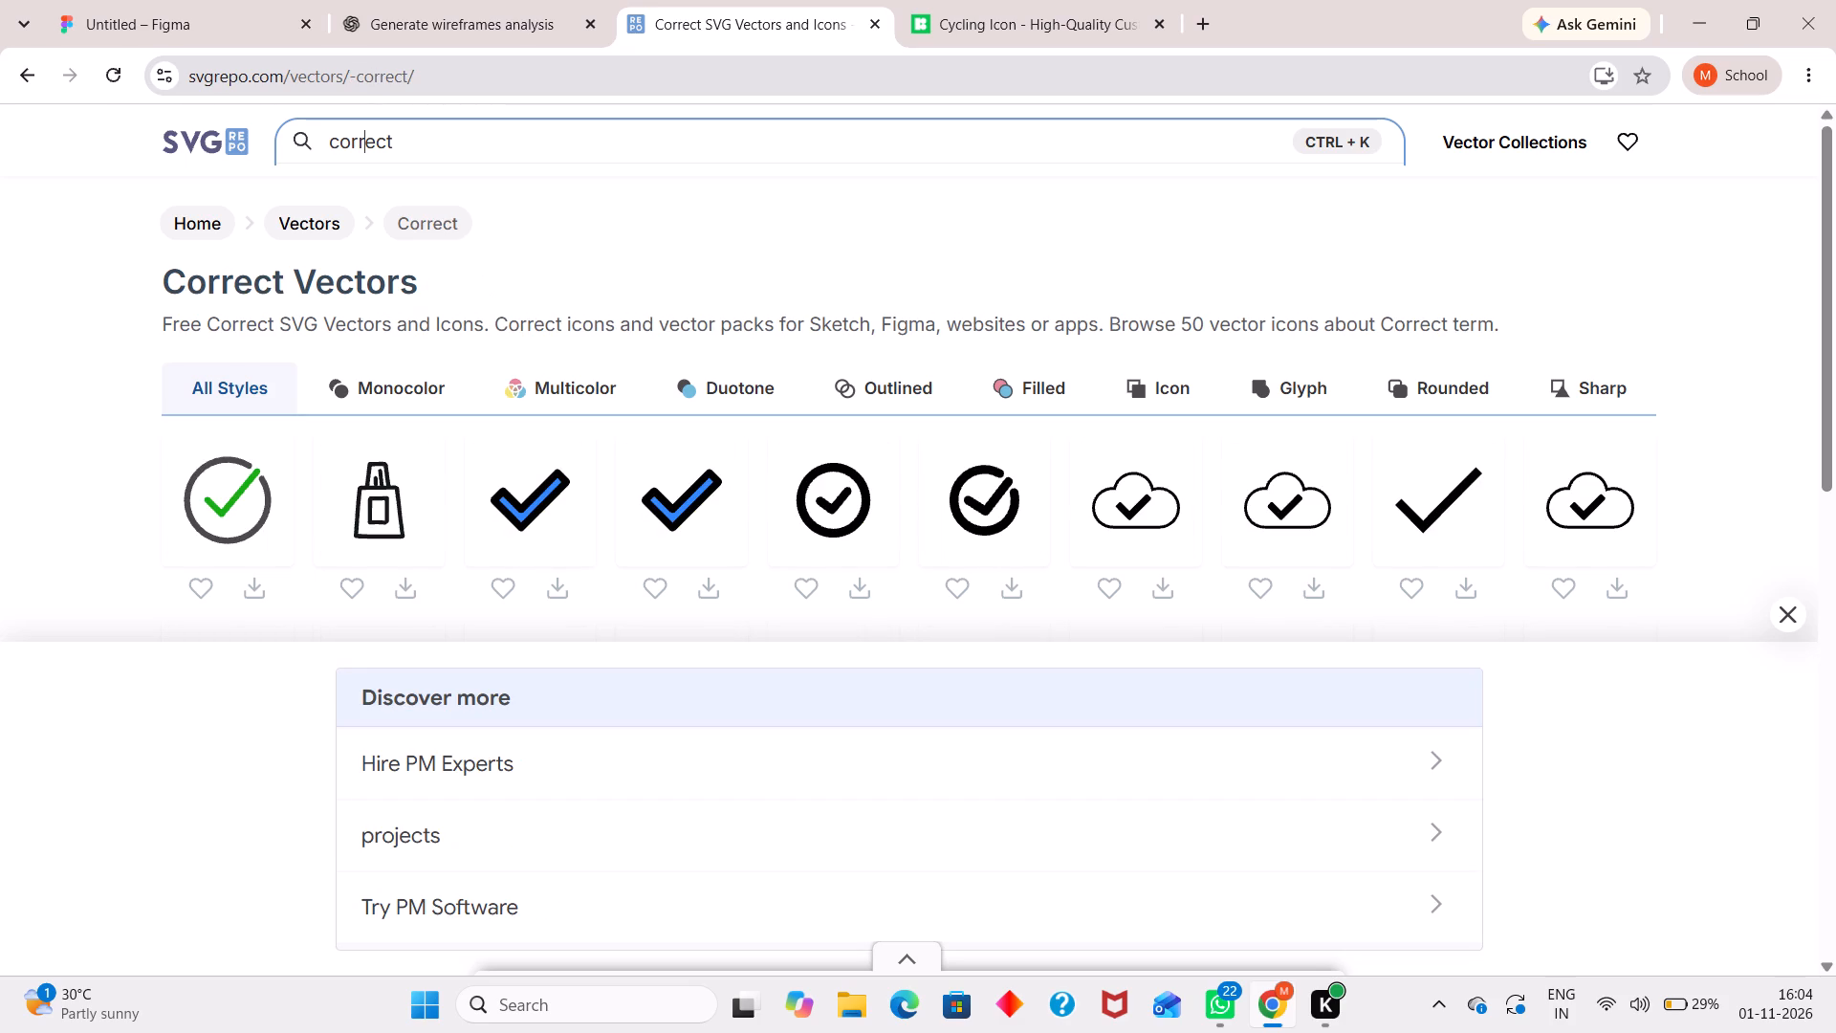
Examine the "correct" vectors, including the second results page, for a suitable check mark icon.
{"action": "scroll", "coordinate": [1055, 390], "scroll_direction": "down", "scroll_amount": 4}
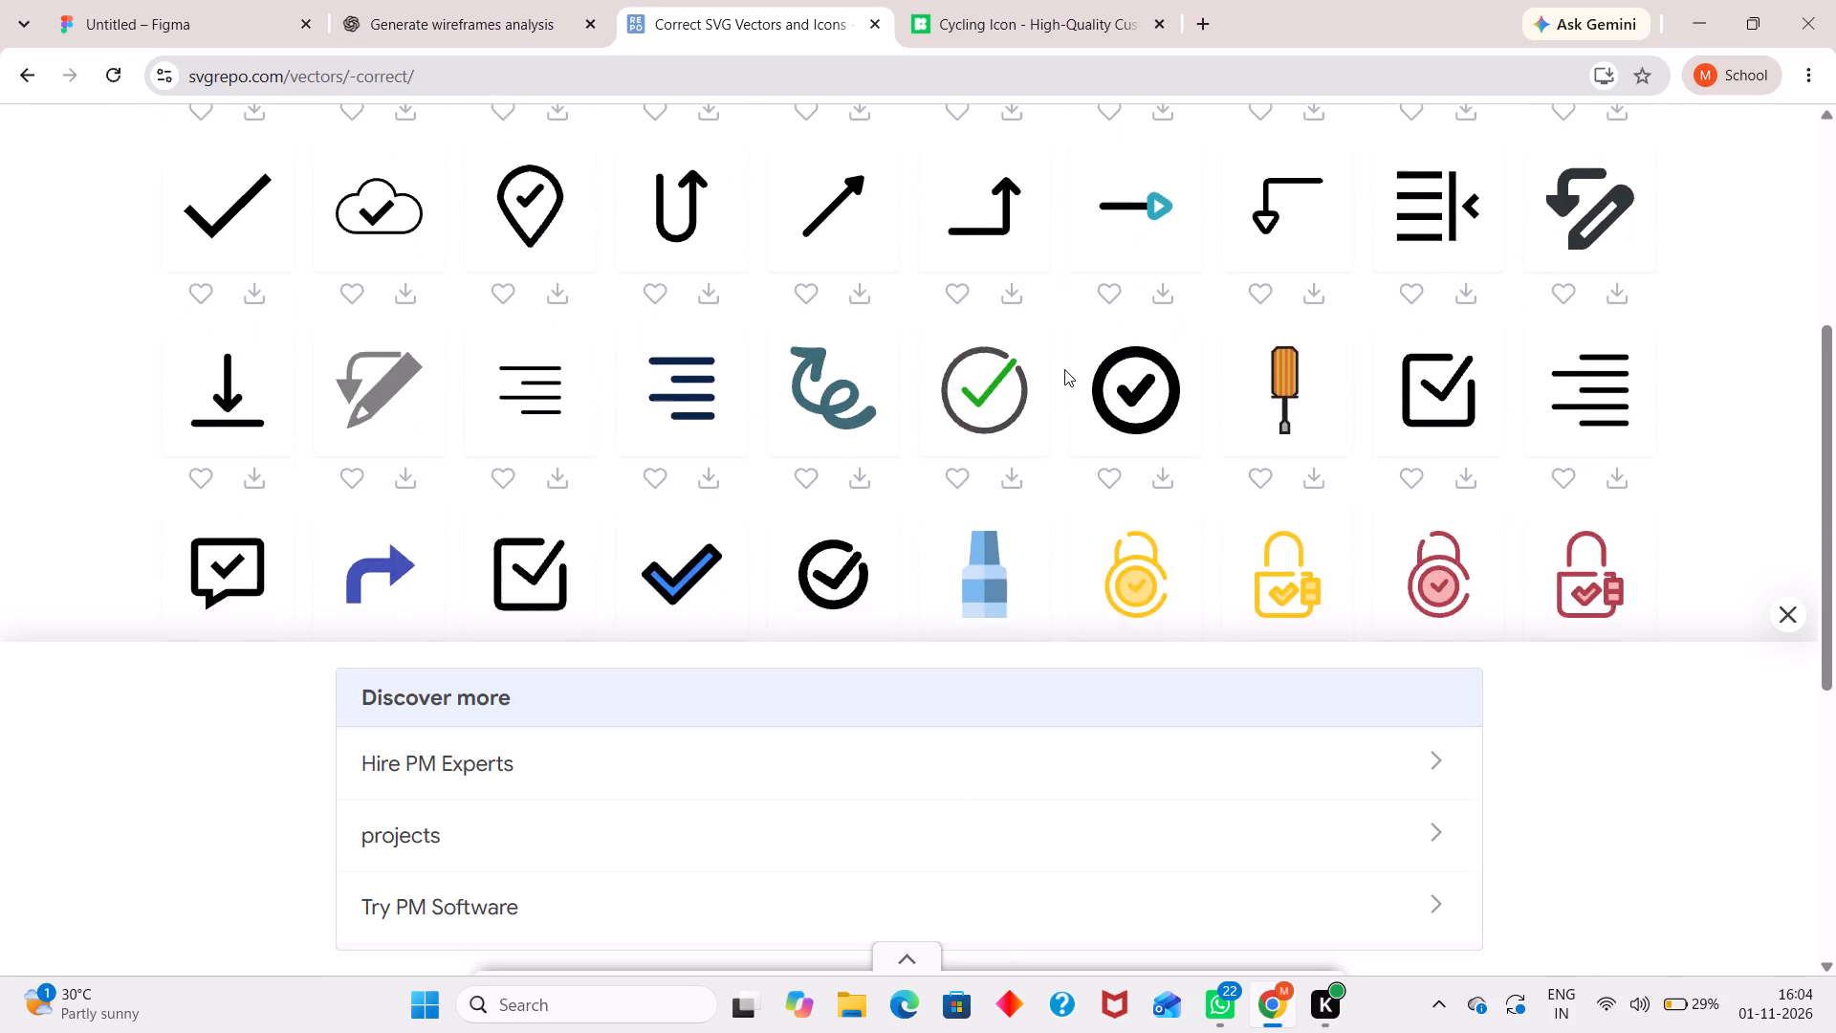
{"action": "scroll", "coordinate": [1064, 369], "scroll_direction": "down", "scroll_amount": 4}
{"action": "scroll", "coordinate": [1109, 361], "scroll_direction": "up", "scroll_amount": 3}
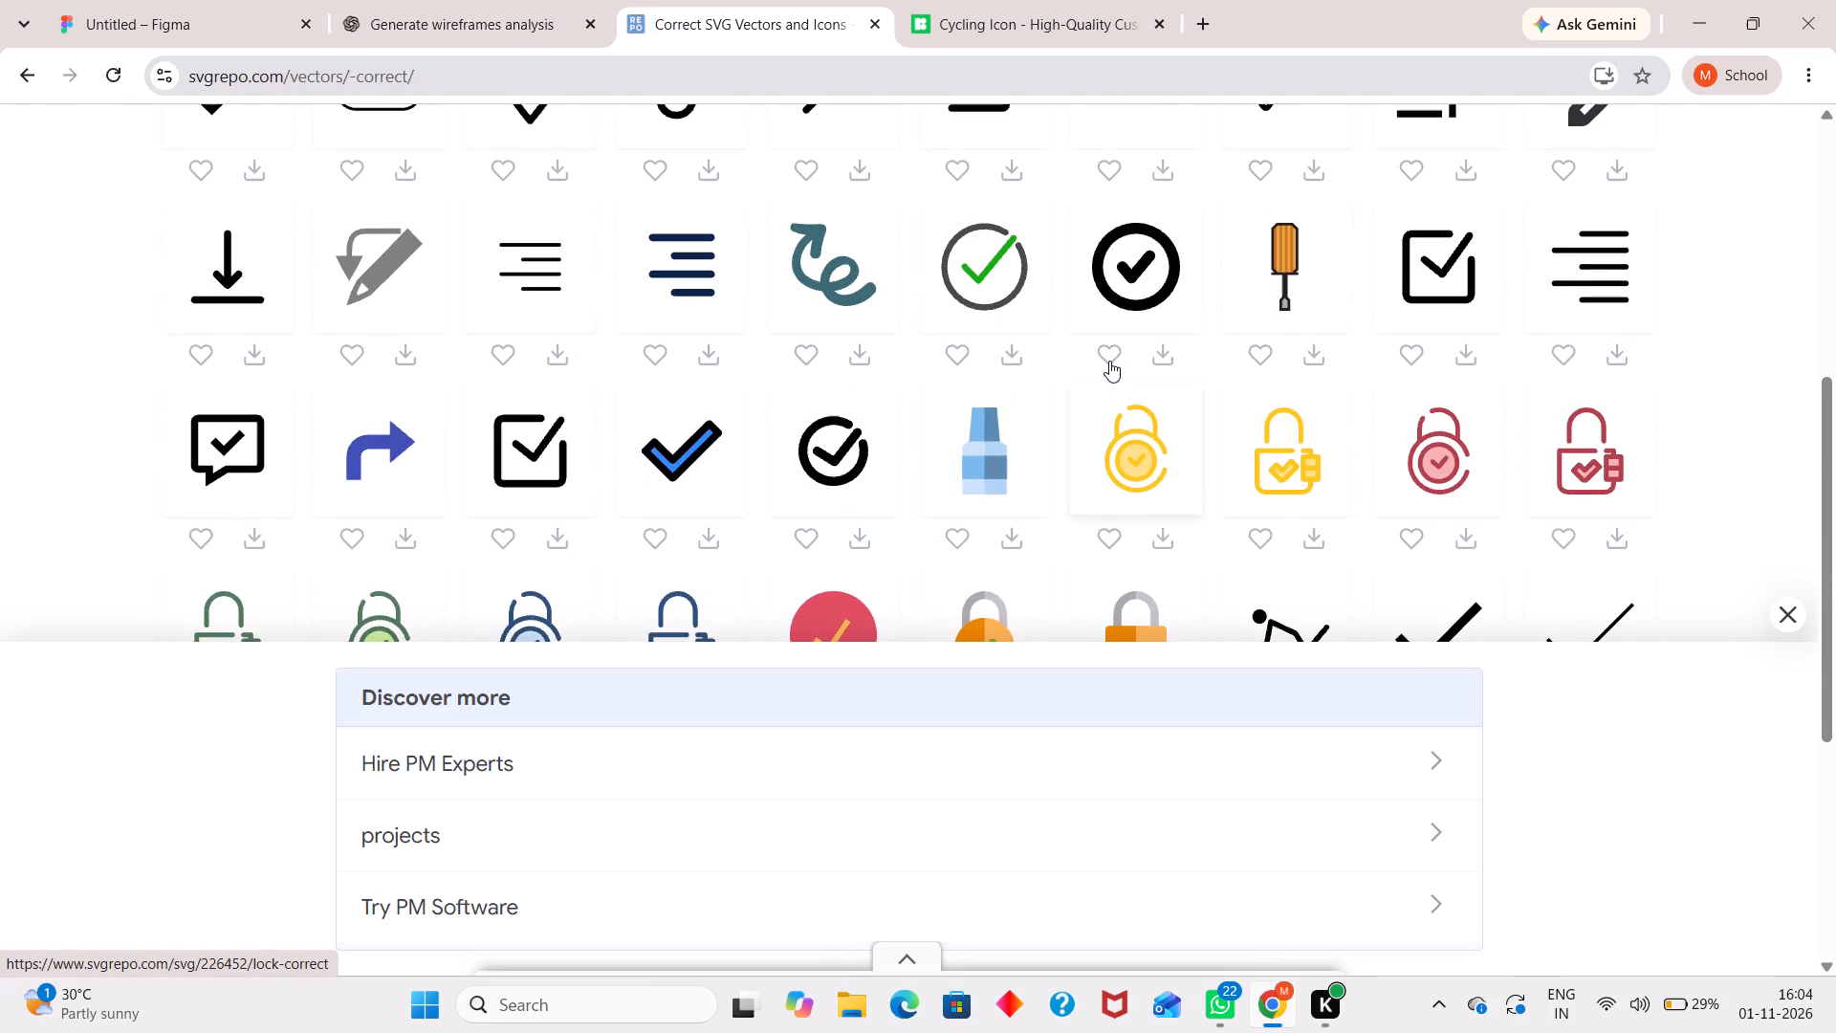
{"action": "scroll", "coordinate": [1109, 361], "scroll_direction": "down", "scroll_amount": 4}
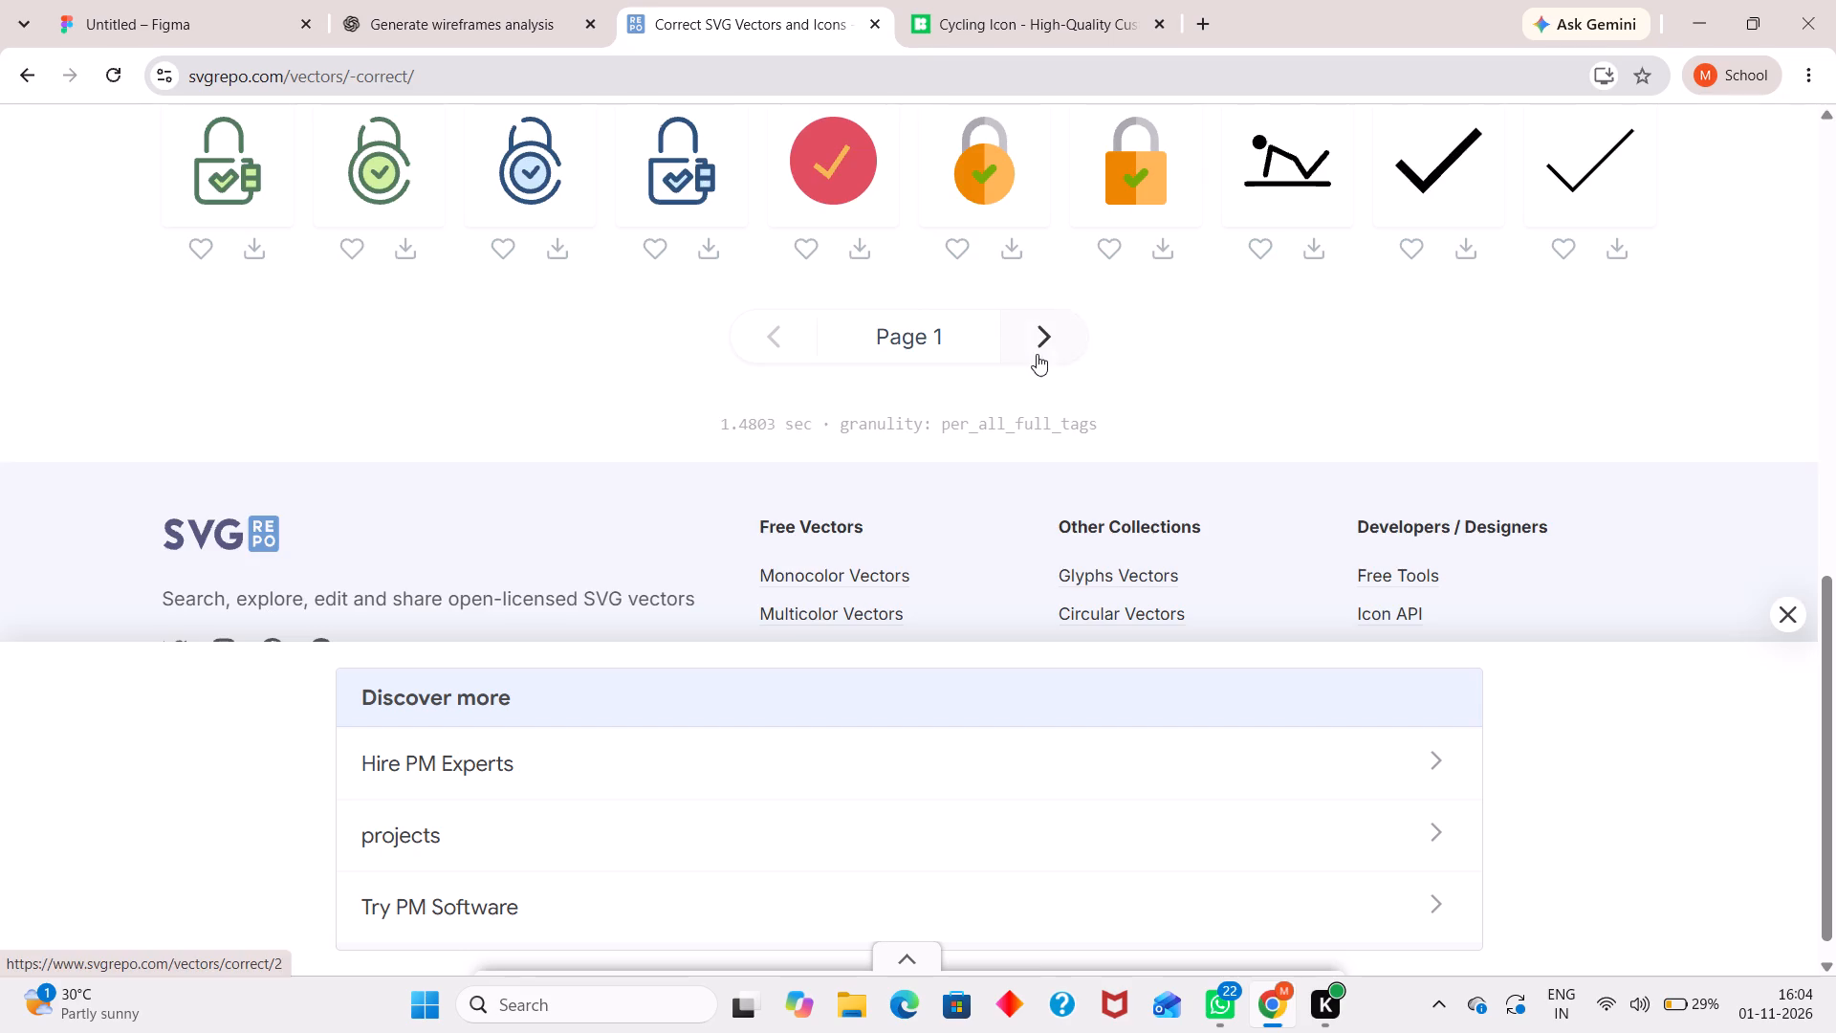
{"action": "left_click", "coordinate": [1037, 354]}
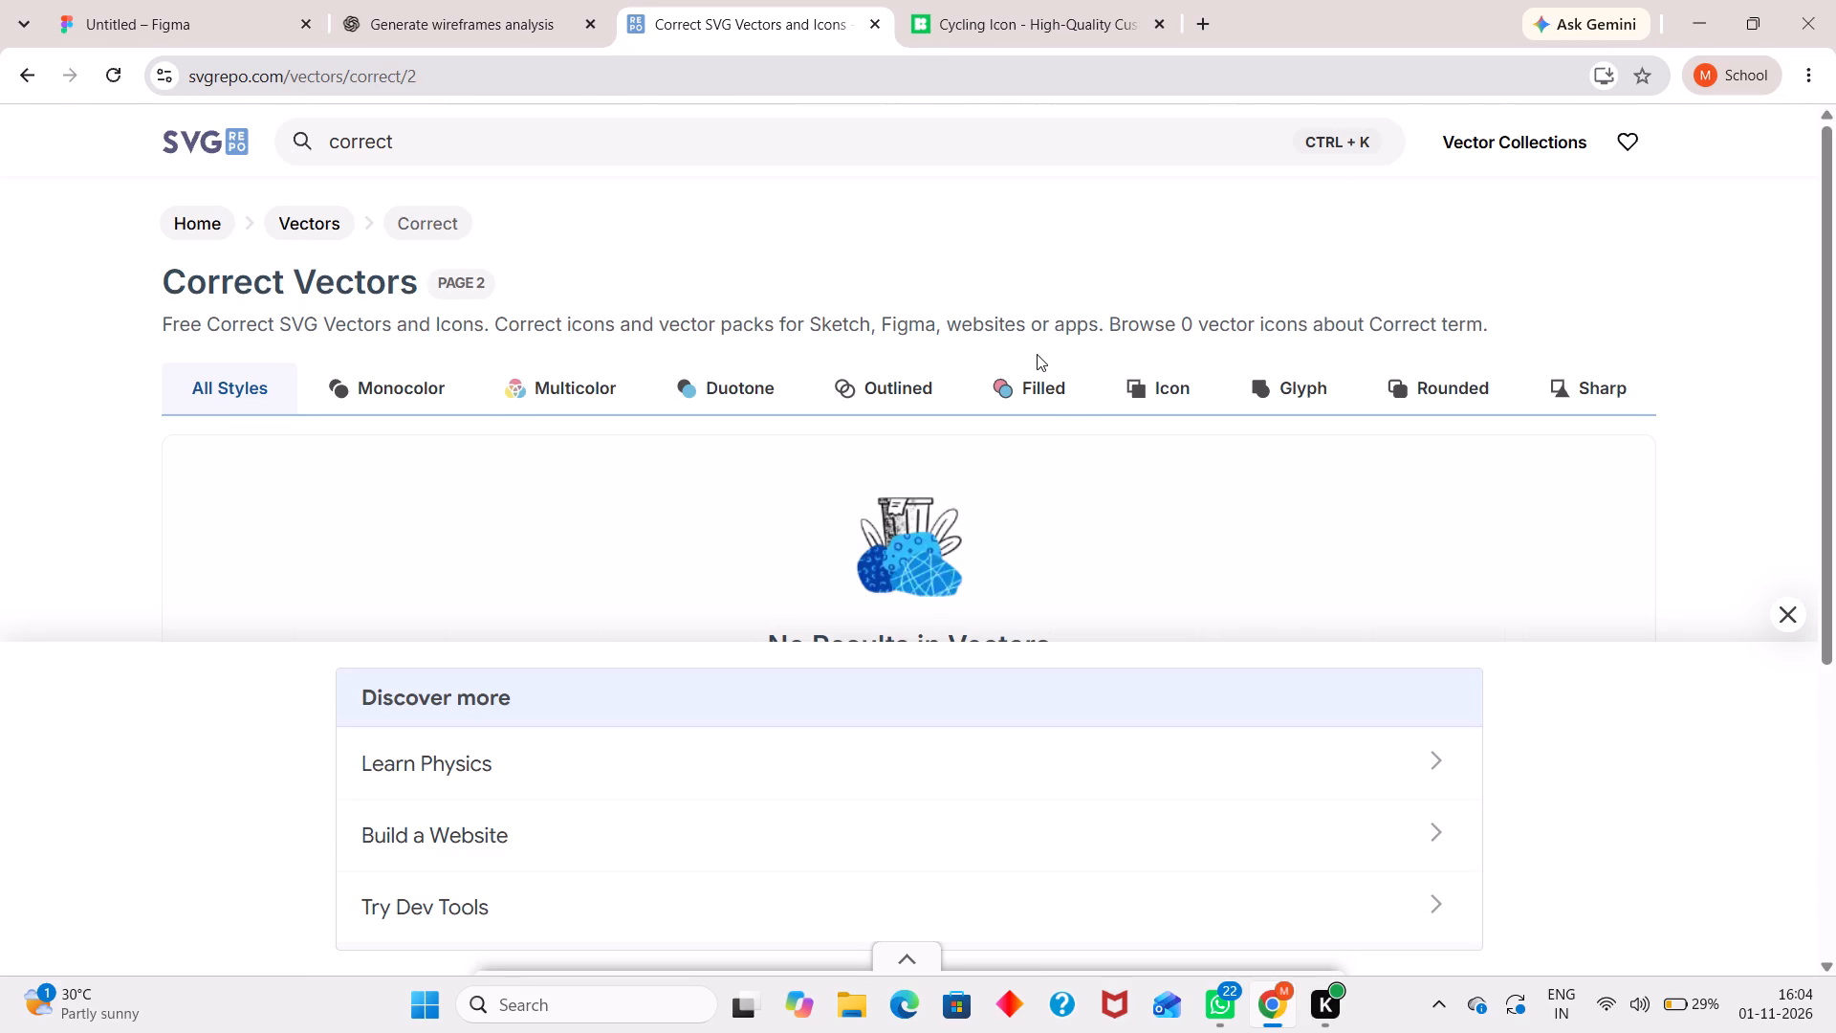
{"action": "scroll", "coordinate": [781, 406], "scroll_direction": "down", "scroll_amount": 3}
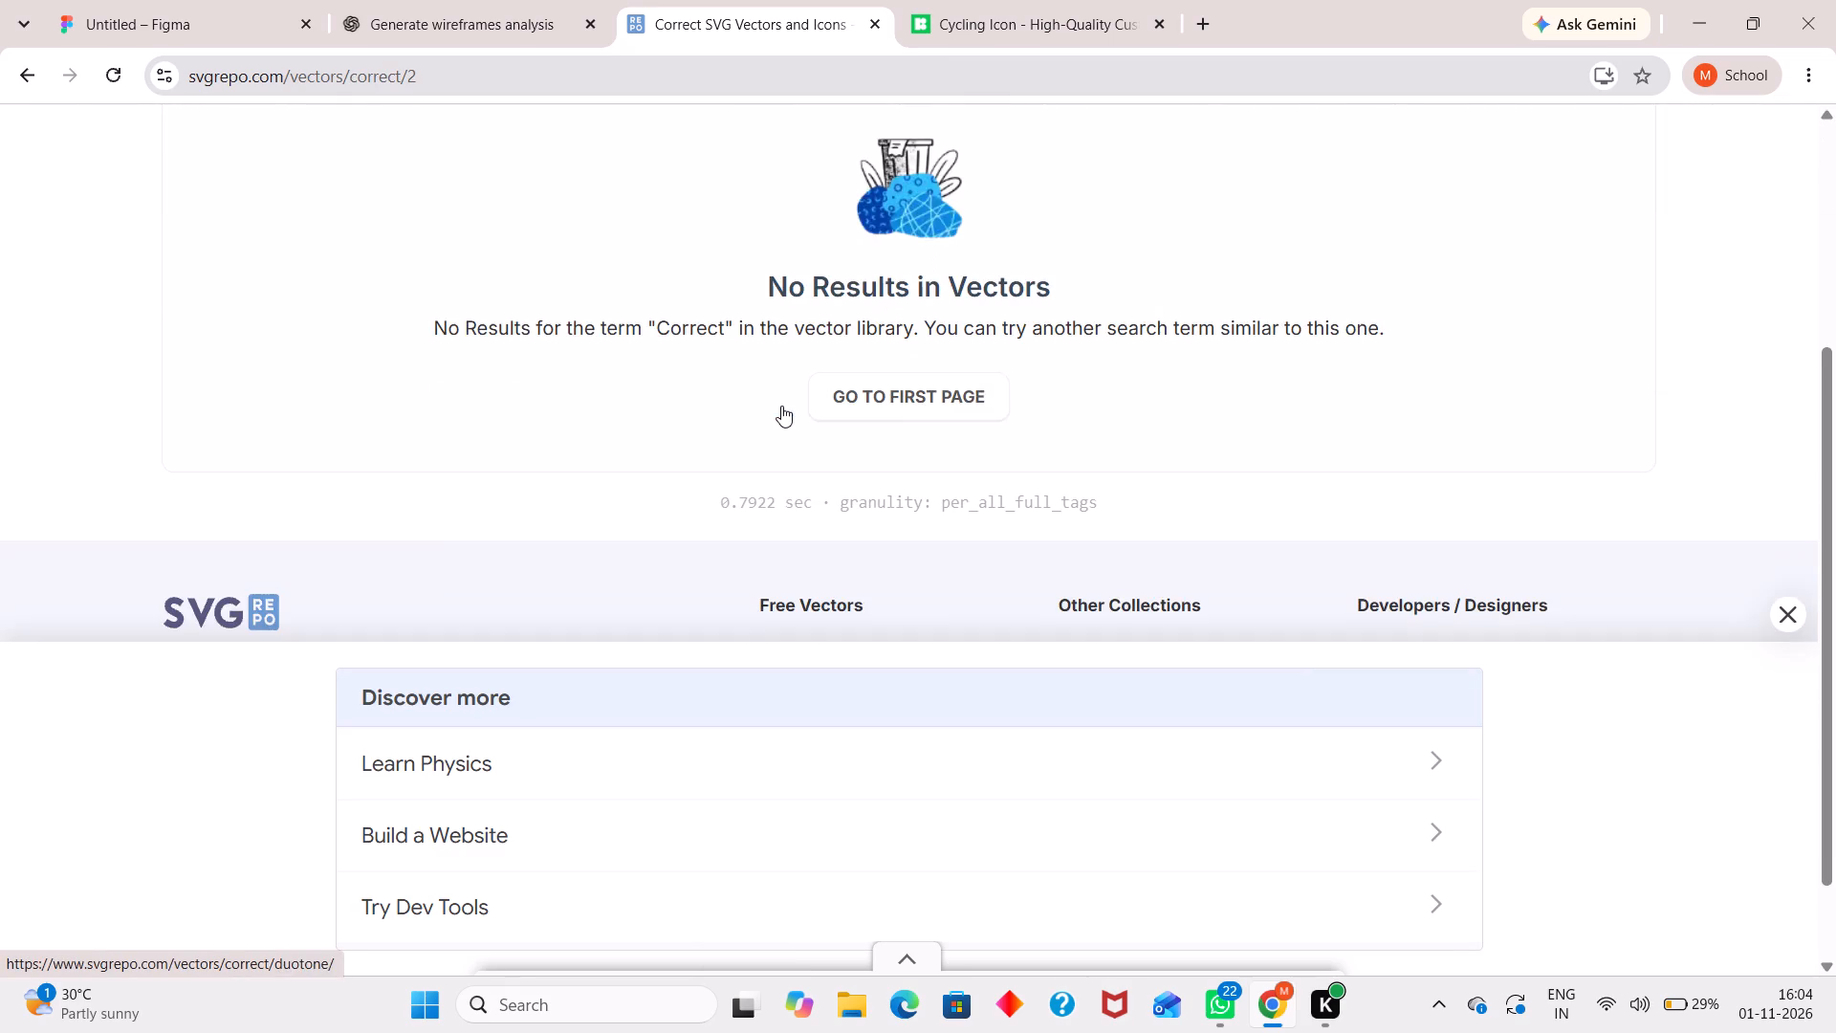
{"action": "scroll", "coordinate": [896, 405], "scroll_direction": "up", "scroll_amount": 3}
{"action": "scroll", "coordinate": [896, 405], "scroll_direction": "down", "scroll_amount": 3}
{"action": "scroll", "coordinate": [896, 405], "scroll_direction": "up", "scroll_amount": 5}
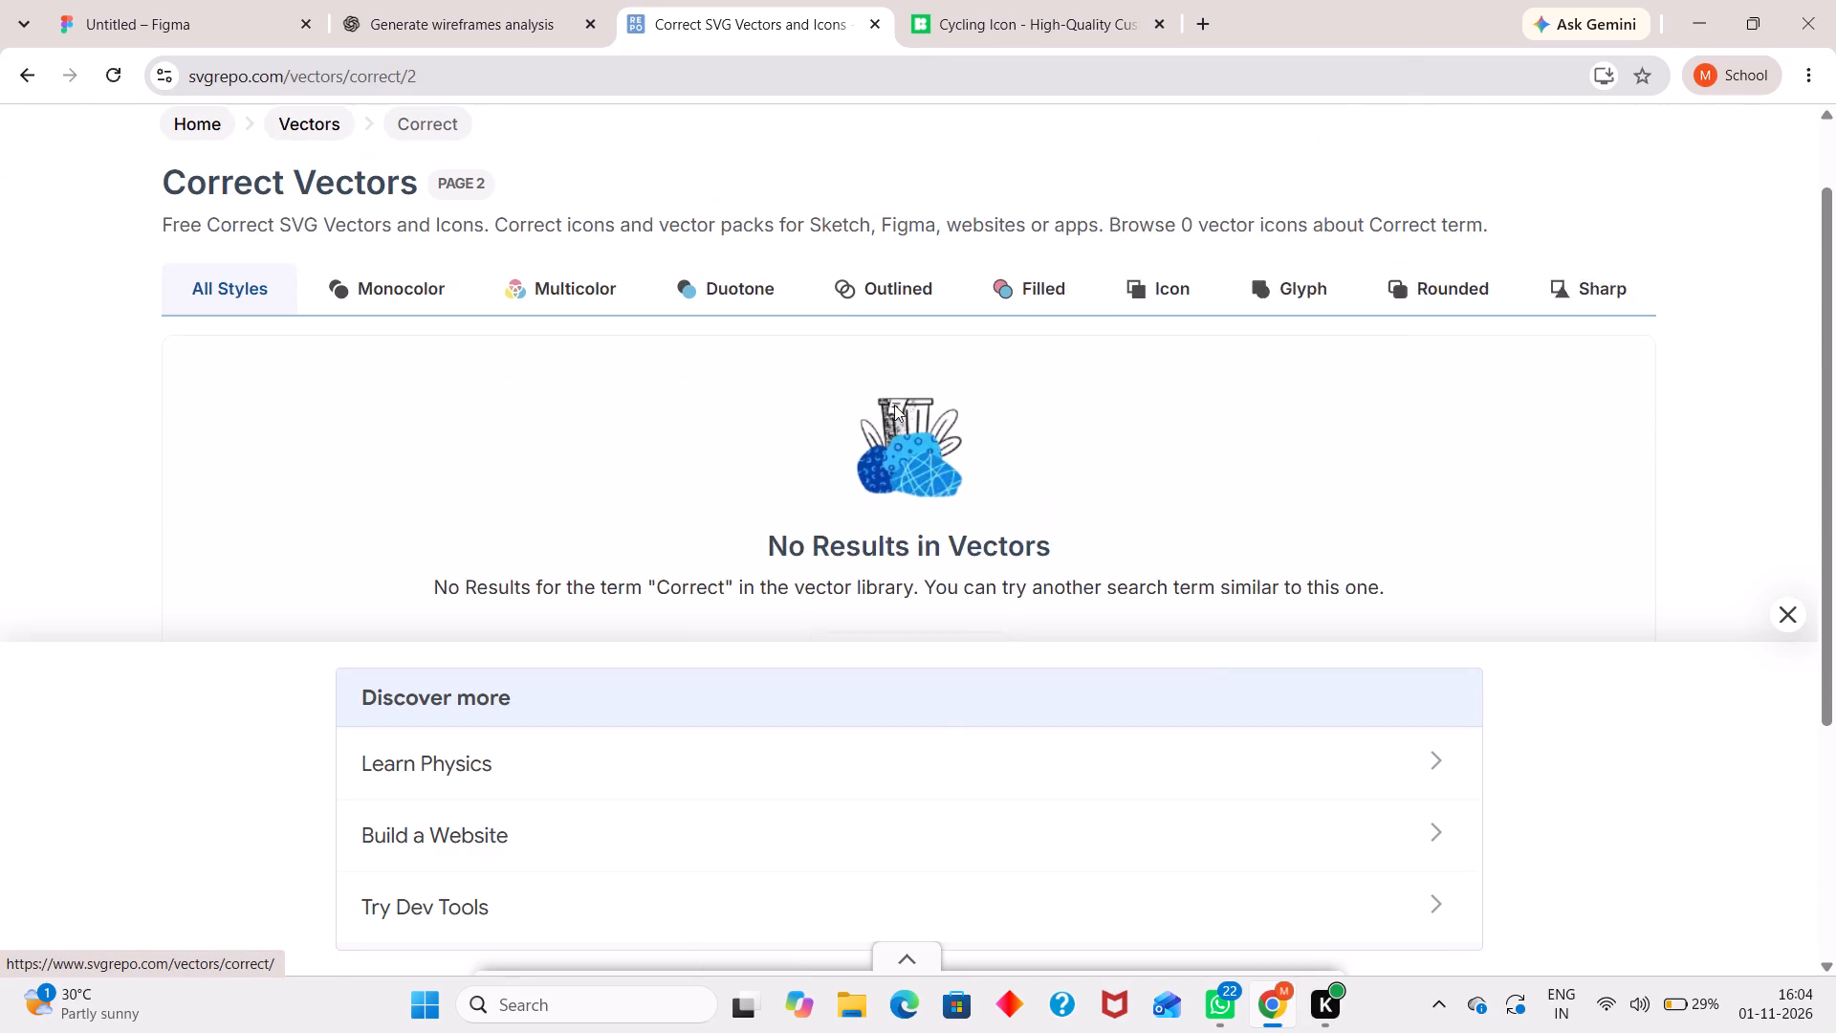
Search the vector library for the suggested term "Check correct" and examine the icons offered.
{"action": "double_click", "coordinate": [1018, 146]}
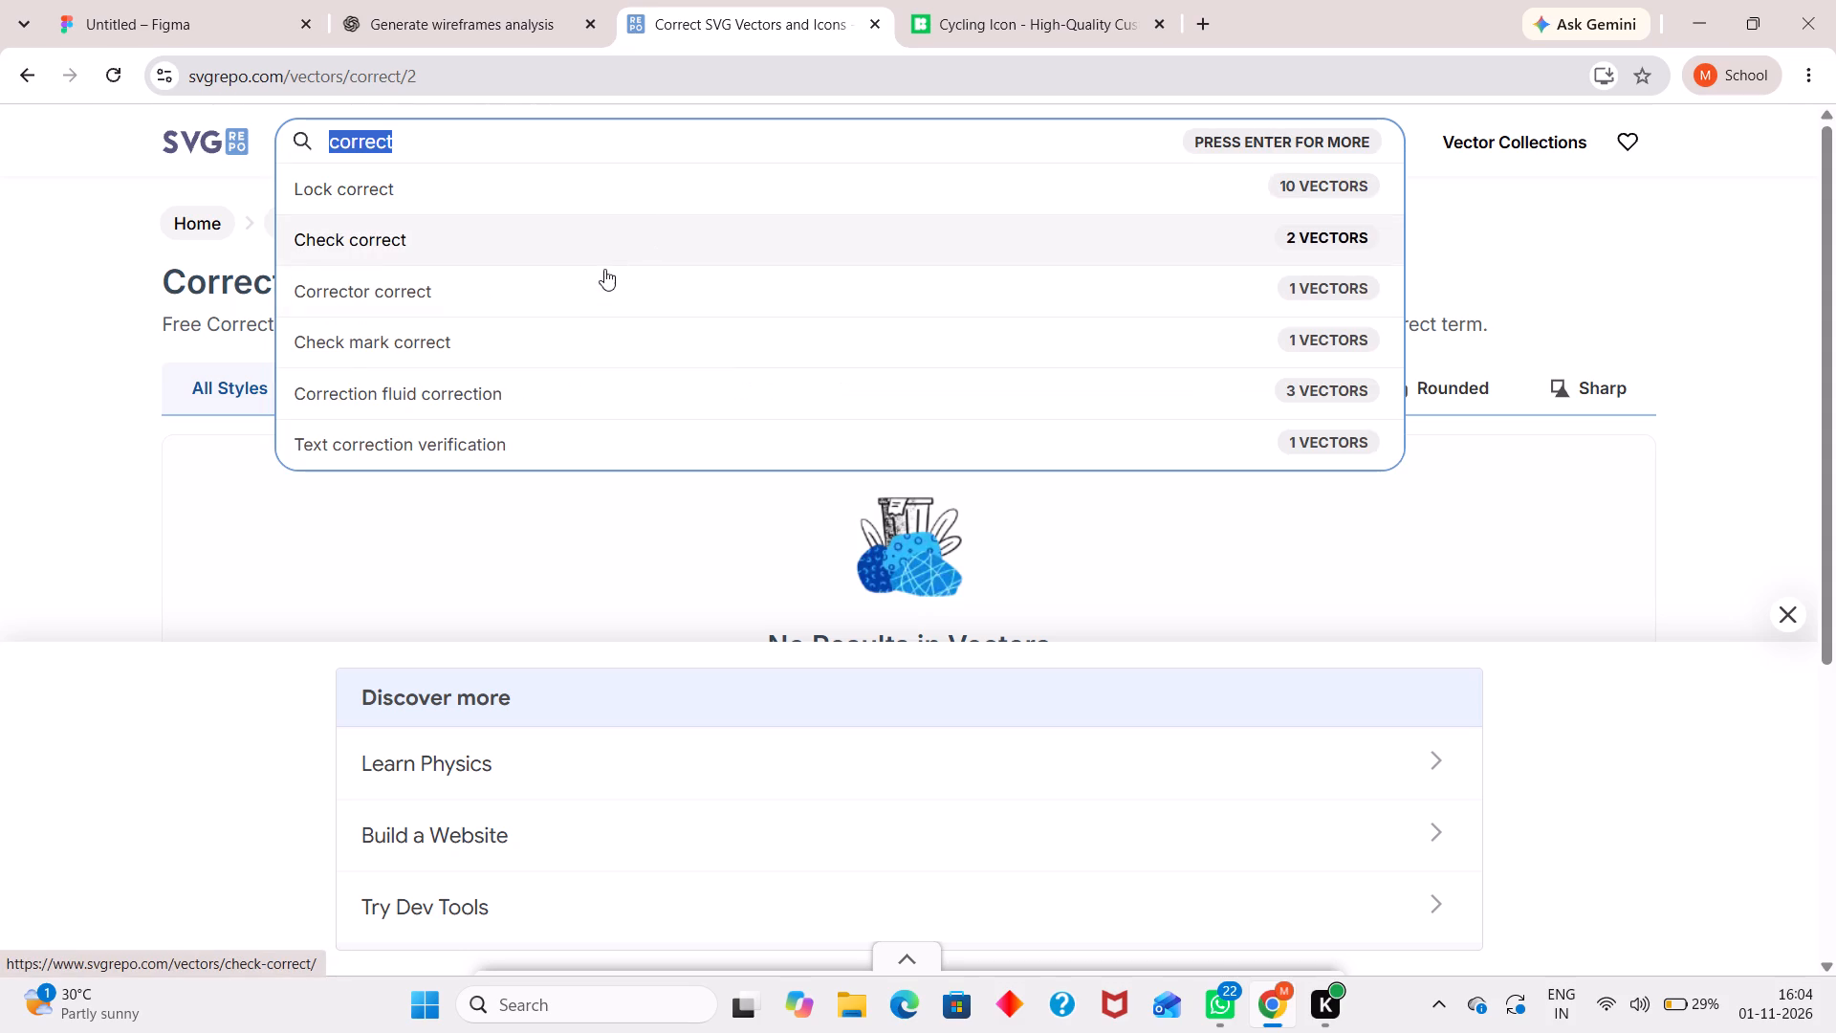
{"action": "left_click", "coordinate": [606, 238]}
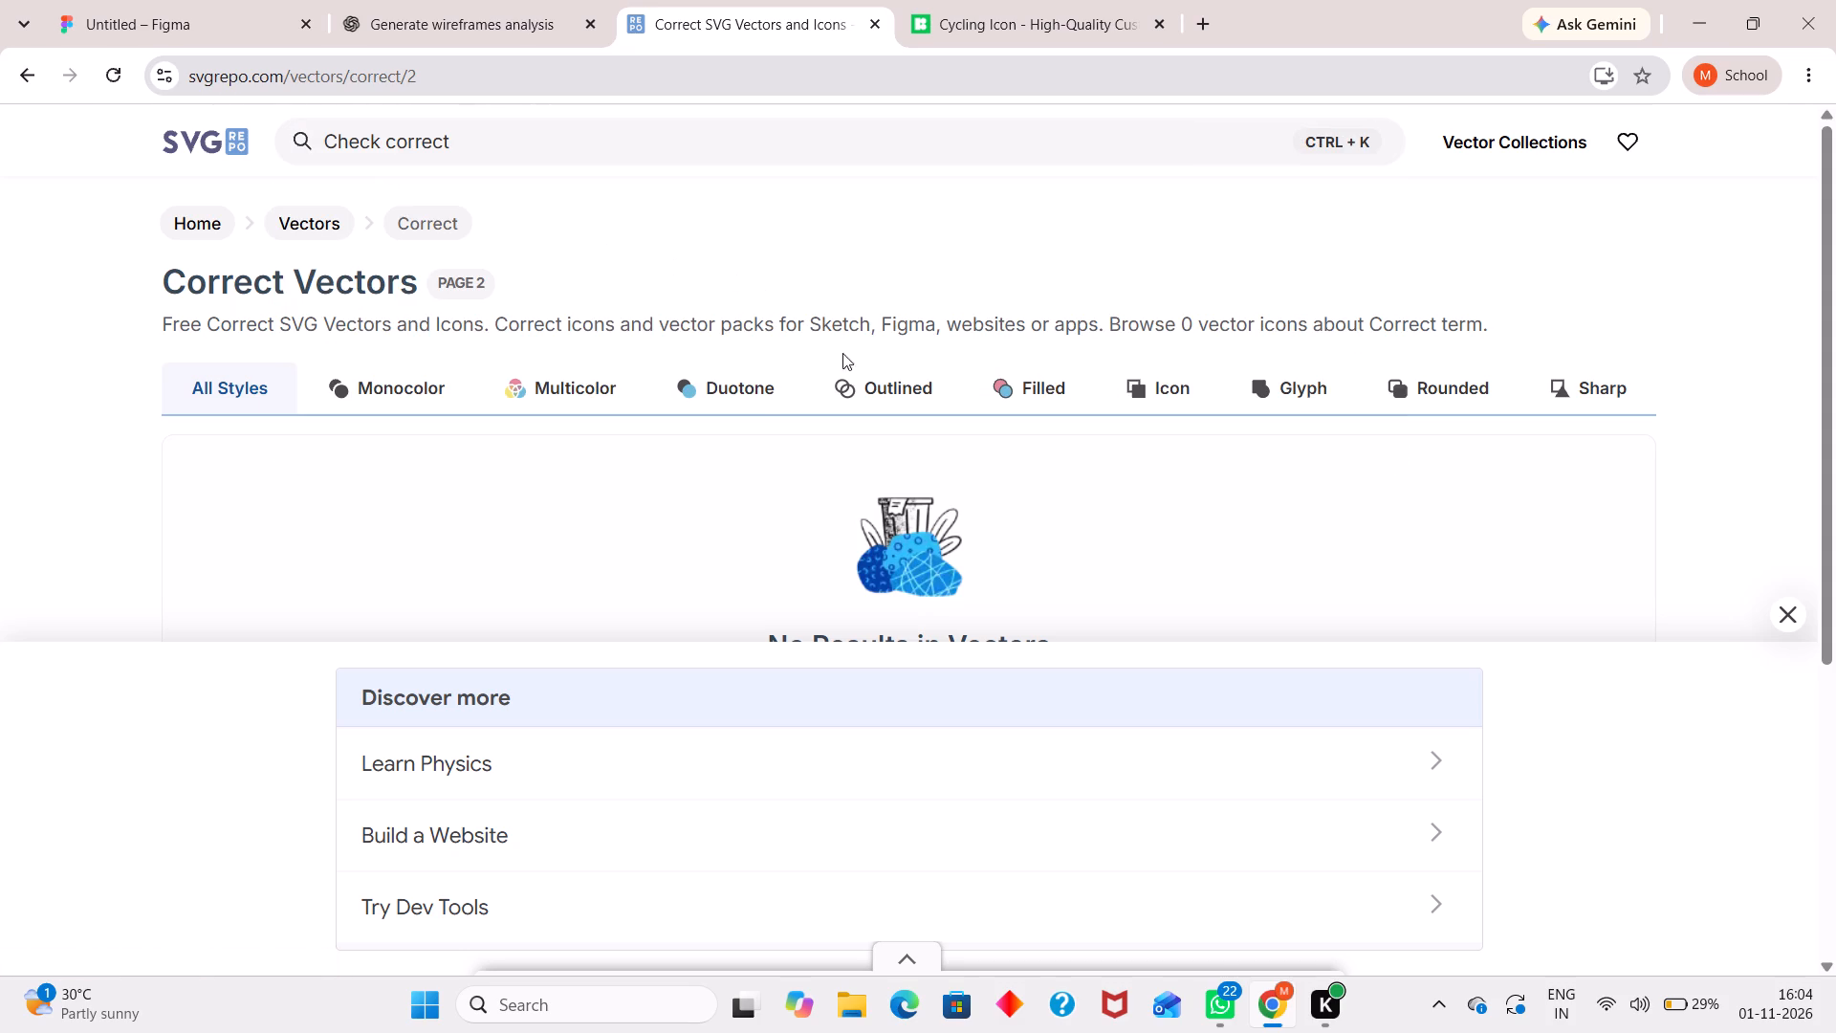
{"action": "scroll", "coordinate": [1145, 325], "scroll_direction": "down", "scroll_amount": 5}
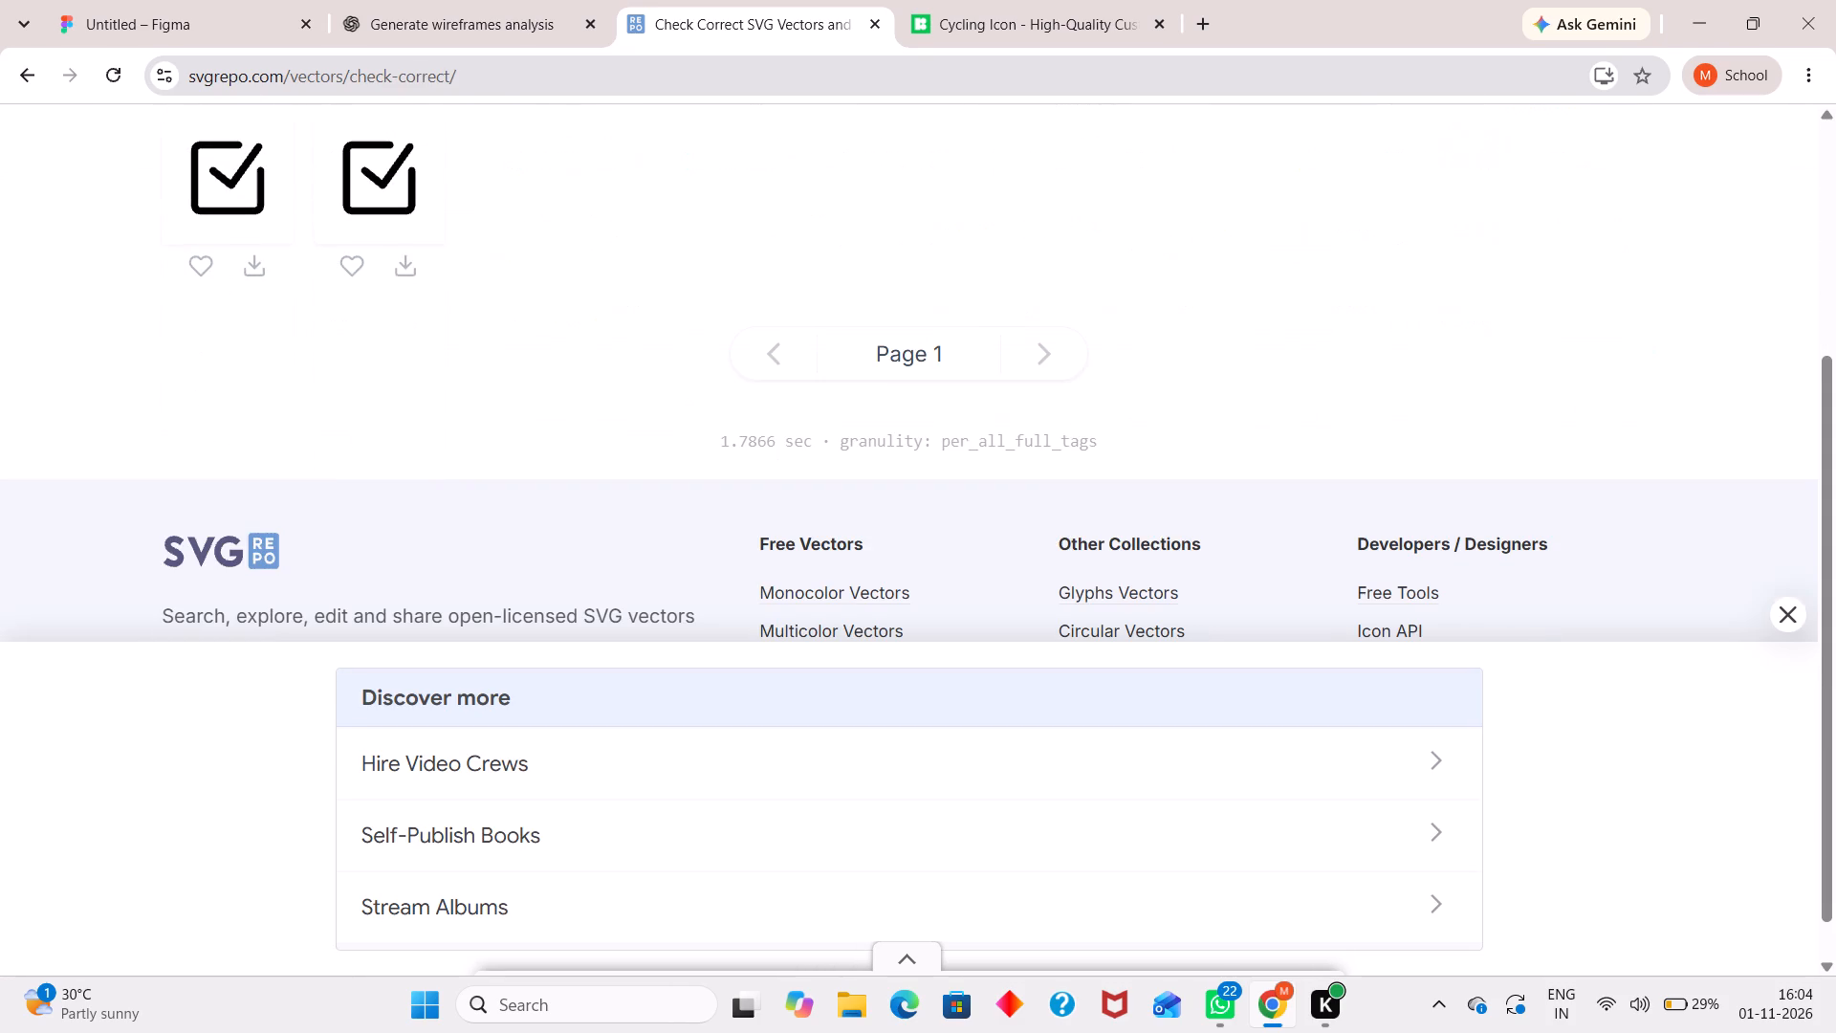
{"action": "scroll", "coordinate": [1126, 325], "scroll_direction": "up", "scroll_amount": 4}
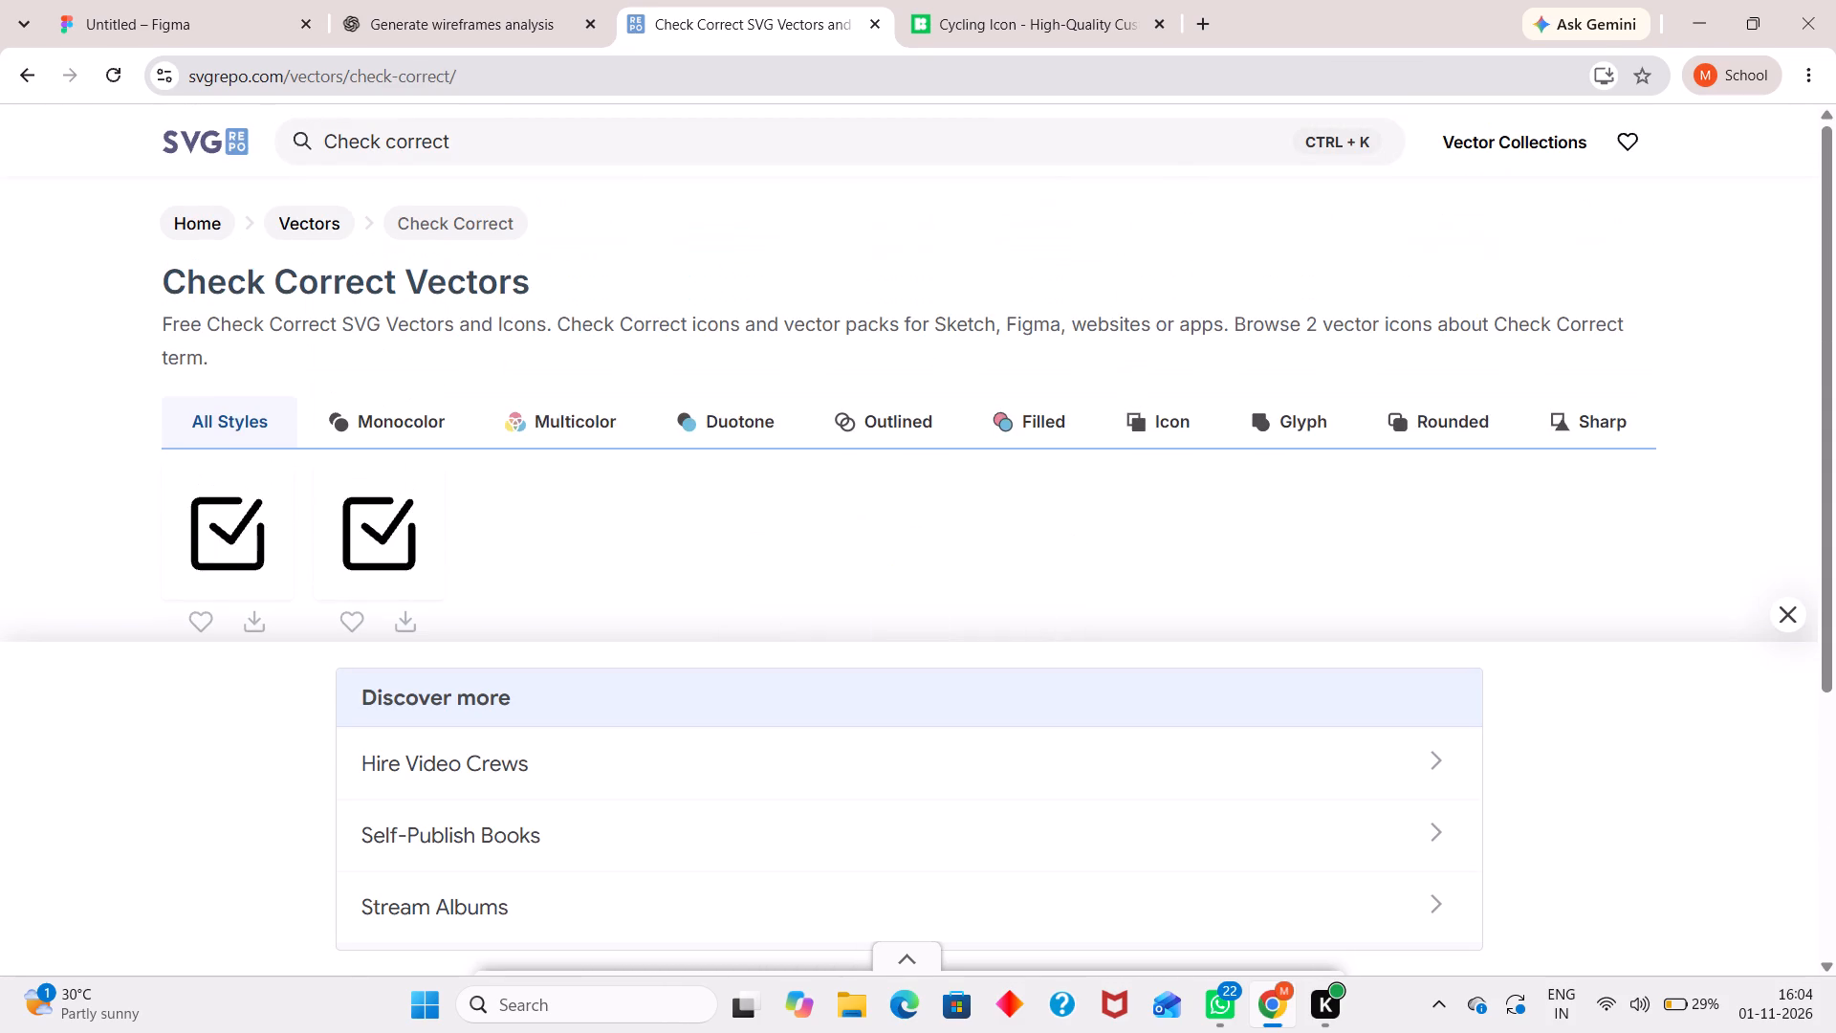
{"action": "triple_click", "coordinate": [1143, 138]}
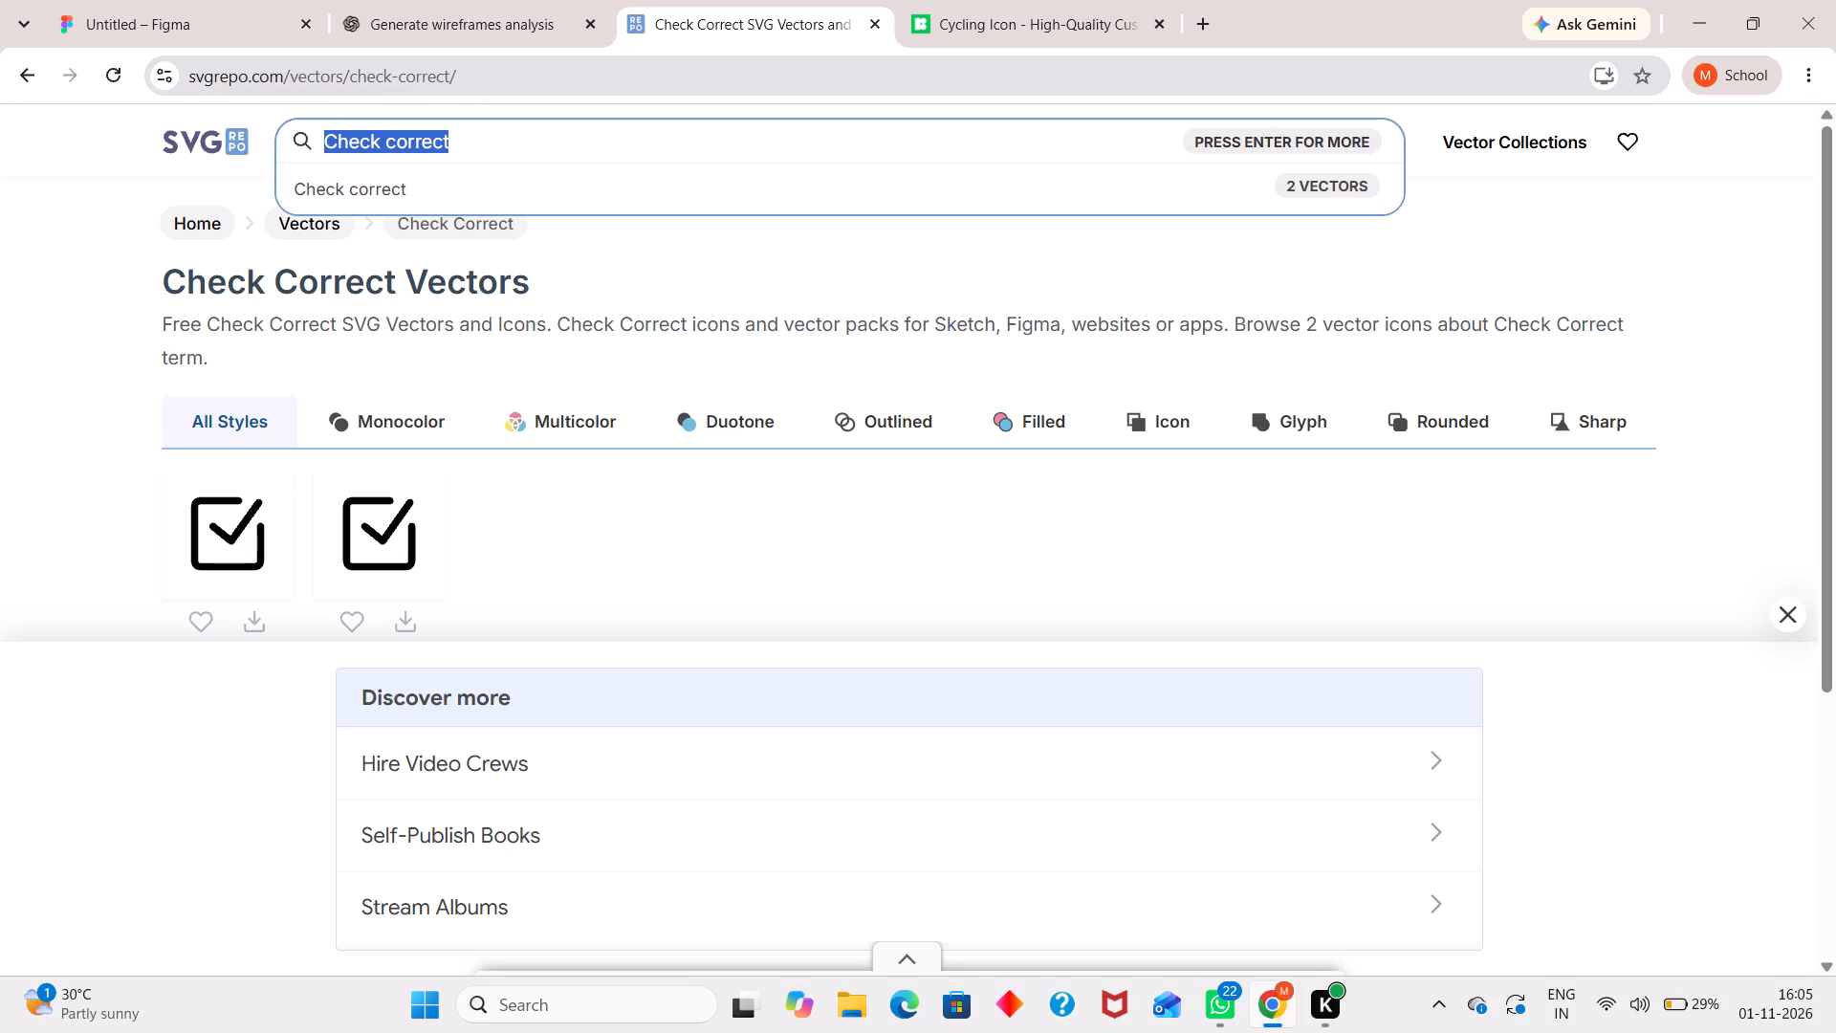
{"action": "key", "text": "Return"}
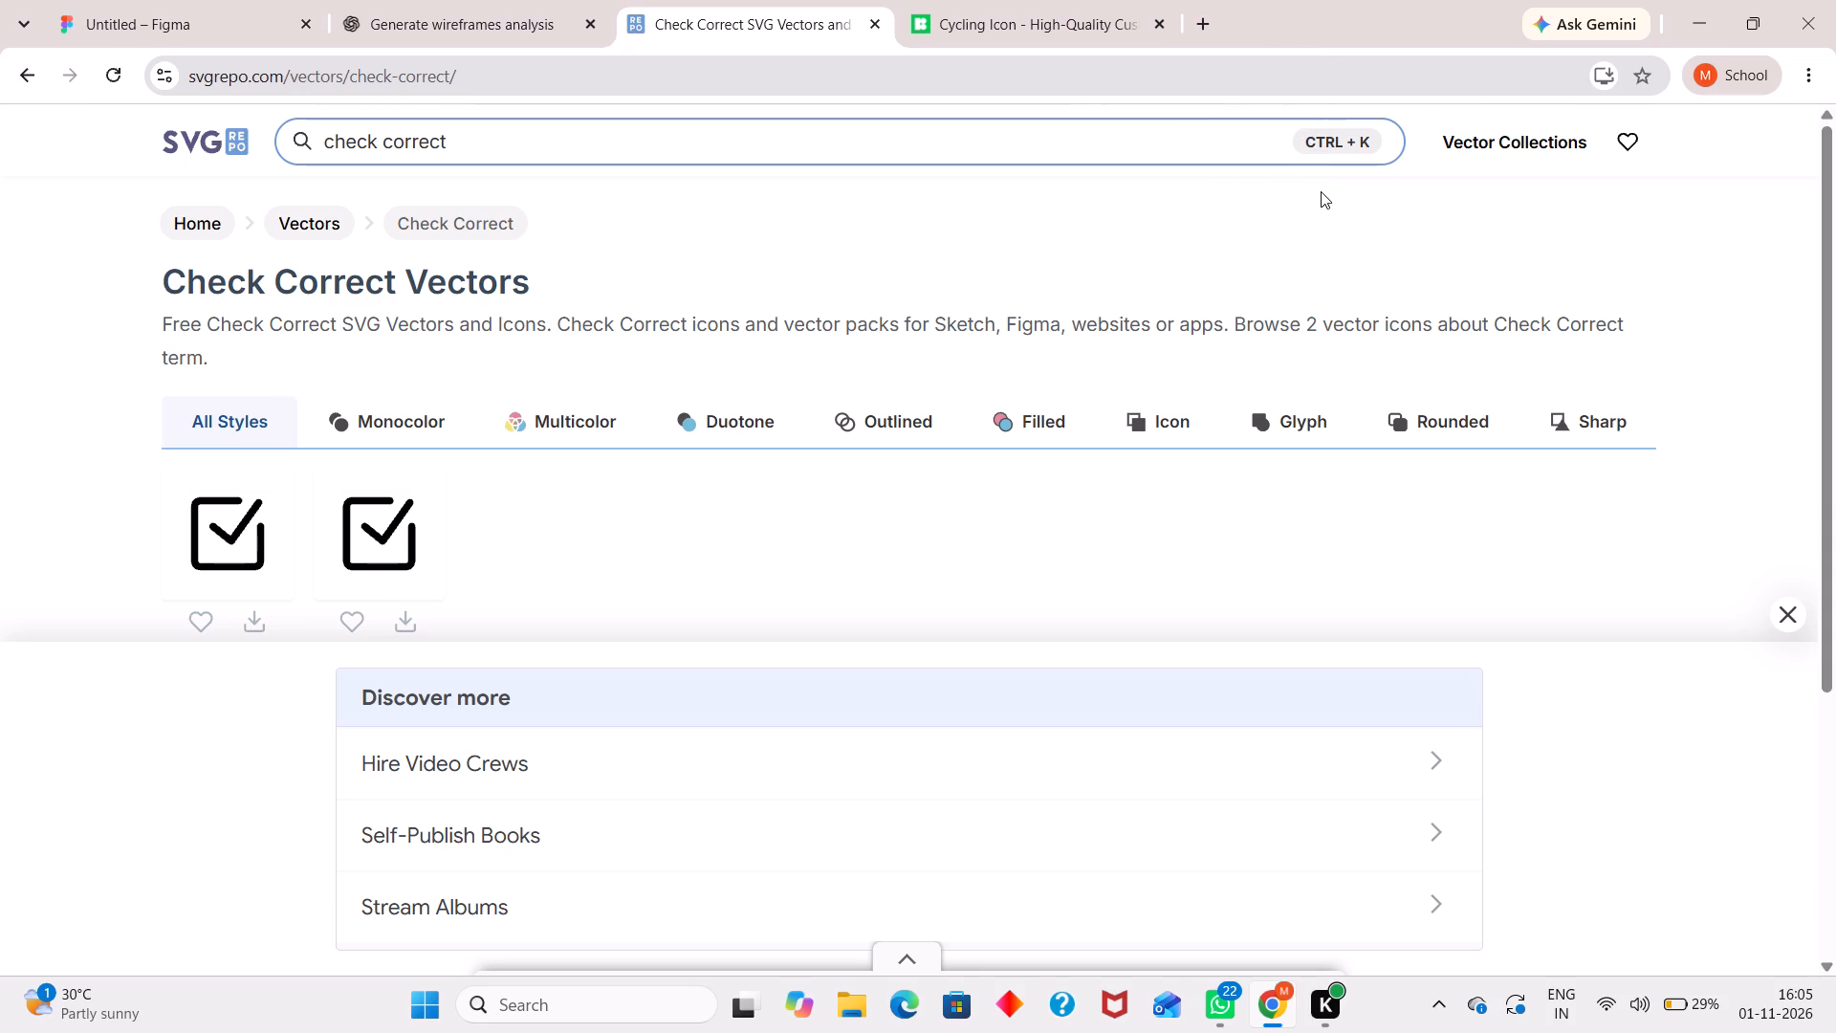
{"action": "key", "text": "ctrl+k"}
Search for "correct" again and choose the "Lock correct" suggestion.
{"action": "triple_click", "coordinate": [1263, 145]}
{"action": "type", "text": "correct"}
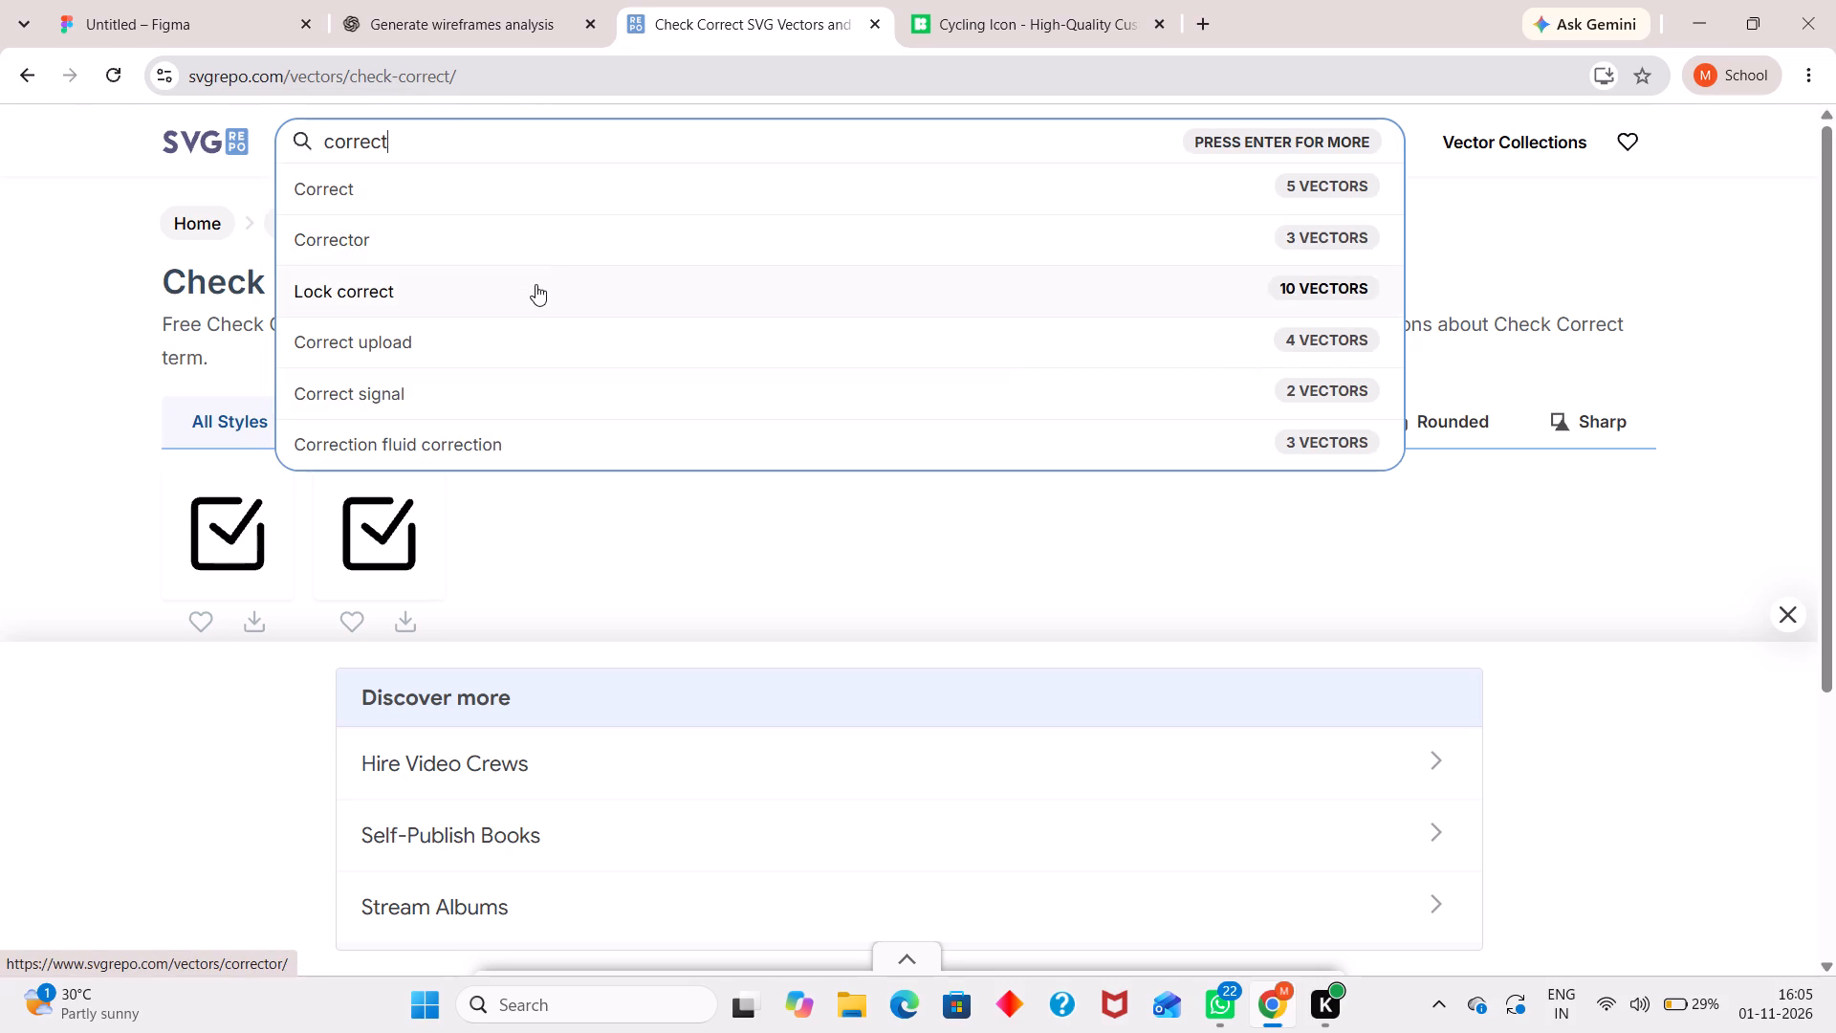
{"action": "left_click", "coordinate": [535, 284]}
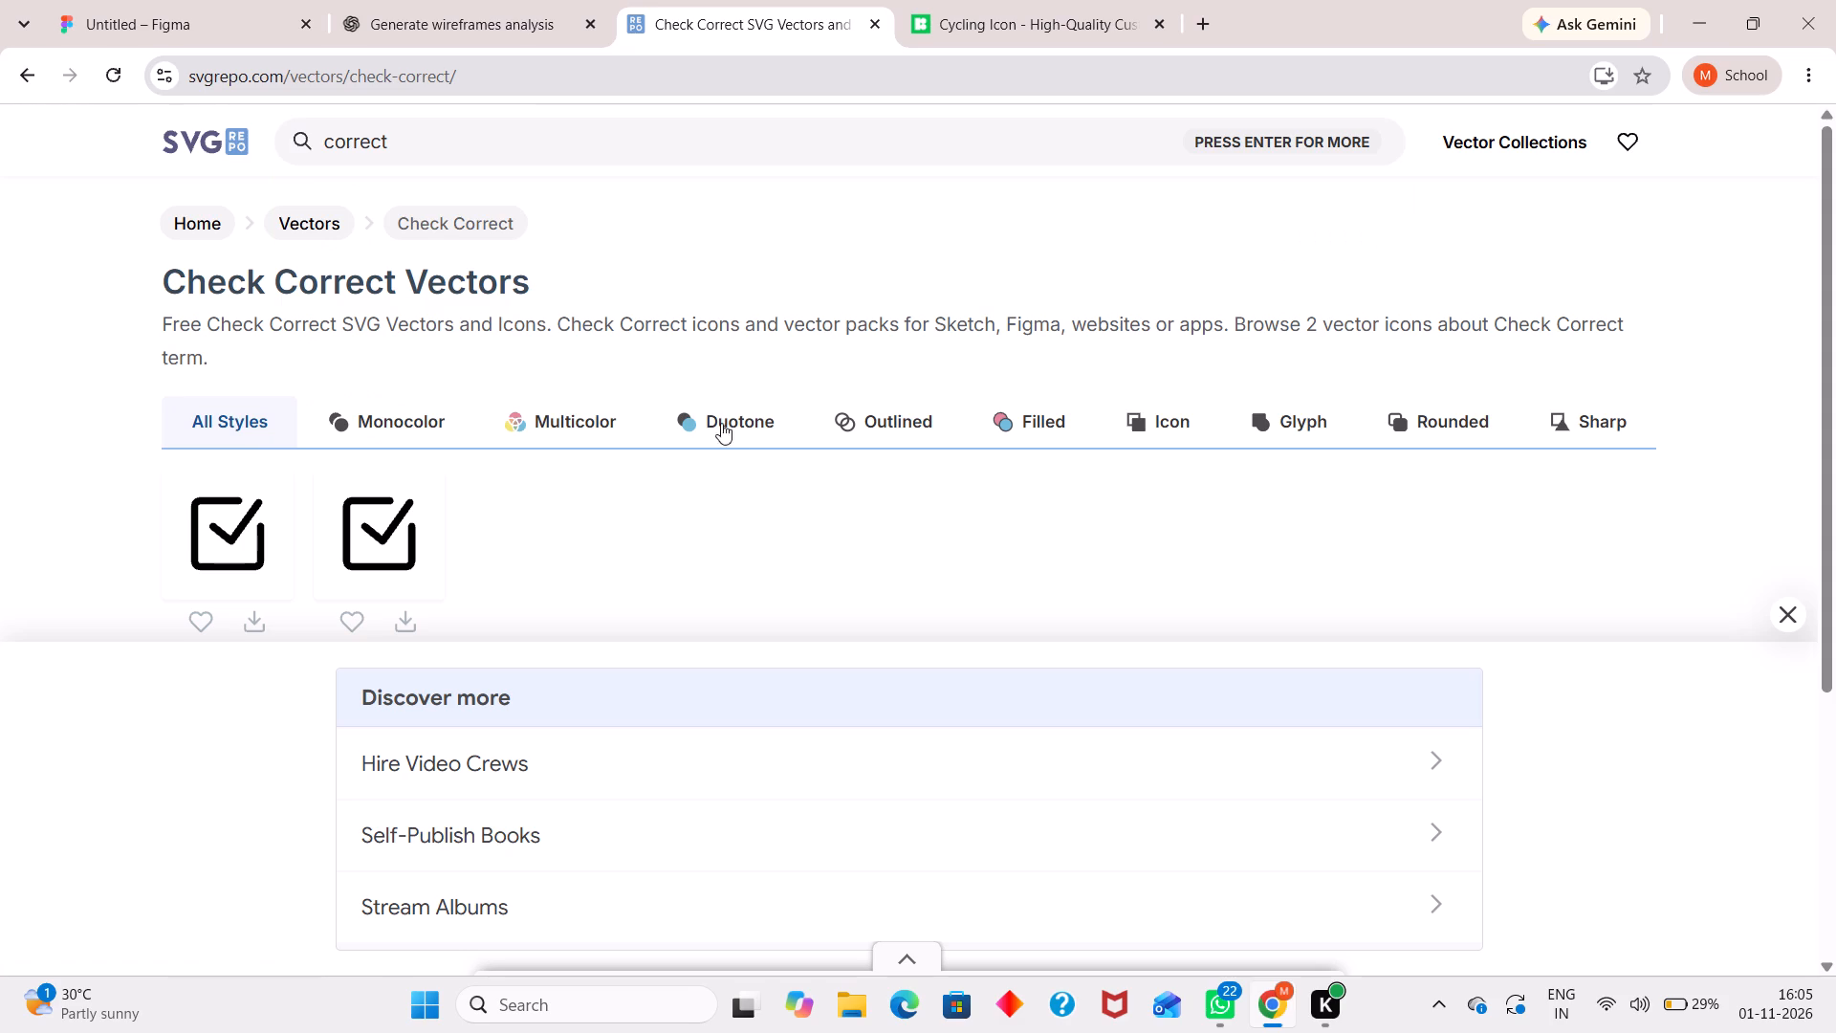
Try to run the "correct" search on SVG Repo again.
{"action": "scroll", "coordinate": [760, 425], "scroll_direction": "down", "scroll_amount": 4}
{"action": "scroll", "coordinate": [760, 425], "scroll_direction": "up", "scroll_amount": 5}
{"action": "key", "text": "Return"}
Switch to Icons8 and search its icons for "correct".
{"action": "left_click", "coordinate": [1016, 5]}
{"action": "double_click", "coordinate": [829, 156]}
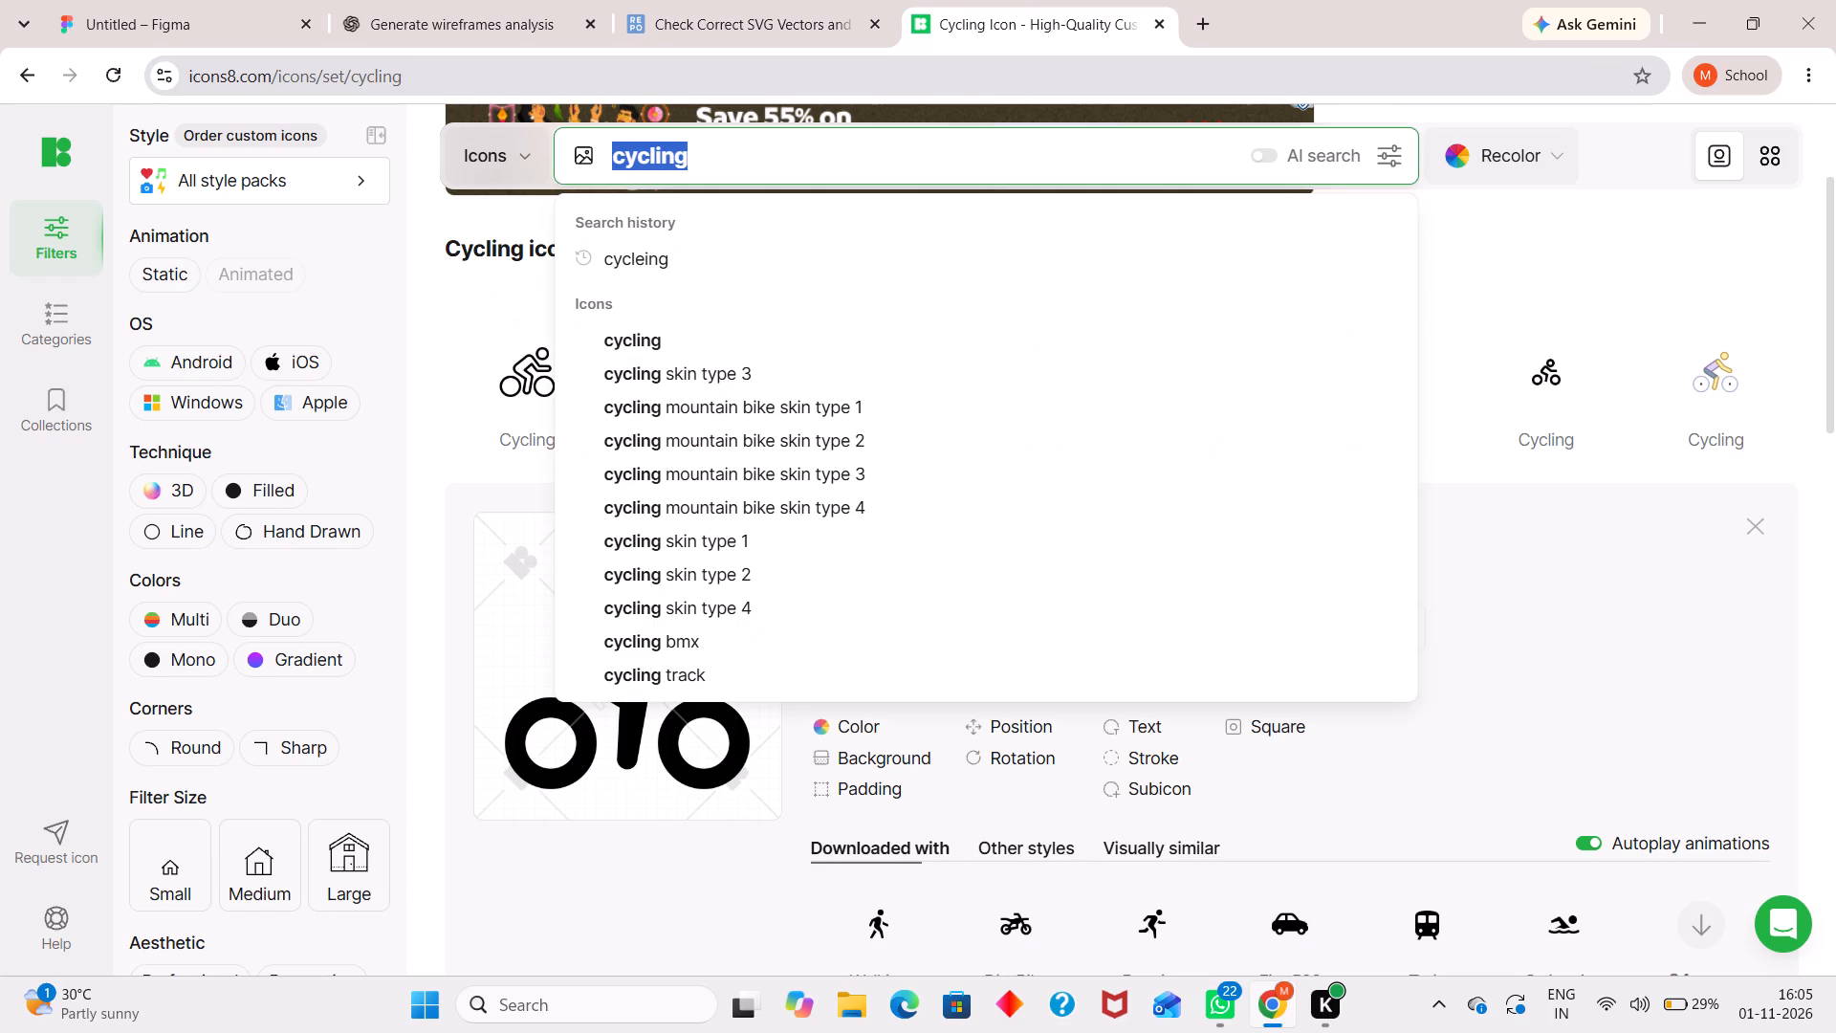
{"action": "type", "text": "correct"}
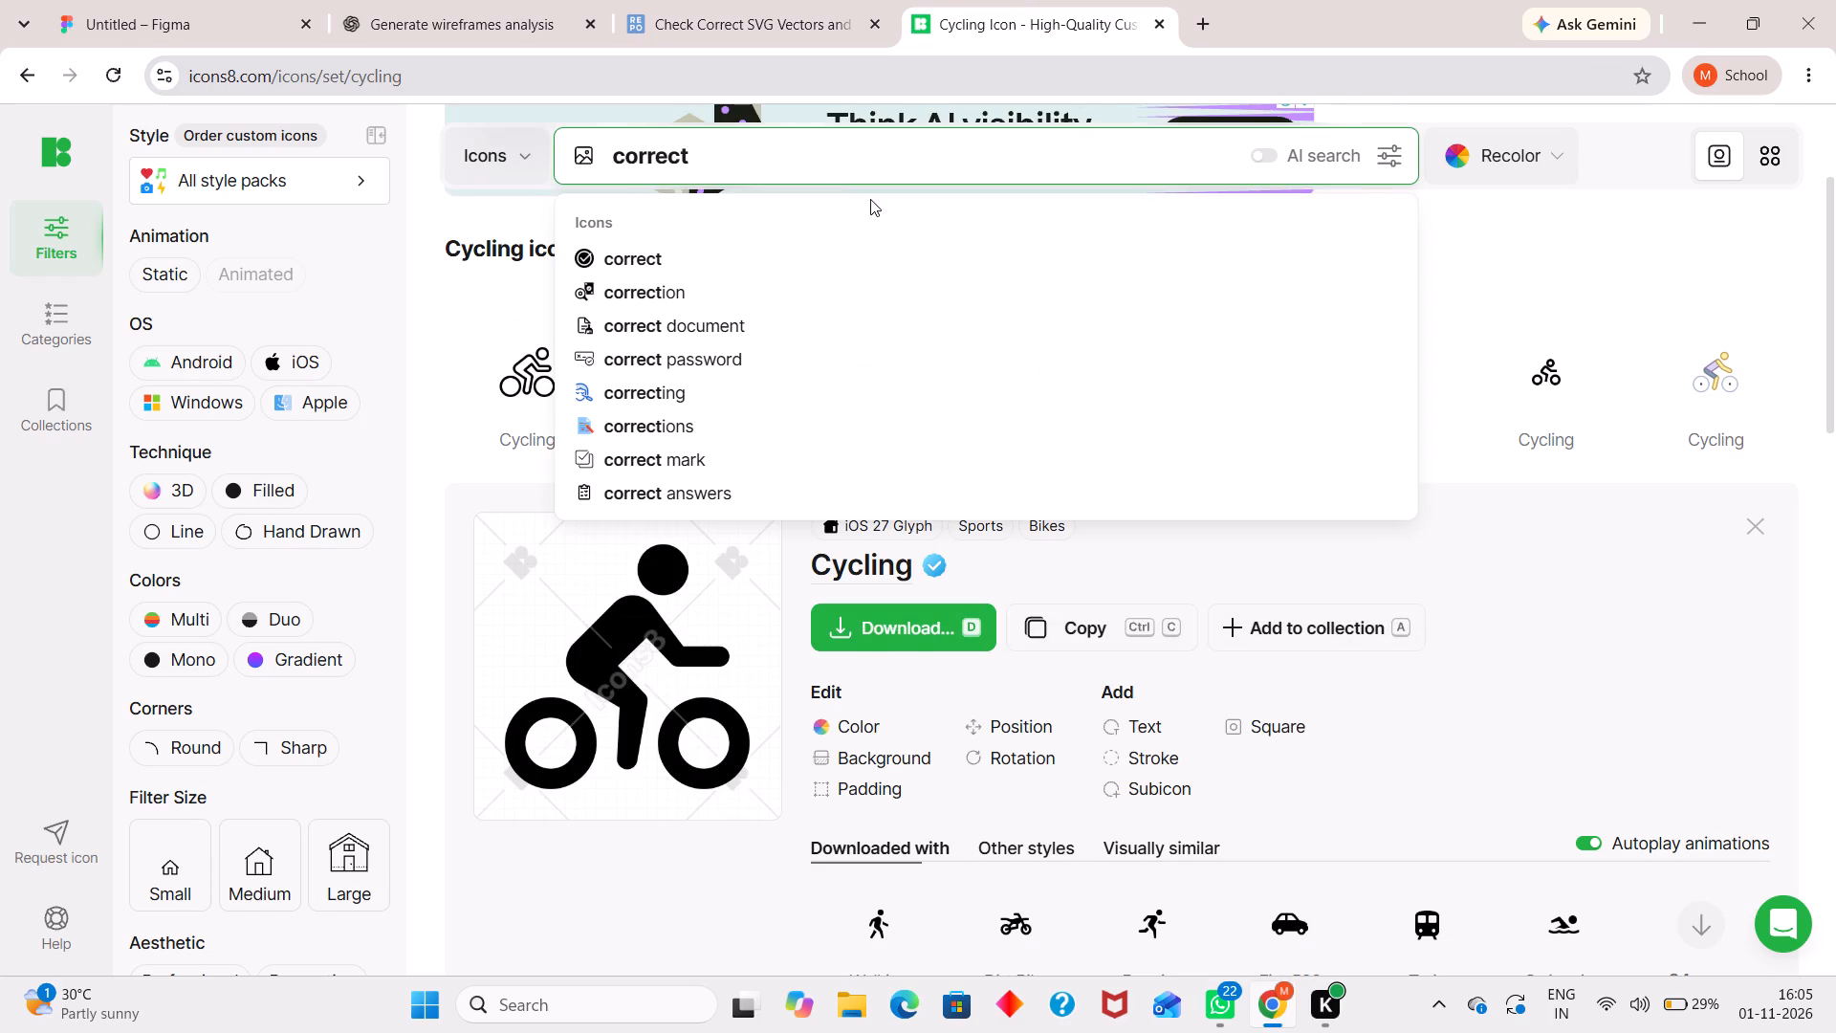
{"action": "key", "text": "Return"}
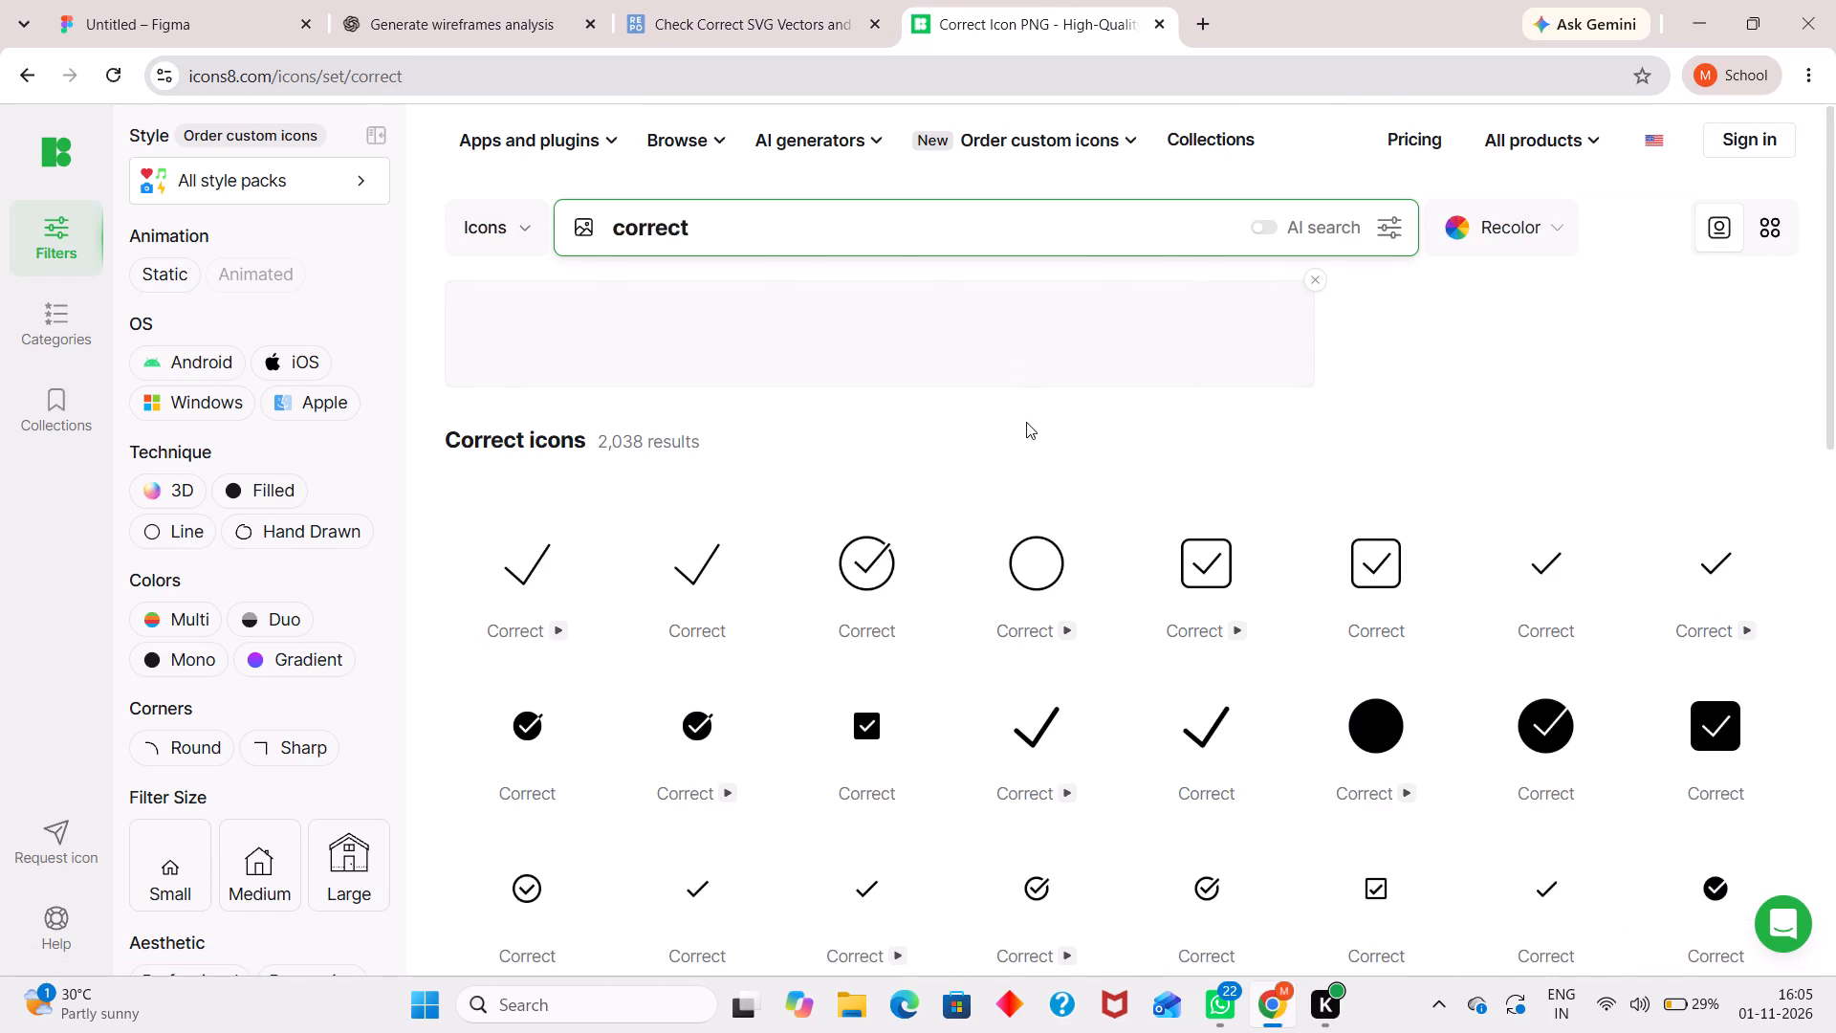
Examine the "correct" icons on Icons8 for a check mark that suits the Complete Challenge screen.
{"action": "scroll", "coordinate": [1126, 538], "scroll_direction": "down", "scroll_amount": 5}
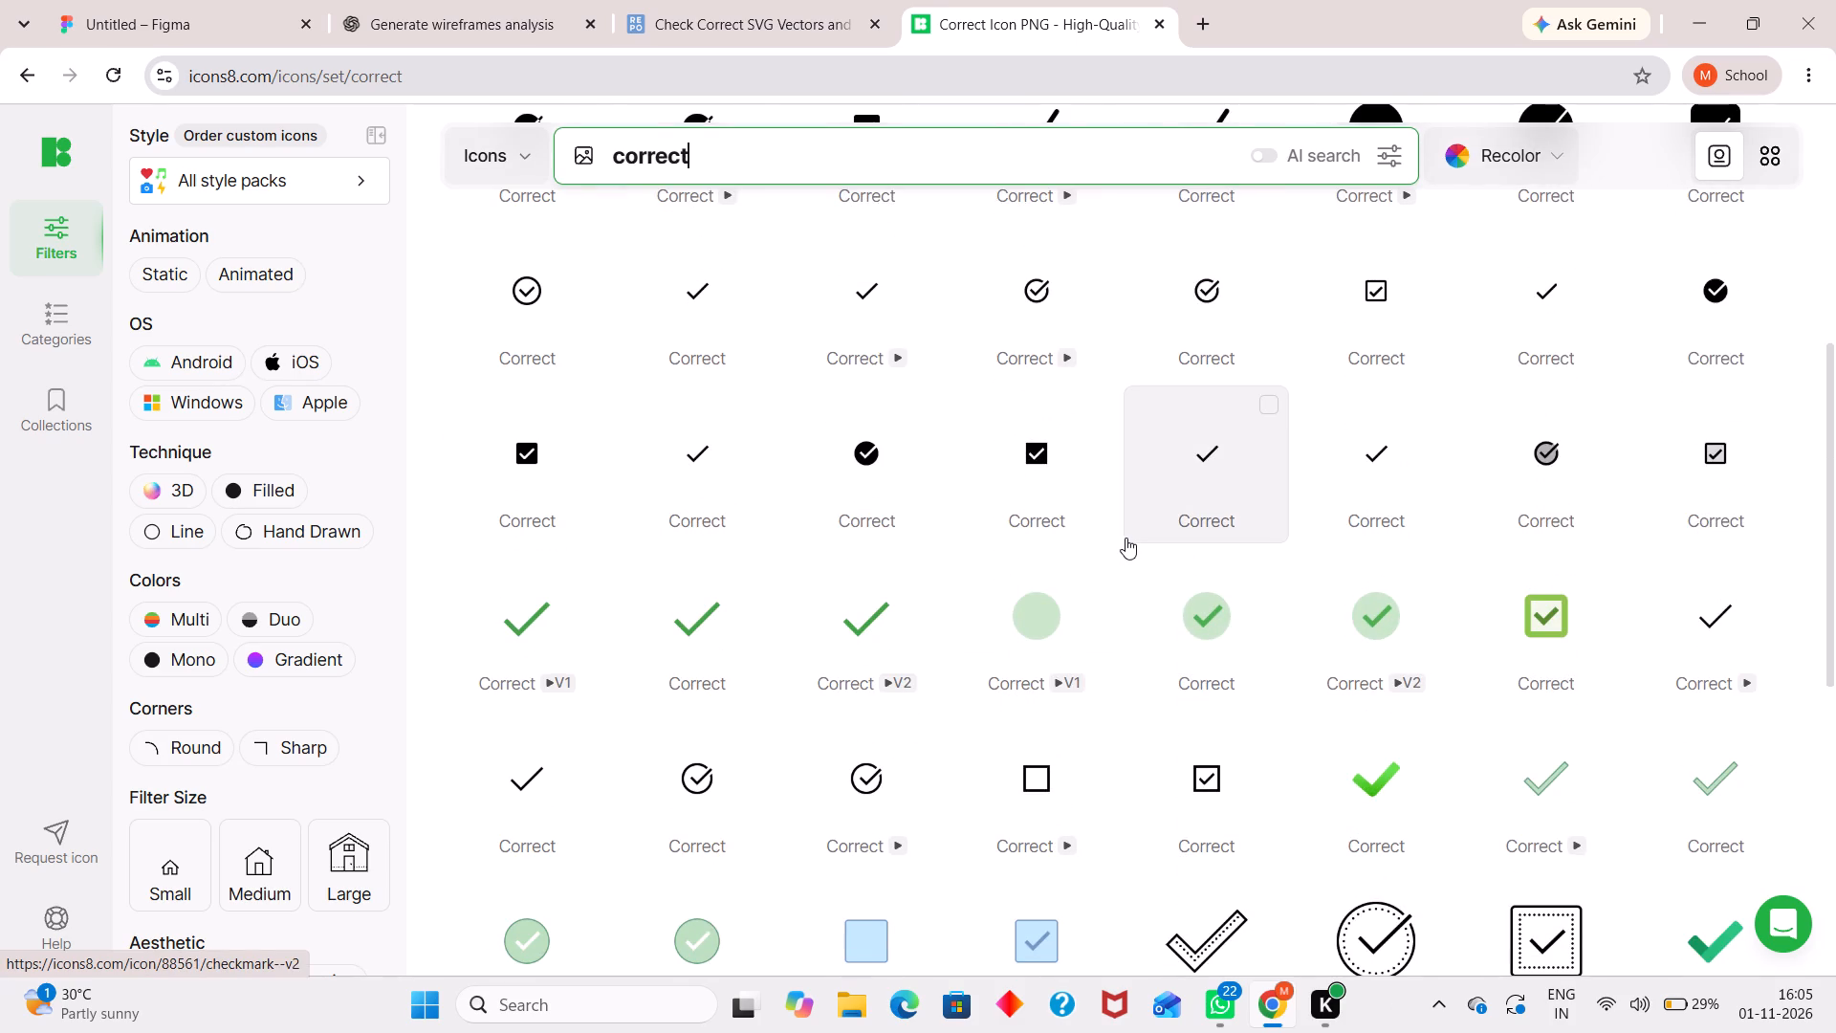
{"action": "scroll", "coordinate": [1126, 538], "scroll_direction": "down", "scroll_amount": 2}
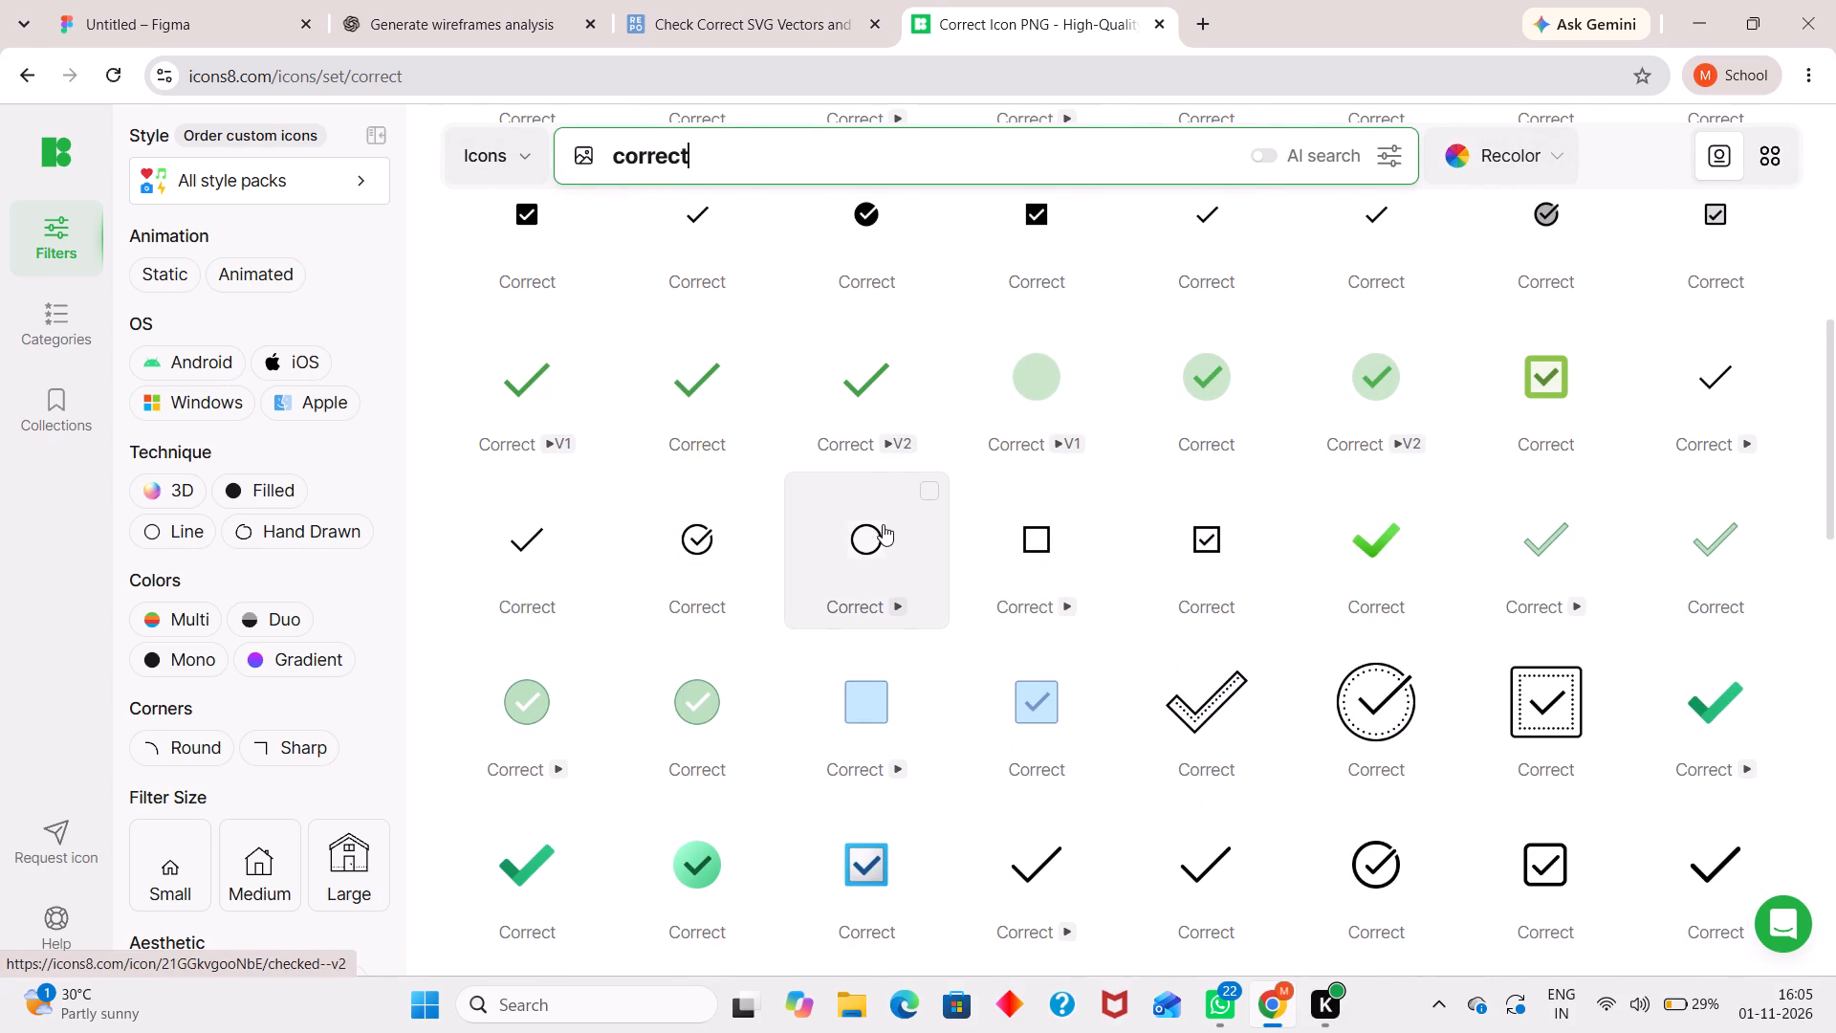
{"action": "scroll", "coordinate": [883, 524], "scroll_direction": "down", "scroll_amount": 1}
{"action": "scroll", "coordinate": [883, 524], "scroll_direction": "up", "scroll_amount": 1}
{"action": "scroll", "coordinate": [883, 524], "scroll_direction": "down", "scroll_amount": 3}
{"action": "scroll", "coordinate": [887, 525], "scroll_direction": "up", "scroll_amount": 1}
{"action": "scroll", "coordinate": [887, 525], "scroll_direction": "down", "scroll_amount": 1}
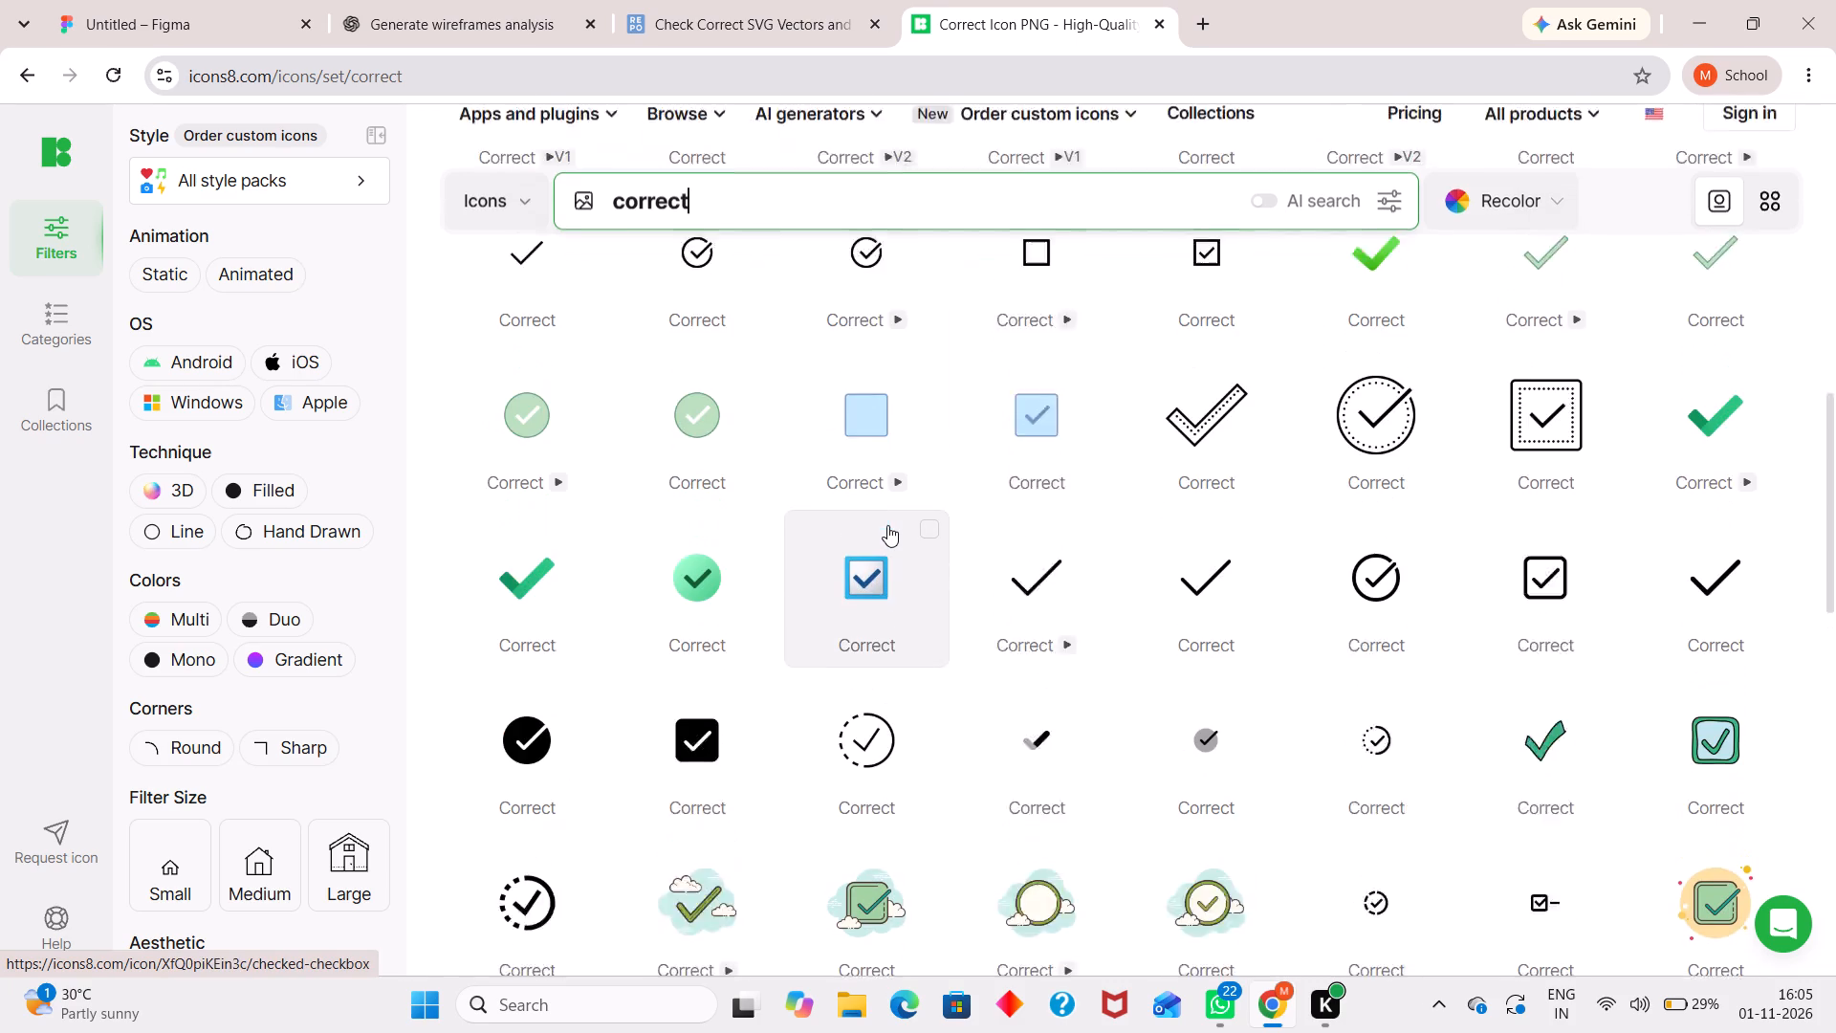
{"action": "scroll", "coordinate": [887, 525], "scroll_direction": "up", "scroll_amount": 2}
{"action": "scroll", "coordinate": [887, 525], "scroll_direction": "down", "scroll_amount": 2}
{"action": "scroll", "coordinate": [887, 525], "scroll_direction": "up", "scroll_amount": 2}
{"action": "scroll", "coordinate": [987, 568], "scroll_direction": "up", "scroll_amount": 1}
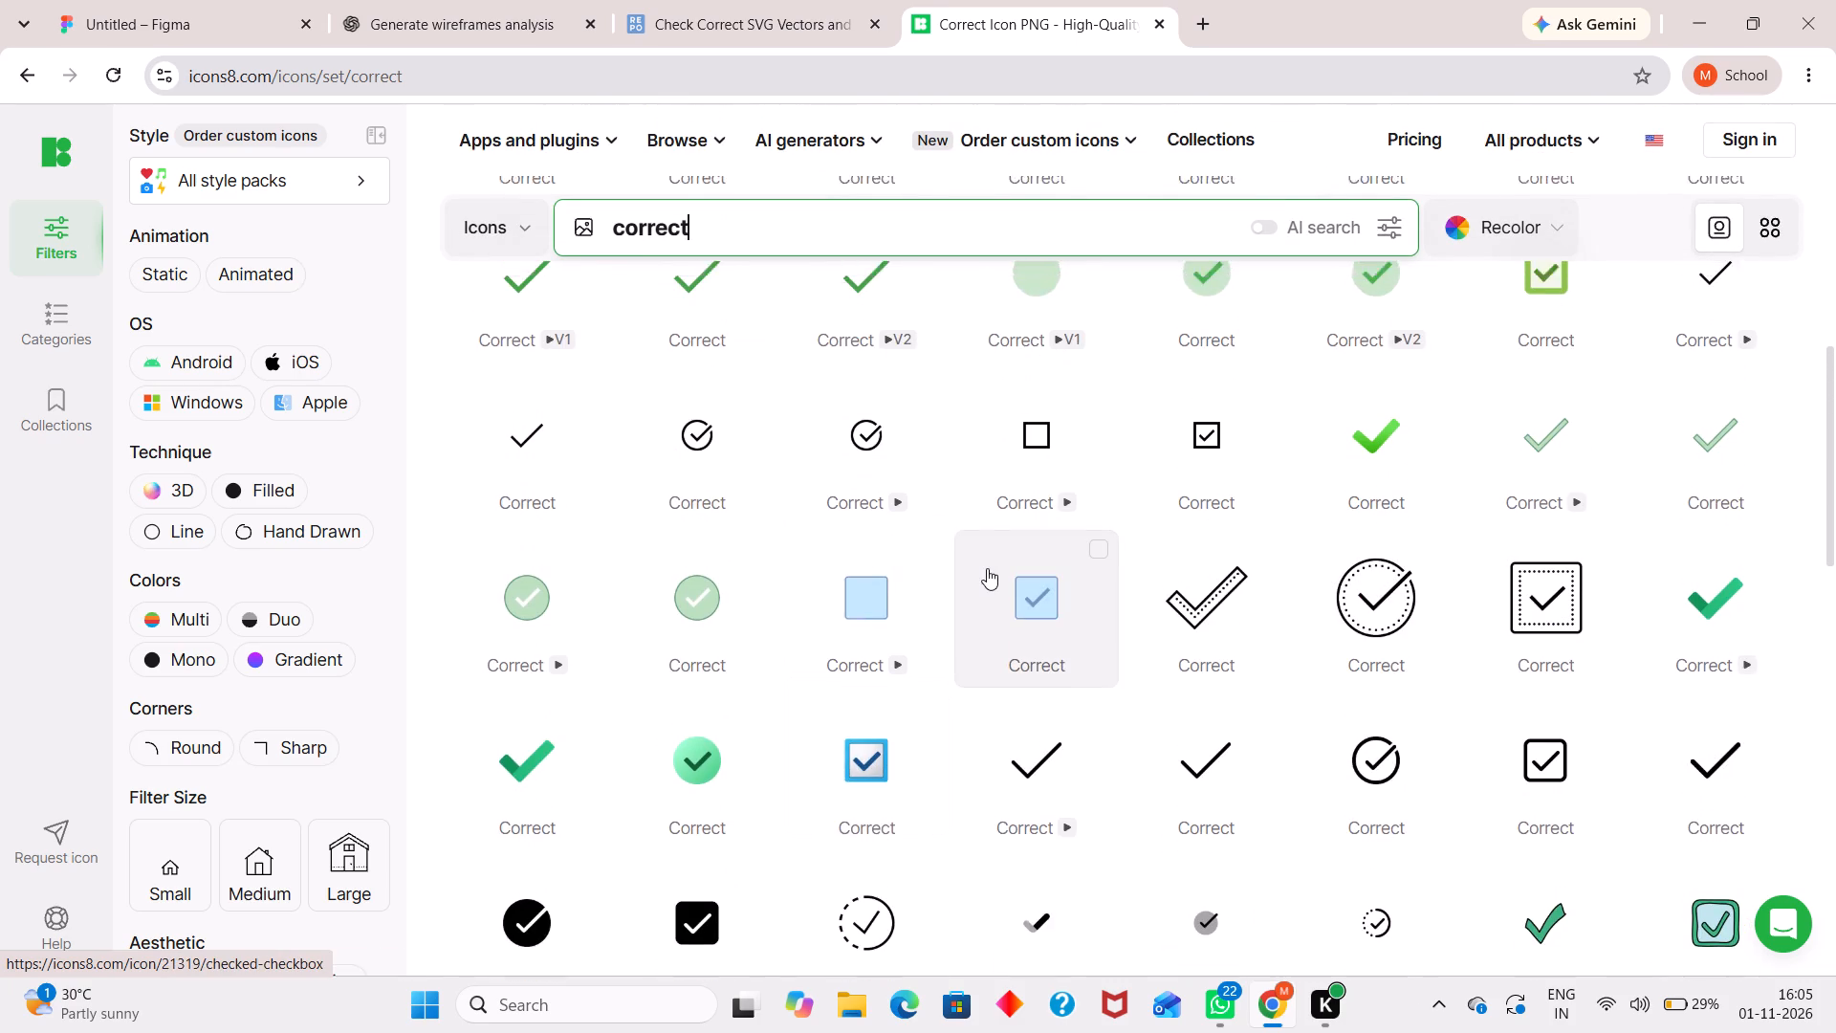
{"action": "scroll", "coordinate": [1179, 625], "scroll_direction": "up", "scroll_amount": 3}
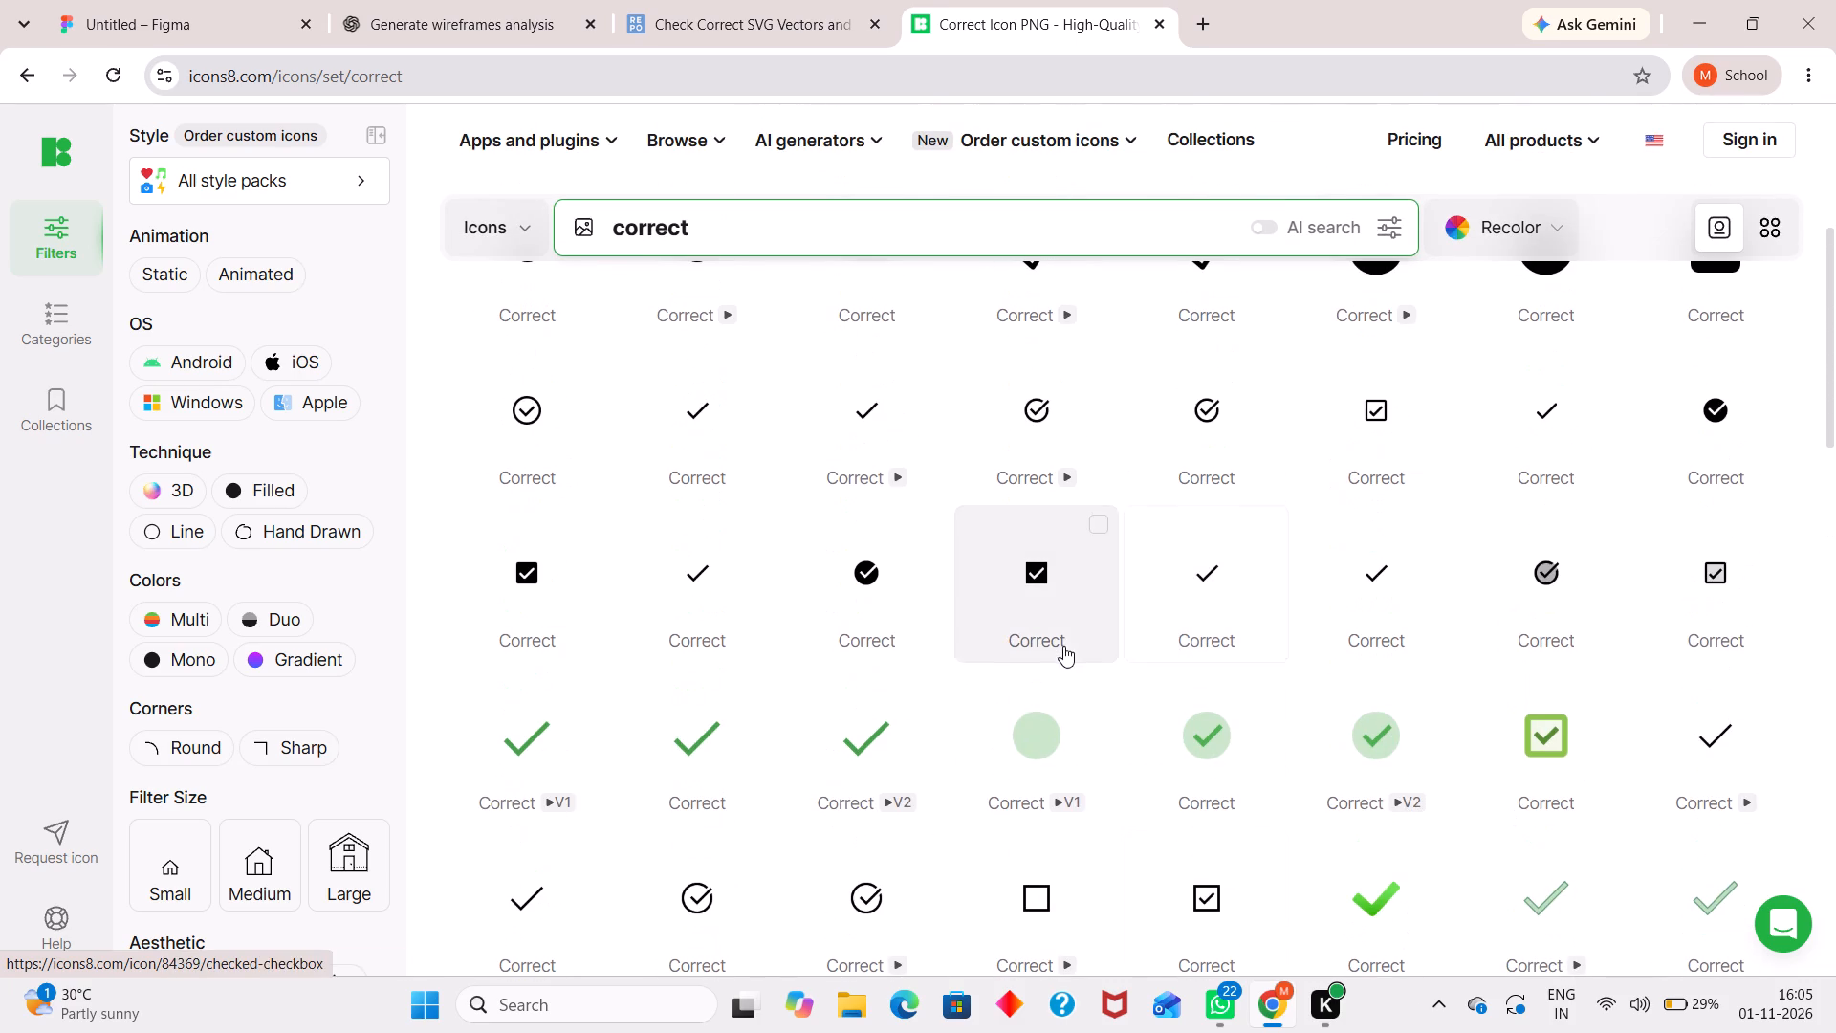
{"action": "scroll", "coordinate": [1747, 614], "scroll_direction": "up", "scroll_amount": 3}
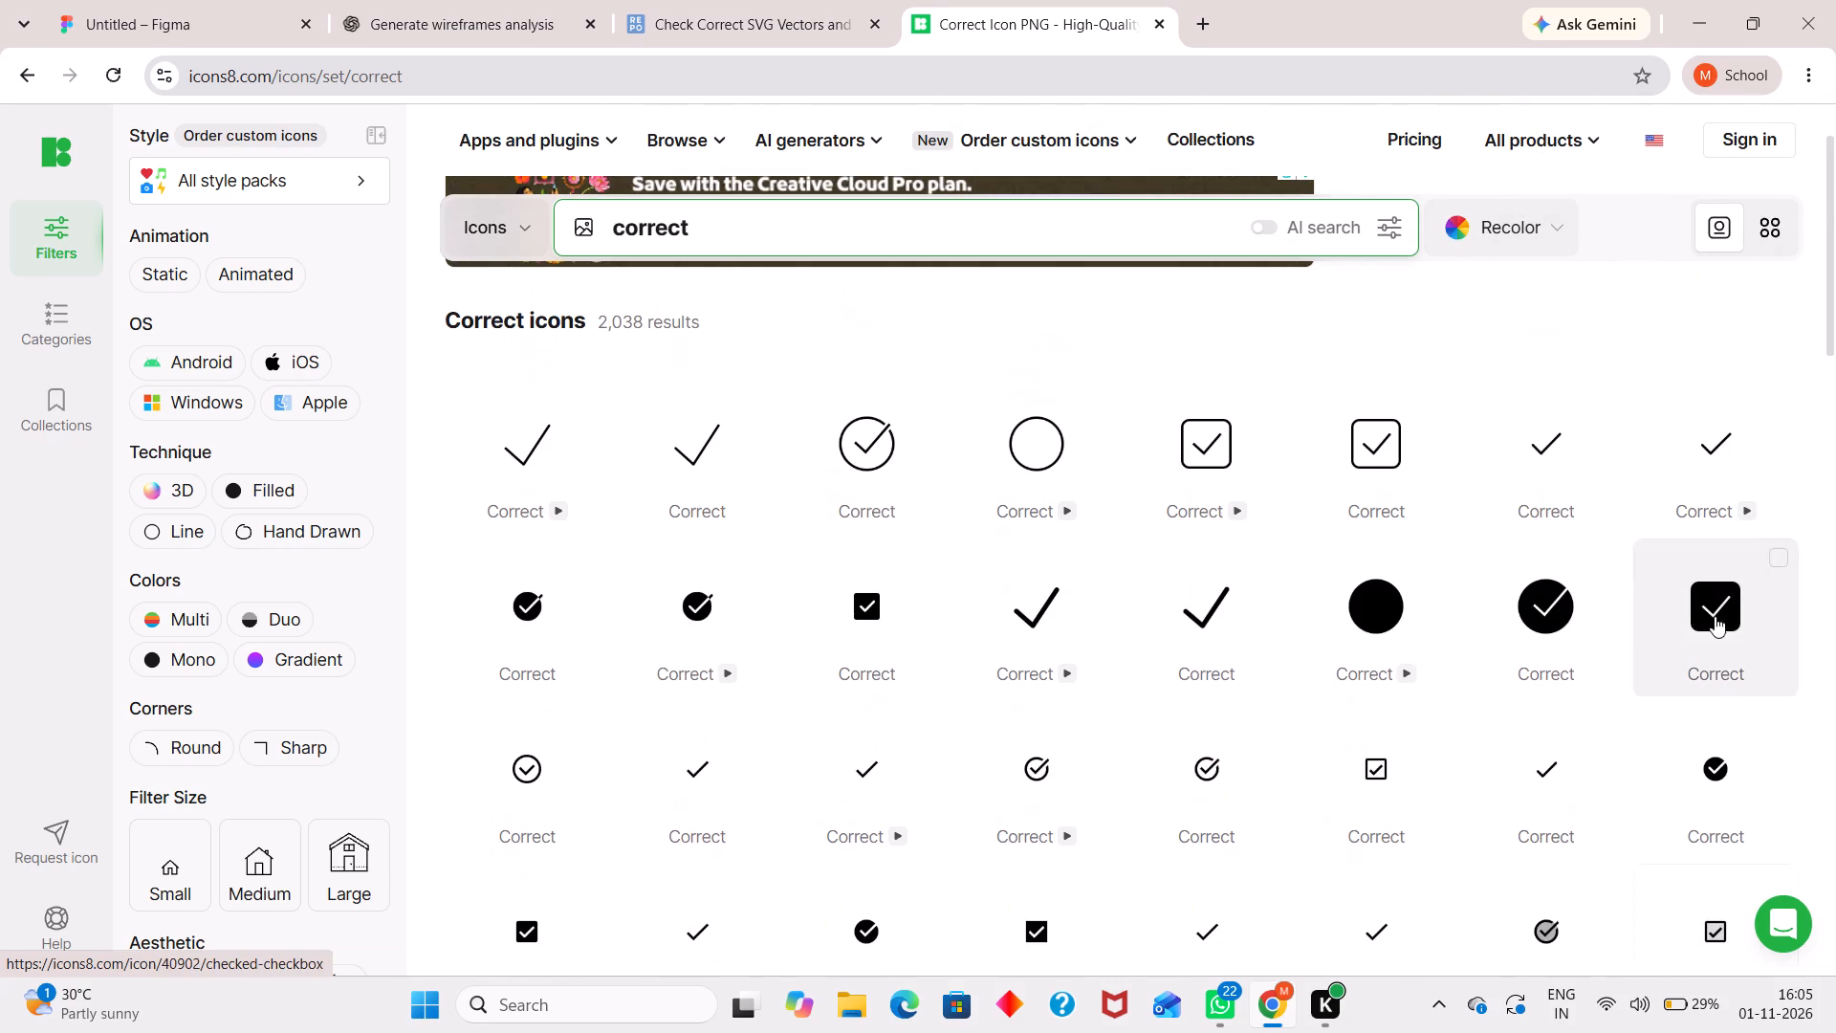
{"action": "scroll", "coordinate": [803, 681], "scroll_direction": "down", "scroll_amount": 3}
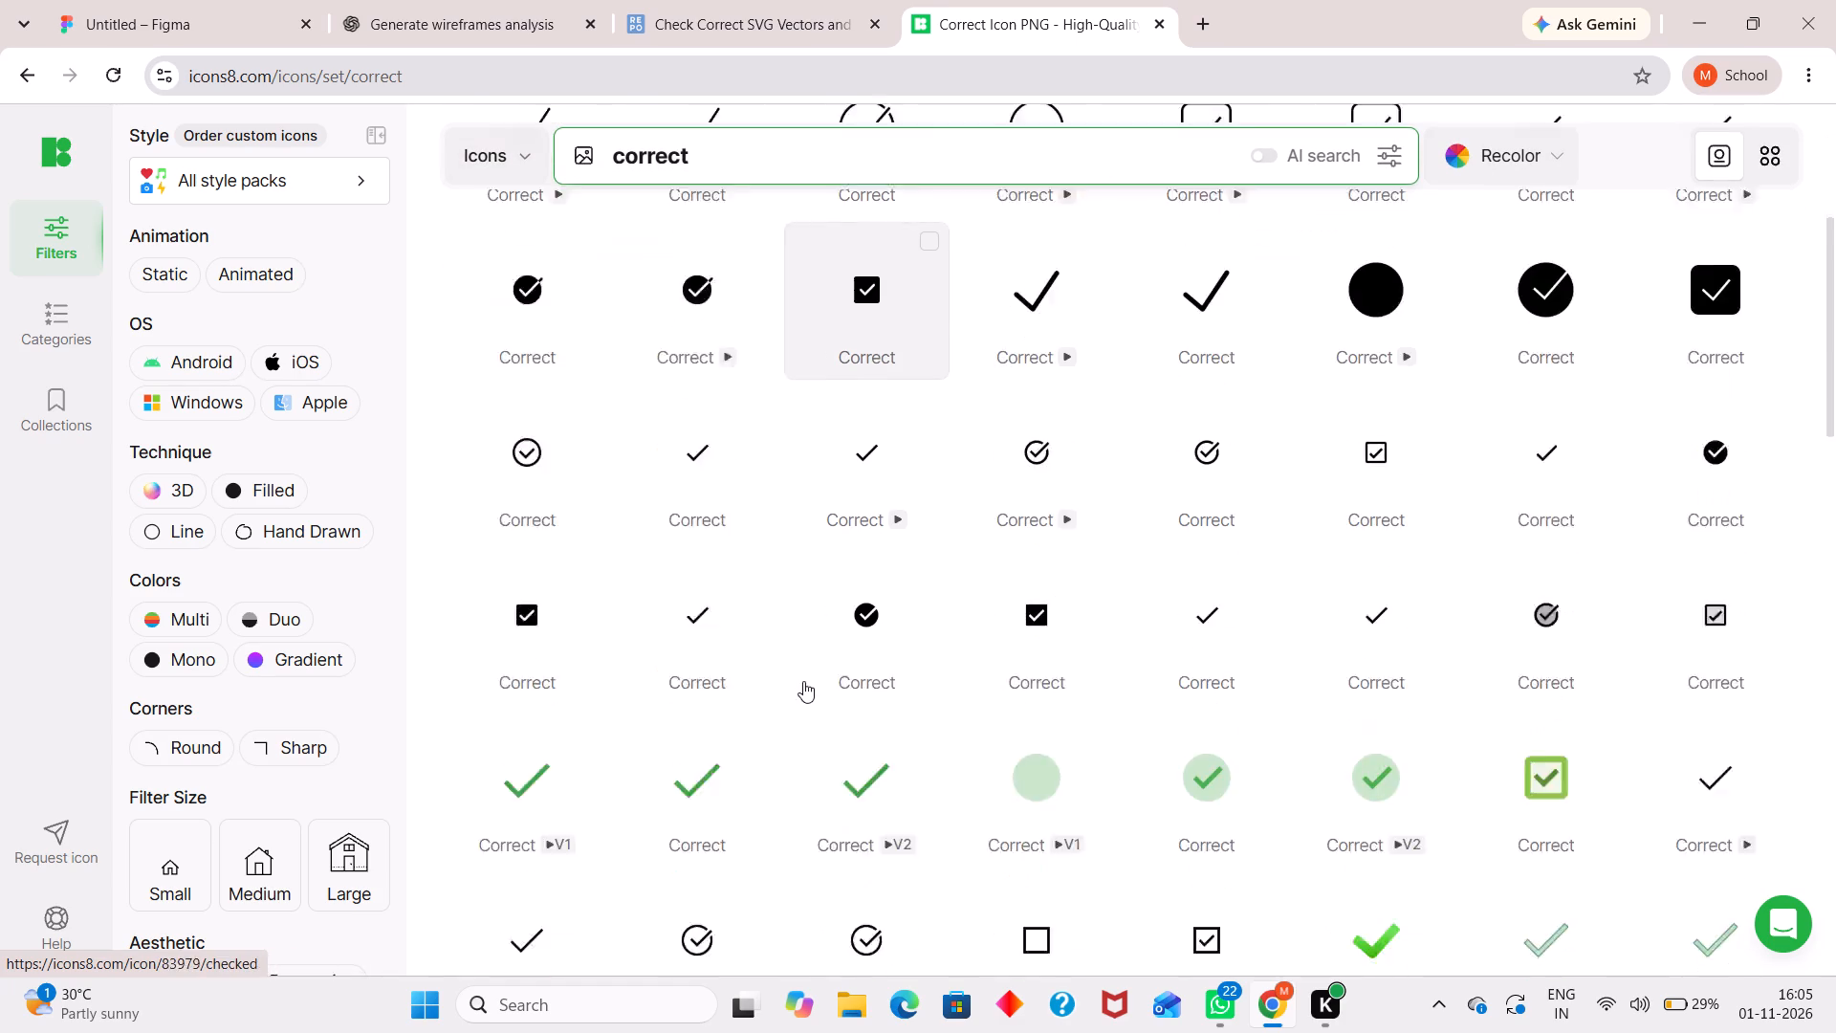
{"action": "scroll", "coordinate": [803, 681], "scroll_direction": "down", "scroll_amount": 4}
{"action": "scroll", "coordinate": [897, 675], "scroll_direction": "down", "scroll_amount": 2}
{"action": "scroll", "coordinate": [1133, 675], "scroll_direction": "down", "scroll_amount": 3}
{"action": "scroll", "coordinate": [1133, 675], "scroll_direction": "up", "scroll_amount": 1}
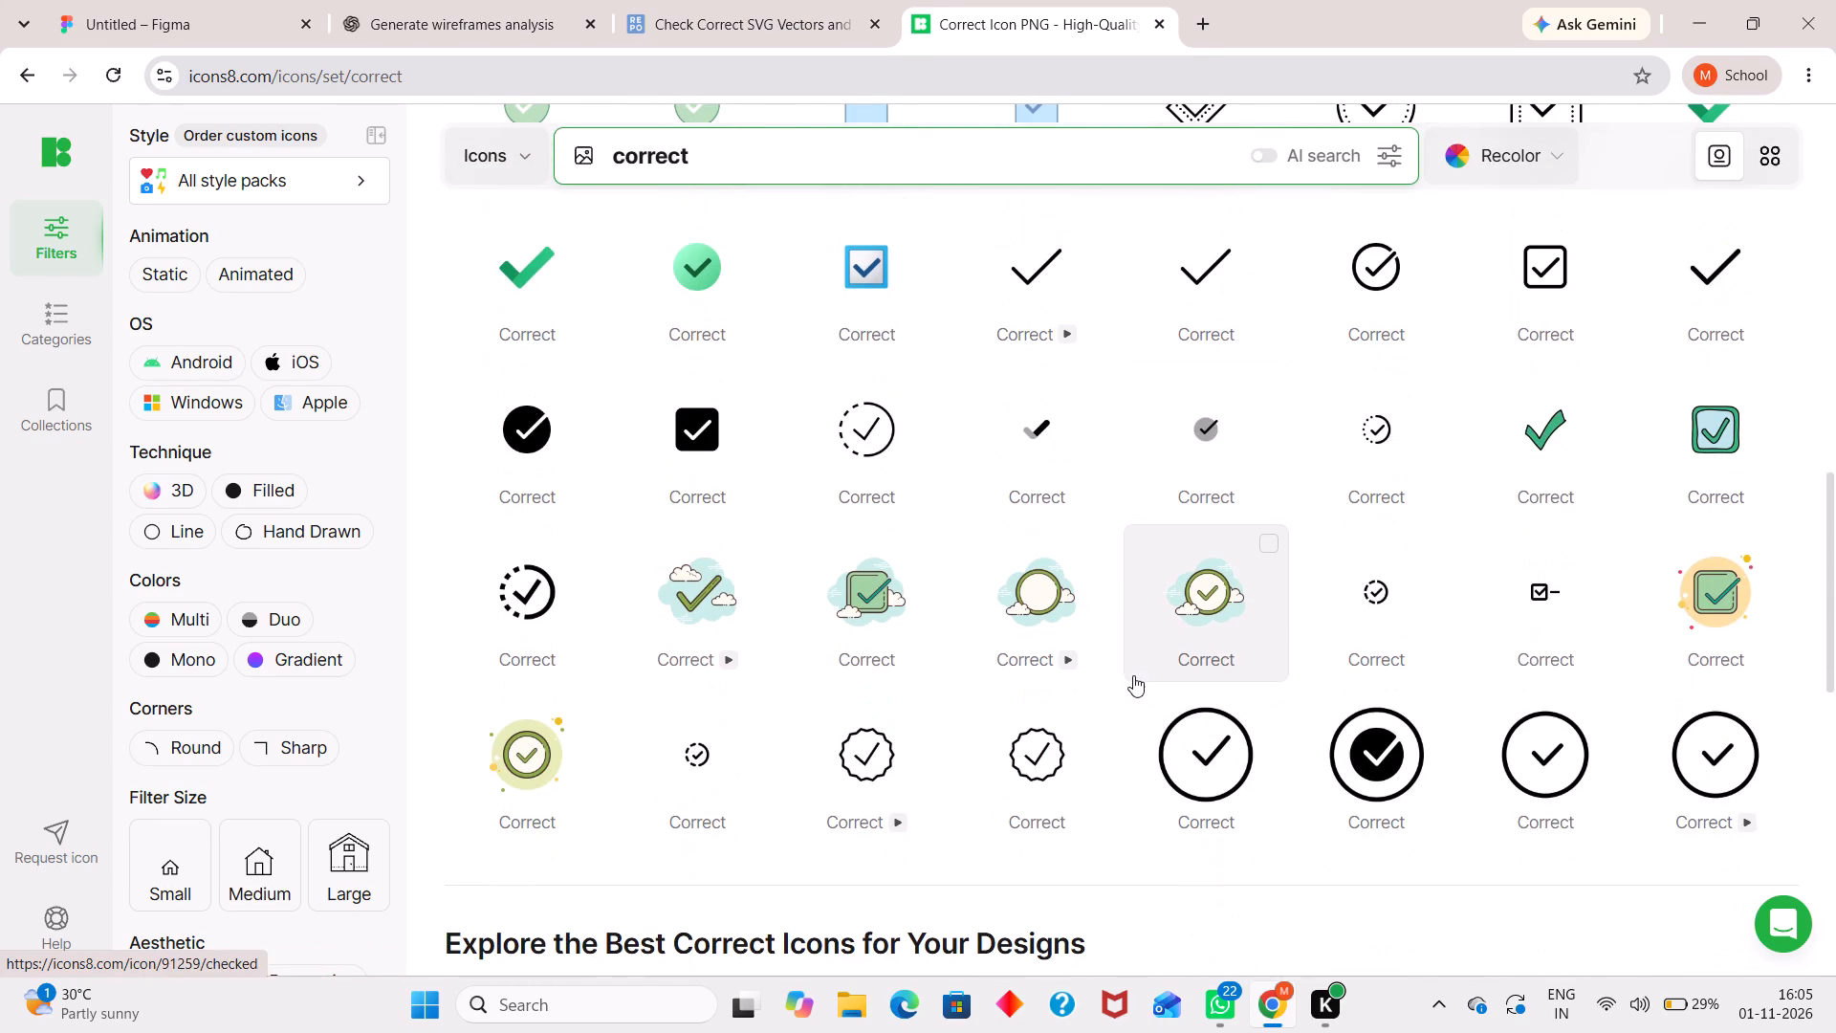
{"action": "scroll", "coordinate": [1141, 675], "scroll_direction": "down", "scroll_amount": 1}
{"action": "scroll", "coordinate": [1141, 675], "scroll_direction": "up", "scroll_amount": 2}
{"action": "scroll", "coordinate": [1141, 675], "scroll_direction": "down", "scroll_amount": 1}
{"action": "scroll", "coordinate": [1141, 675], "scroll_direction": "up", "scroll_amount": 4}
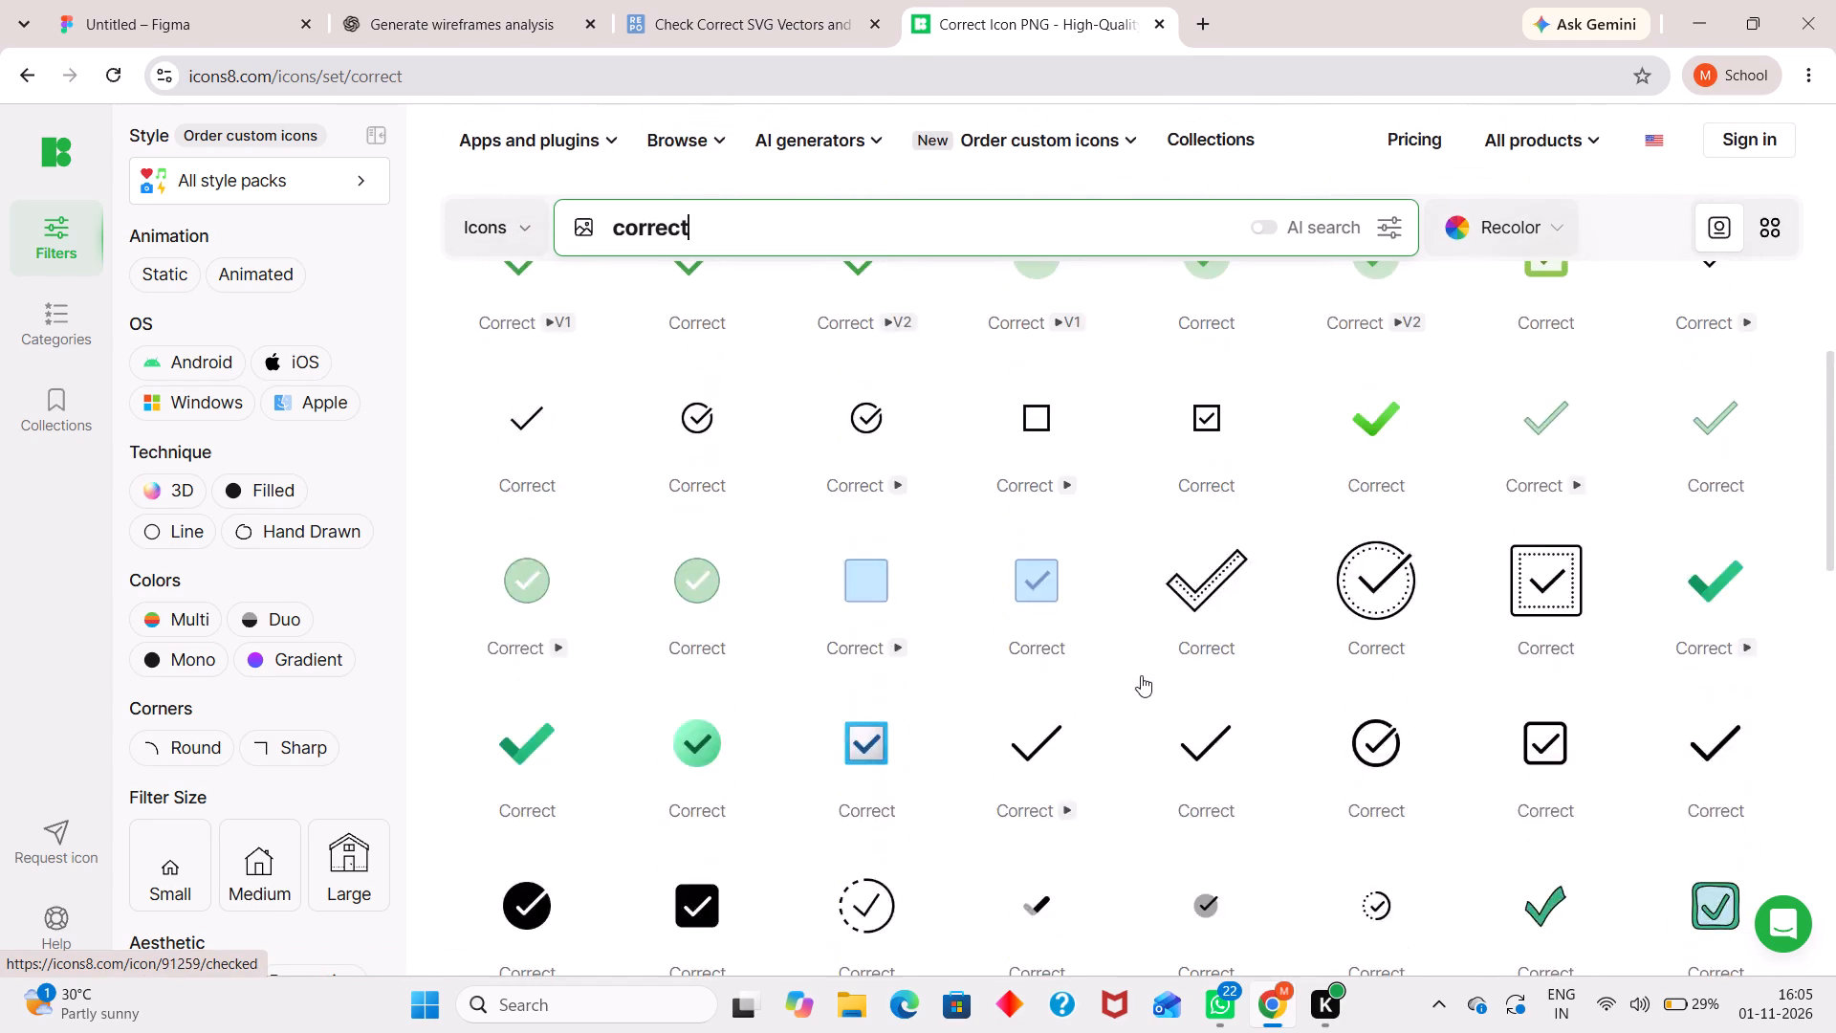
{"action": "scroll", "coordinate": [1141, 675], "scroll_direction": "up", "scroll_amount": 10}
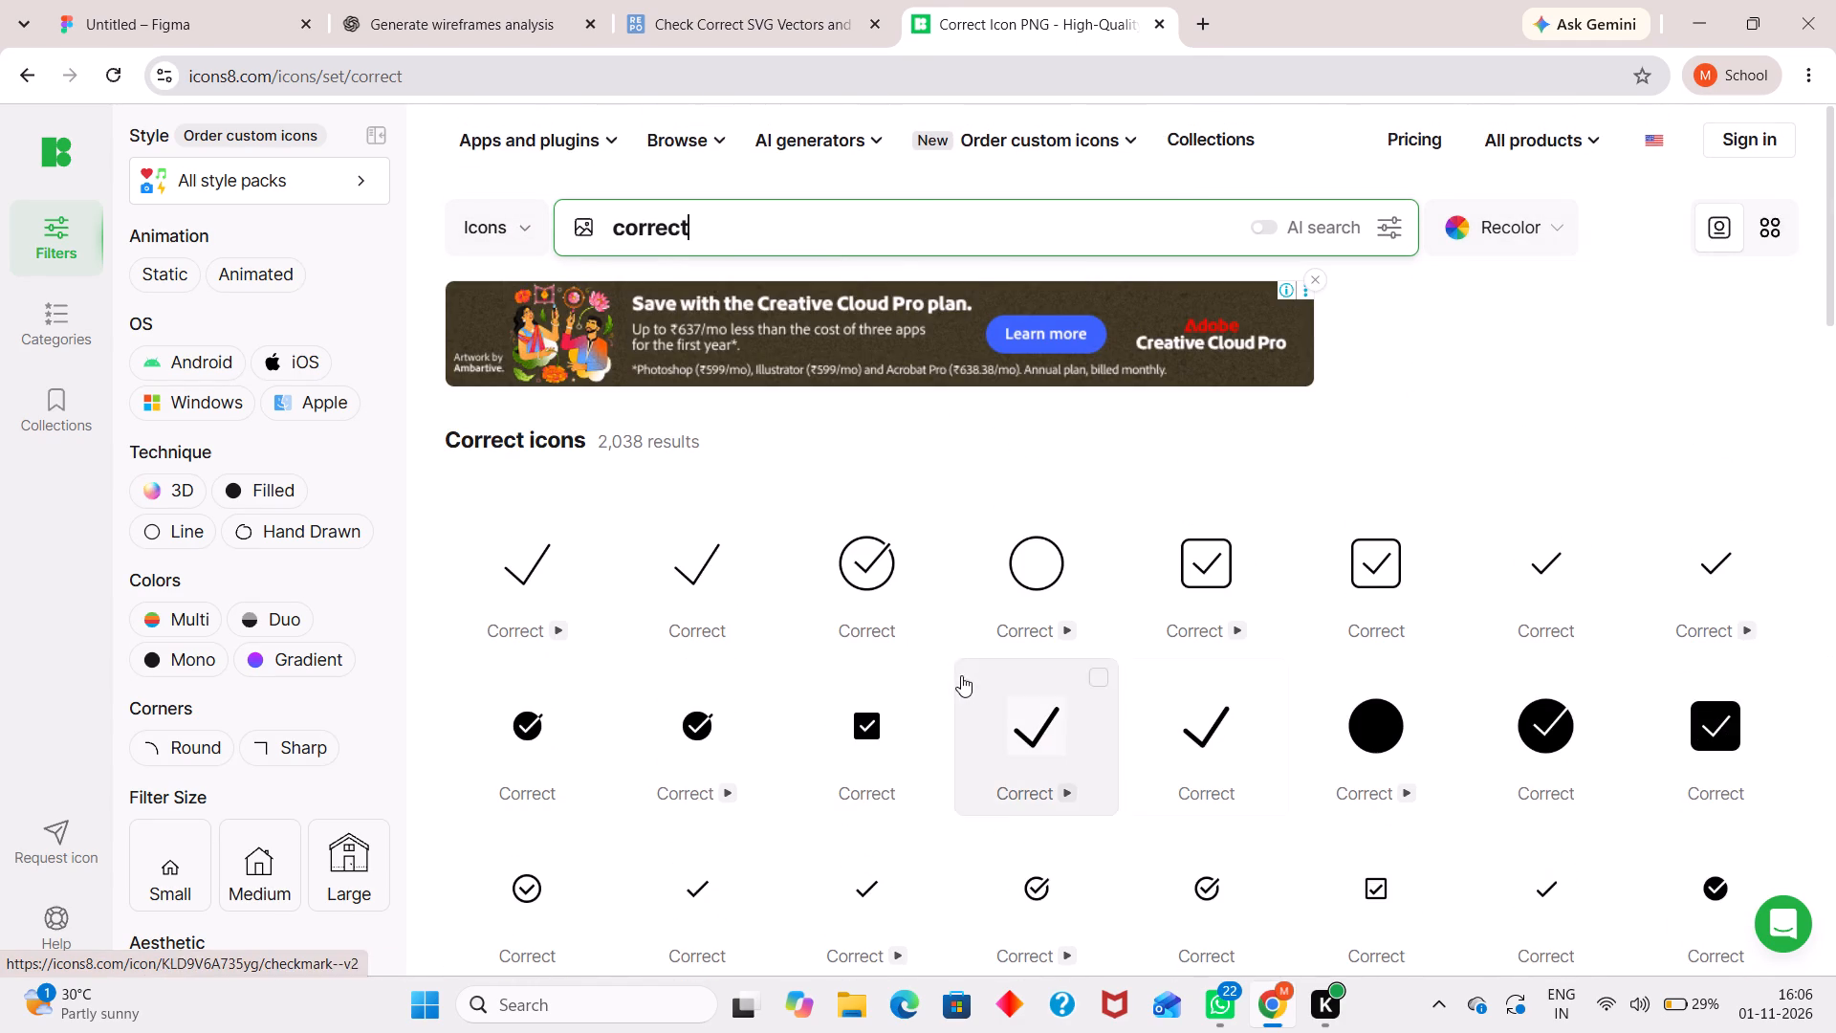
Search Icons8 for "tick mark" and check the link options of a small filled-circle tick icon.
{"action": "double_click", "coordinate": [740, 248]}
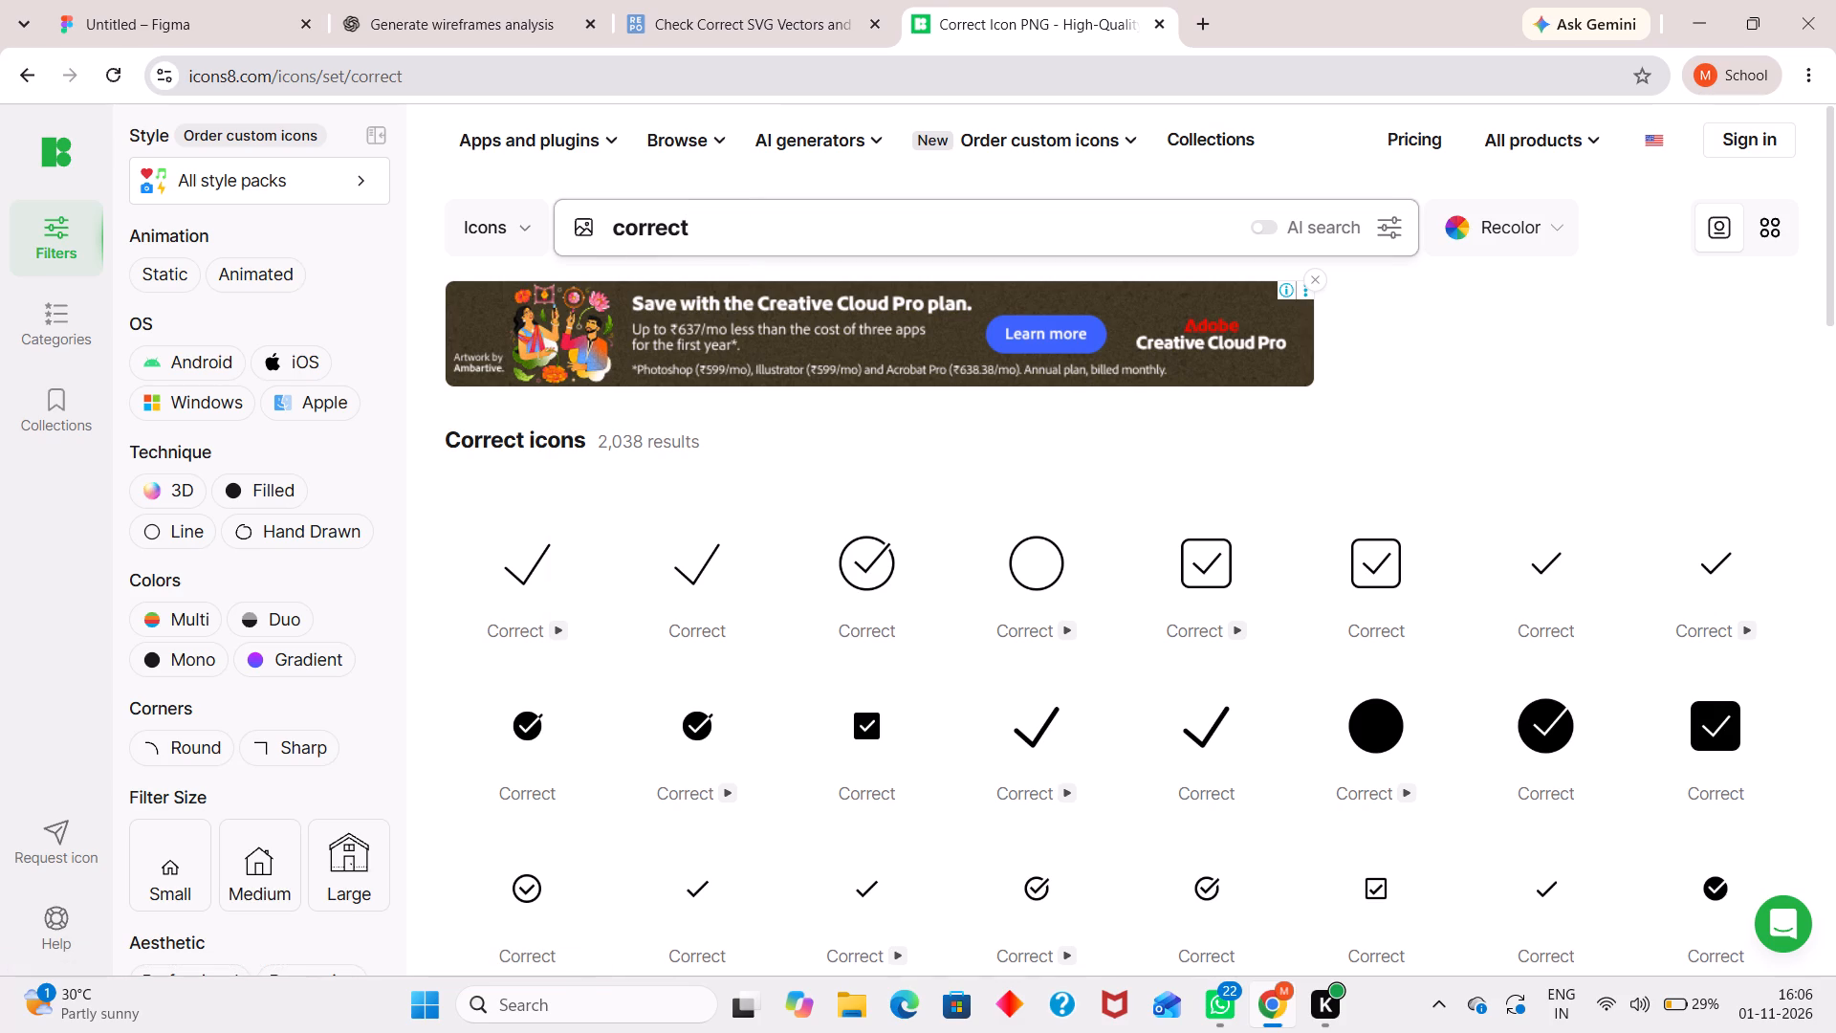
{"action": "double_click", "coordinate": [718, 223]}
{"action": "type", "text": "tick mark"}
{"action": "key", "text": "Return"}
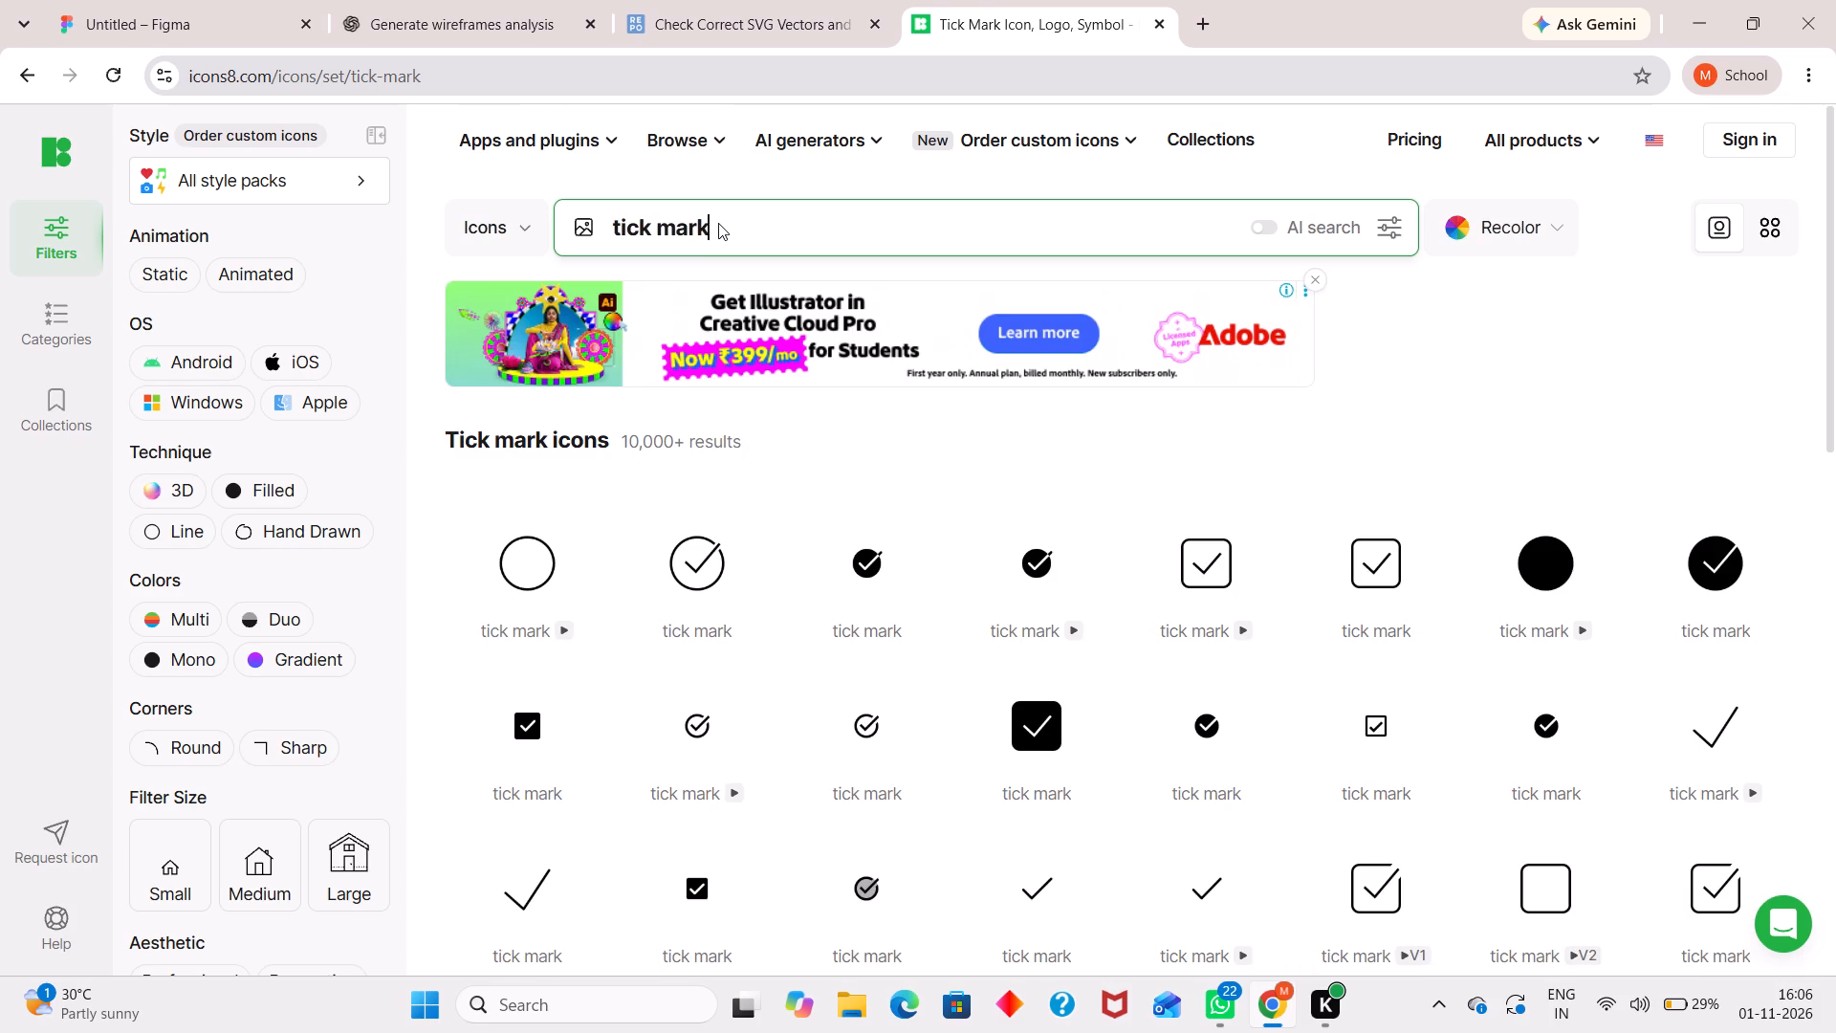
{"action": "right_click", "coordinate": [1058, 572]}
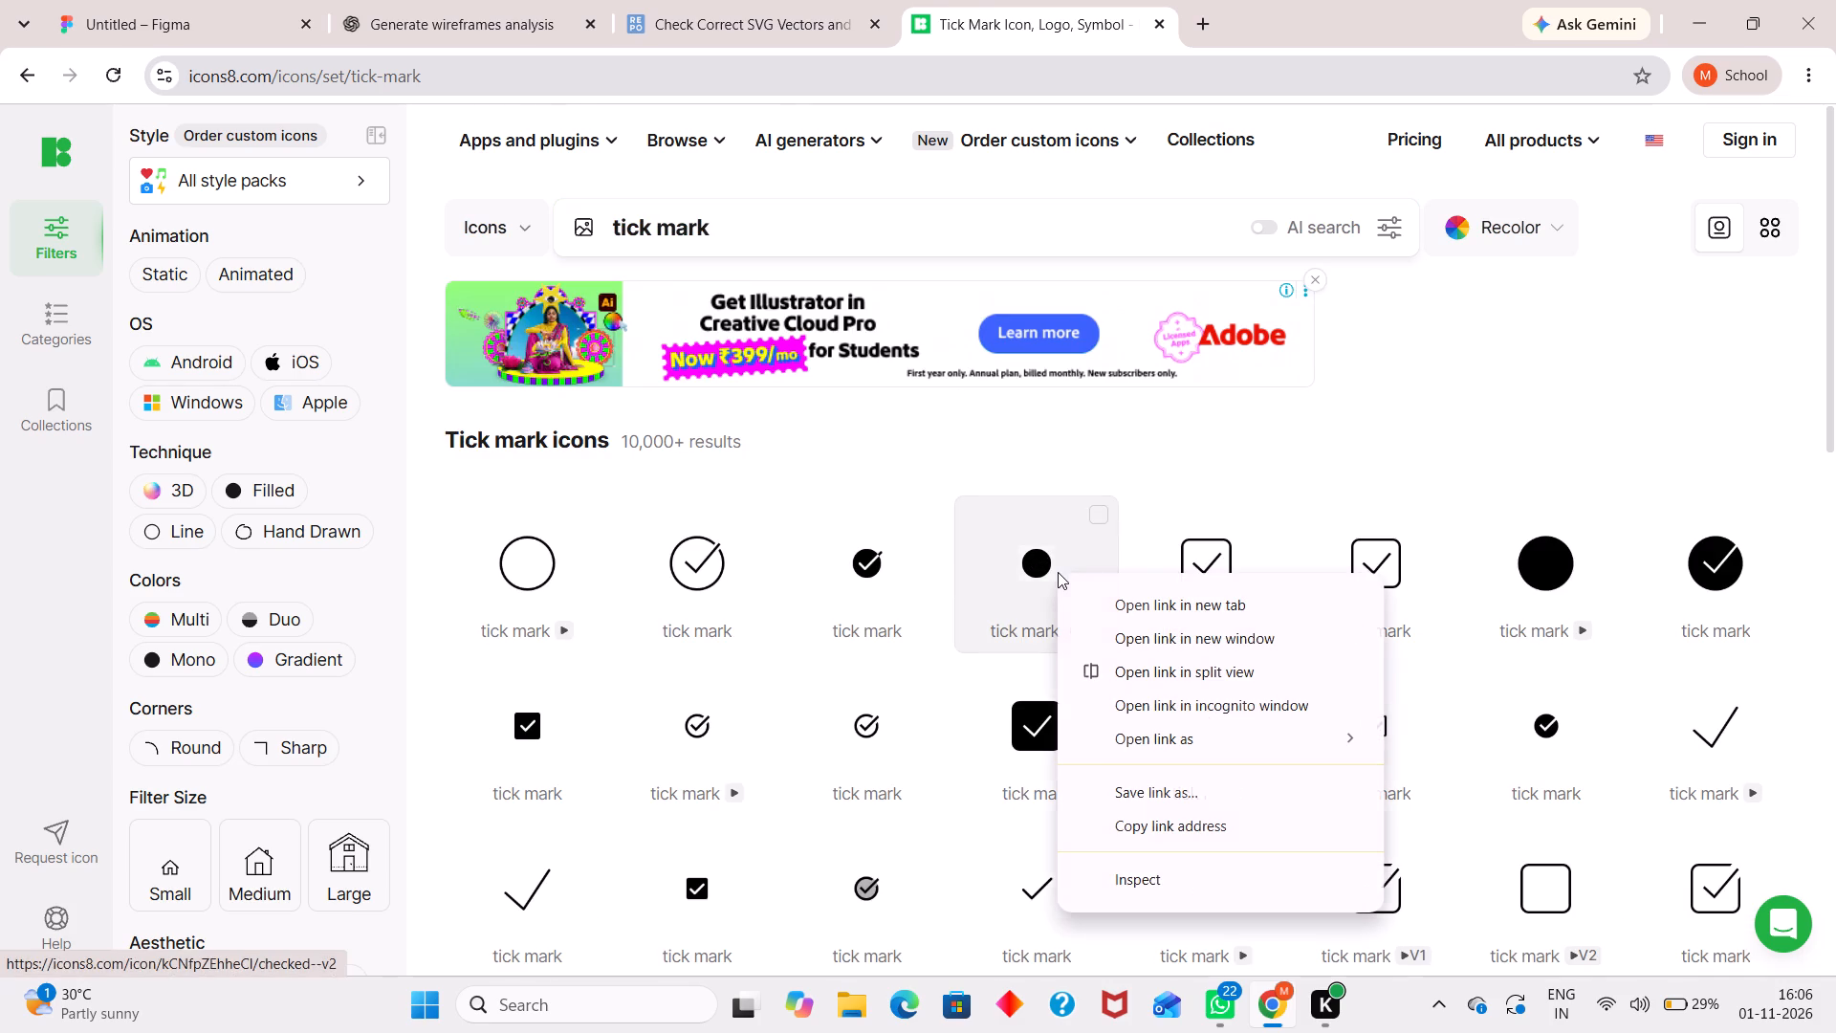
{"action": "left_click", "coordinate": [1152, 433]}
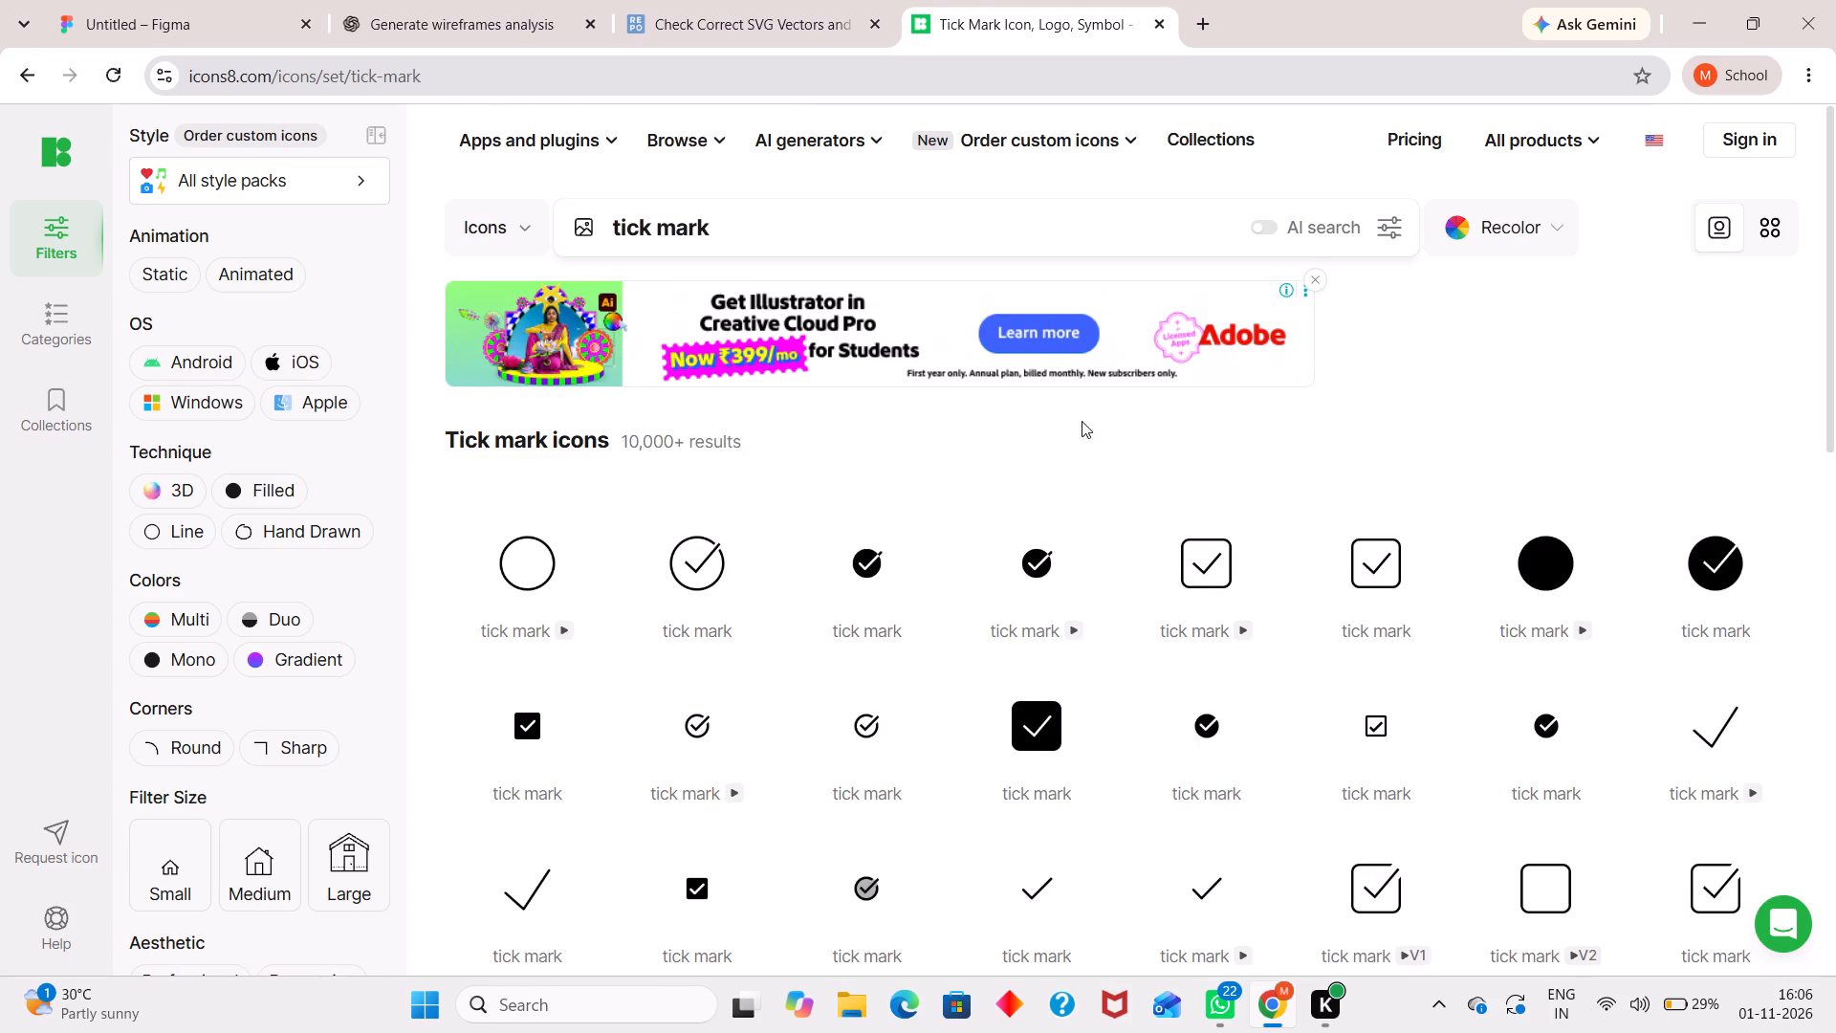
Switch to SVG Repo and go back through the previously visited vector result pages.
{"action": "left_click", "coordinate": [699, 24]}
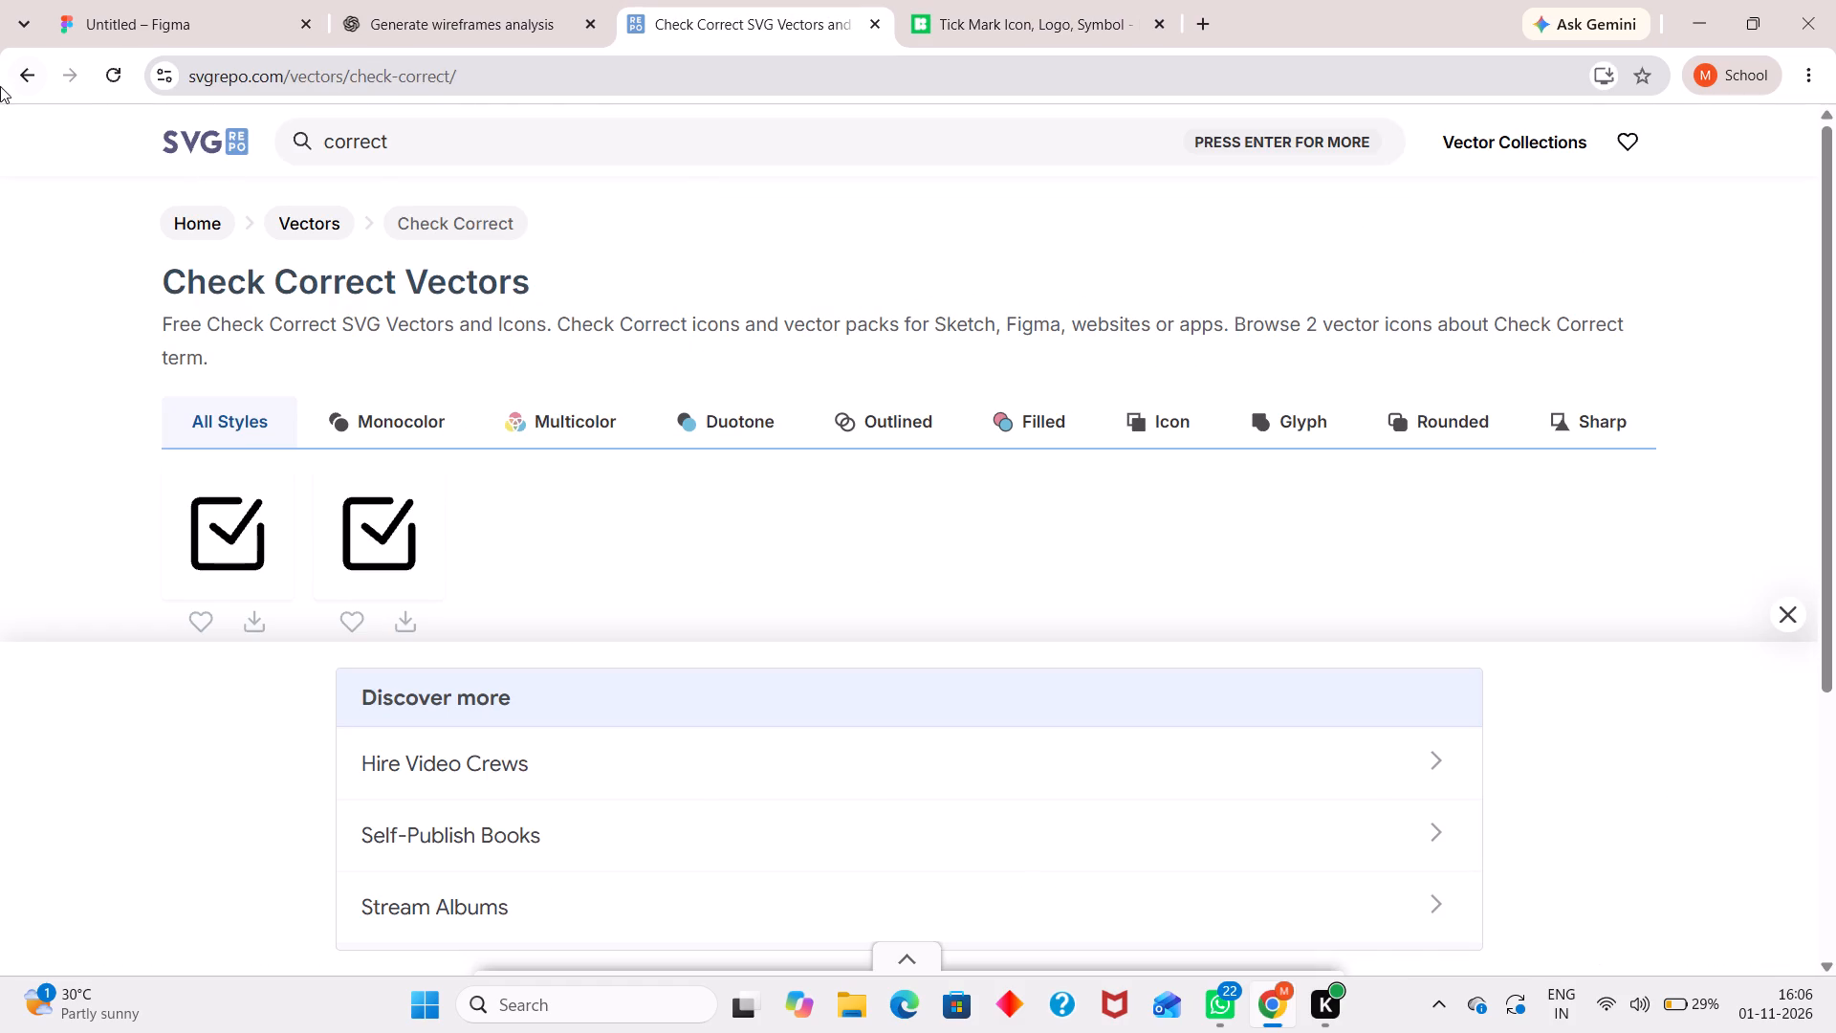
{"action": "left_click", "coordinate": [40, 80]}
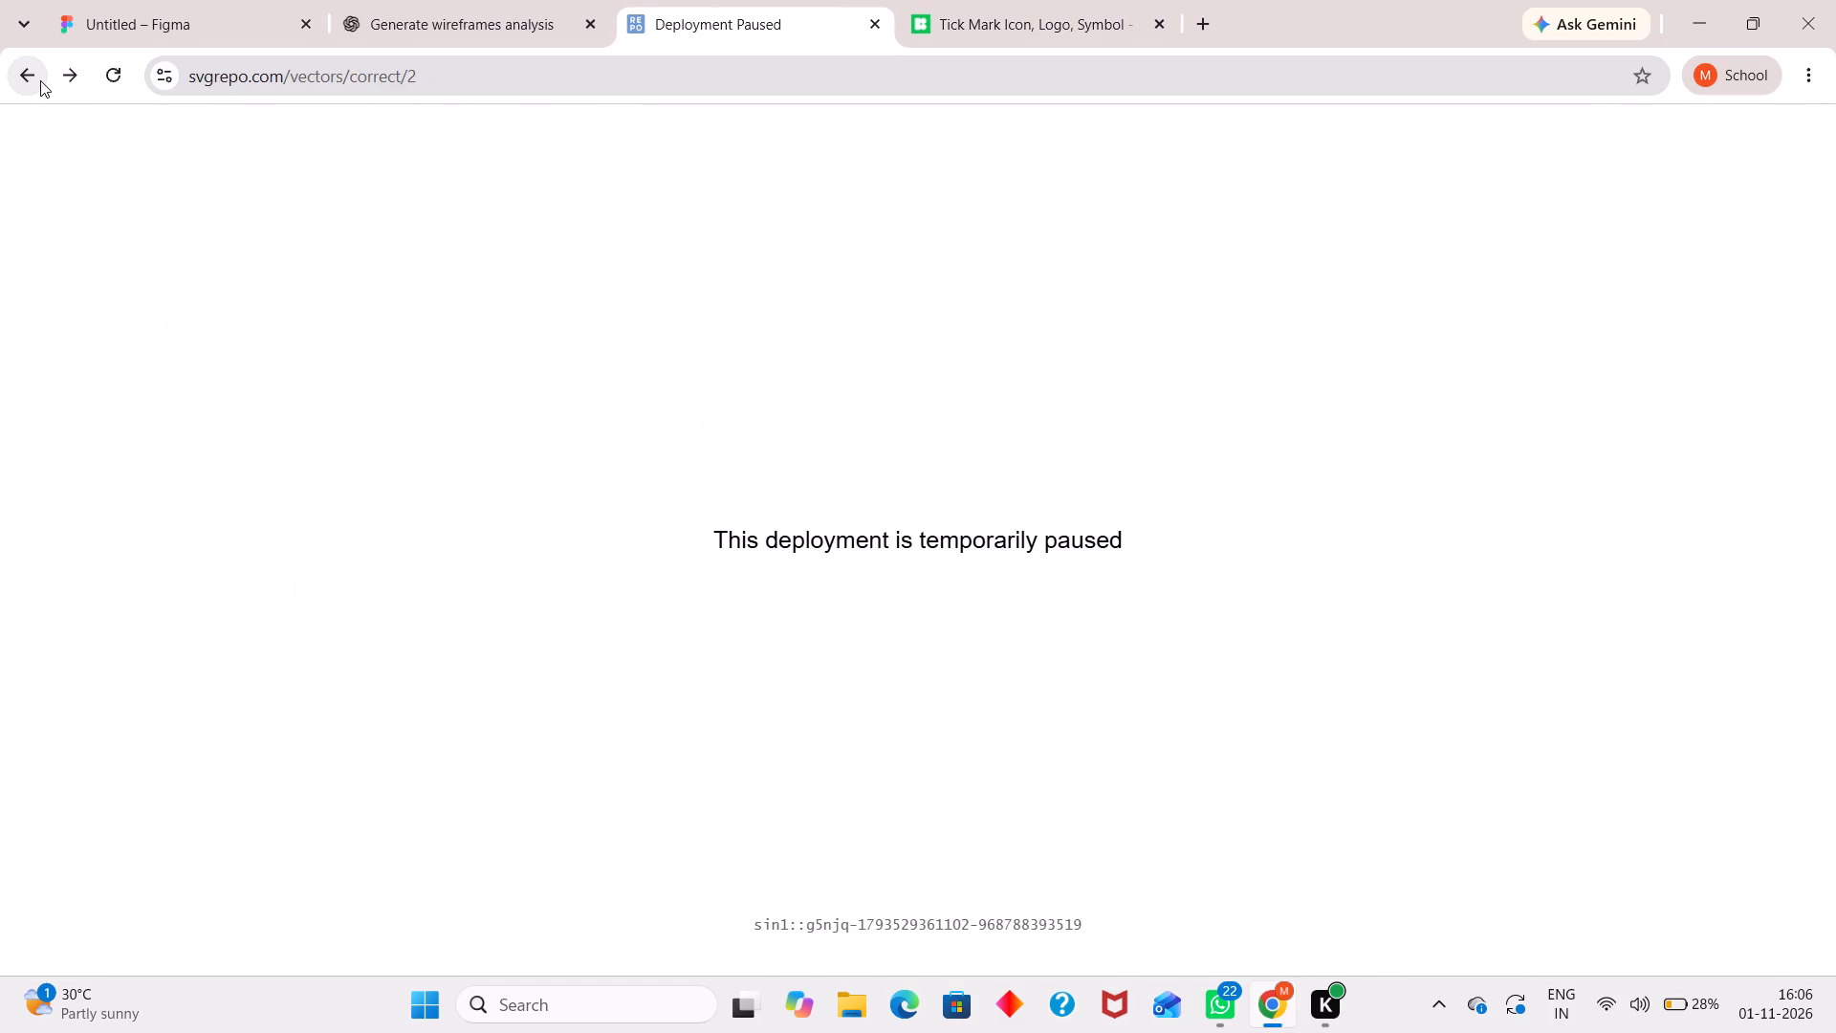
{"action": "left_click", "coordinate": [40, 80]}
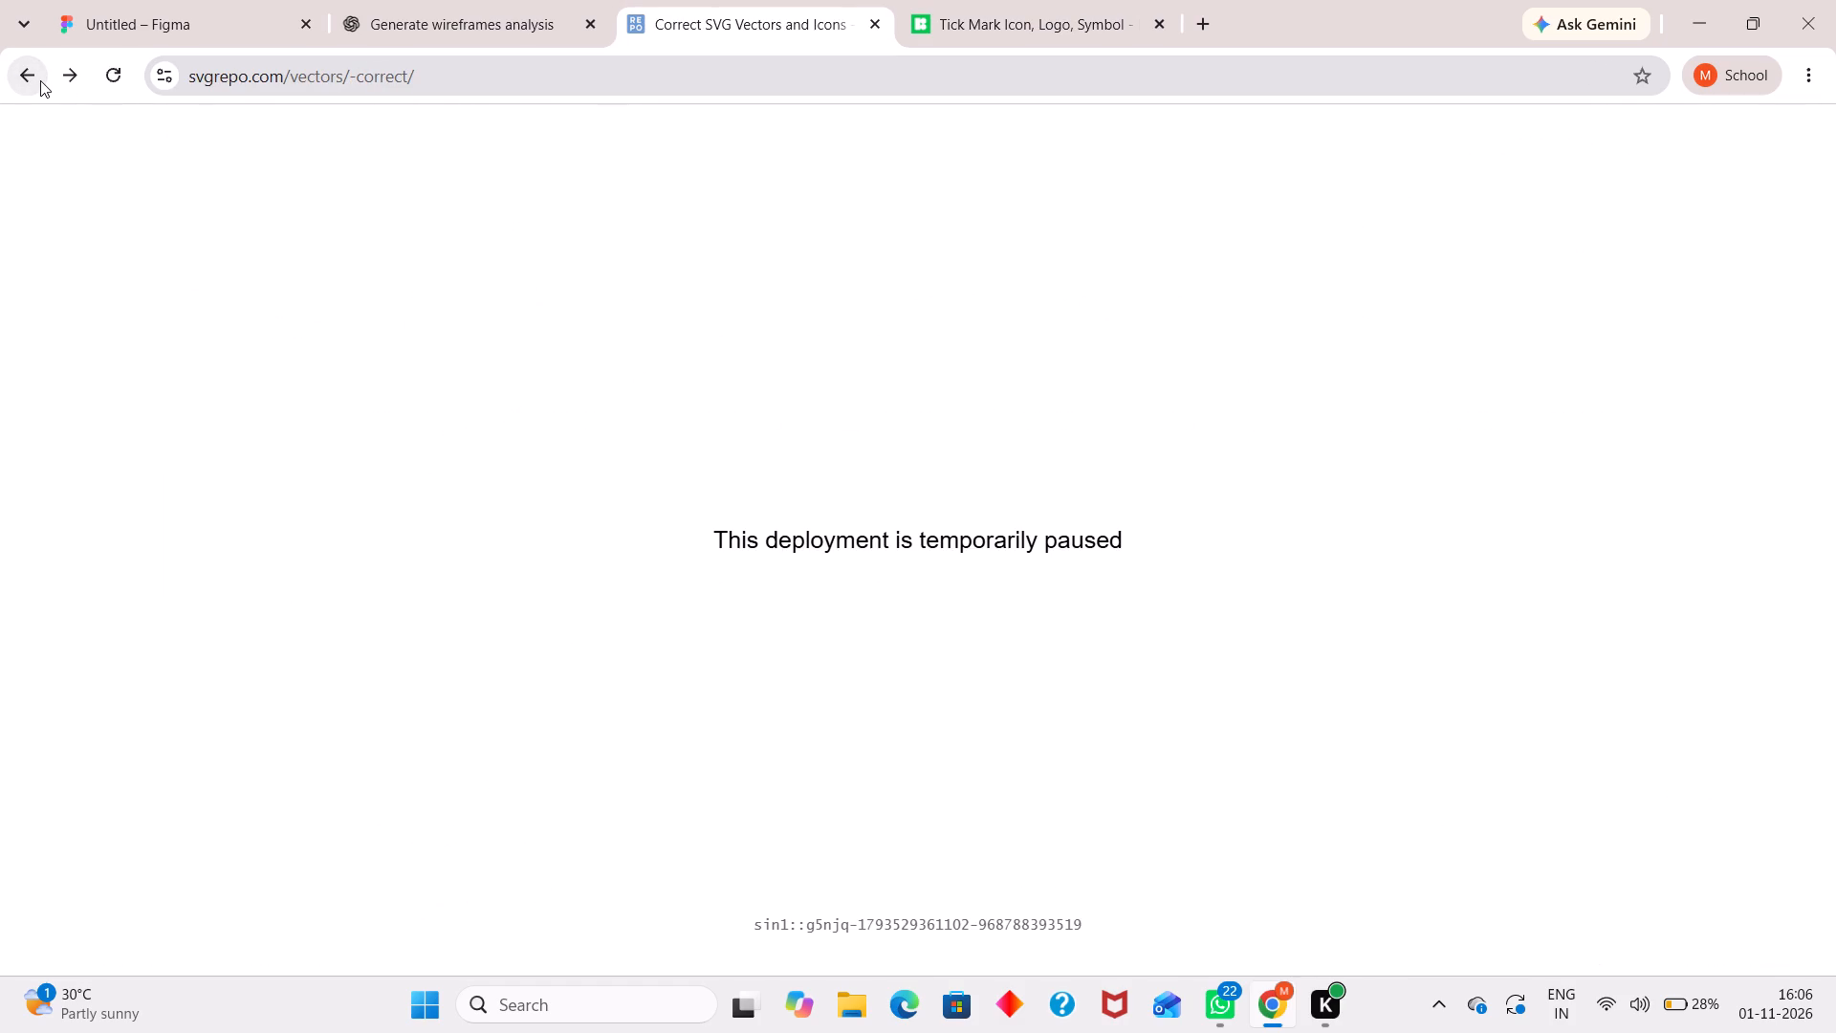
{"action": "left_click", "coordinate": [46, 91]}
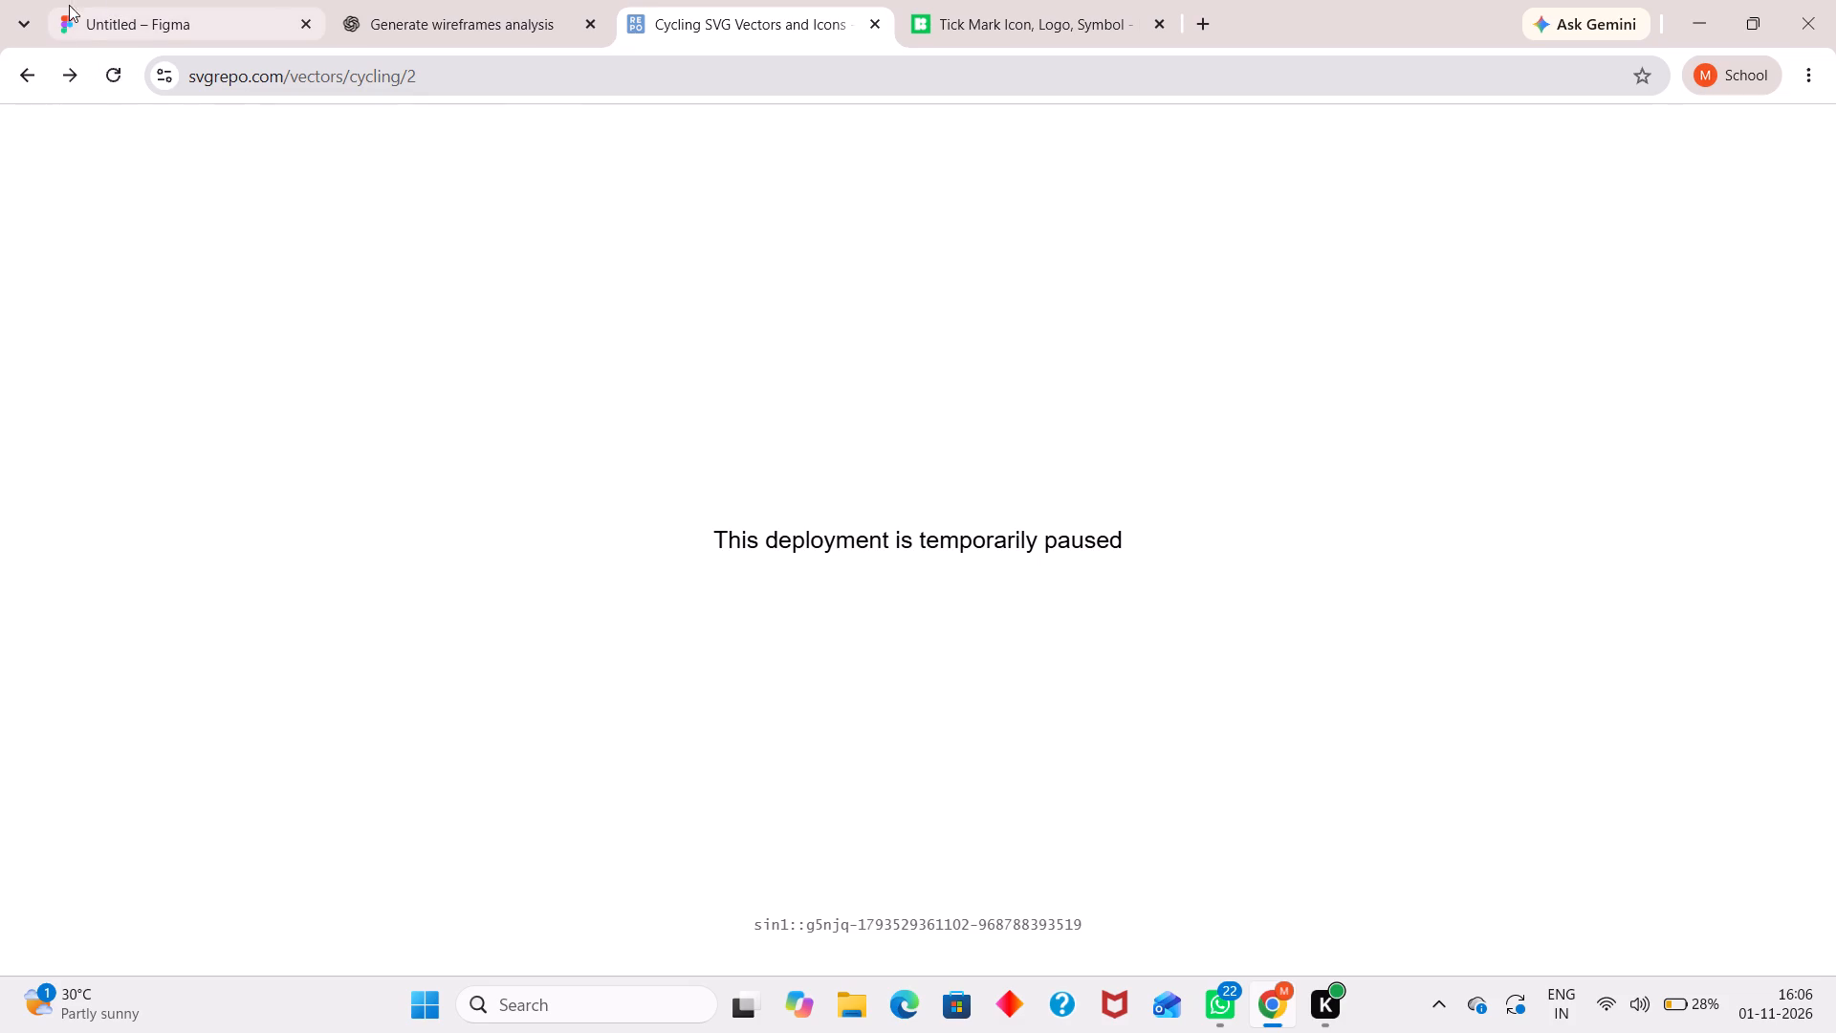
{"action": "left_click", "coordinate": [109, 70]}
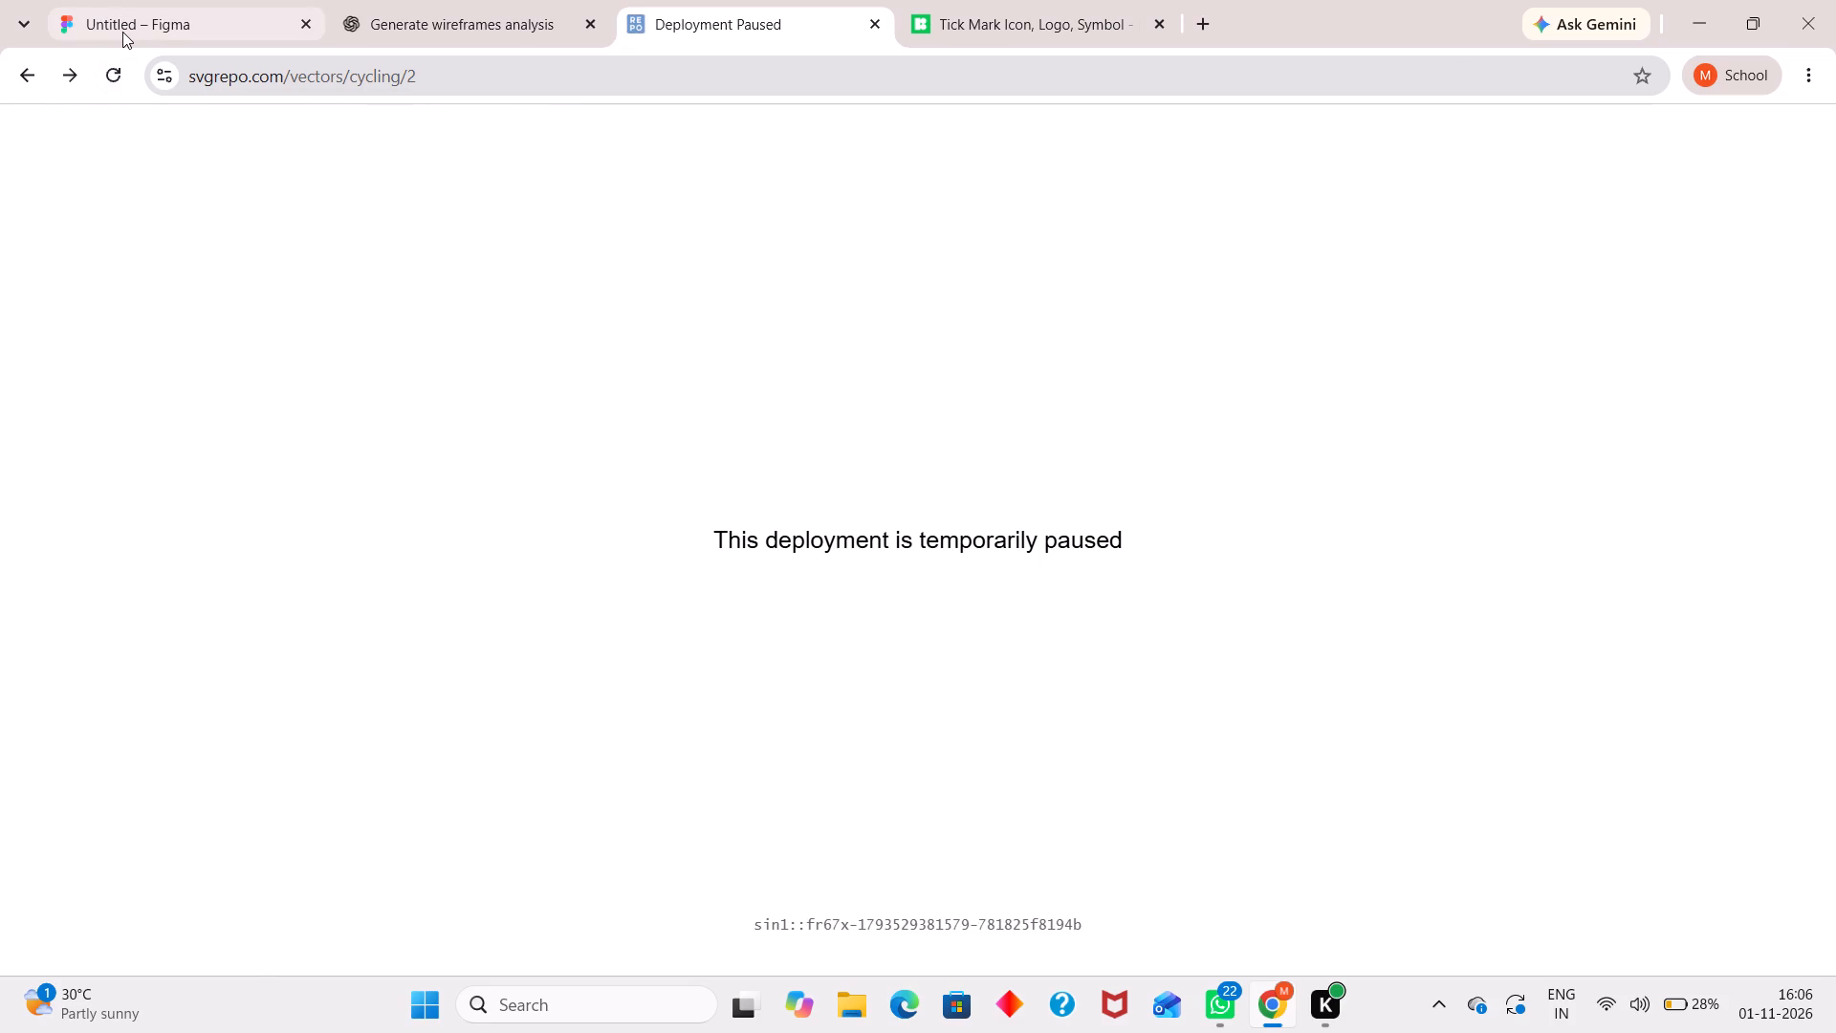
Switch to Figma and review the whole row of wireframe frames, from the welcome page to Complete Challenge.
{"action": "left_click", "coordinate": [122, 32]}
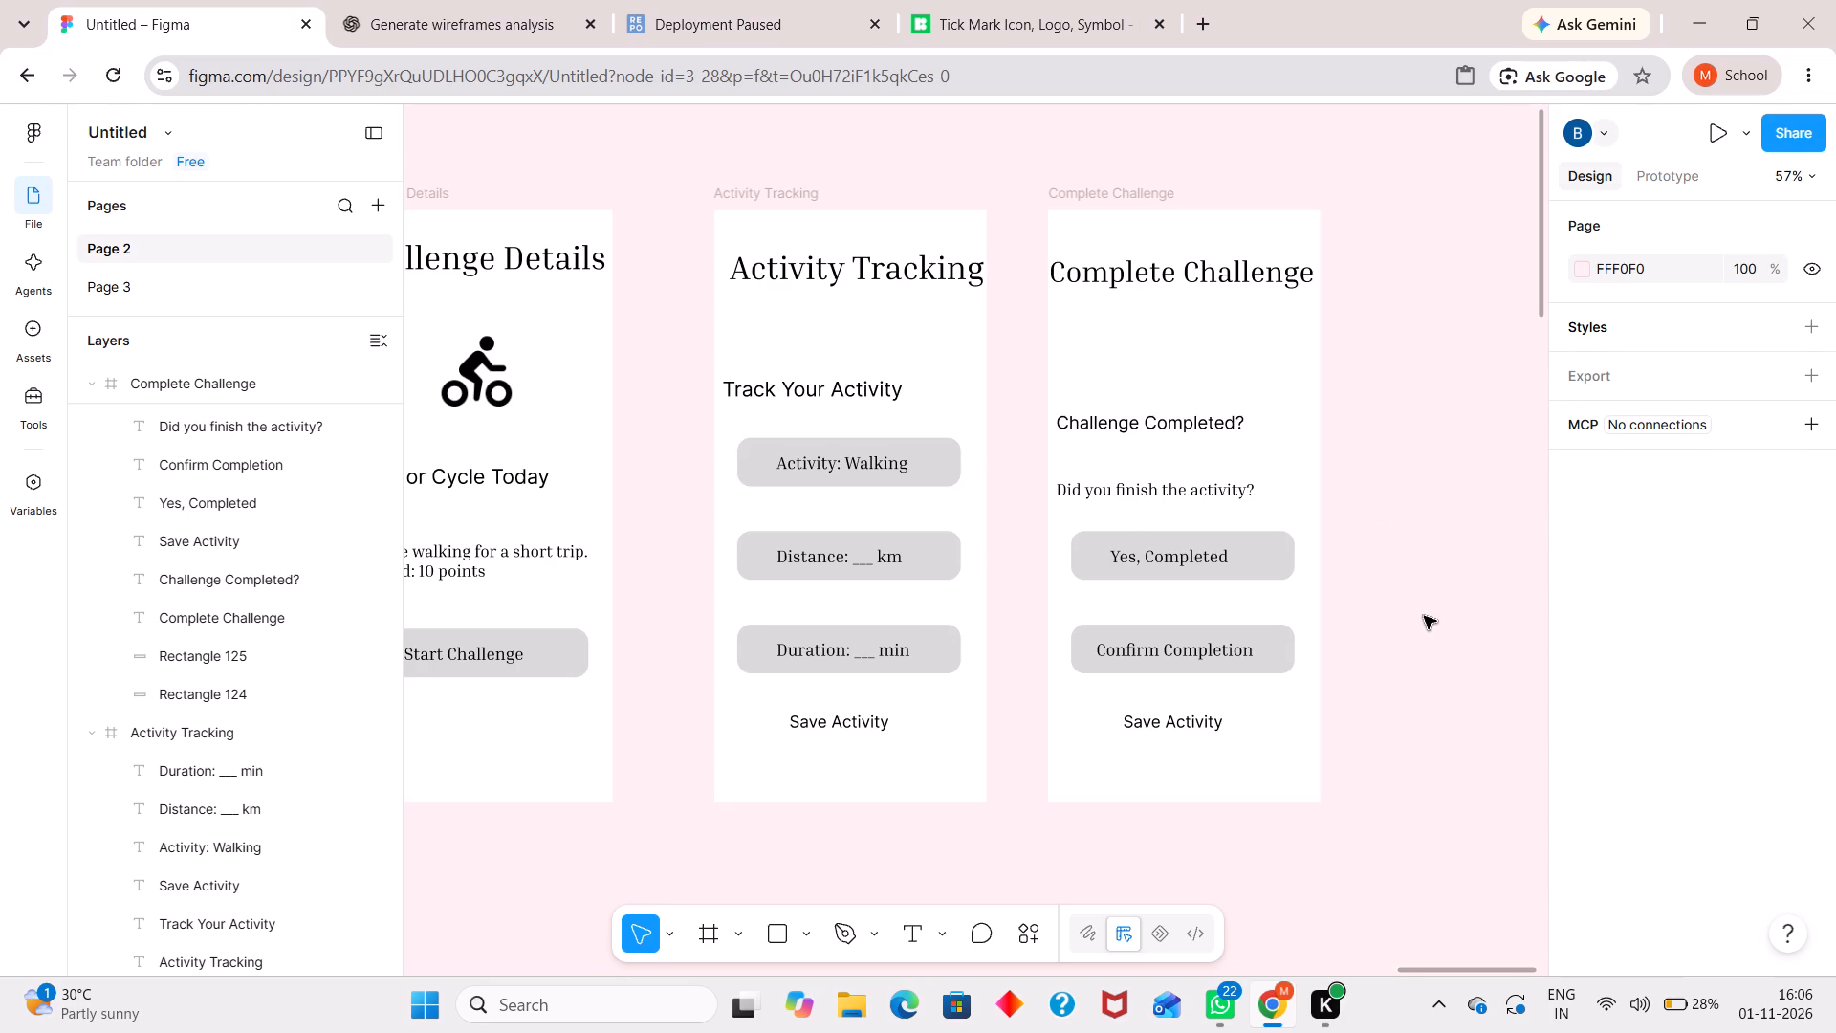
{"action": "scroll", "coordinate": [1424, 616], "scroll_direction": "down", "scroll_amount": 7, "text": "ctrl"}
{"action": "middle_click_drag", "start_coordinate": [744, 787], "coordinate": [1162, 824]}
{"action": "scroll", "coordinate": [744, 787], "scroll_direction": "down", "scroll_amount": 1}
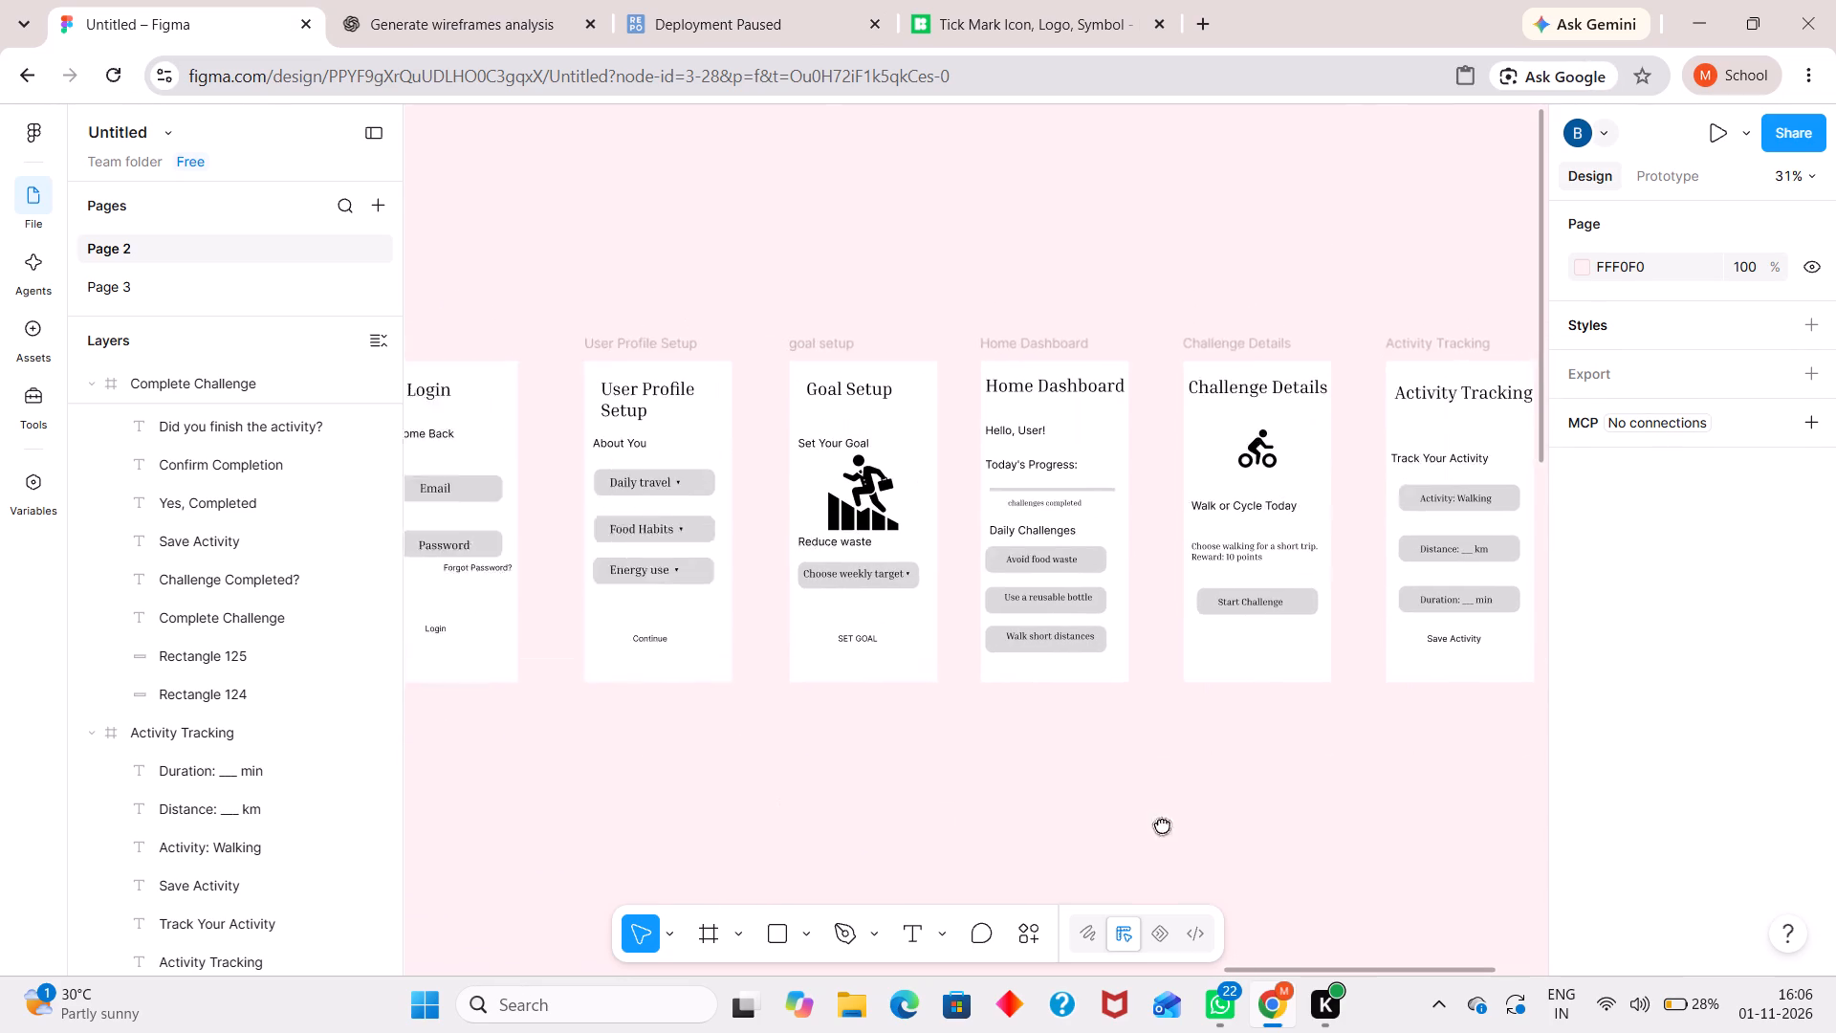
{"action": "middle_click_drag", "start_coordinate": [1162, 824], "coordinate": [1274, 793]}
{"action": "scroll", "coordinate": [1272, 793], "scroll_direction": "down", "scroll_amount": 3, "text": "ctrl"}
{"action": "scroll", "coordinate": [1272, 793], "scroll_direction": "up", "scroll_amount": 1, "text": "ctrl"}
{"action": "scroll", "coordinate": [1272, 793], "scroll_direction": "down", "scroll_amount": 1, "text": "ctrl"}
{"action": "scroll", "coordinate": [1190, 773], "scroll_direction": "up", "scroll_amount": 1, "text": "ctrl"}
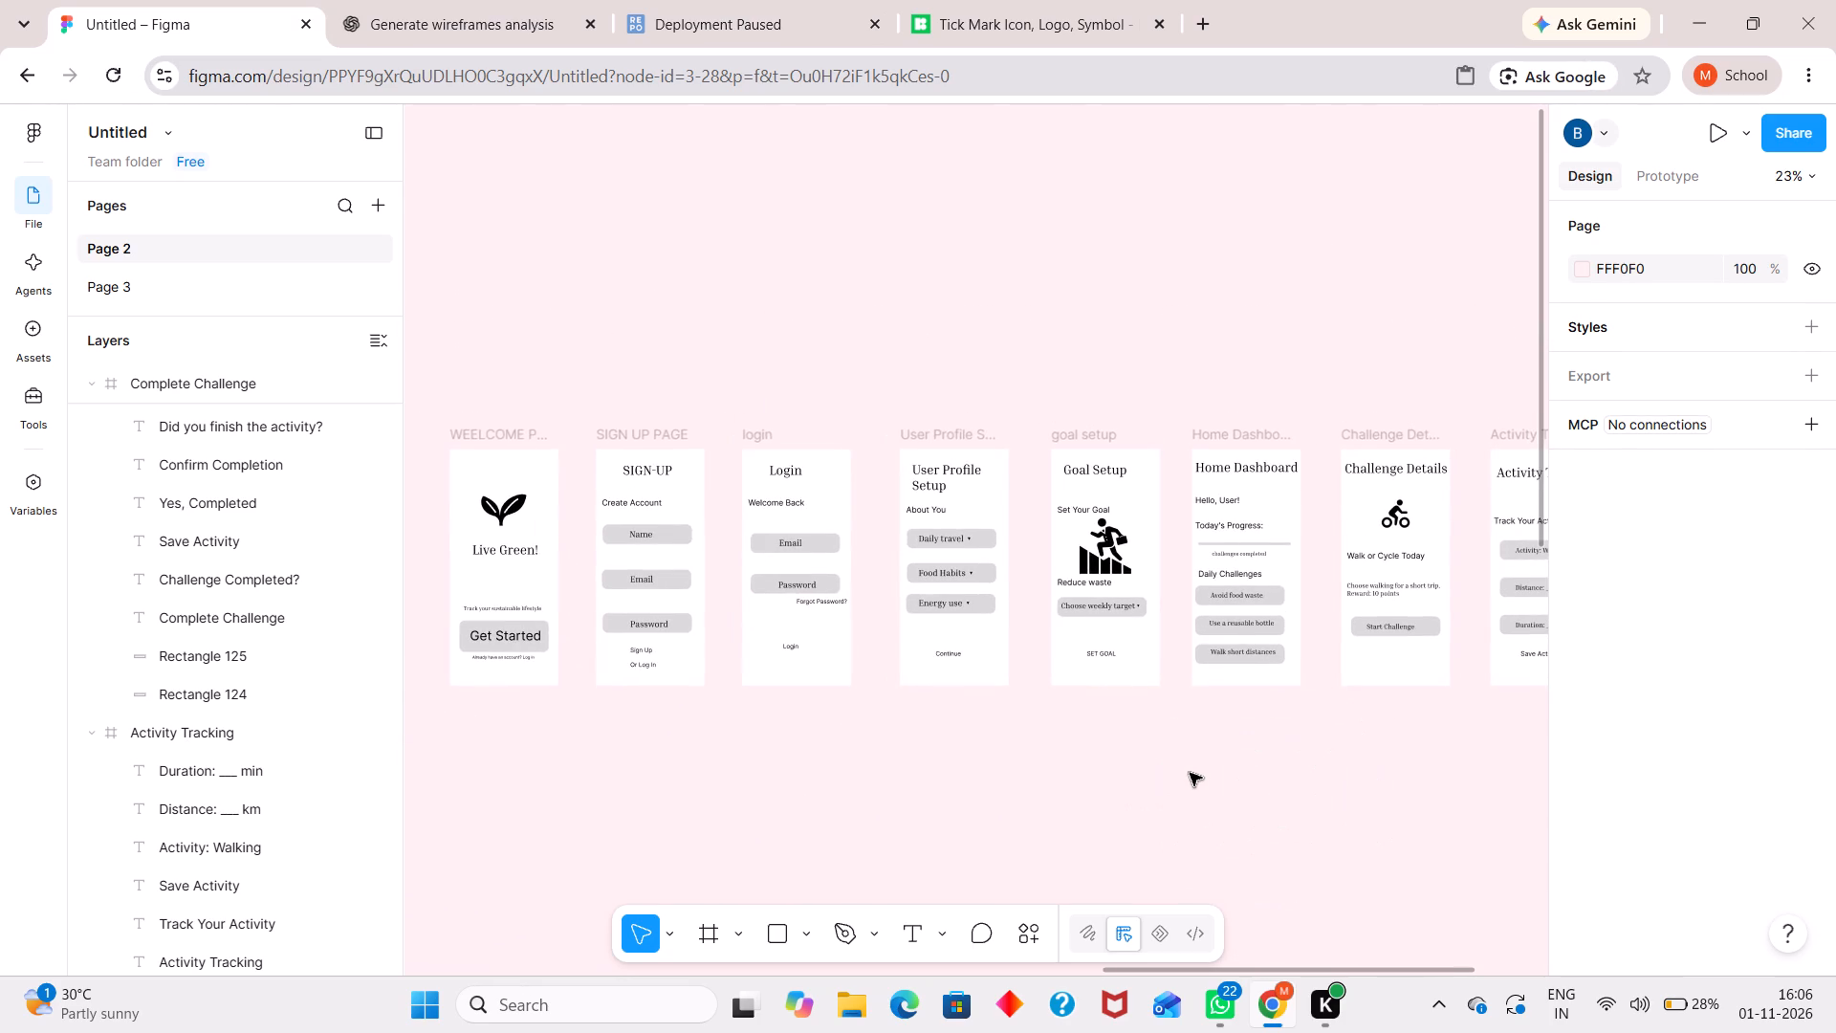
{"action": "scroll", "coordinate": [1190, 773], "scroll_direction": "down", "scroll_amount": 4, "text": "ctrl"}
{"action": "scroll", "coordinate": [1277, 773], "scroll_direction": "down", "scroll_amount": 2}
{"action": "middle_click_drag", "start_coordinate": [1277, 773], "coordinate": [1203, 760]}
{"action": "scroll", "coordinate": [1144, 736], "scroll_direction": "down", "scroll_amount": 1, "text": "ctrl"}
{"action": "scroll", "coordinate": [1144, 736], "scroll_direction": "up", "scroll_amount": 1, "text": "ctrl"}
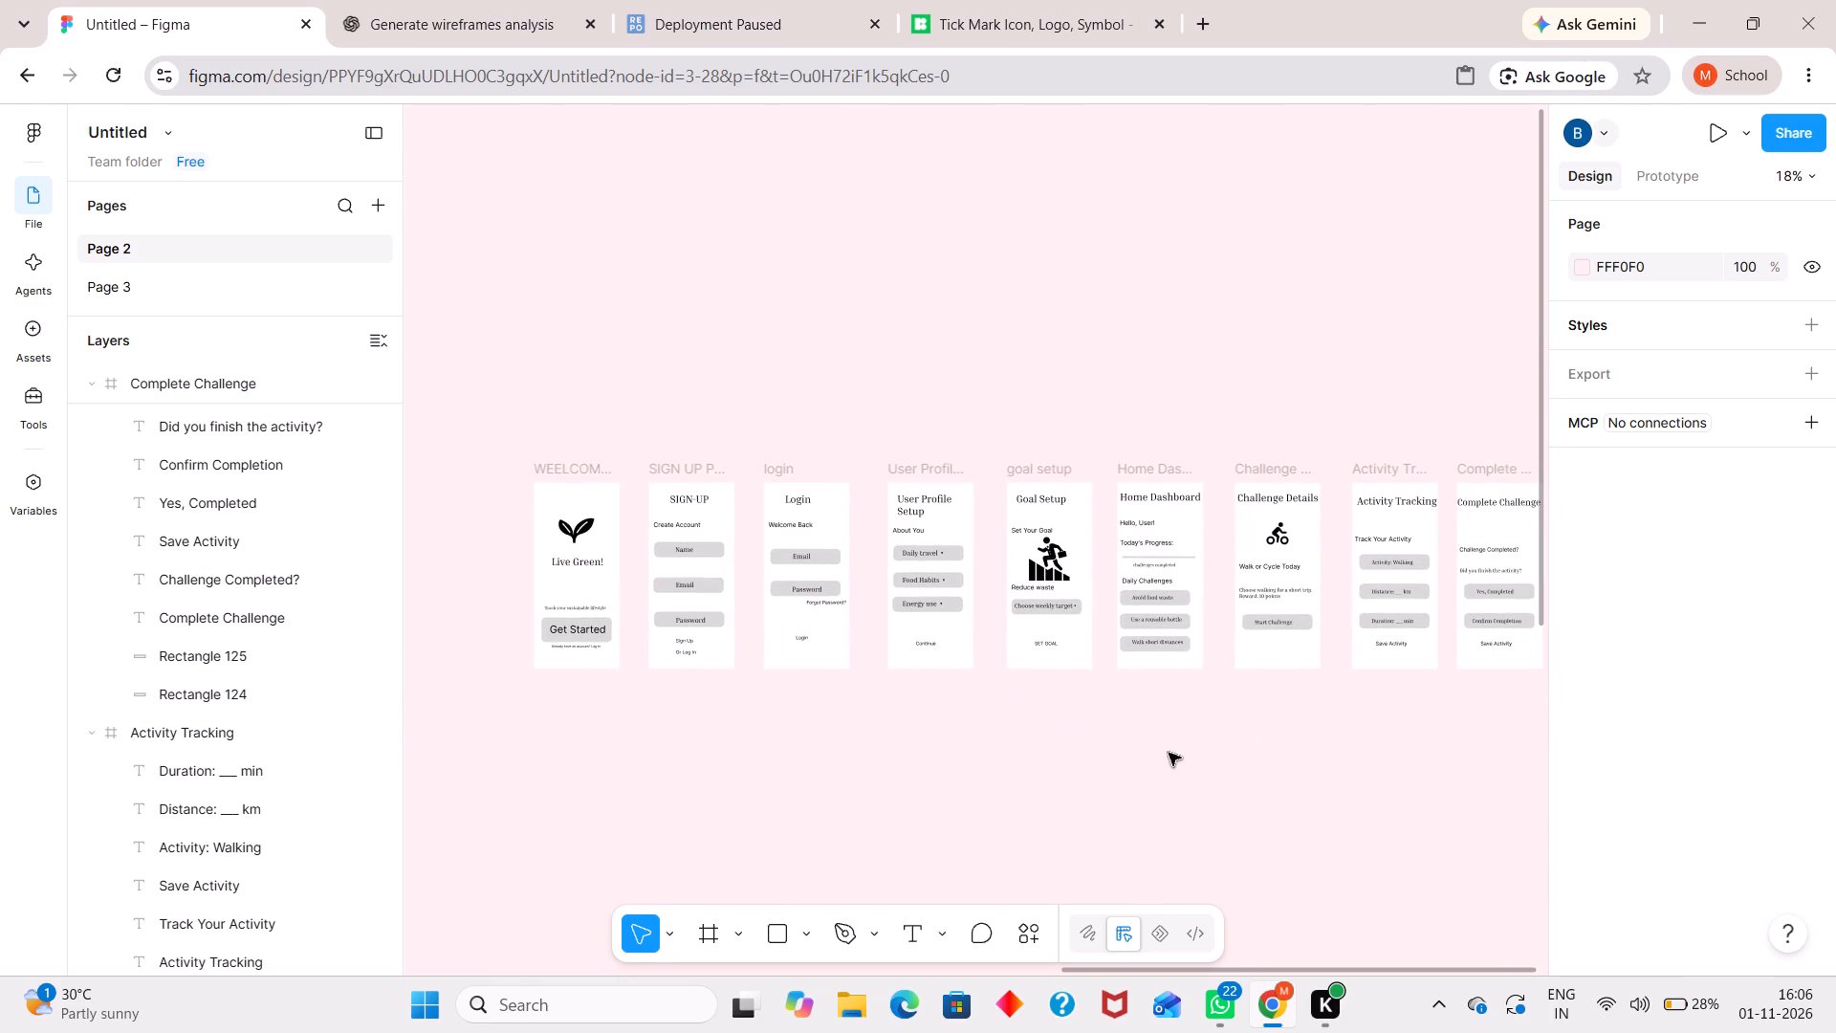
{"action": "scroll", "coordinate": [868, 768], "scroll_direction": "down", "scroll_amount": 1, "text": "ctrl"}
{"action": "scroll", "coordinate": [868, 768], "scroll_direction": "up", "scroll_amount": 1, "text": "ctrl"}
{"action": "scroll", "coordinate": [868, 768], "scroll_direction": "down", "scroll_amount": 1, "text": "ctrl"}
{"action": "scroll", "coordinate": [868, 768], "scroll_direction": "up", "scroll_amount": 1, "text": "ctrl"}
{"action": "scroll", "coordinate": [868, 768], "scroll_direction": "down", "scroll_amount": 2, "text": "ctrl"}
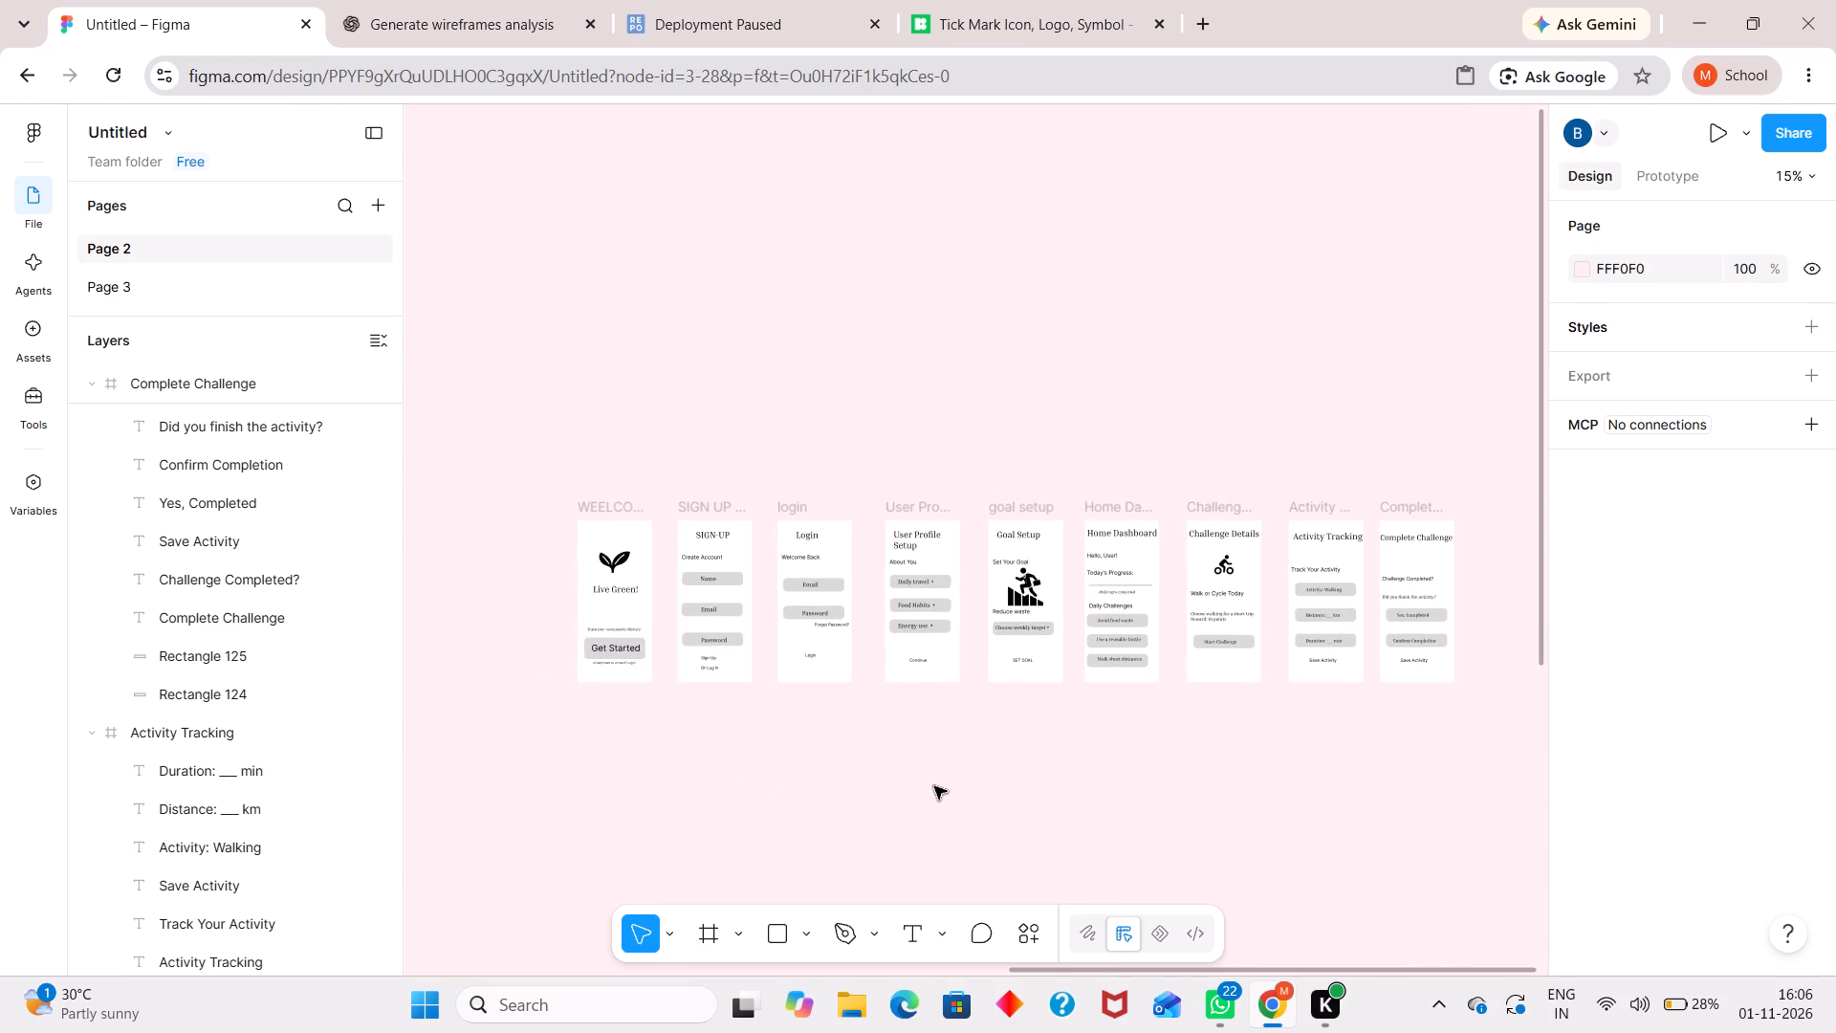
{"action": "scroll", "coordinate": [937, 786], "scroll_direction": "down", "scroll_amount": 1, "text": "ctrl"}
{"action": "scroll", "coordinate": [937, 786], "scroll_direction": "up", "scroll_amount": 4, "text": "ctrl"}
{"action": "scroll", "coordinate": [696, 758], "scroll_direction": "up", "scroll_amount": 1, "text": "ctrl"}
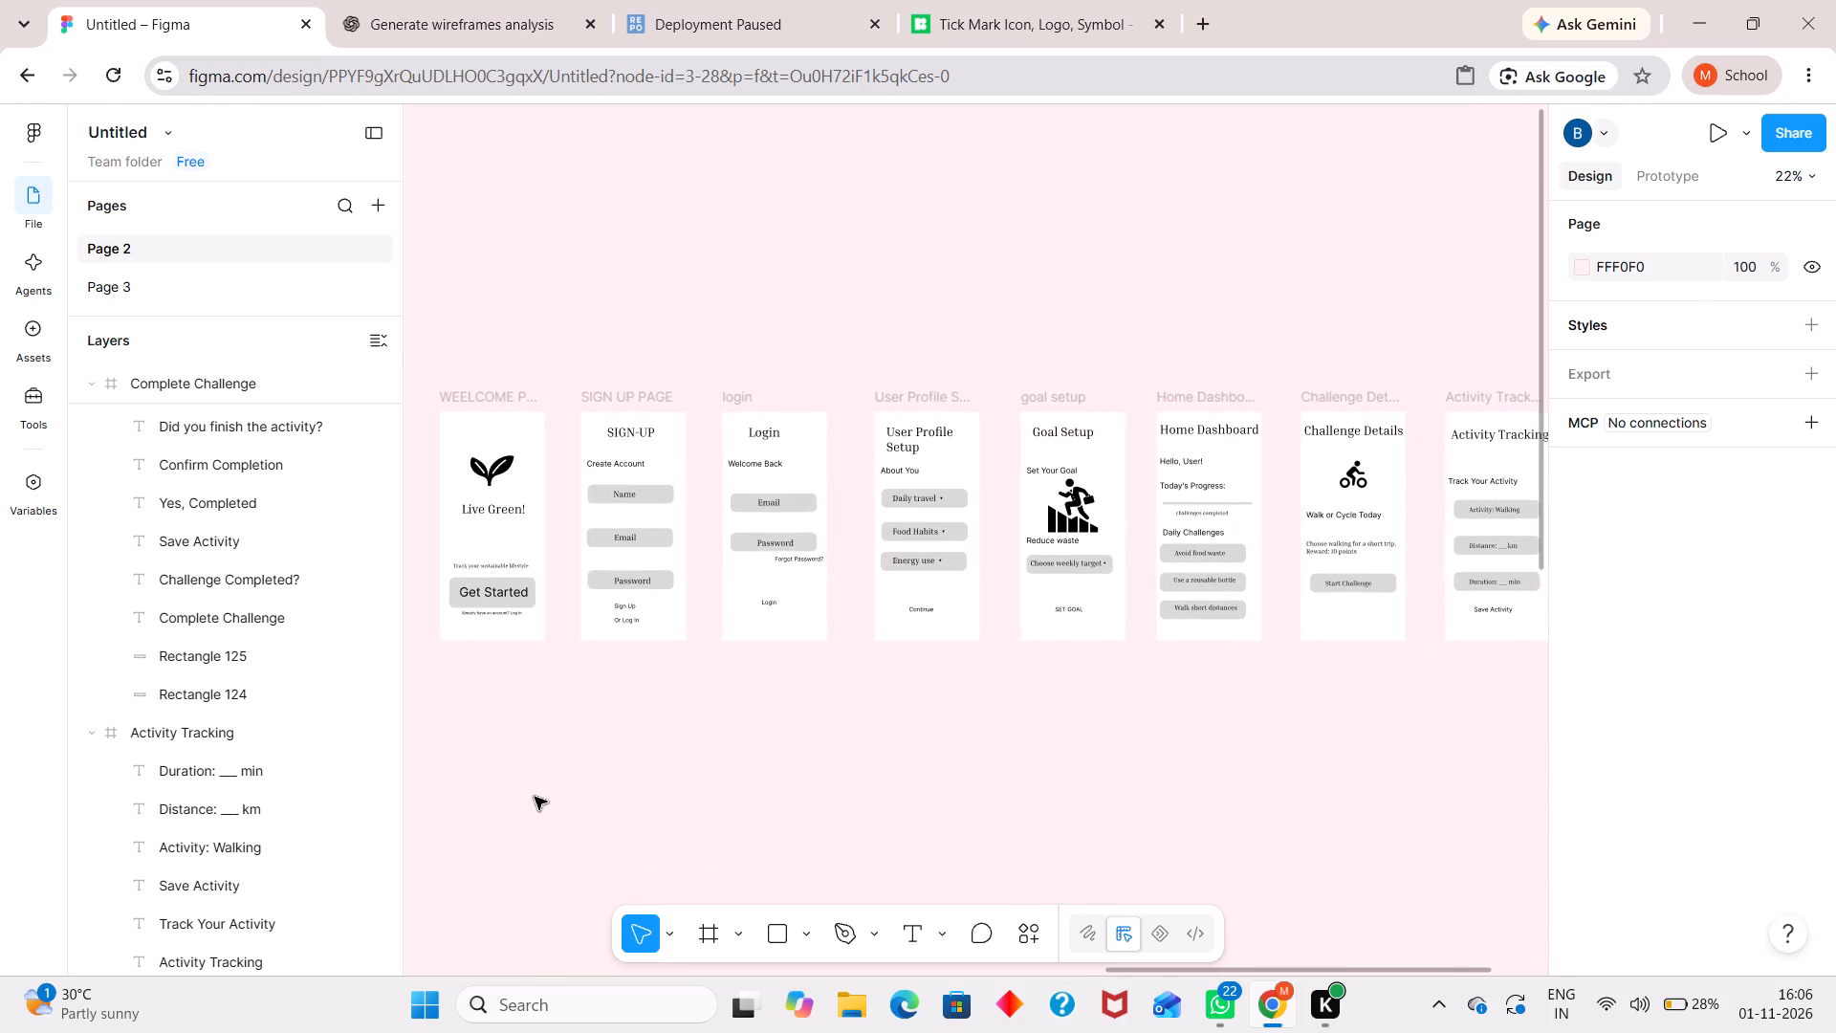
{"action": "scroll", "coordinate": [777, 796], "scroll_direction": "up", "scroll_amount": 3, "text": "ctrl"}
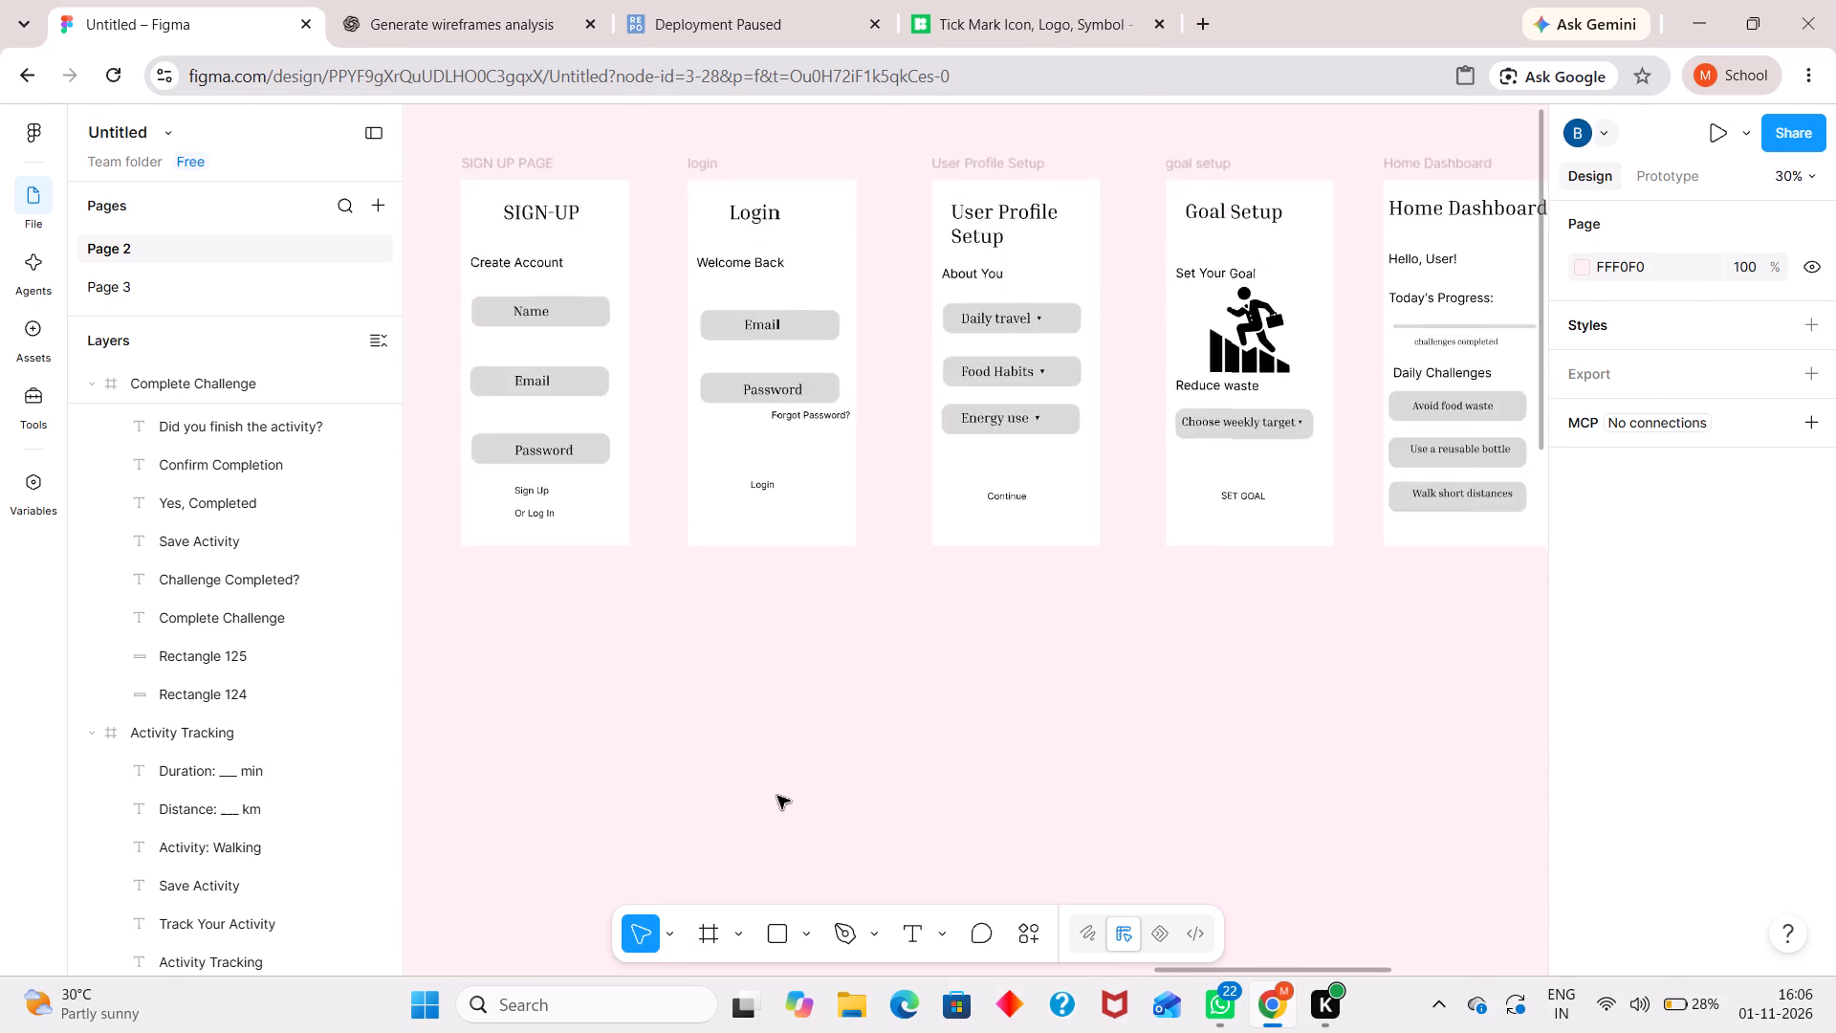
{"action": "scroll", "coordinate": [777, 796], "scroll_direction": "up", "scroll_amount": 4, "text": "ctrl"}
{"action": "scroll", "coordinate": [645, 607], "scroll_direction": "up", "scroll_amount": 1}
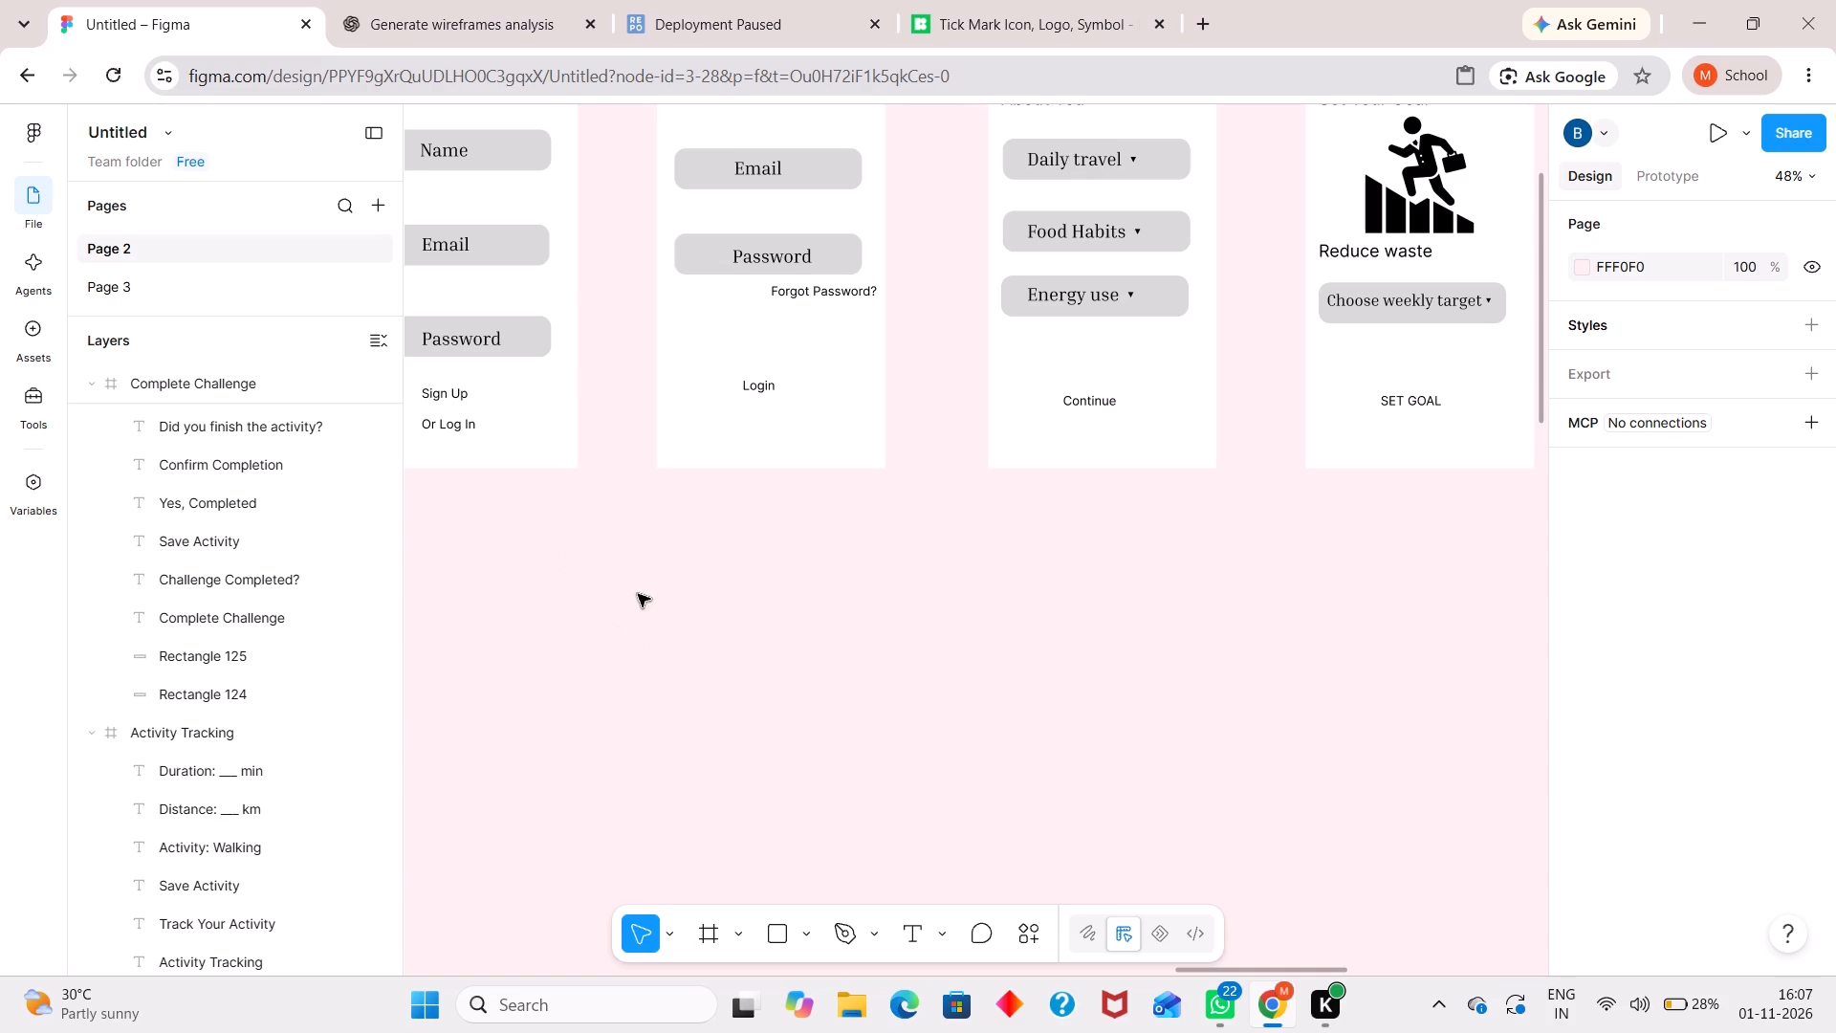
Examine the welcome page and sign-up page frames at the start of the row up close.
{"action": "scroll", "coordinate": [581, 573], "scroll_direction": "down", "scroll_amount": 7, "text": "ctrl"}
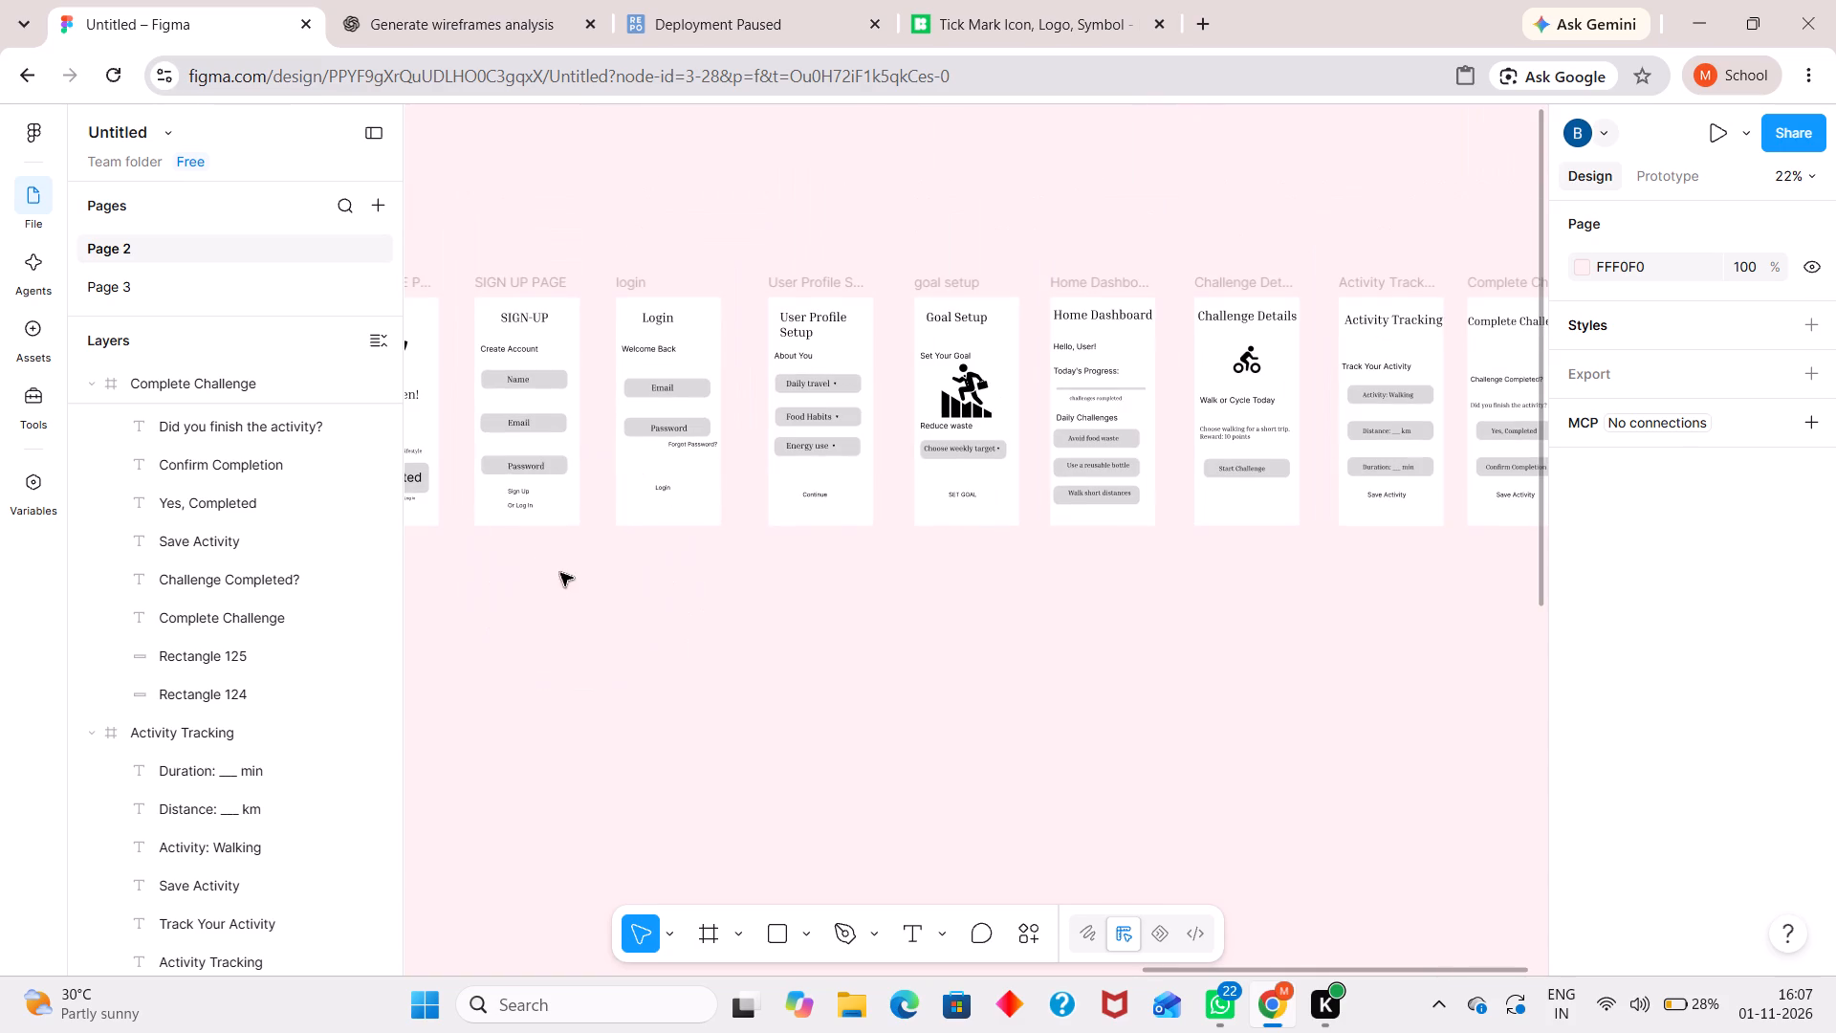
{"action": "middle_click_drag", "start_coordinate": [498, 596], "coordinate": [940, 696]}
{"action": "scroll", "coordinate": [498, 596], "scroll_direction": "down", "scroll_amount": 1}
{"action": "scroll", "coordinate": [929, 696], "scroll_direction": "up", "scroll_amount": 5, "text": "ctrl"}
{"action": "scroll", "coordinate": [815, 717], "scroll_direction": "up", "scroll_amount": 1}
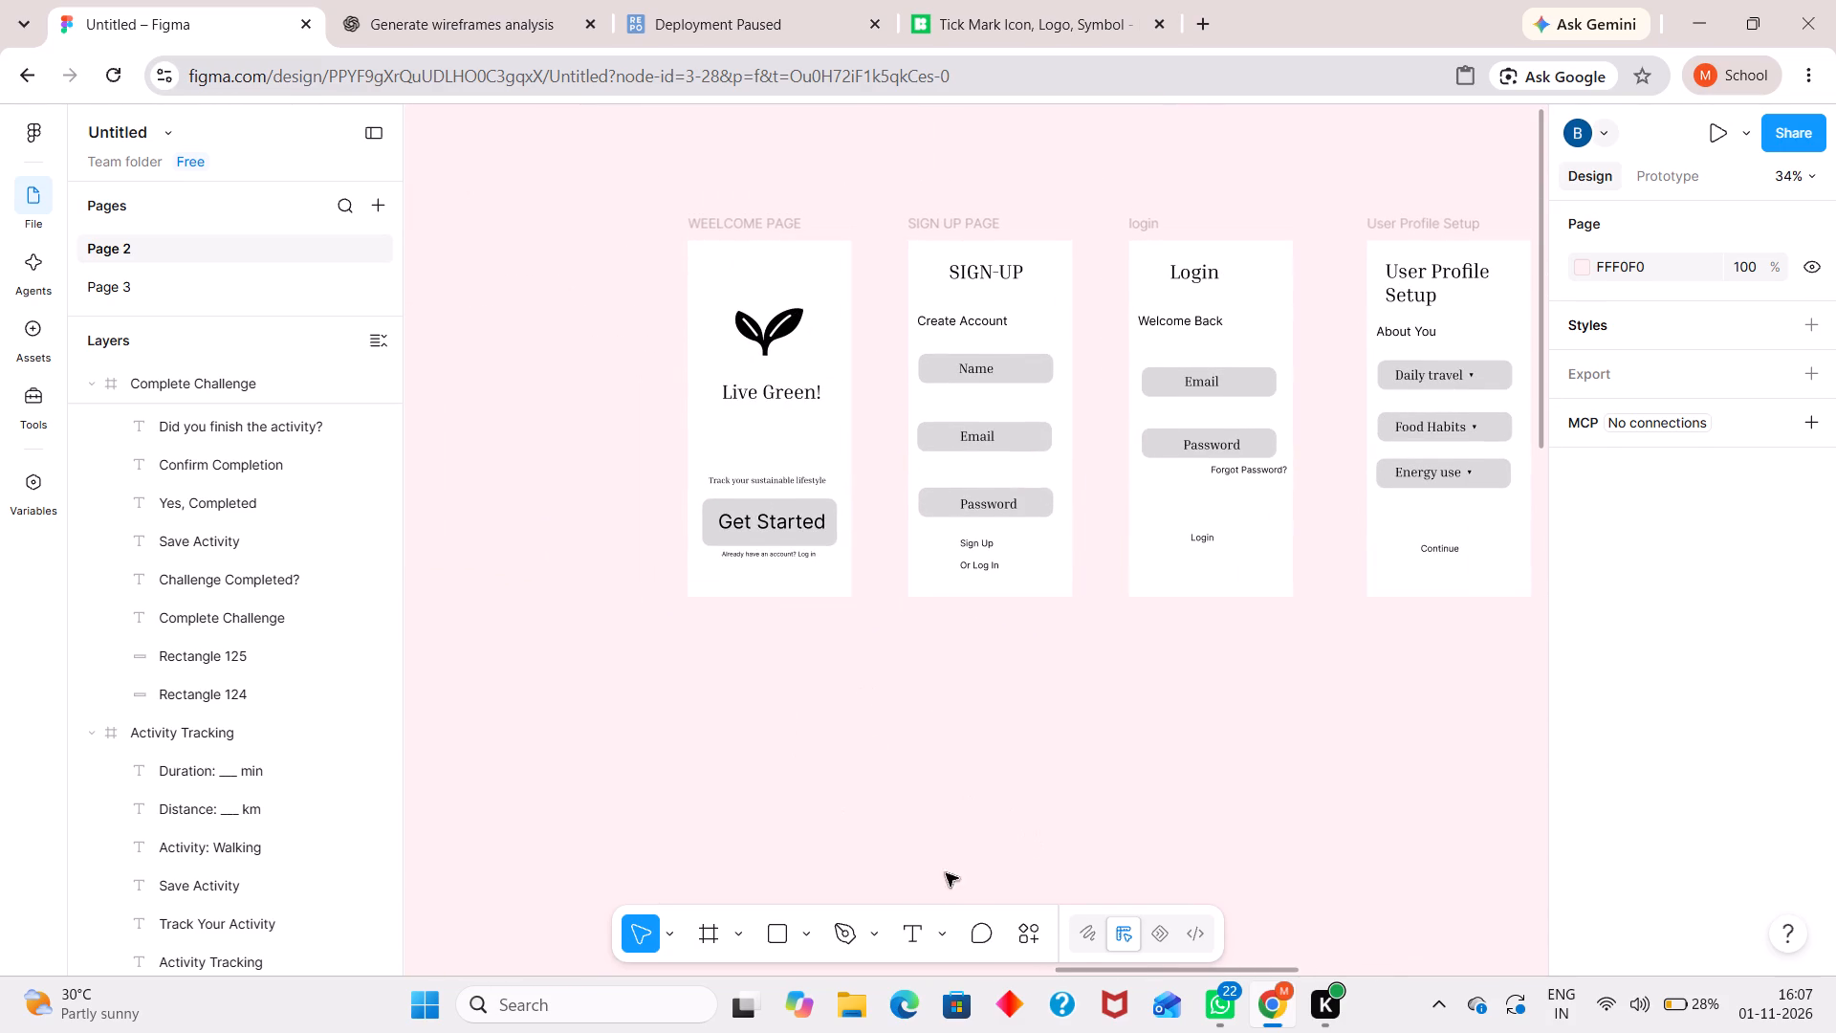
{"action": "scroll", "coordinate": [967, 865], "scroll_direction": "up", "scroll_amount": 2, "text": "ctrl"}
{"action": "scroll", "coordinate": [964, 853], "scroll_direction": "down", "scroll_amount": 2, "text": "ctrl"}
{"action": "scroll", "coordinate": [833, 754], "scroll_direction": "up", "scroll_amount": 1}
{"action": "scroll", "coordinate": [826, 740], "scroll_direction": "down", "scroll_amount": 1}
{"action": "scroll", "coordinate": [934, 814], "scroll_direction": "up", "scroll_amount": 2}
{"action": "scroll", "coordinate": [932, 809], "scroll_direction": "down", "scroll_amount": 1}
{"action": "scroll", "coordinate": [932, 809], "scroll_direction": "up", "scroll_amount": 1, "text": "ctrl"}
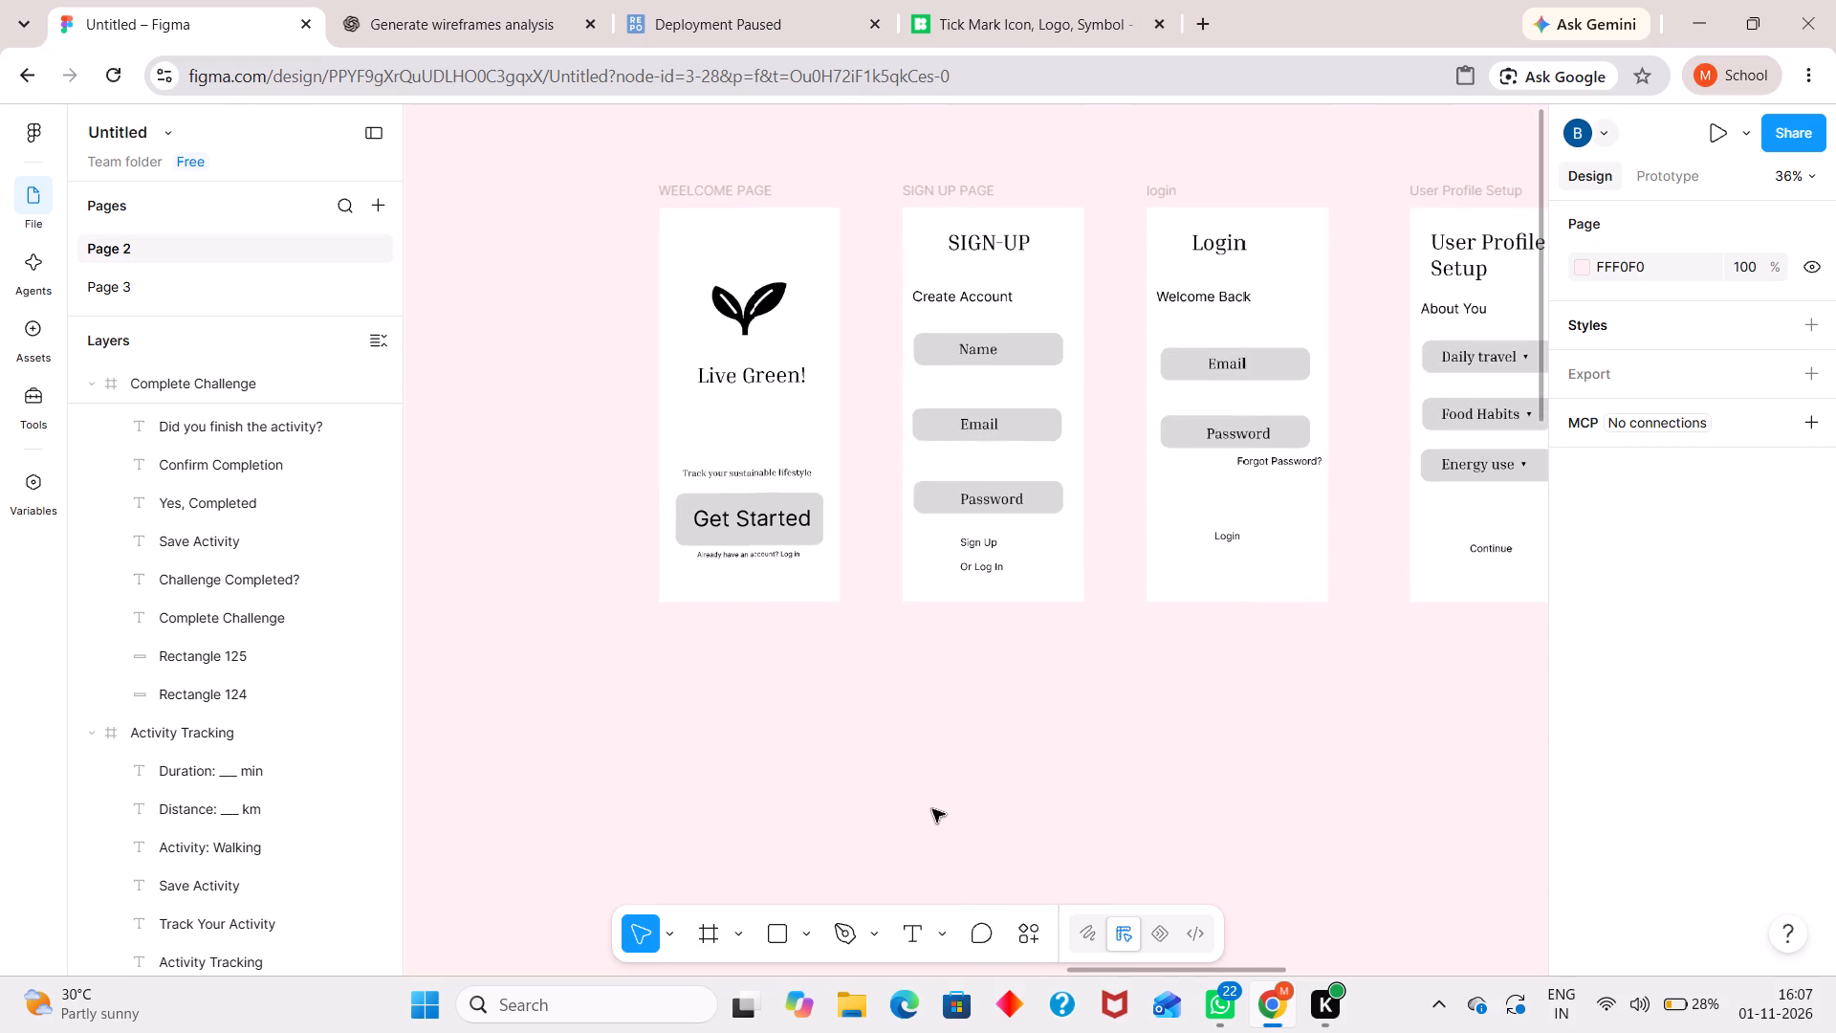
{"action": "scroll", "coordinate": [838, 718], "scroll_direction": "up", "scroll_amount": 4, "text": "ctrl"}
{"action": "scroll", "coordinate": [753, 655], "scroll_direction": "up", "scroll_amount": 1}
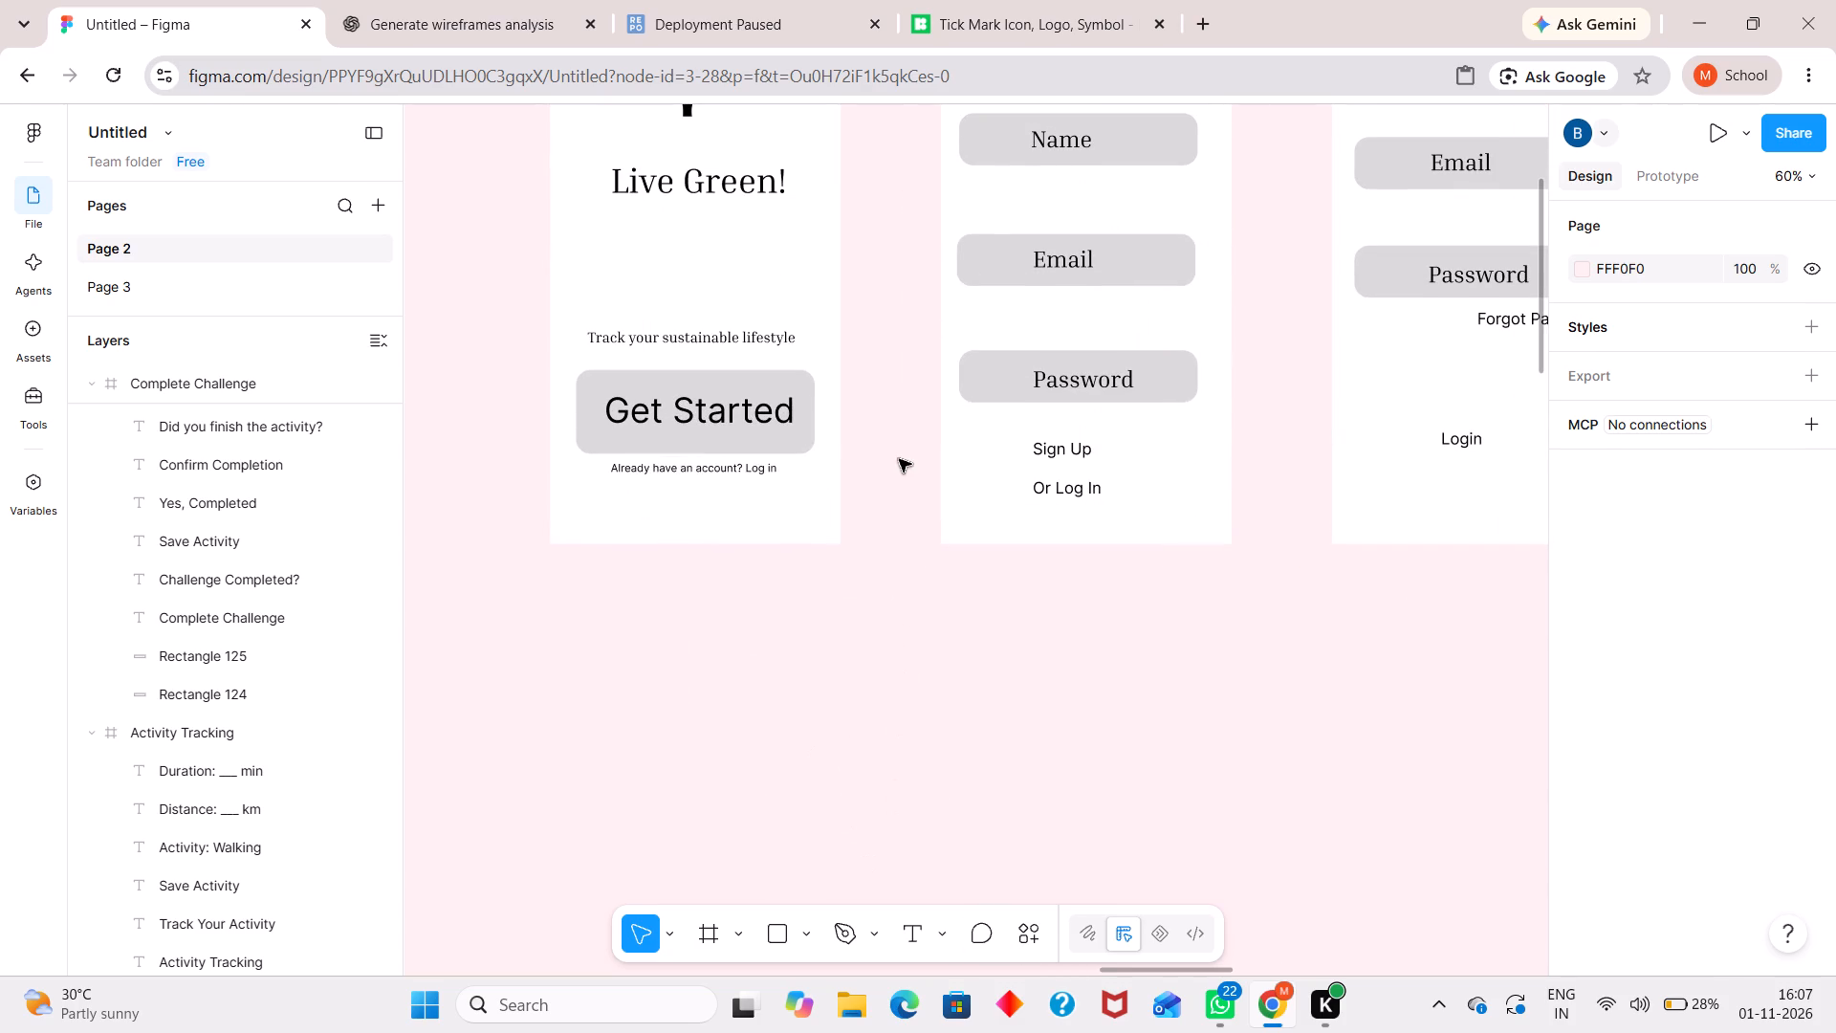
{"action": "middle_click_drag", "start_coordinate": [876, 552], "coordinate": [893, 715]}
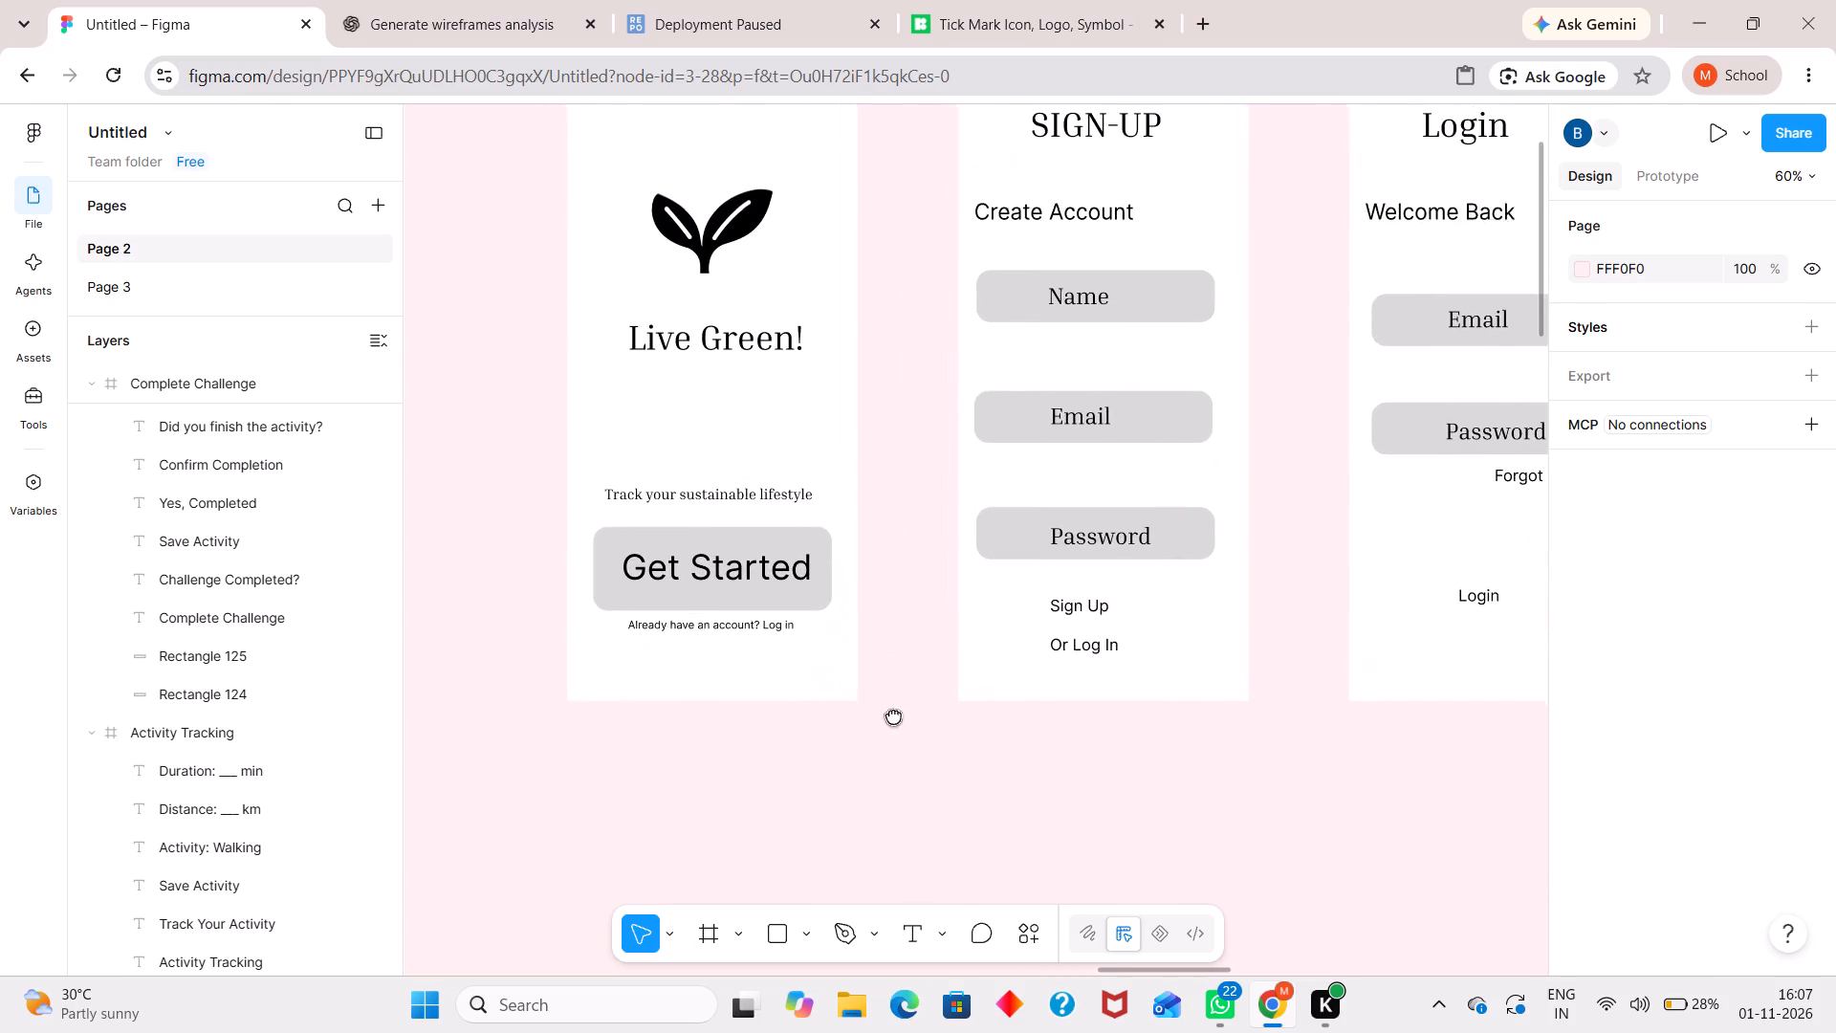
{"action": "middle_click_drag", "start_coordinate": [893, 715], "coordinate": [1129, 806]}
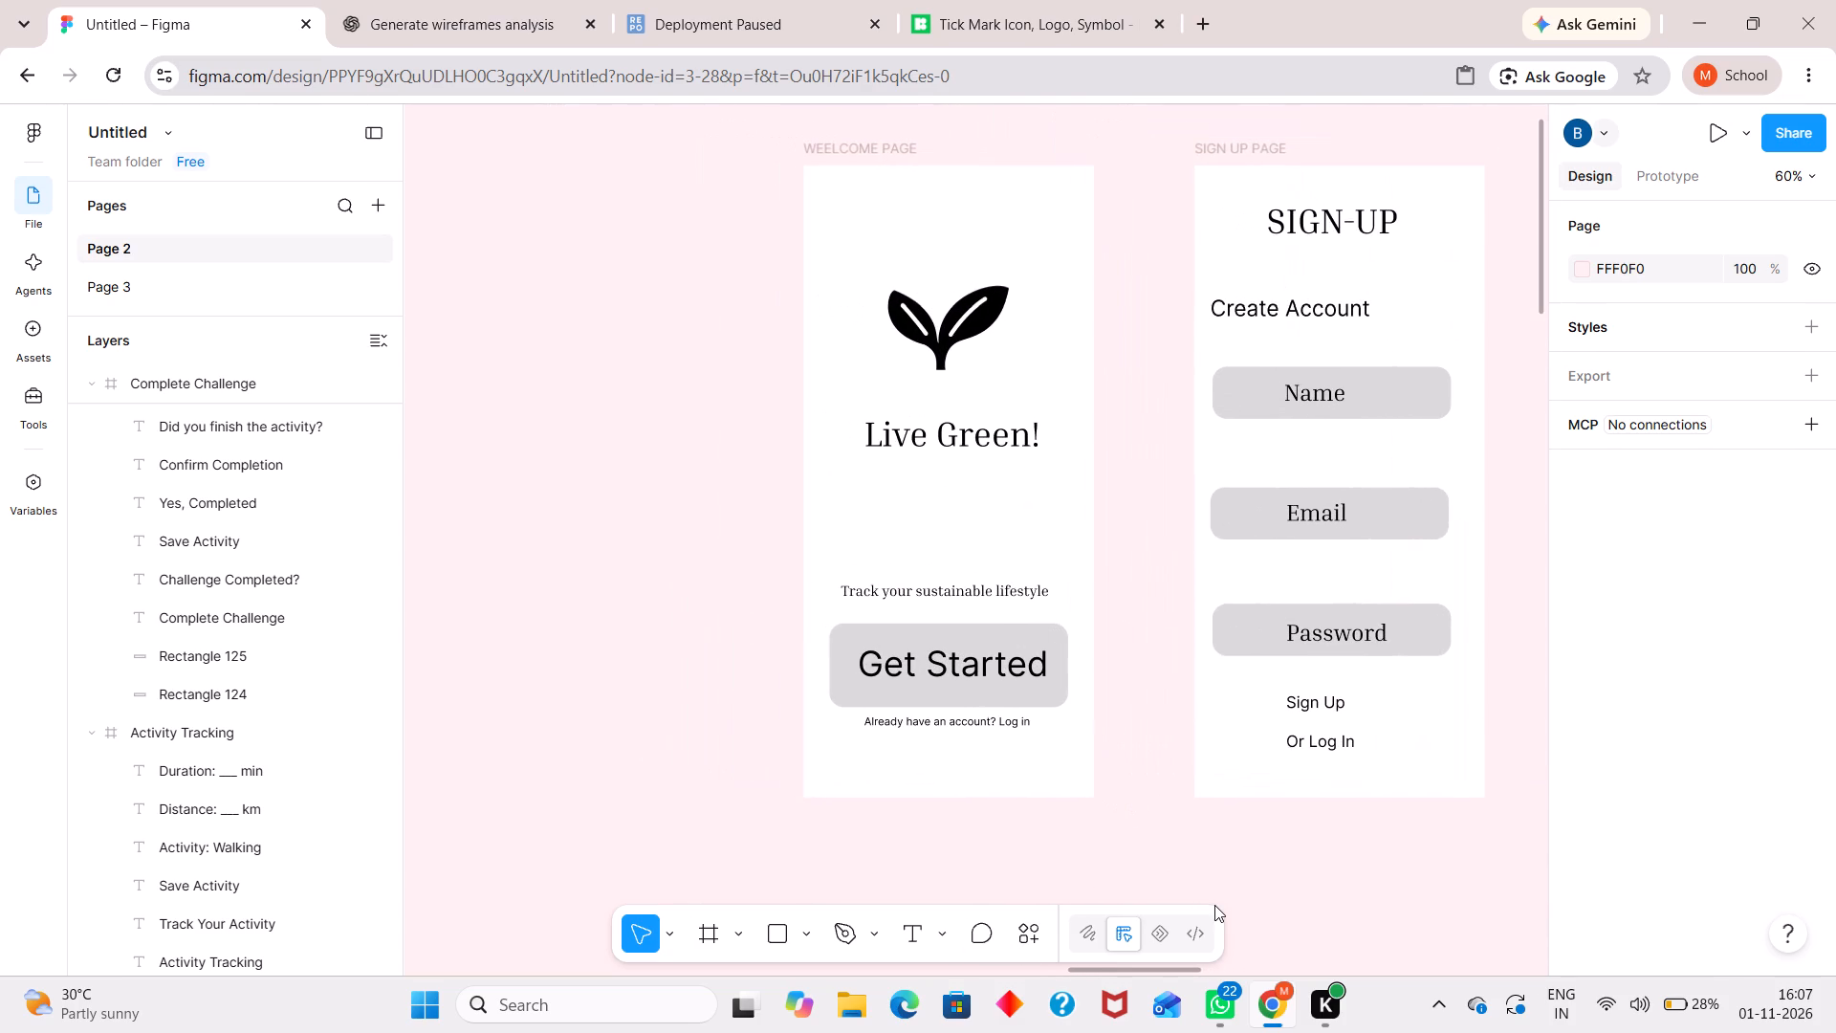
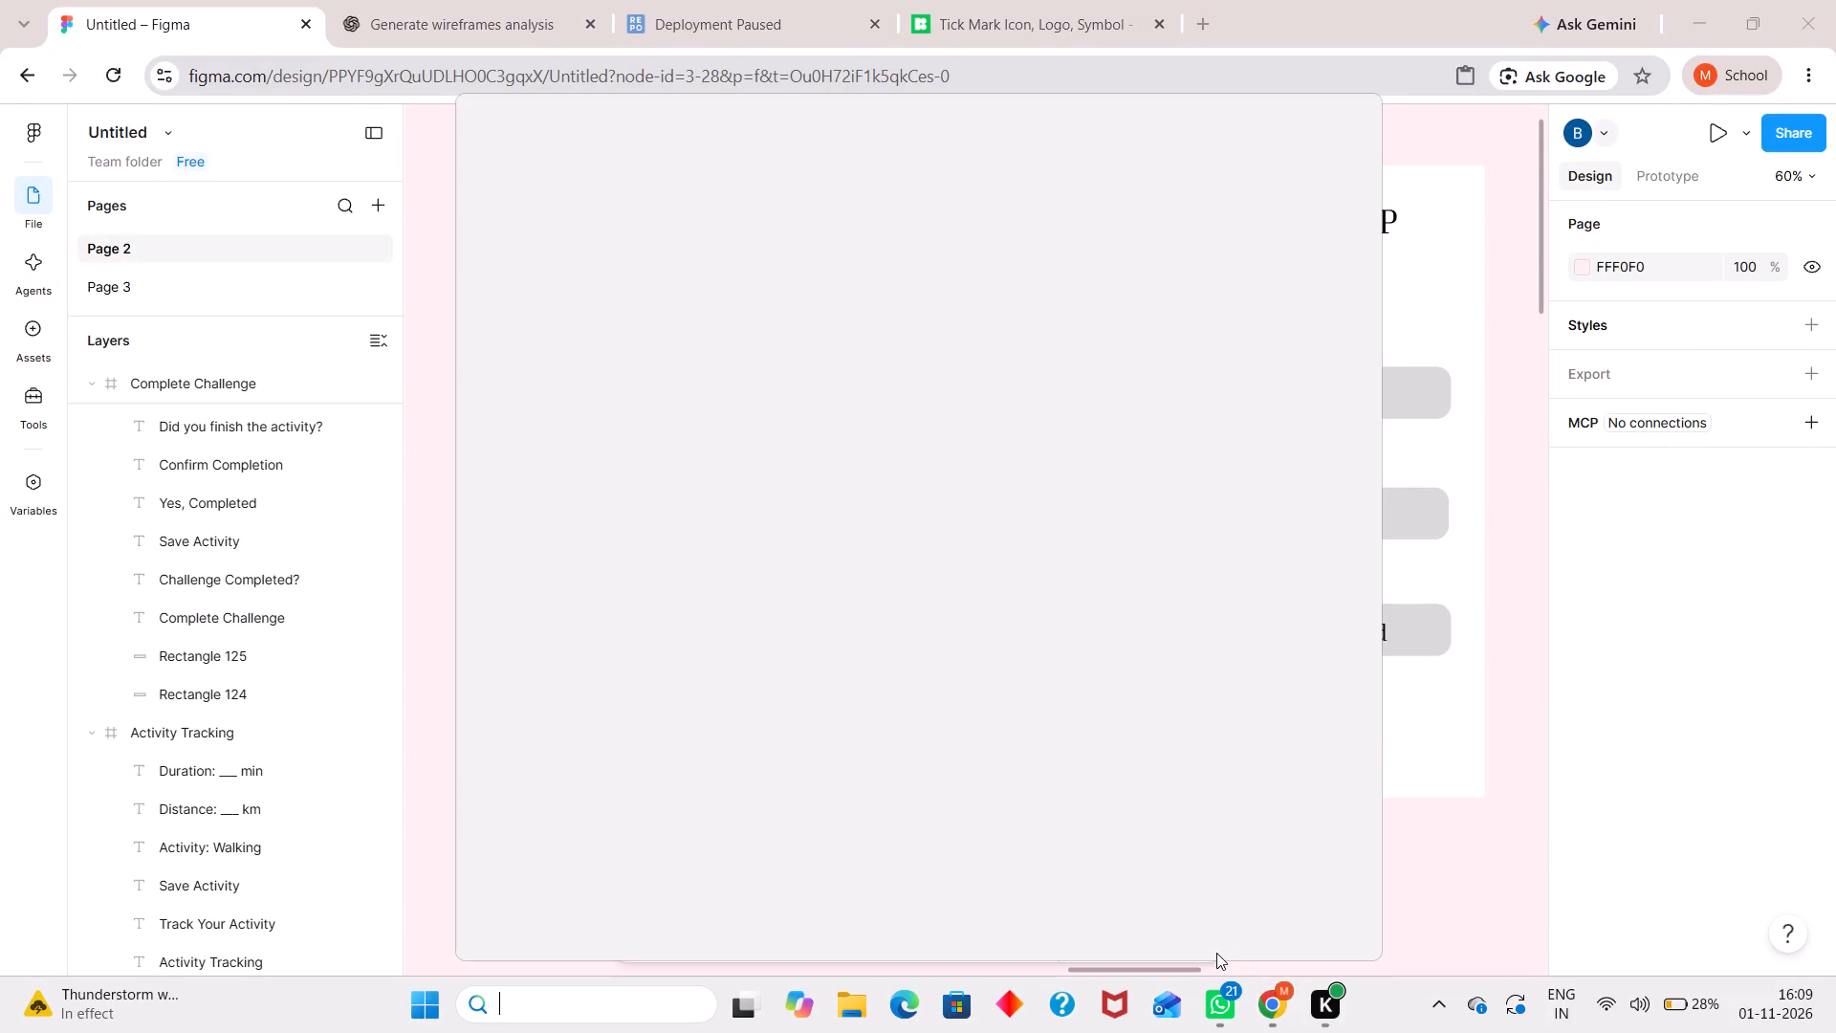
{"action": "left_click", "coordinate": [1483, 900]}
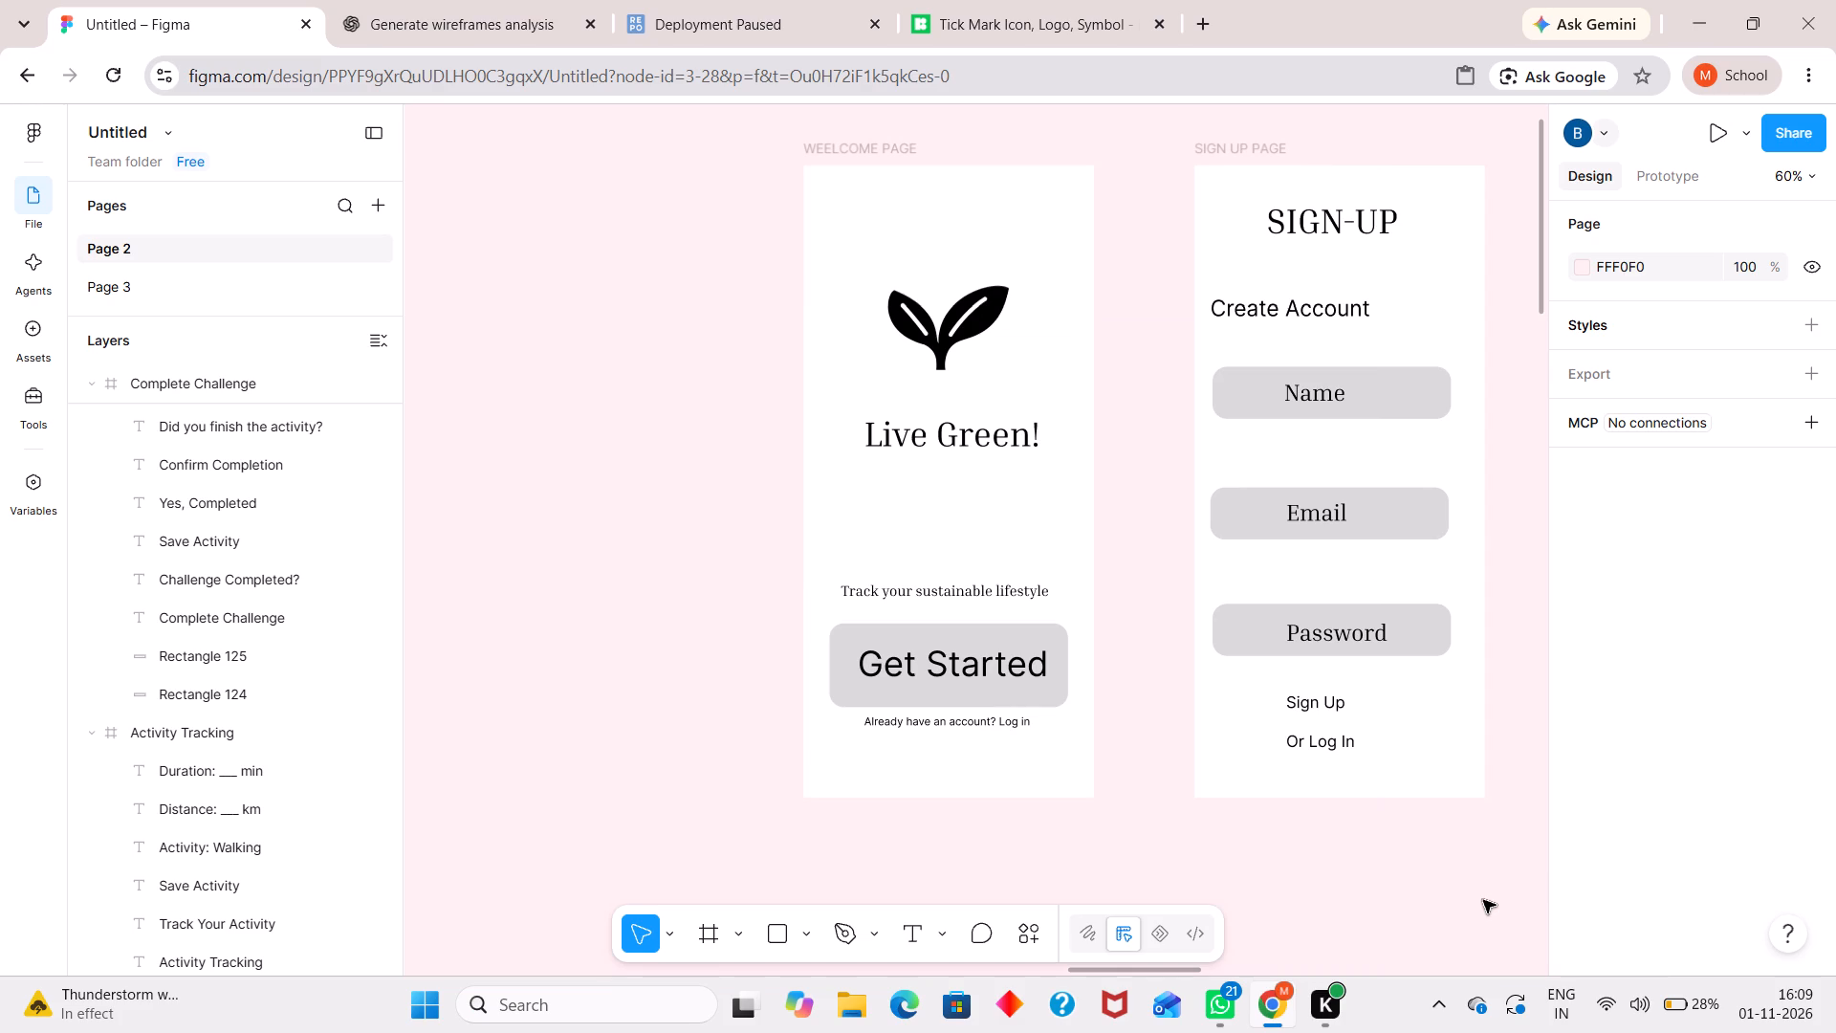
{"action": "type", "text": "--"}
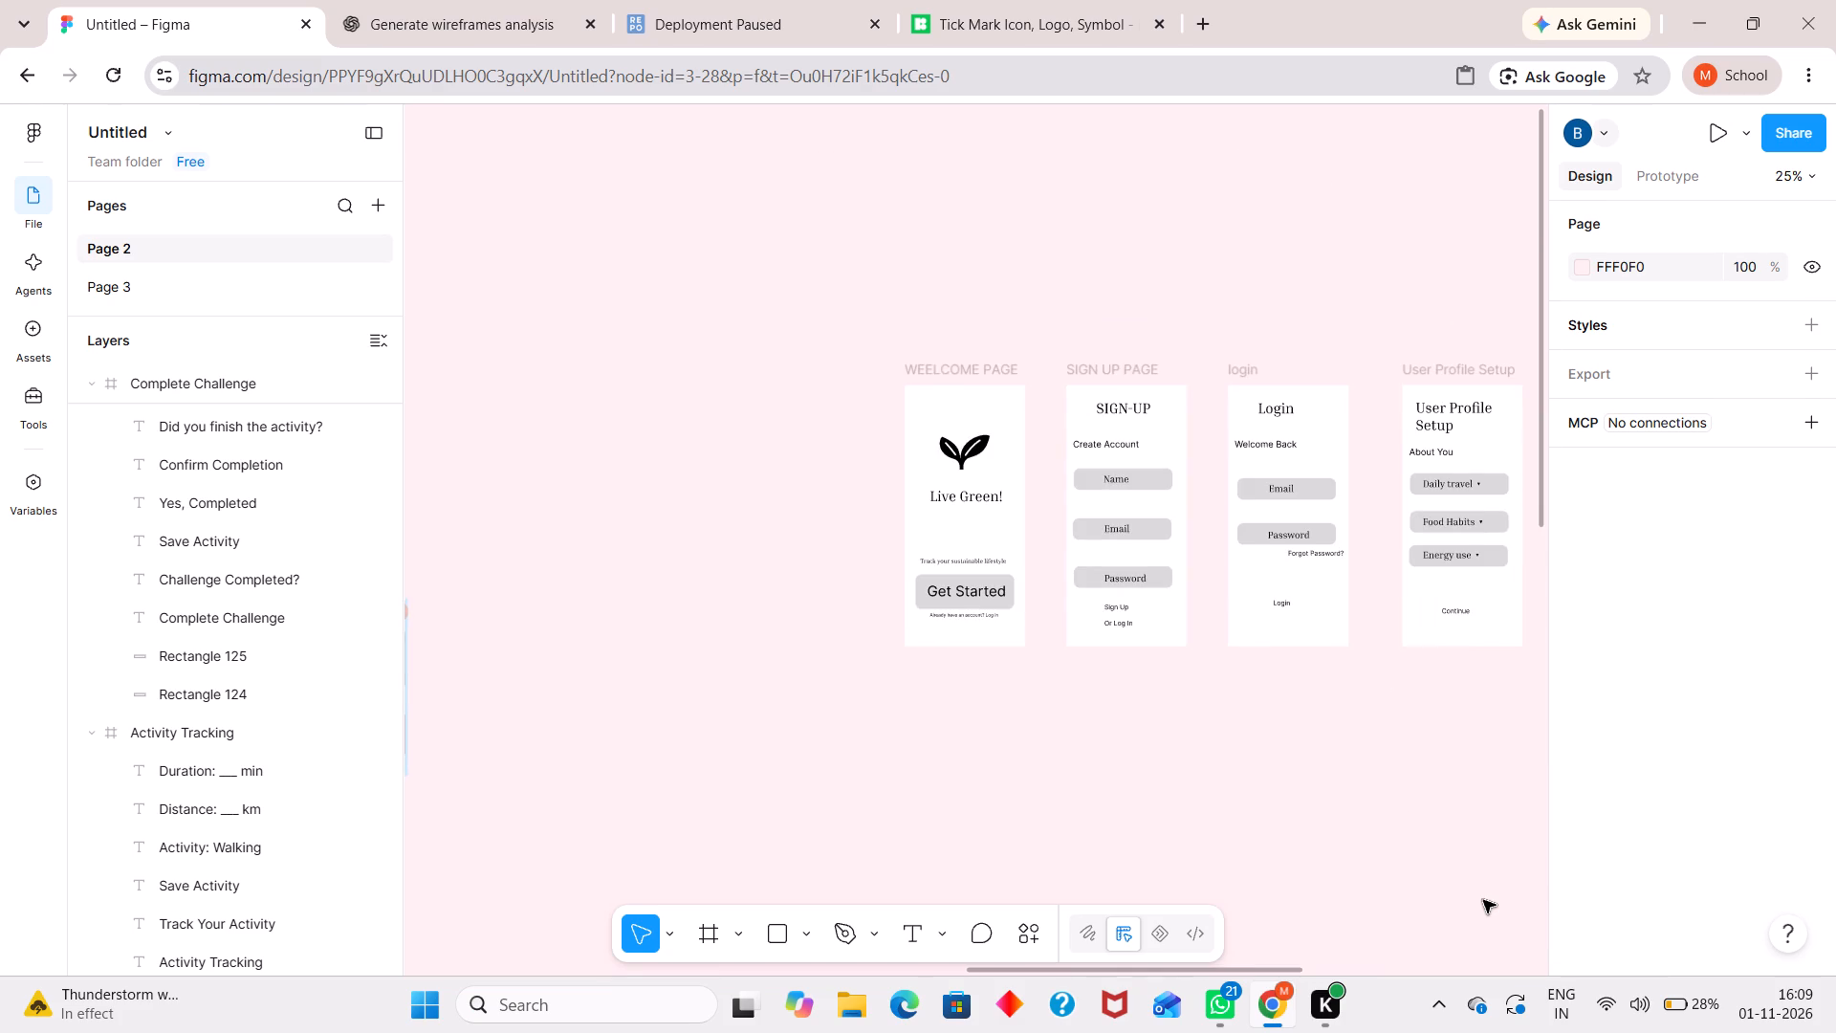
{"action": "key", "text": "minus"}
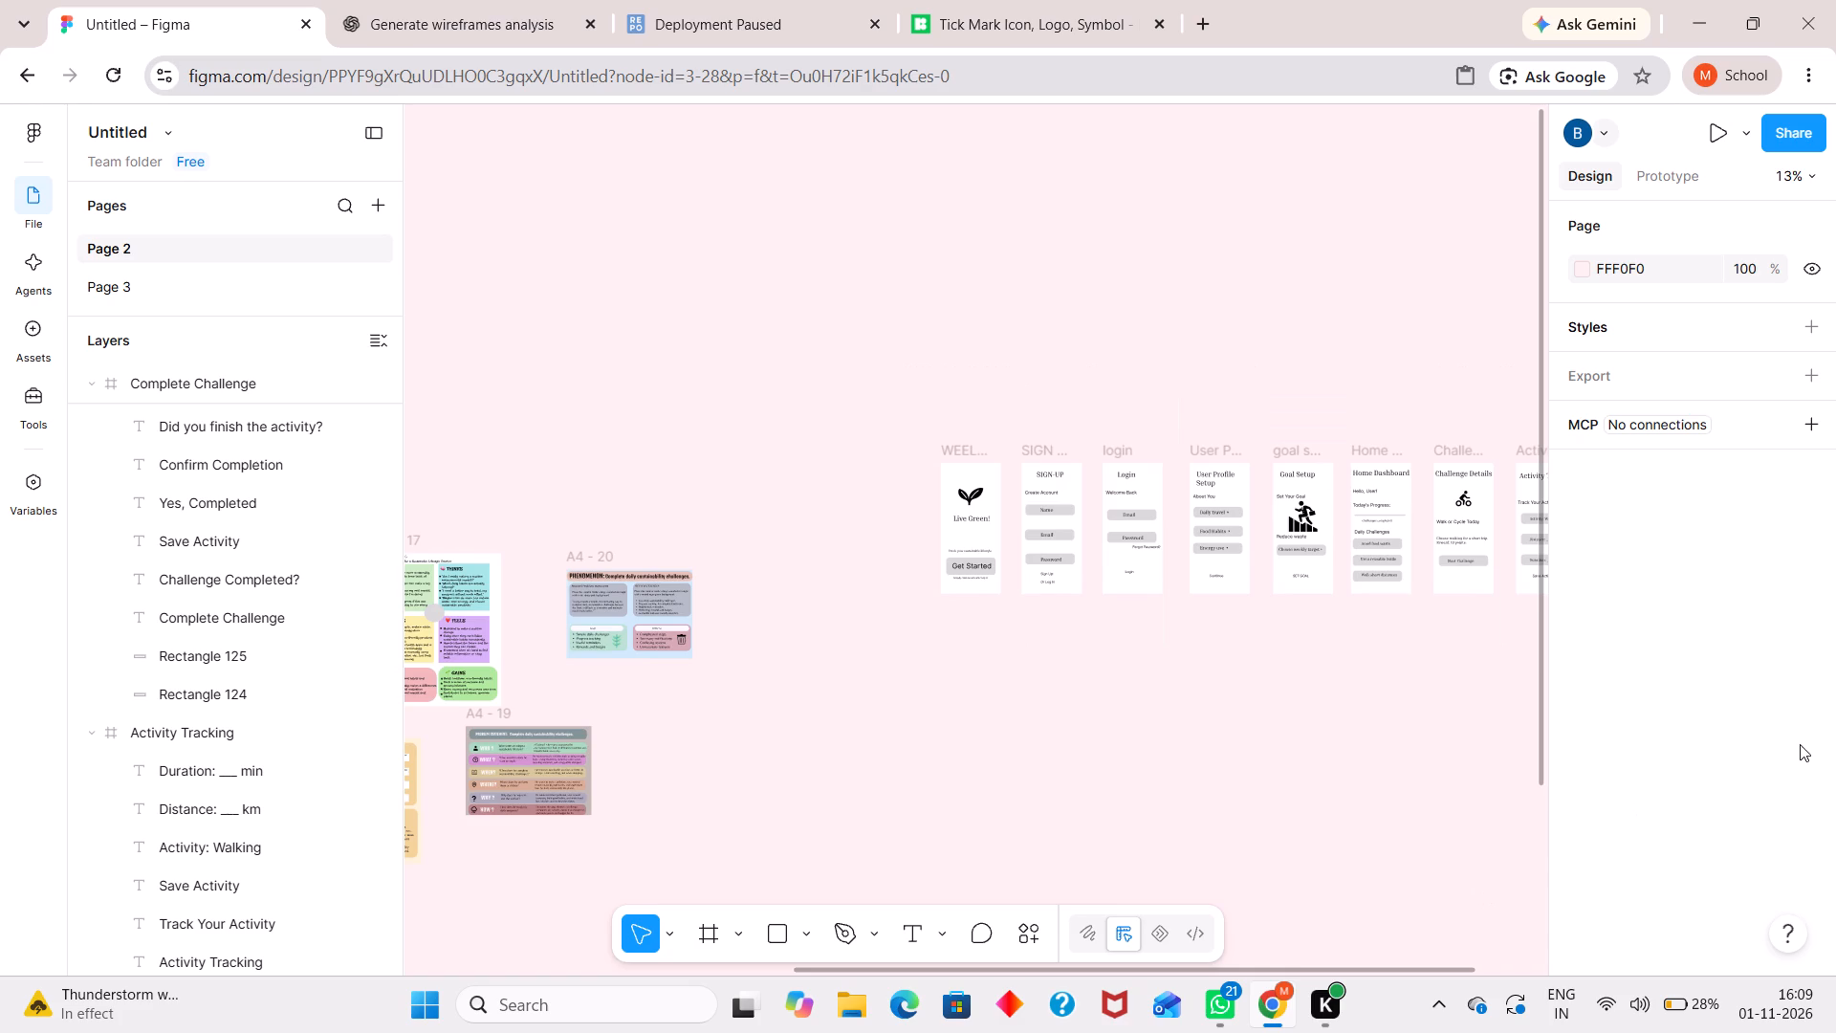
{"action": "middle_click_drag", "start_coordinate": [1437, 680], "coordinate": [1085, 689]}
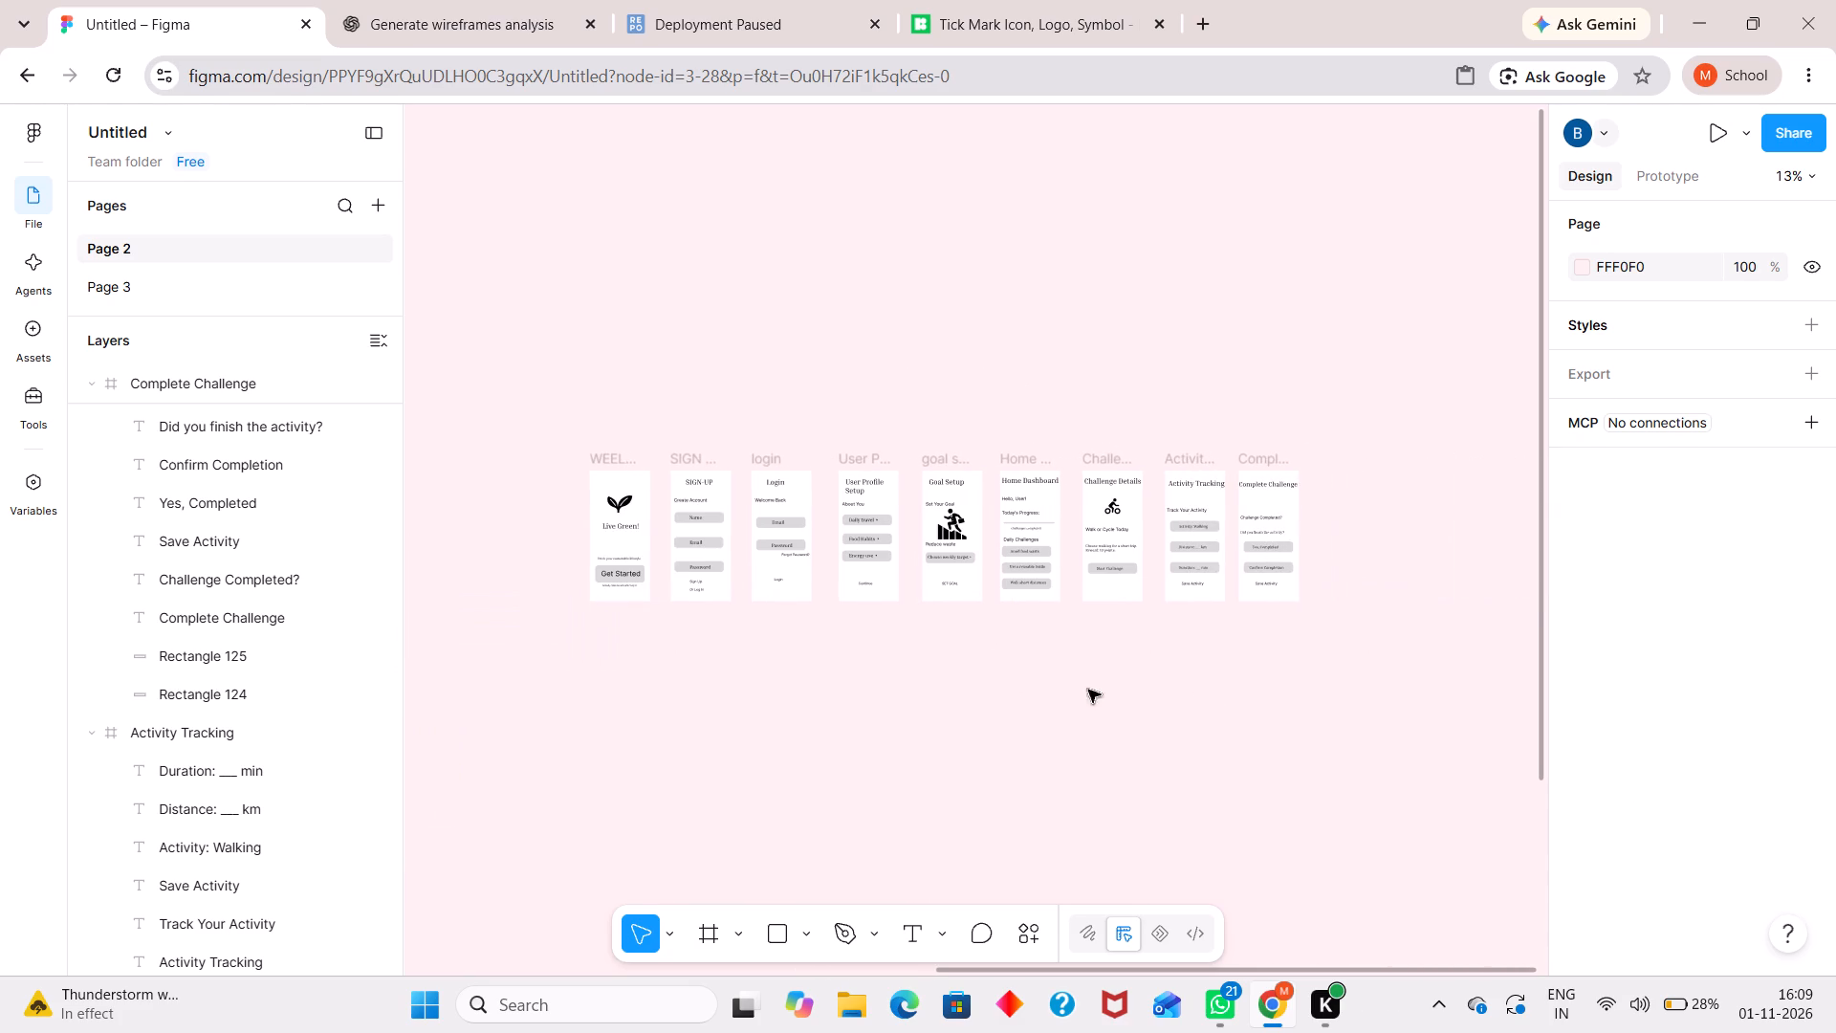
{"action": "key", "text": "plus"}
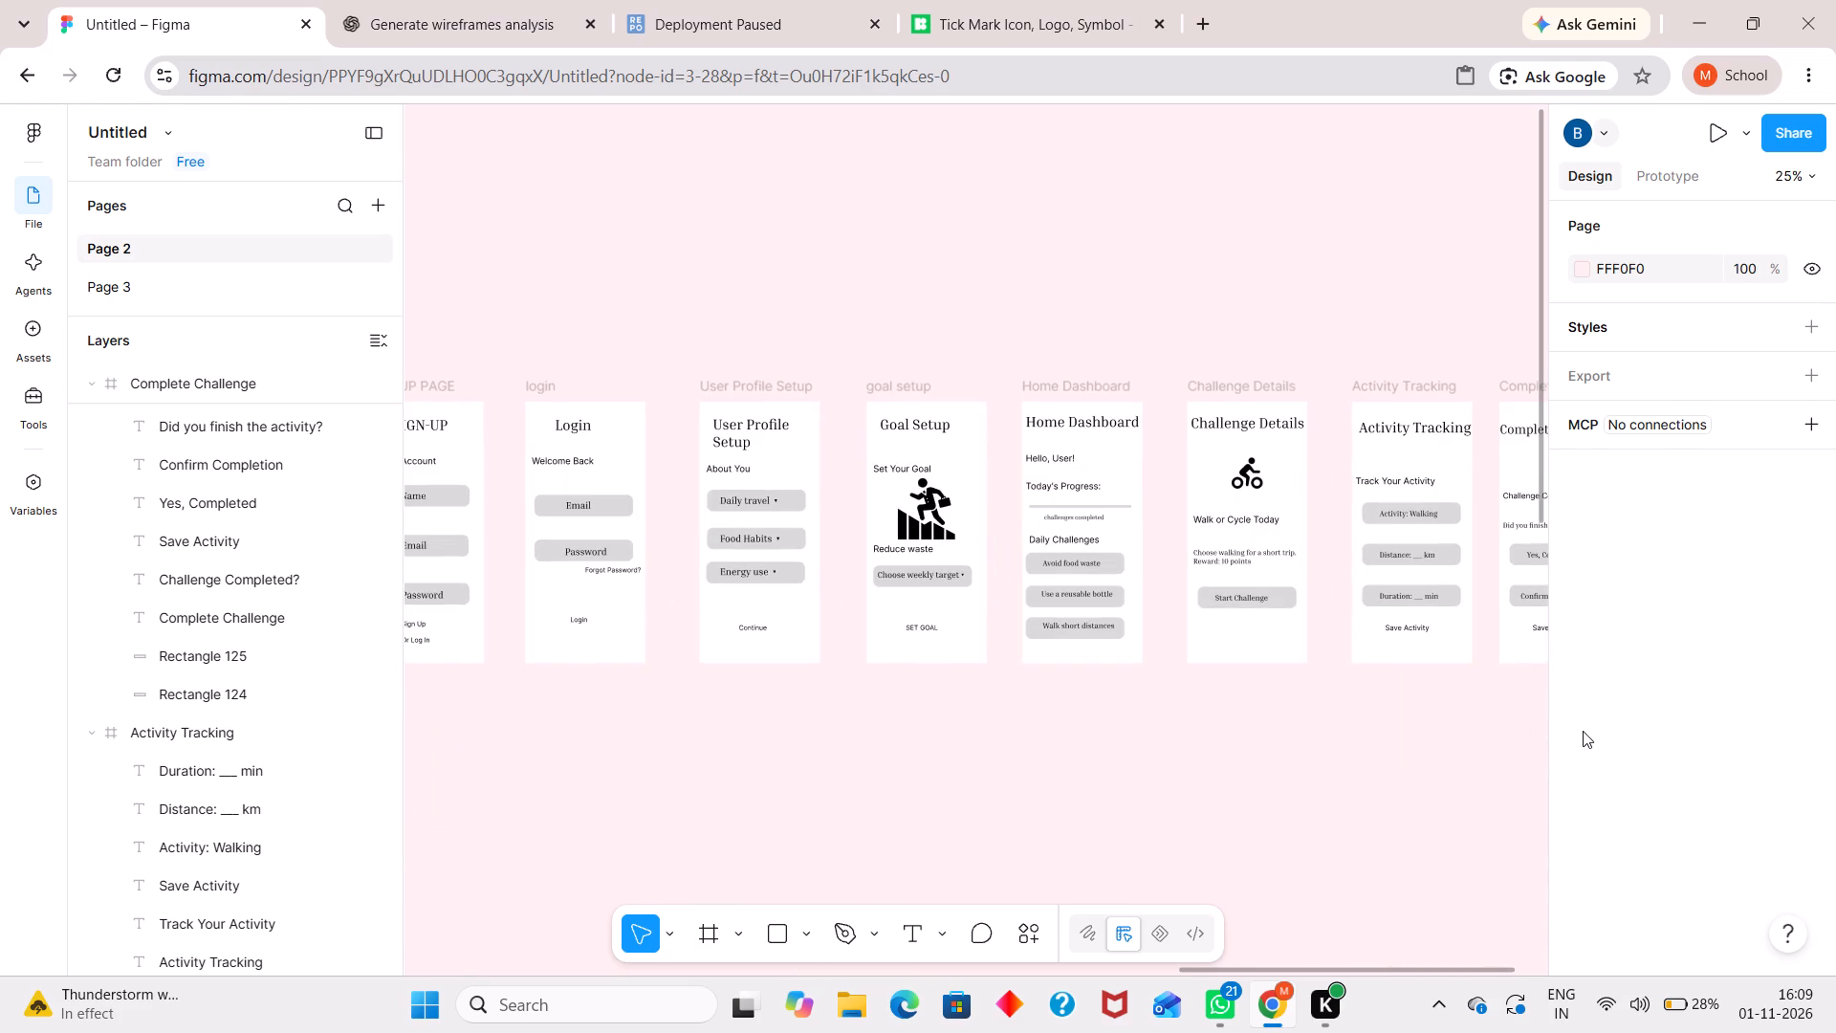